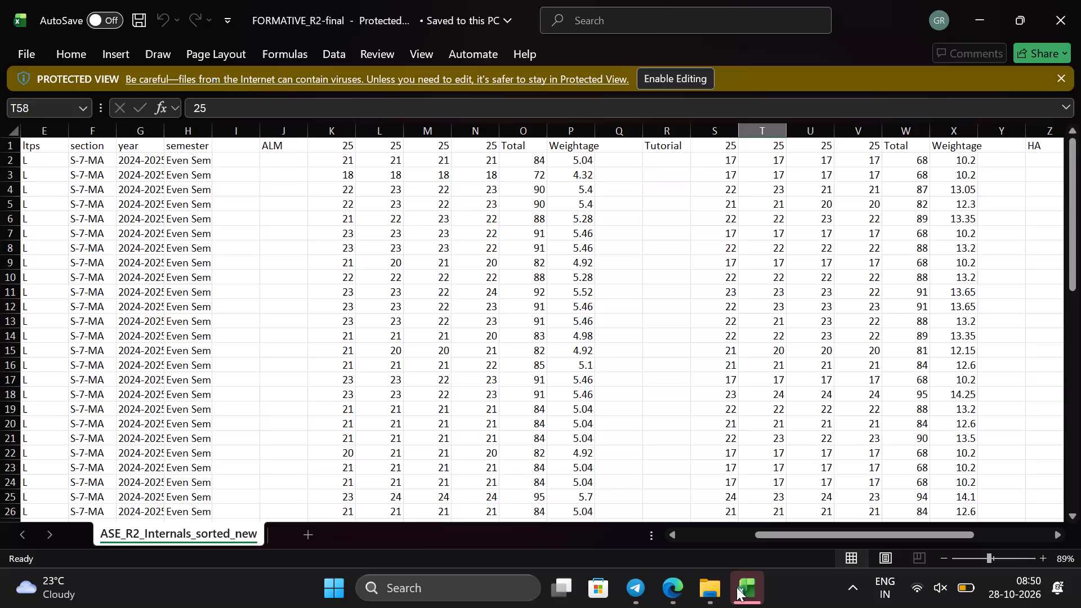
Examine the student details and the ALM marks, totals and weightage in the ASE_R2_Internals_sorted_new sheet.
scroll(558, 477, "up", 2)
scroll(558, 477, "down", 3)
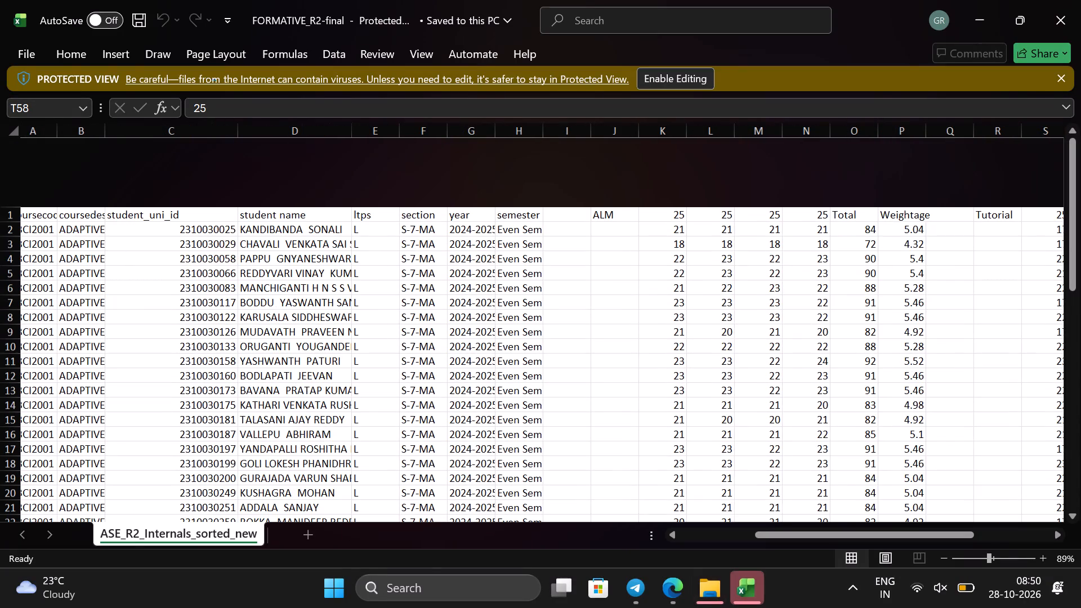
scroll(558, 477, "down", 2)
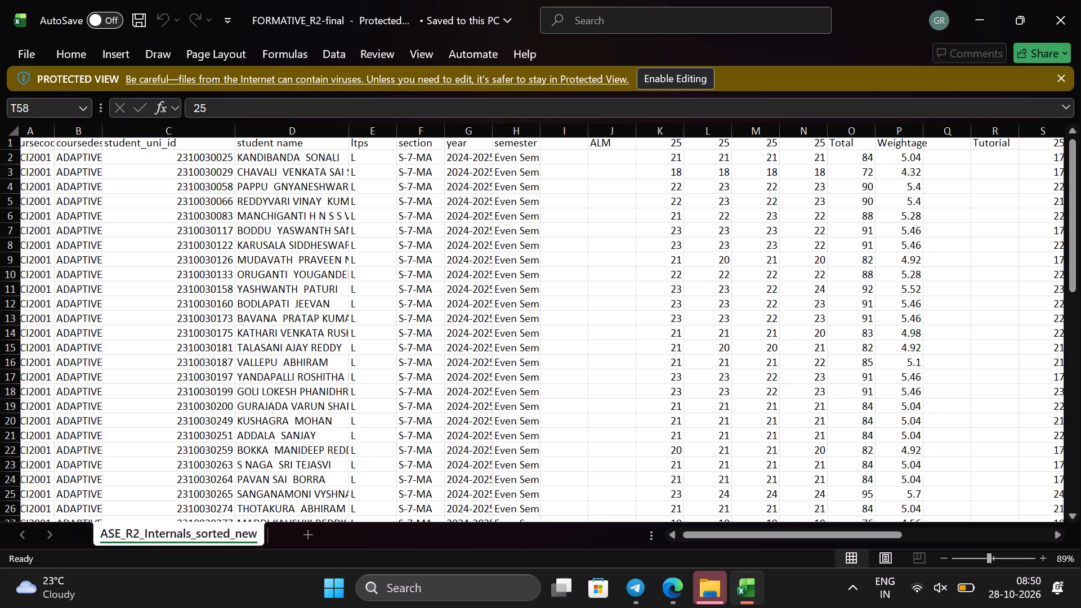
scroll(389, 453, "right", 2)
scroll(314, 430, "down", 1)
scroll(314, 430, "right", 1)
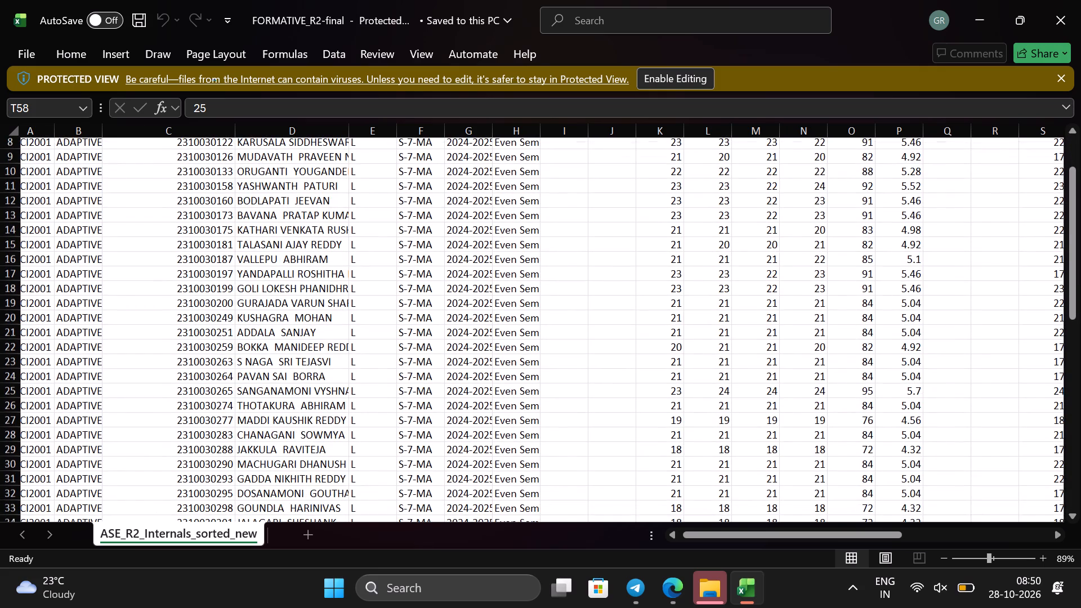
scroll(314, 430, "right", 3)
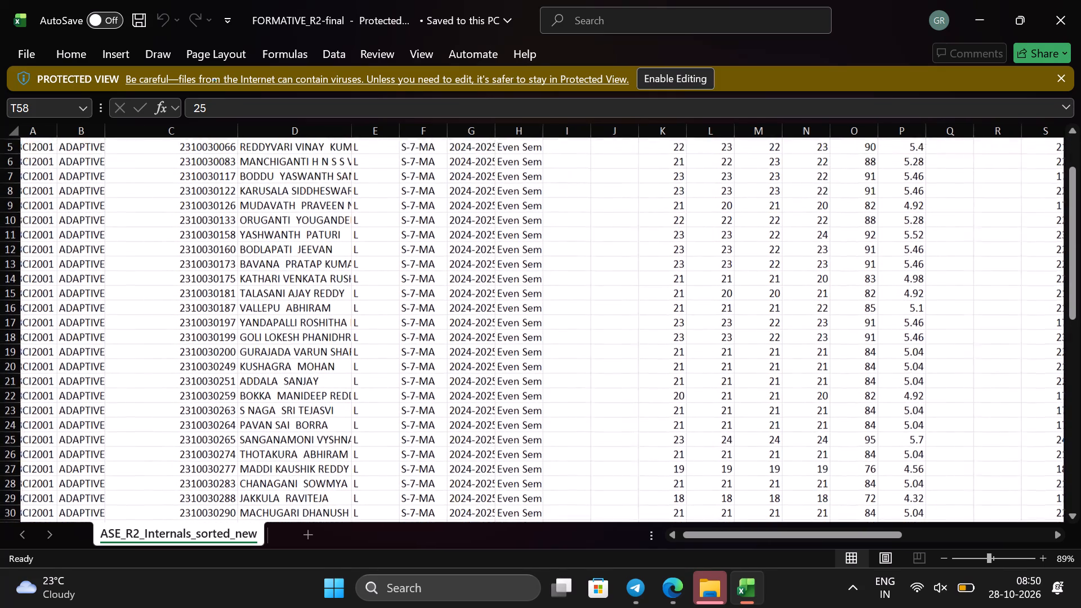
scroll(314, 430, "right", 1)
scroll(314, 430, "up", 2)
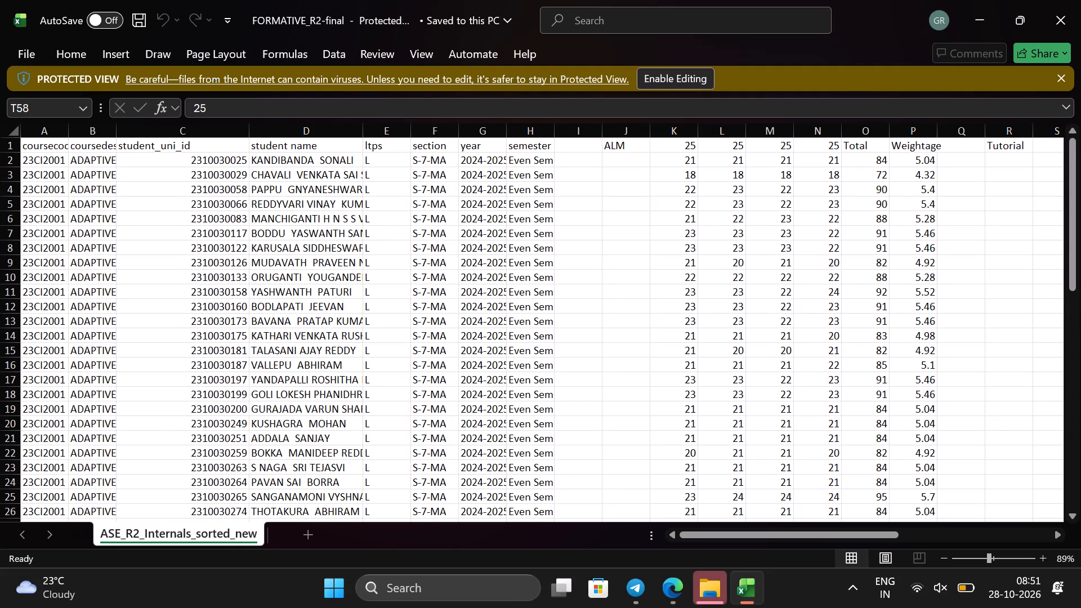
scroll(226, 345, "right", 1)
scroll(226, 345, "up", 1)
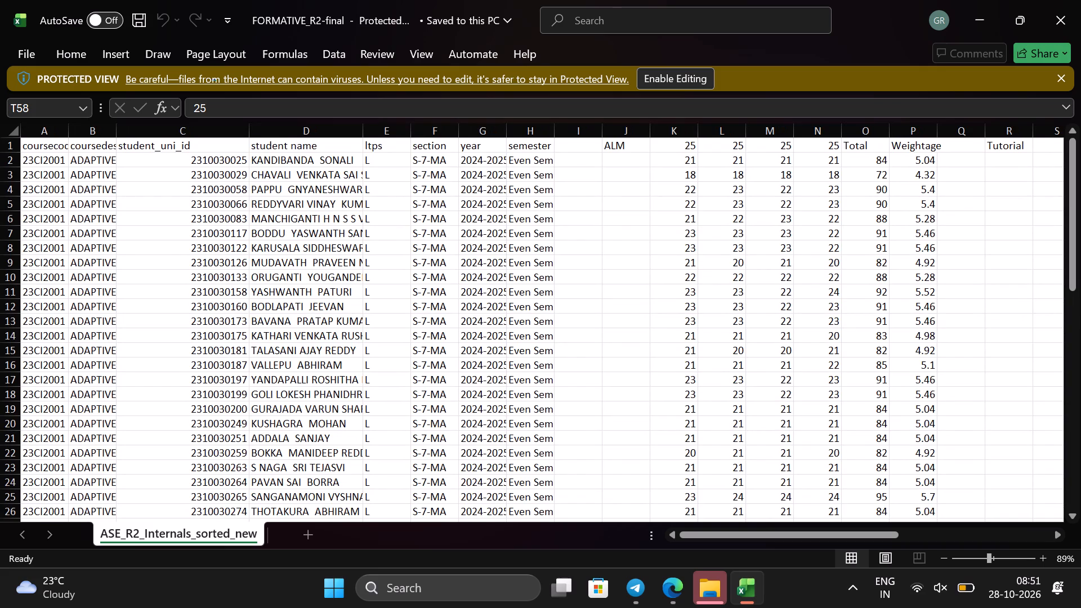
Examine the Tutorial and HA marks, totals and weightage columns across the sheet, returning to the student details.
scroll(494, 364, "left", 6)
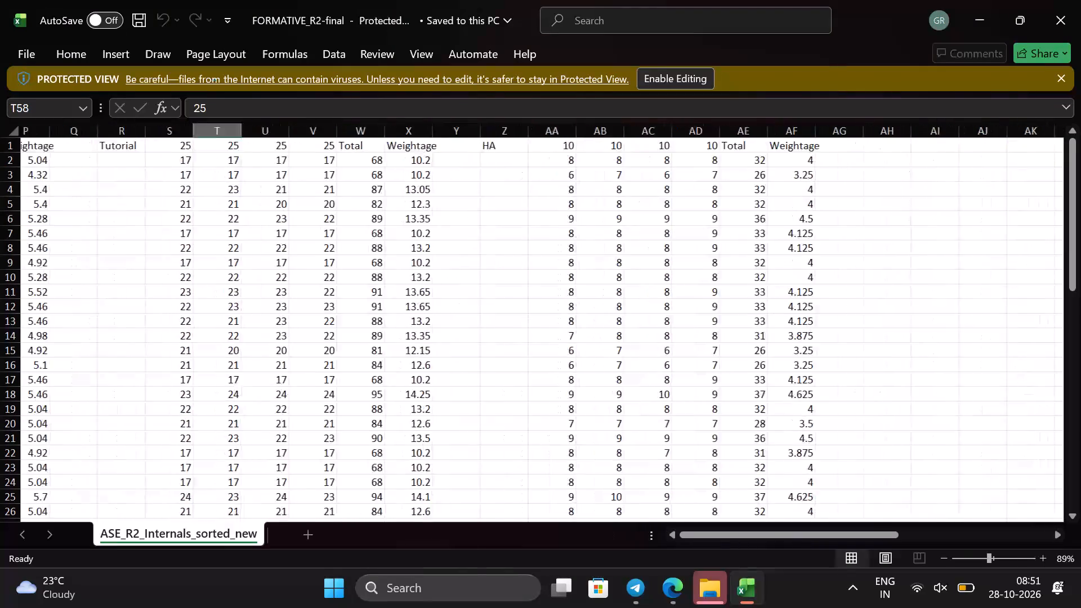
scroll(494, 364, "left", 1)
scroll(494, 364, "right", 5)
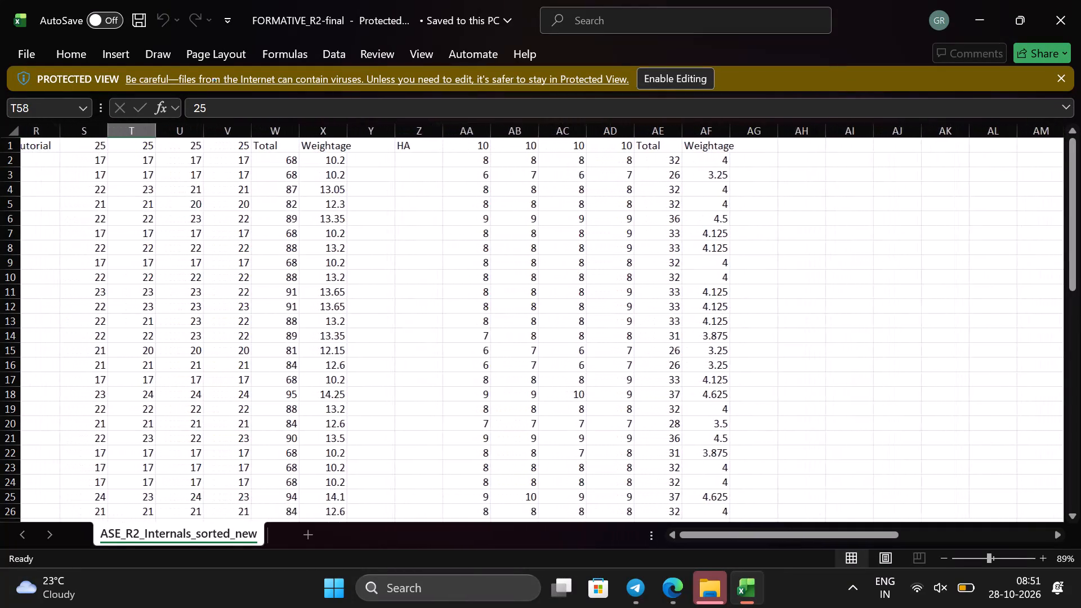
scroll(494, 364, "right", 3)
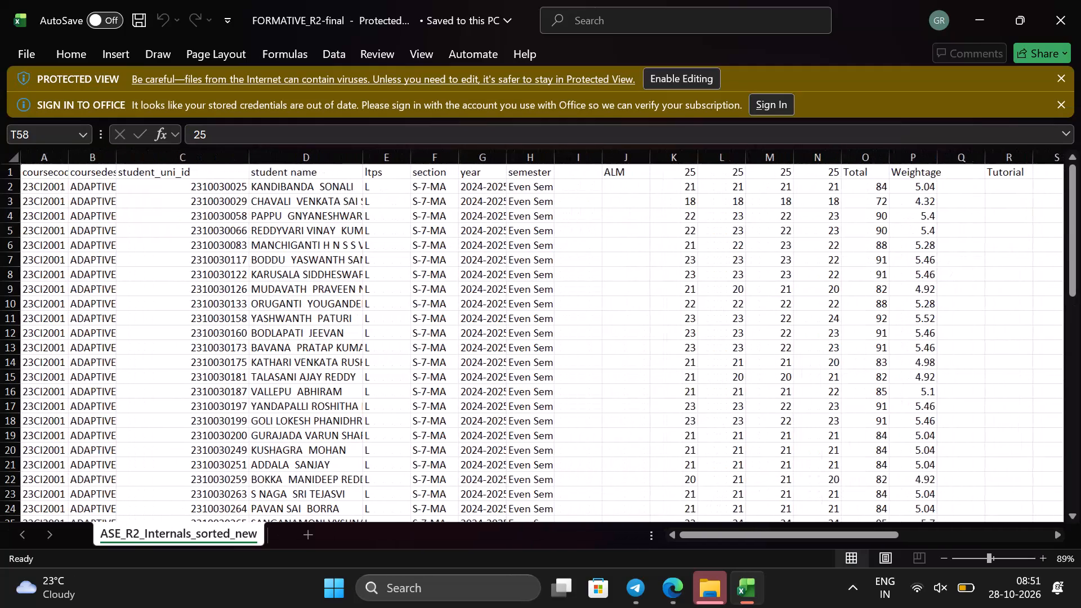
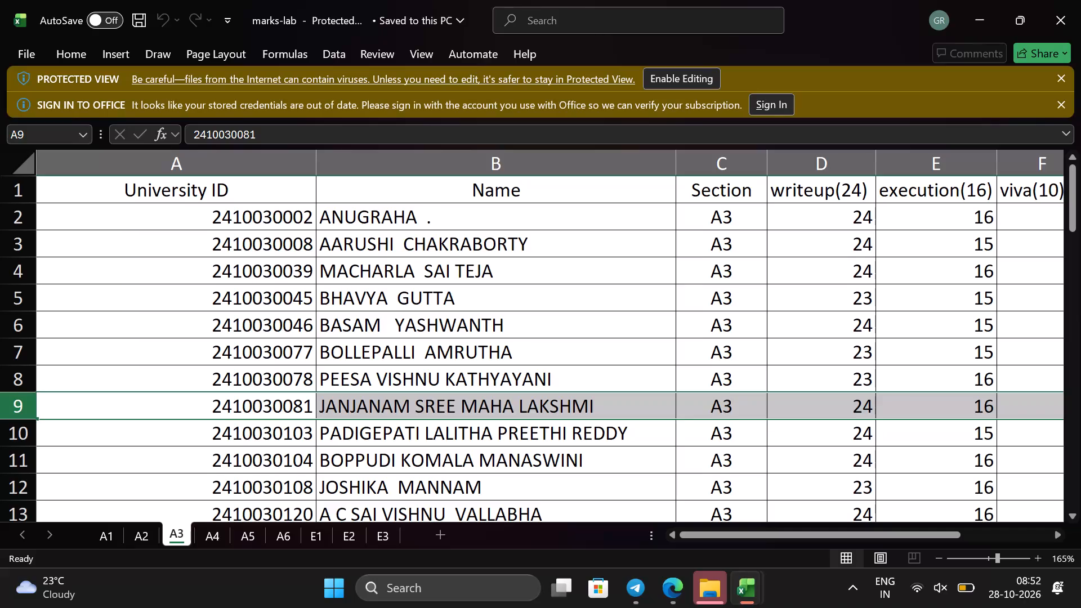
Examine the student list with the writeup and execution marks down to the last rows of the marks-lab A3 sheet.
scroll(496, 403, "down", 4)
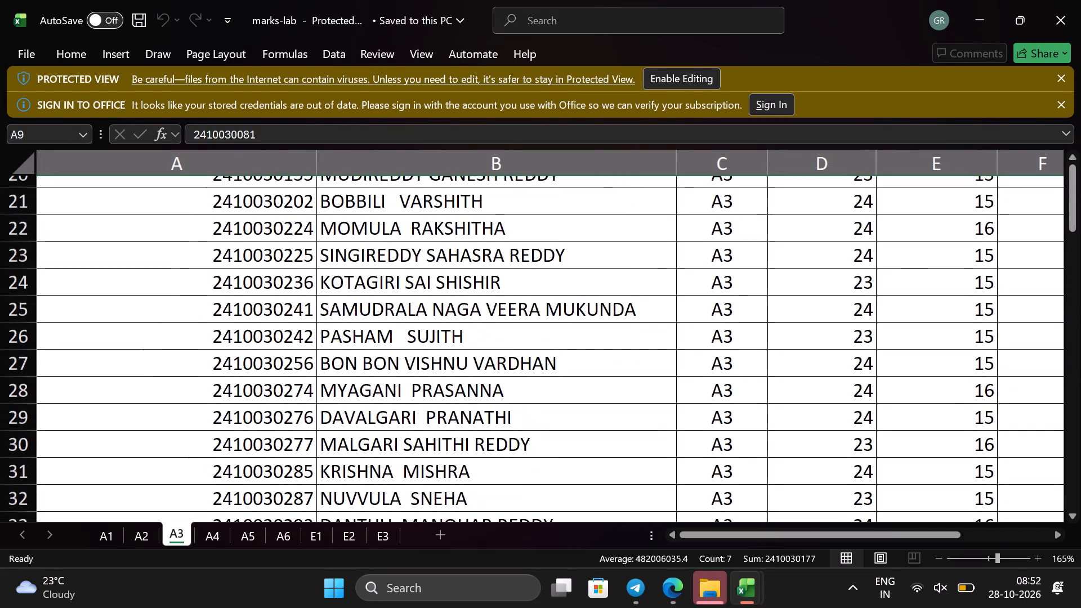
scroll(496, 403, "down", 4)
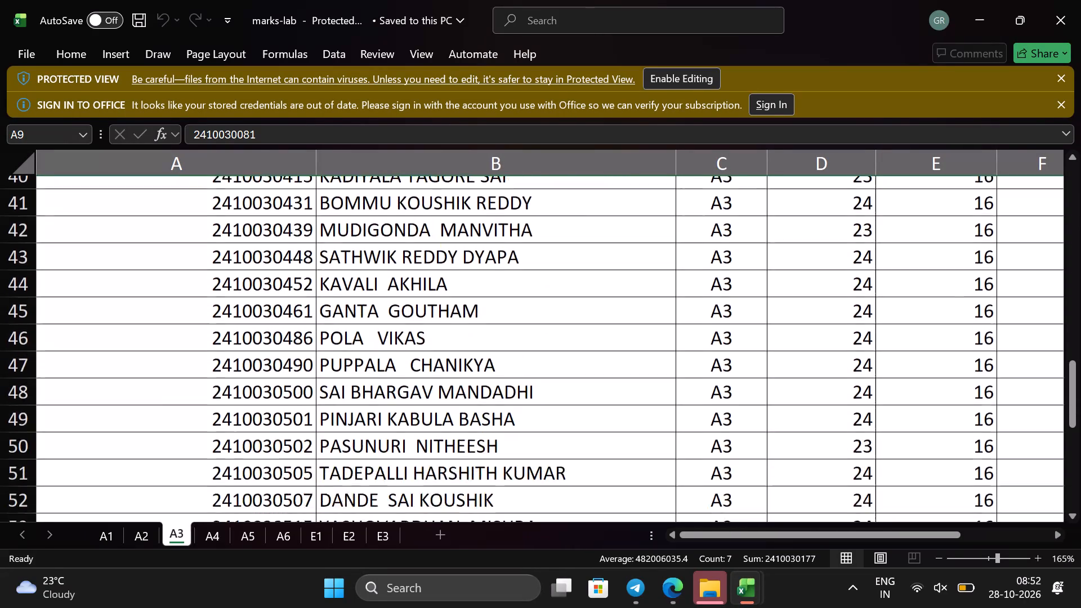
scroll(496, 403, "down", 1)
scroll(496, 403, "up", 2)
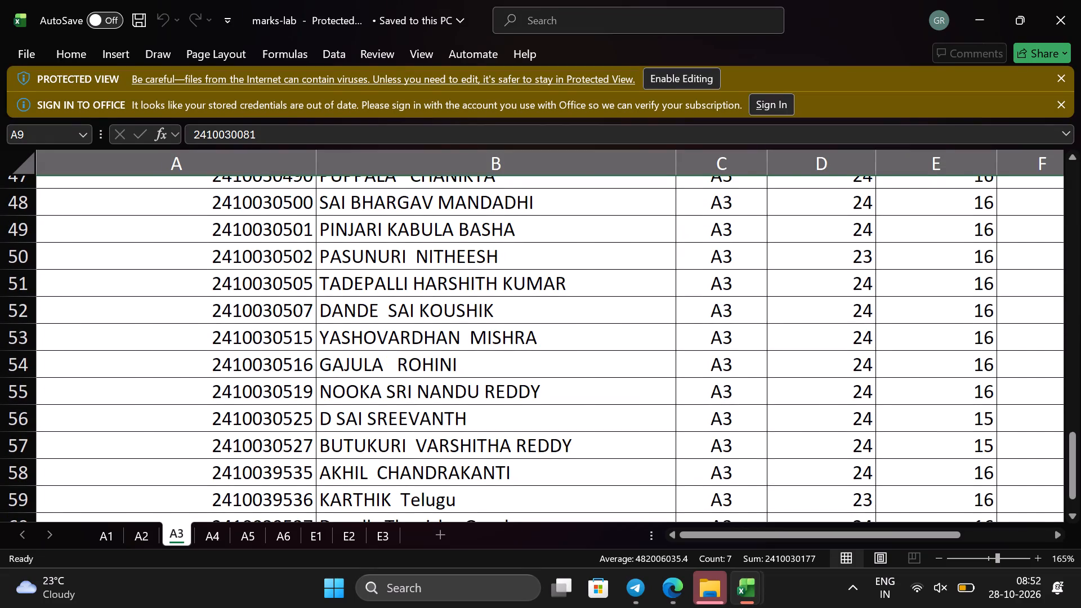
scroll(496, 403, "left", 3)
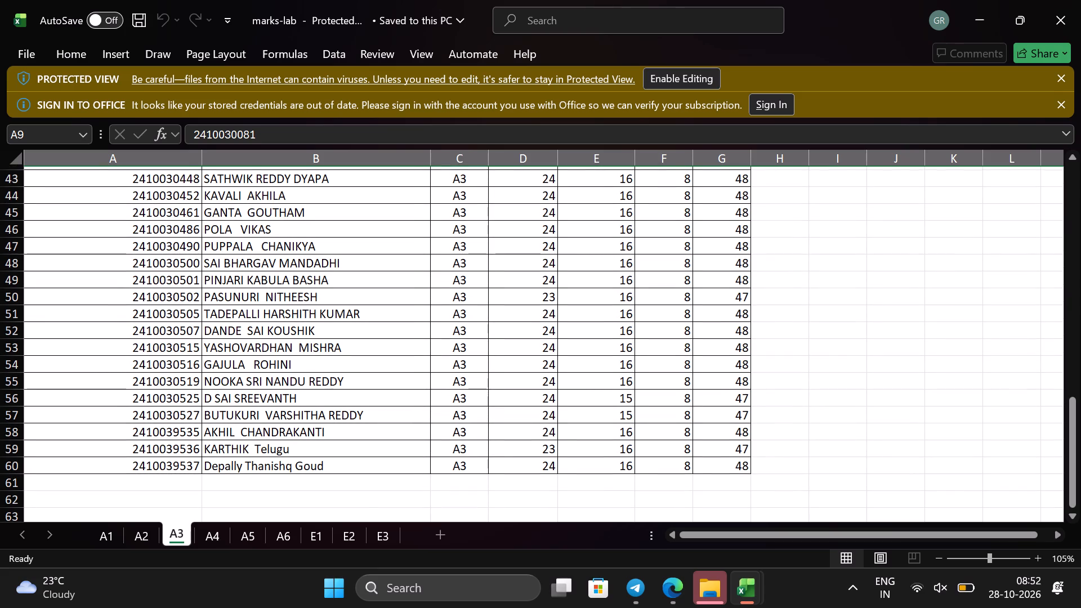
Examine the writeup, execution, viva and total marks of all students in the A3 sheet, including the red-marked row.
scroll(521, 442, "up", 1)
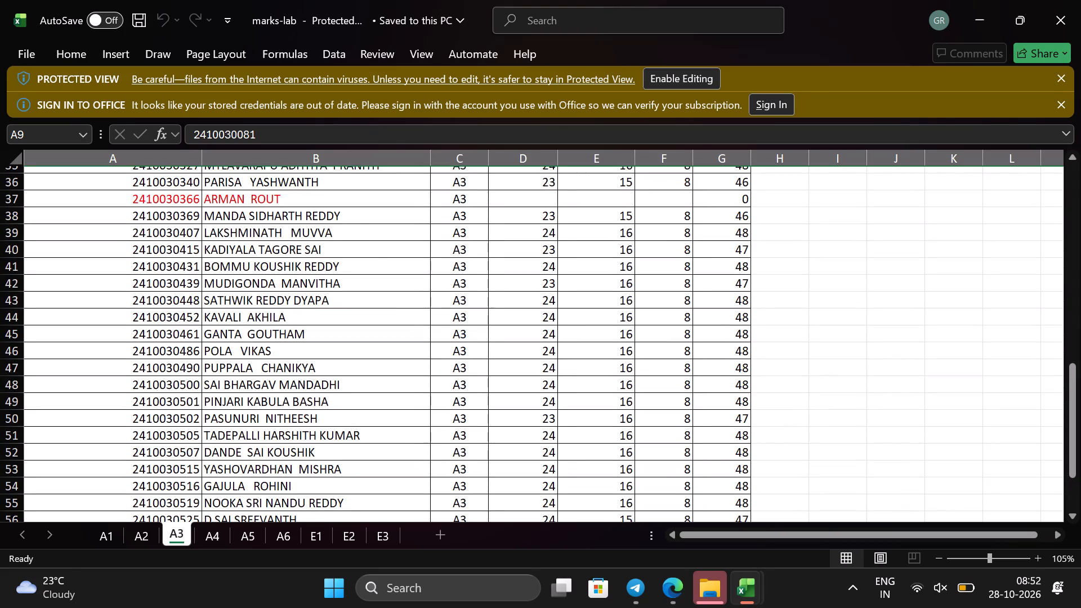
scroll(714, 342, "up", 1)
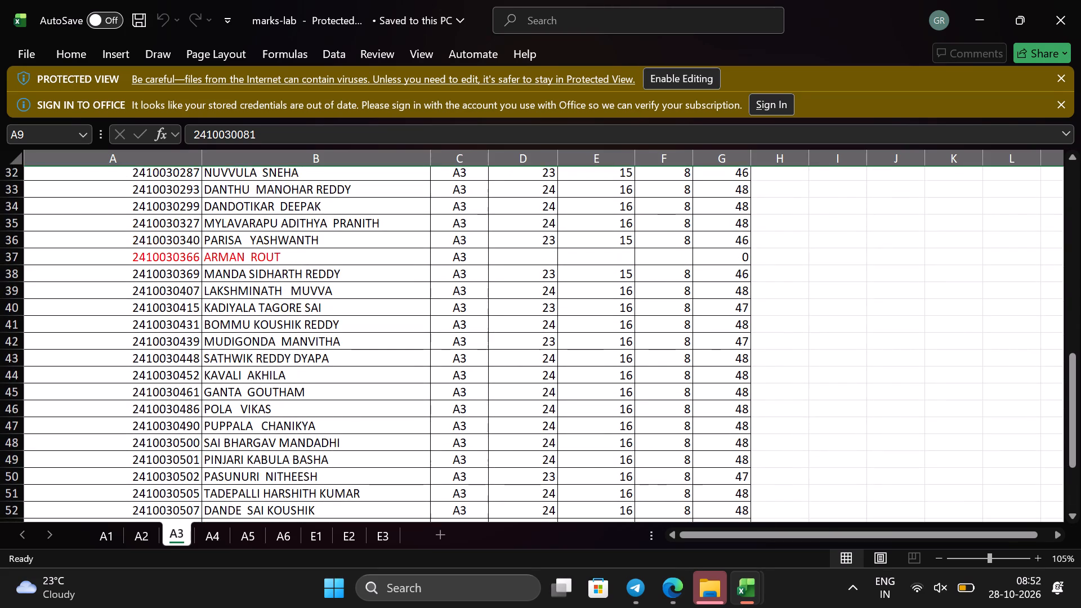
scroll(714, 342, "up", 1)
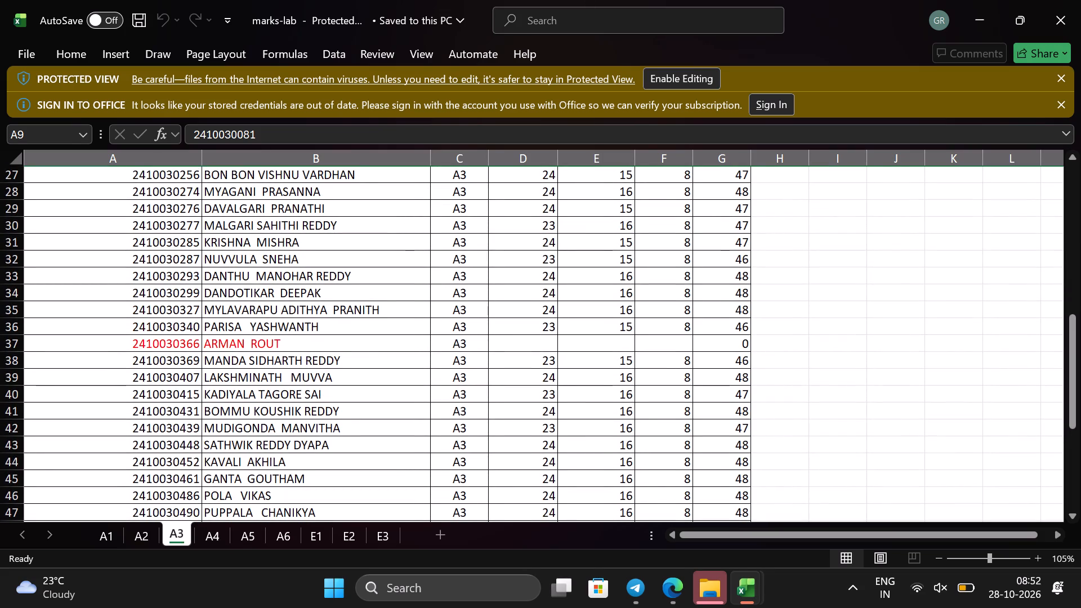
scroll(432, 222, "up", 1)
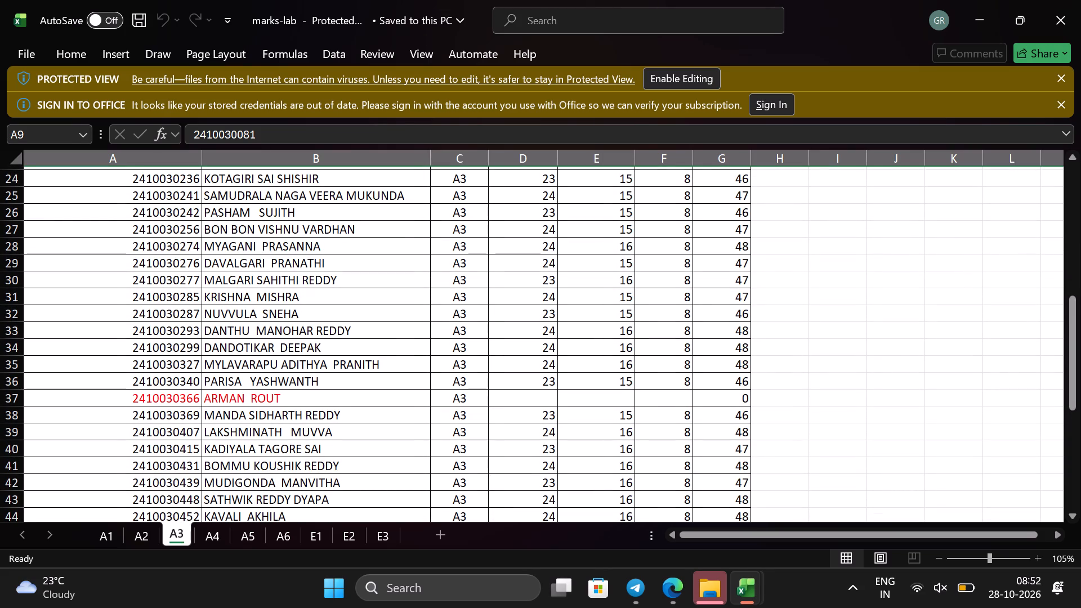
scroll(443, 318, "down", 1)
scroll(443, 318, "up", 1)
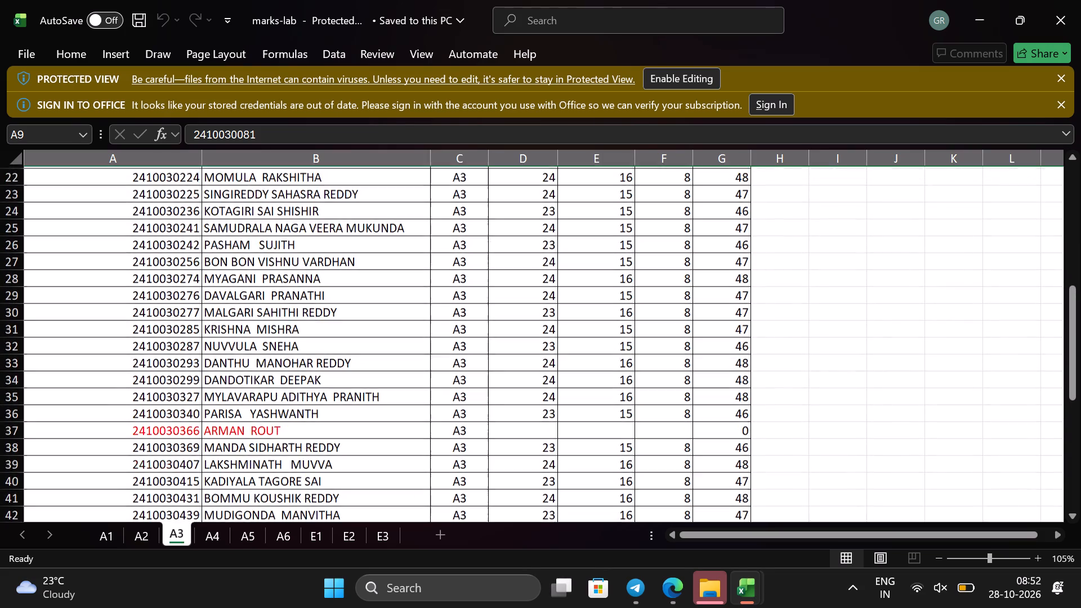
scroll(443, 318, "up", 1)
scroll(391, 320, "down", 1)
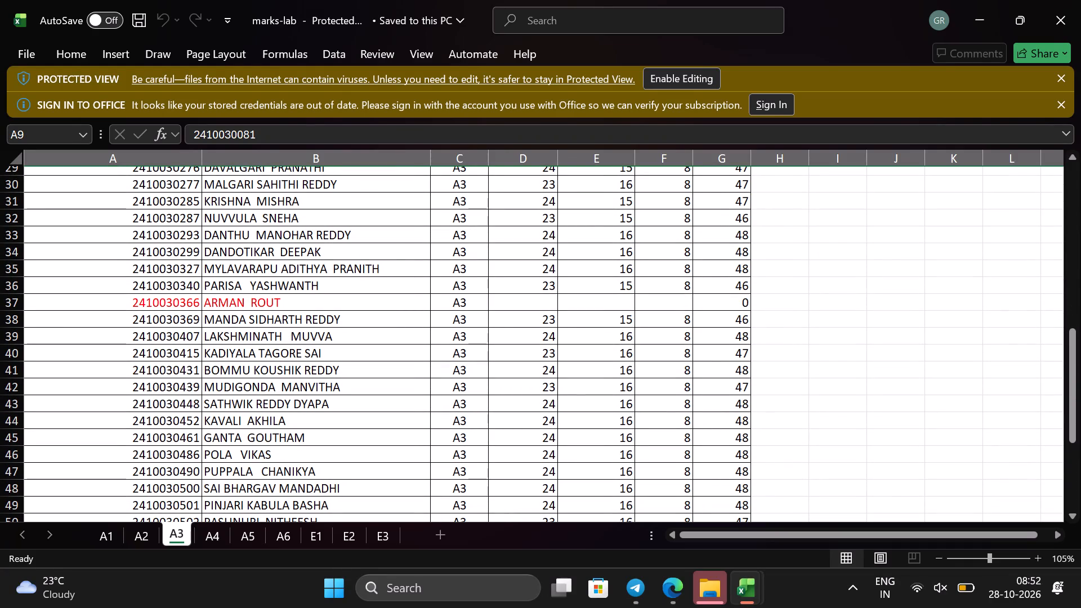
scroll(324, 325, "down", 2)
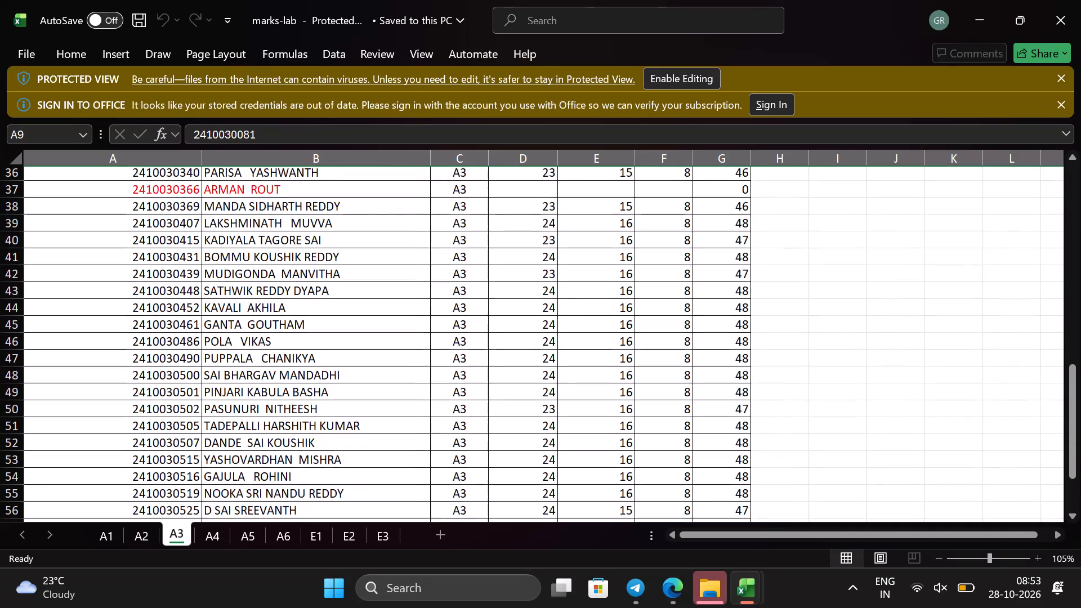
scroll(324, 325, "down", 1)
scroll(324, 325, "up", 1)
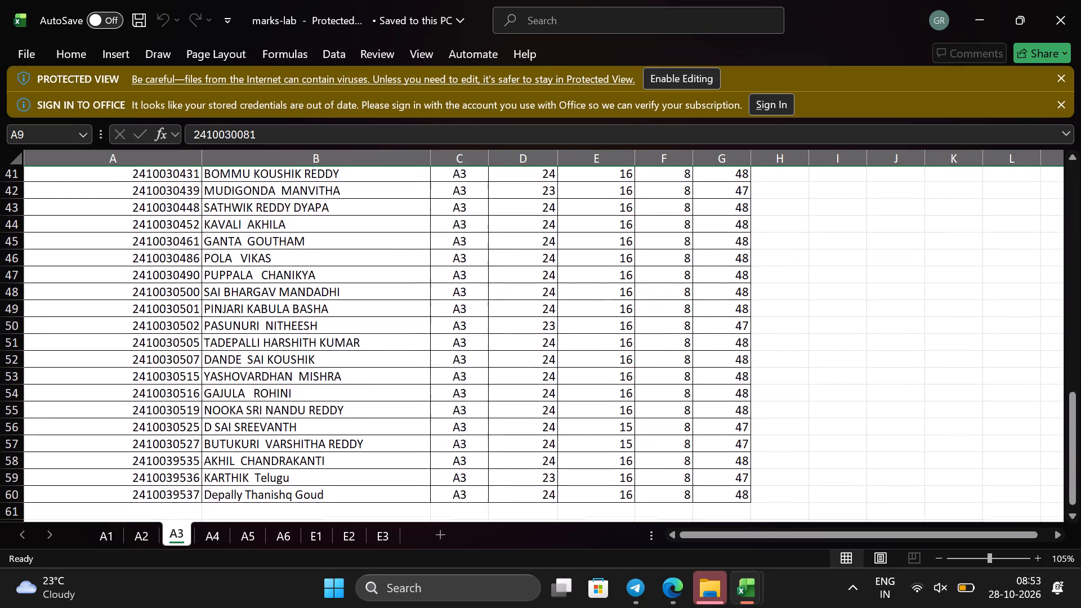
scroll(324, 325, "up", 3)
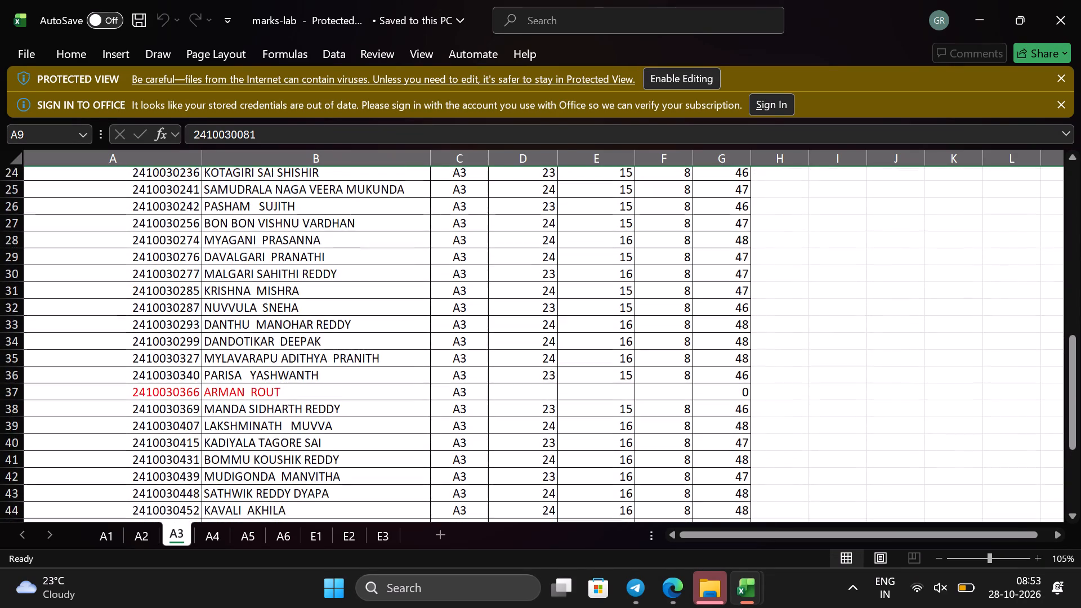
scroll(324, 325, "up", 4)
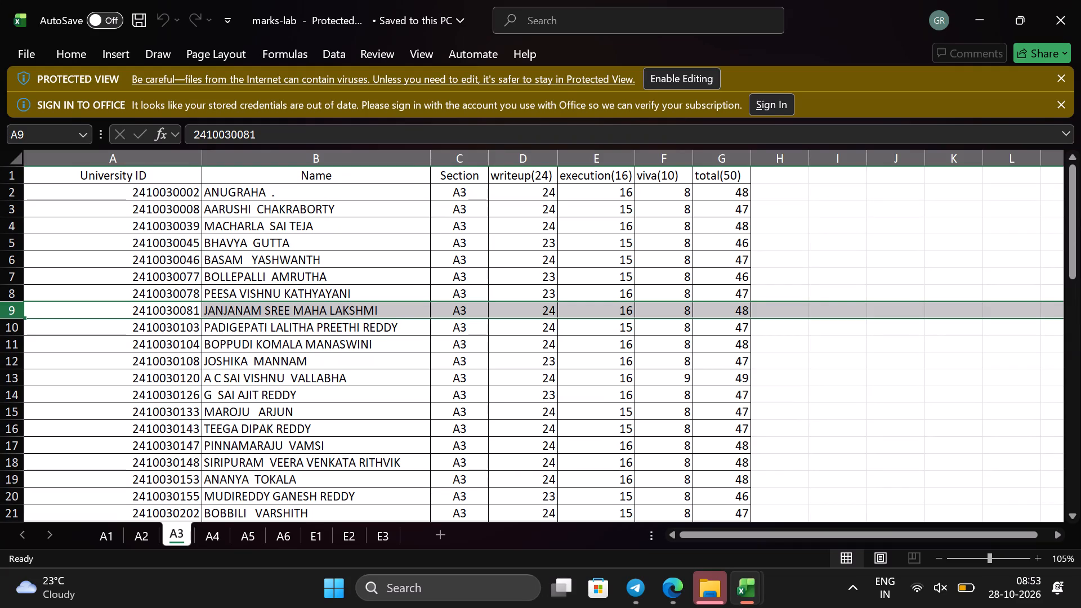
scroll(206, 310, "down", 6)
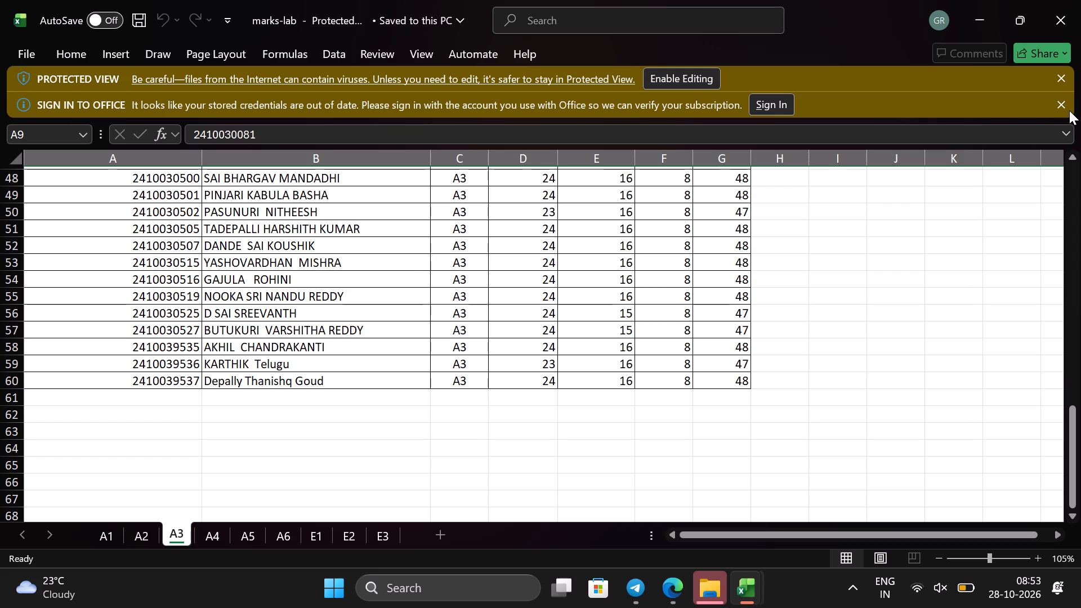
Switch to the FORMATIVE_R2-final workbook and examine its student details and ALM marks, totals and weightage.
left_click(744, 605)
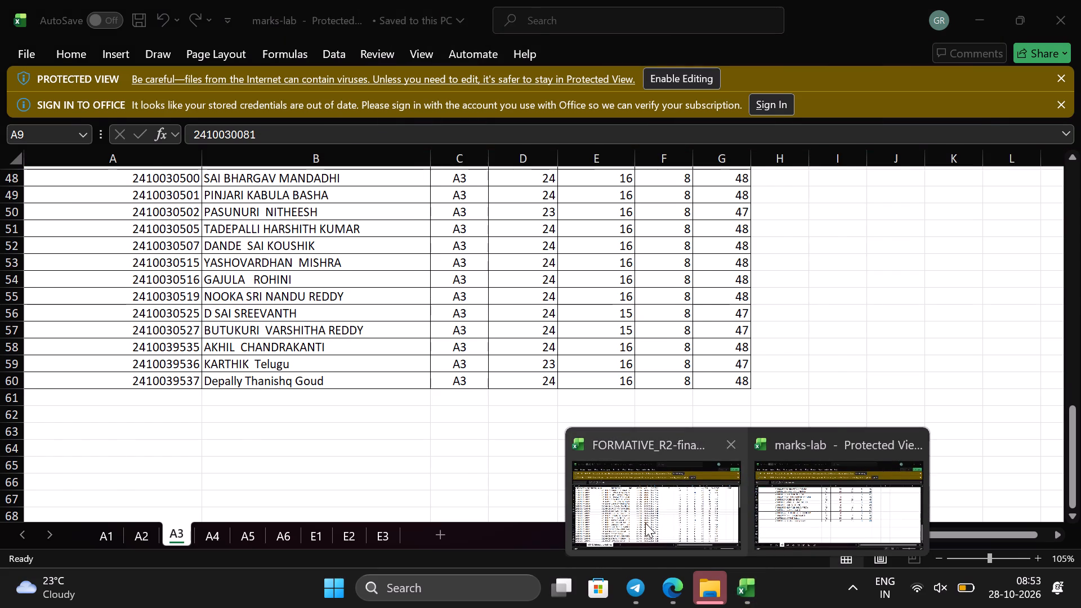
left_click(645, 523)
scroll(448, 435, "right", 1)
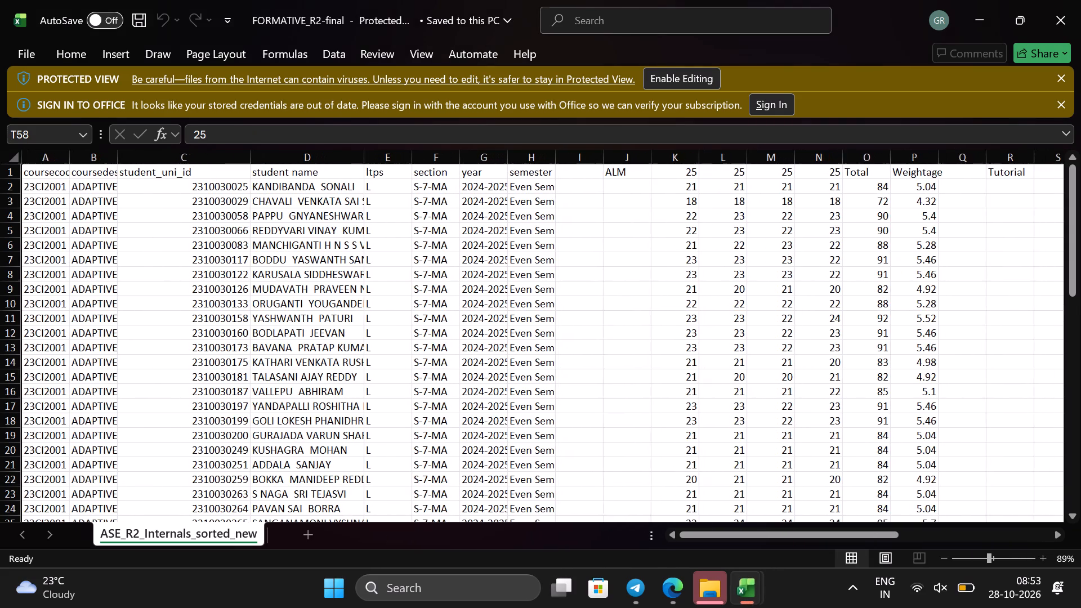
scroll(448, 435, "left", 1)
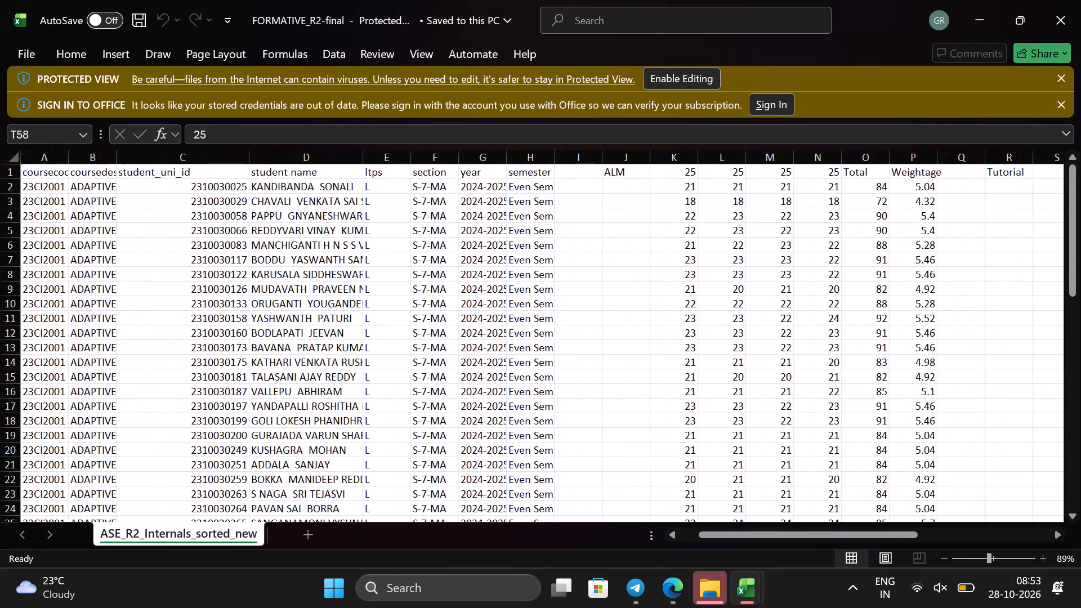
scroll(287, 315, "down", 1)
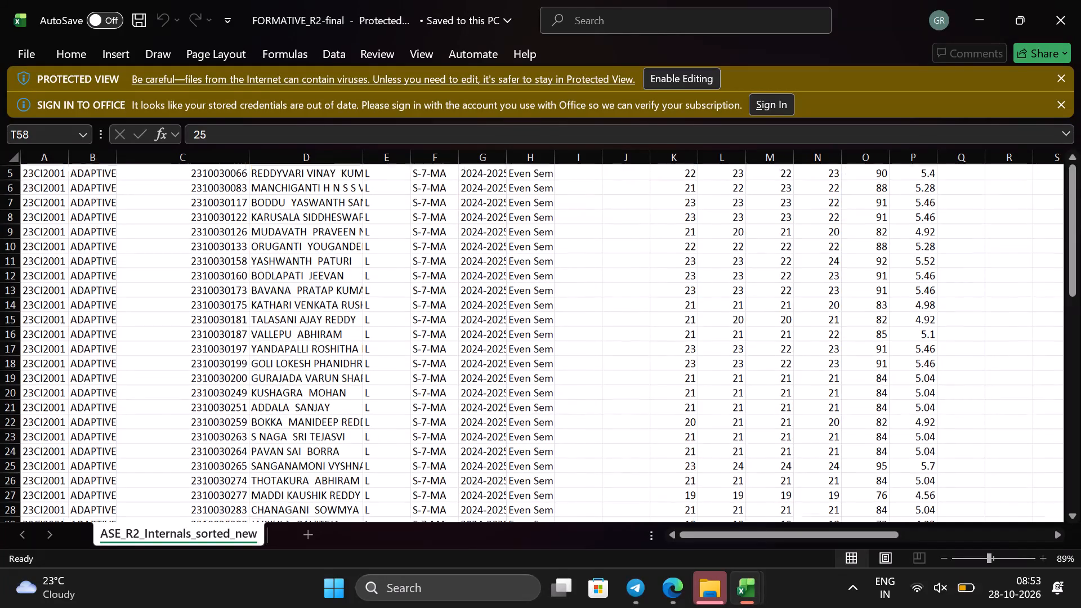
scroll(287, 315, "down", 1)
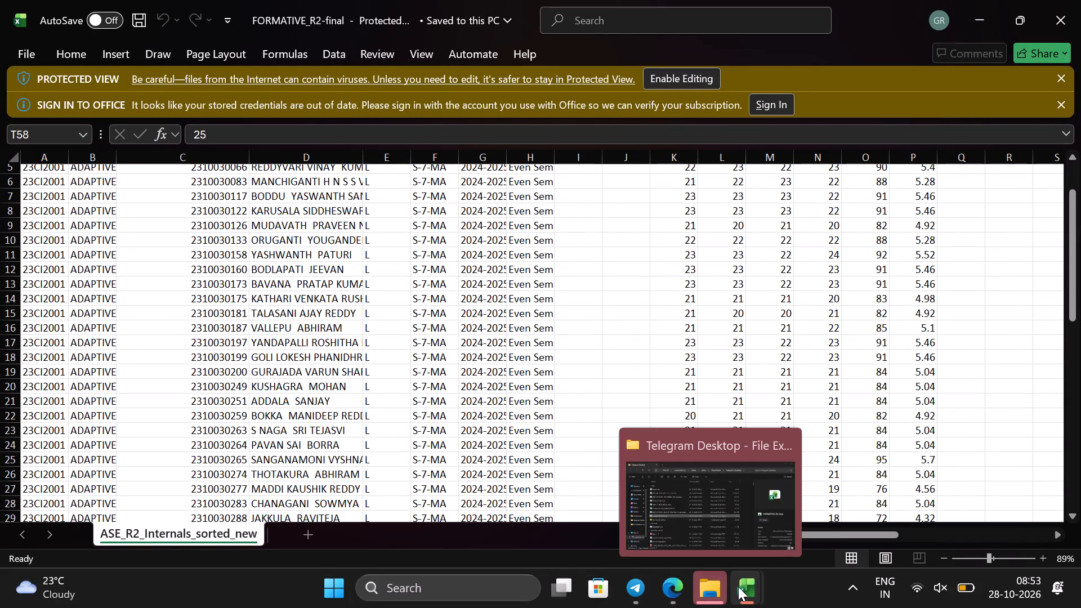
Return to the marks-lab workbook and re-examine the whole A3 lab marks list, selecting name cell B8.
left_click(776, 519)
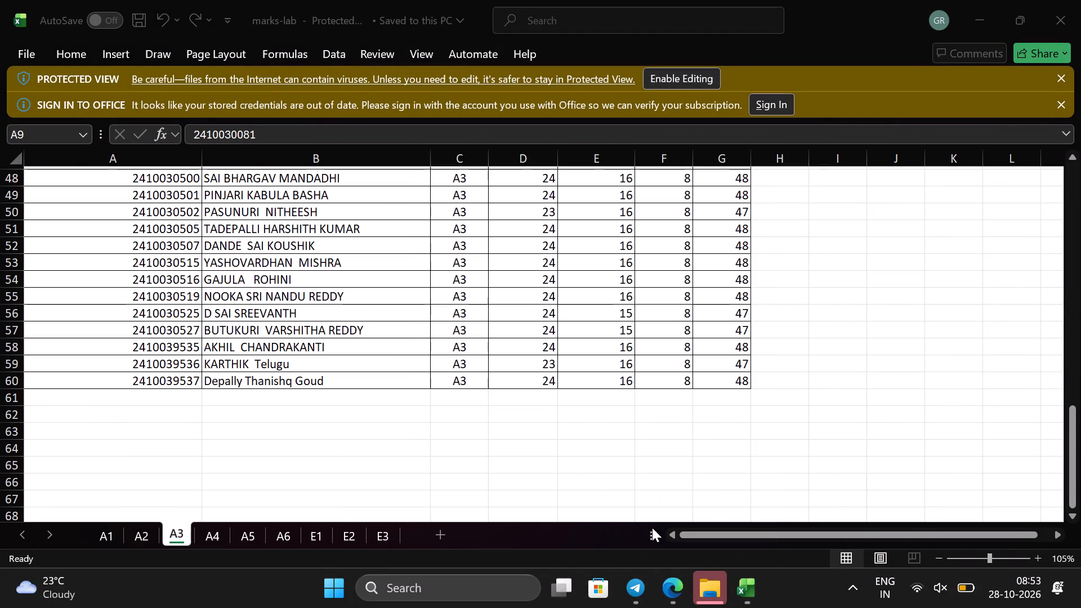
scroll(363, 415, "up", 5)
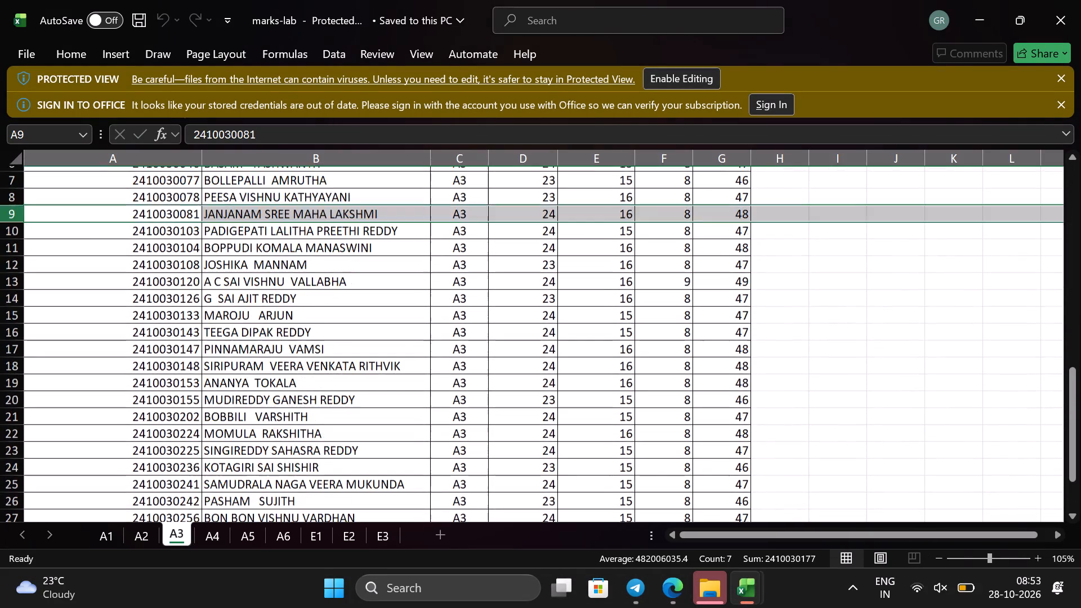
scroll(363, 415, "up", 1)
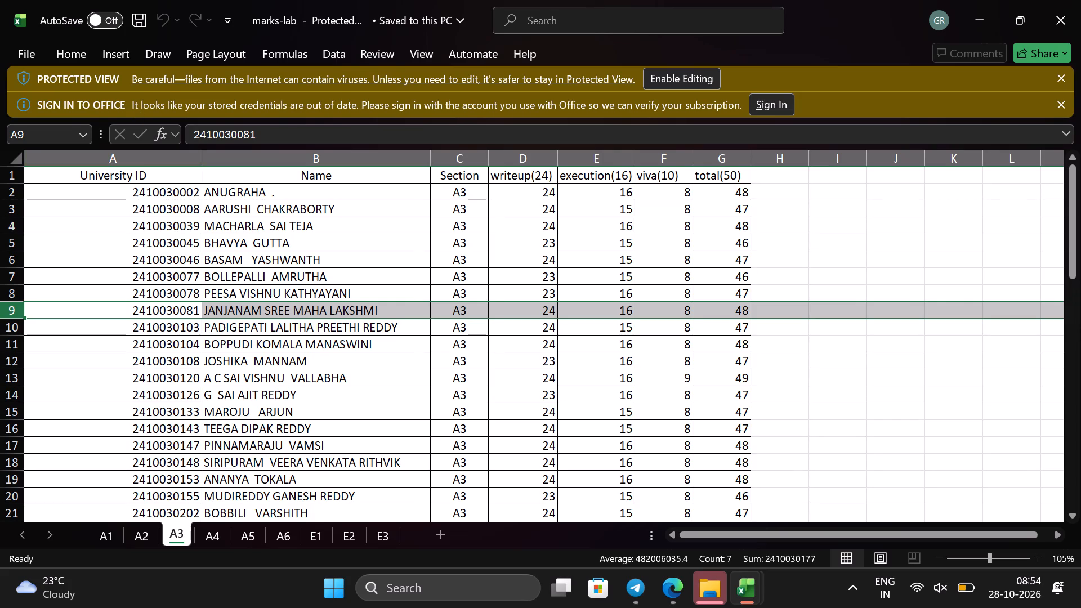
scroll(208, 266, "down", 2)
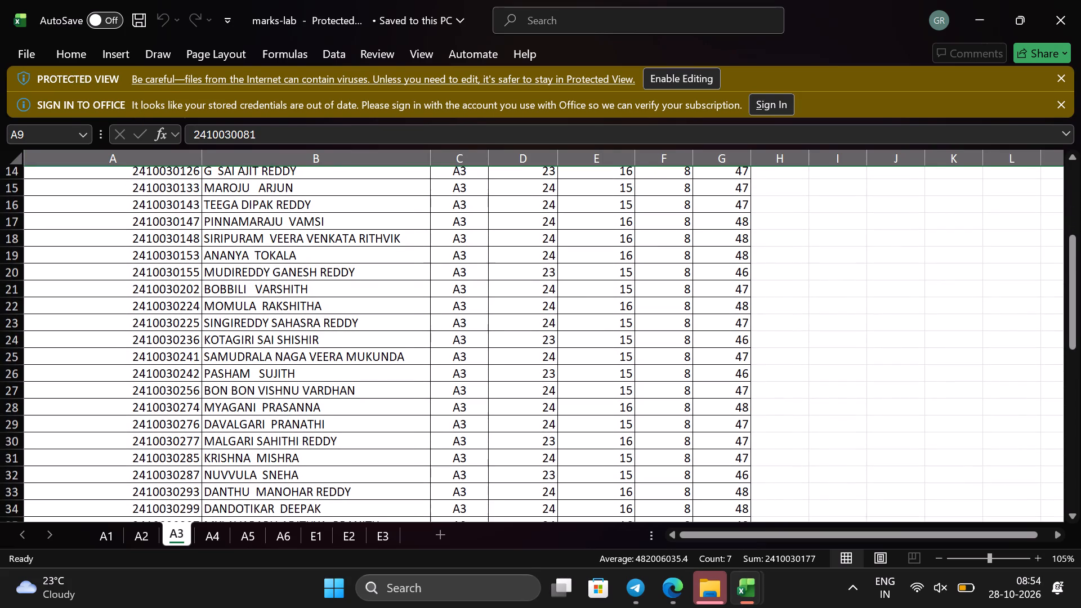
scroll(208, 266, "down", 2)
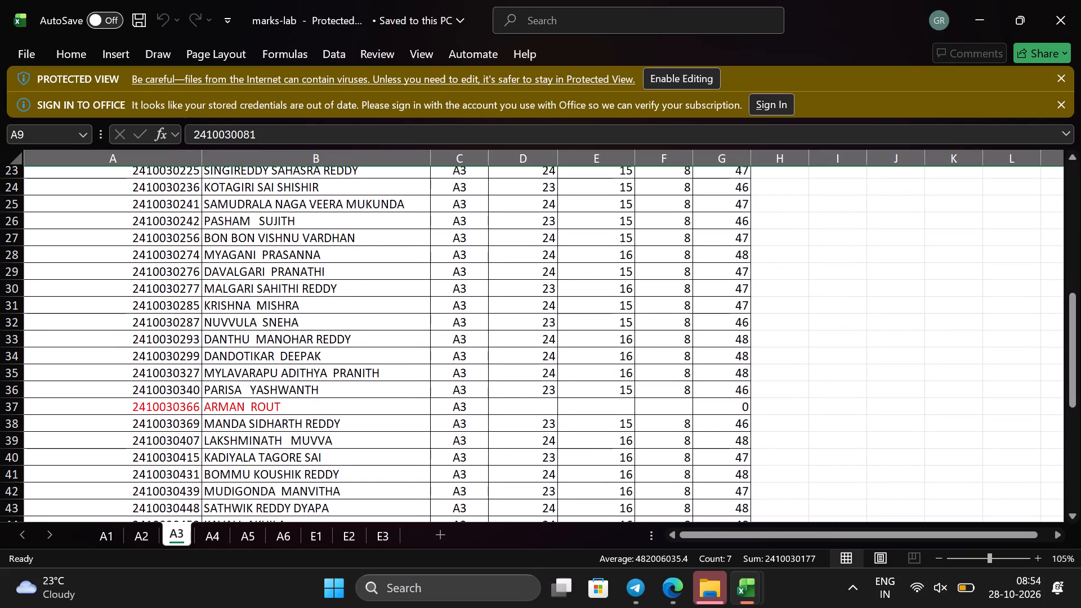
scroll(385, 428, "down", 5)
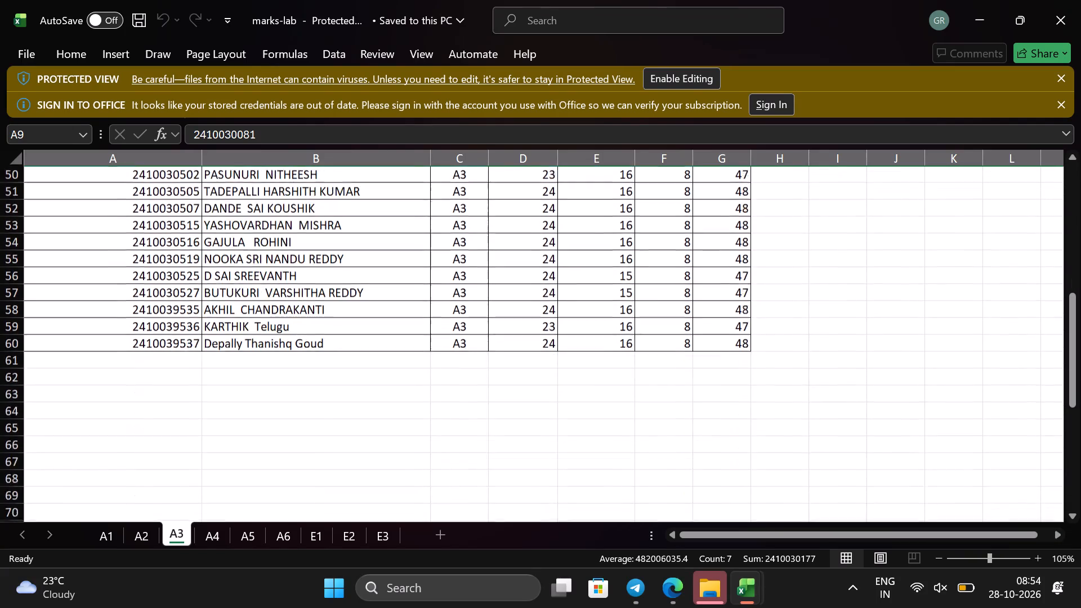
scroll(385, 428, "up", 7)
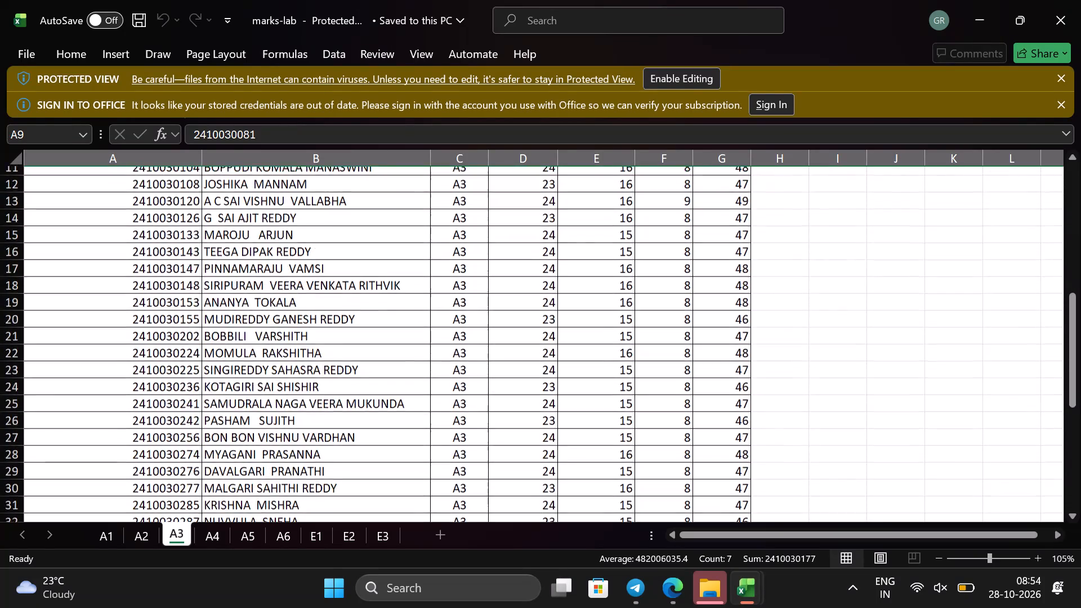
scroll(385, 428, "up", 3)
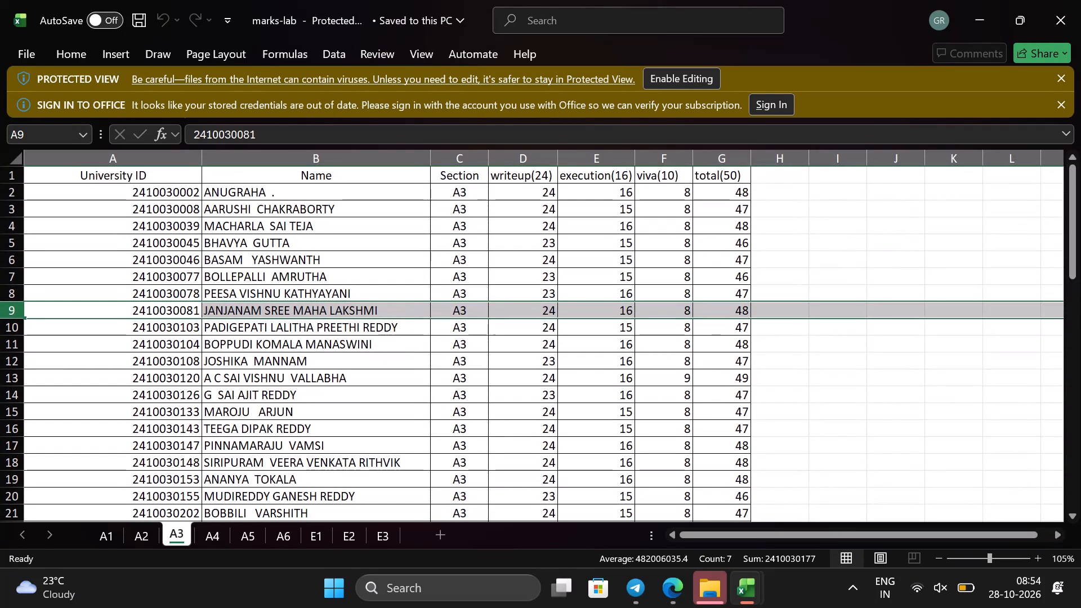
left_click(329, 285)
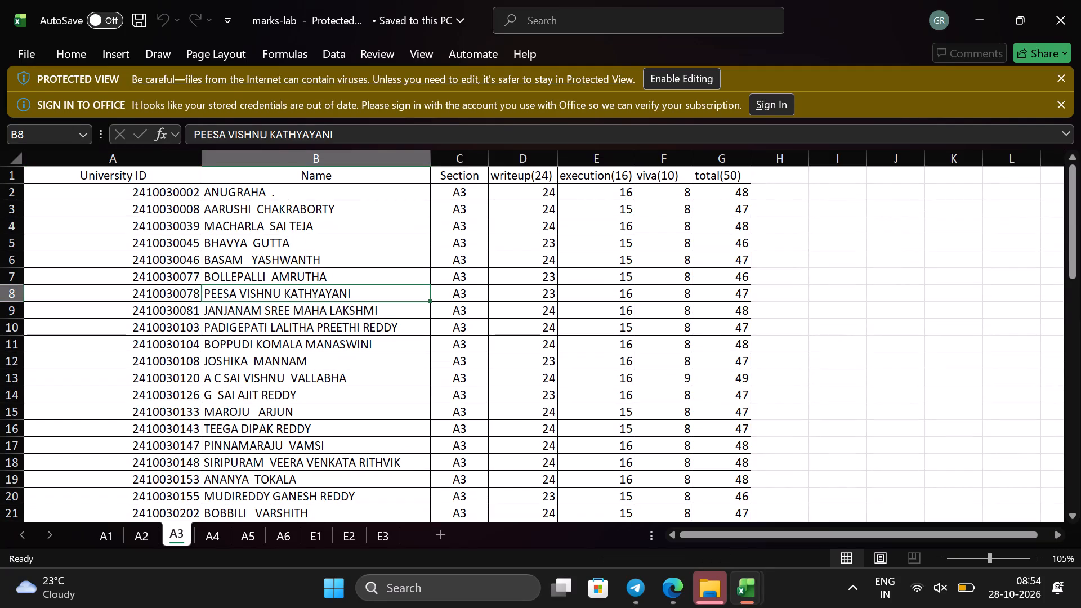
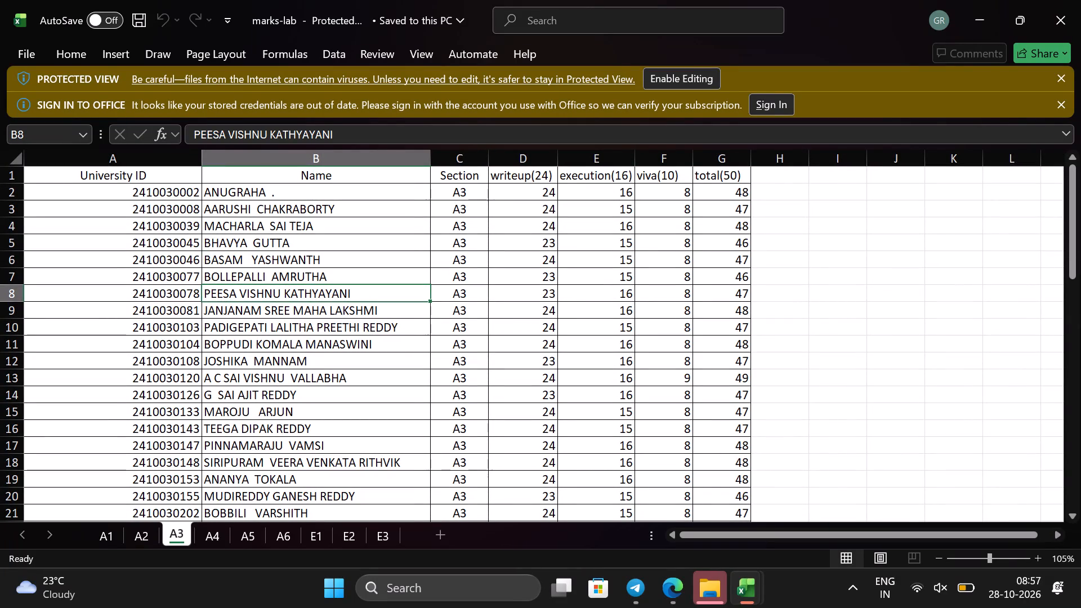
Switch to the FORMATIVE_R2-final workbook and examine the students' ALM and Tutorial marks, totals and weightage from the first row.
scroll(444, 252, "down", 1)
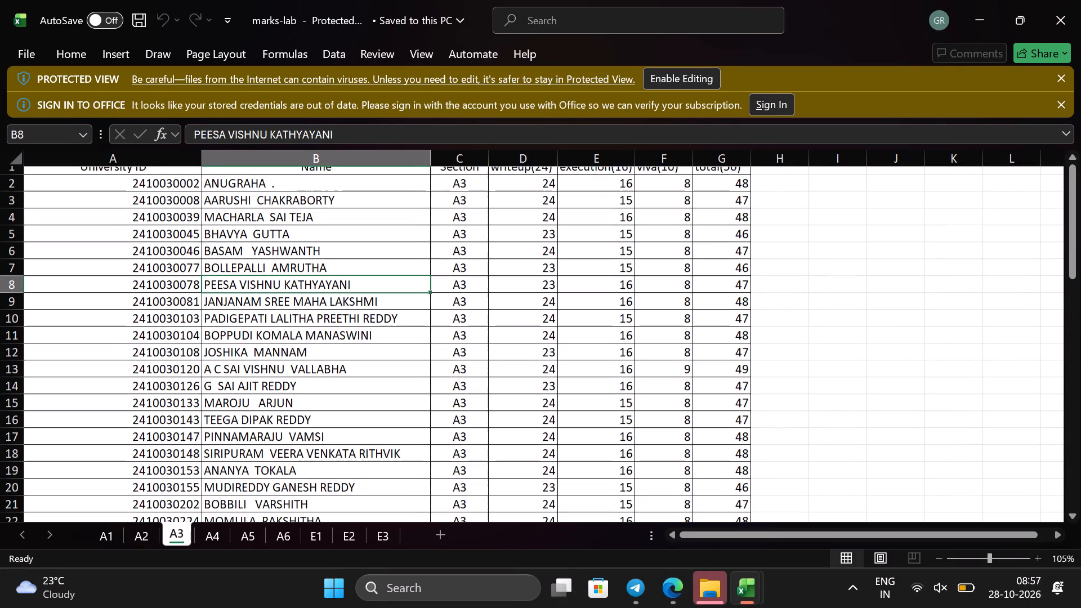
scroll(444, 252, "down", 1)
left_click(740, 589)
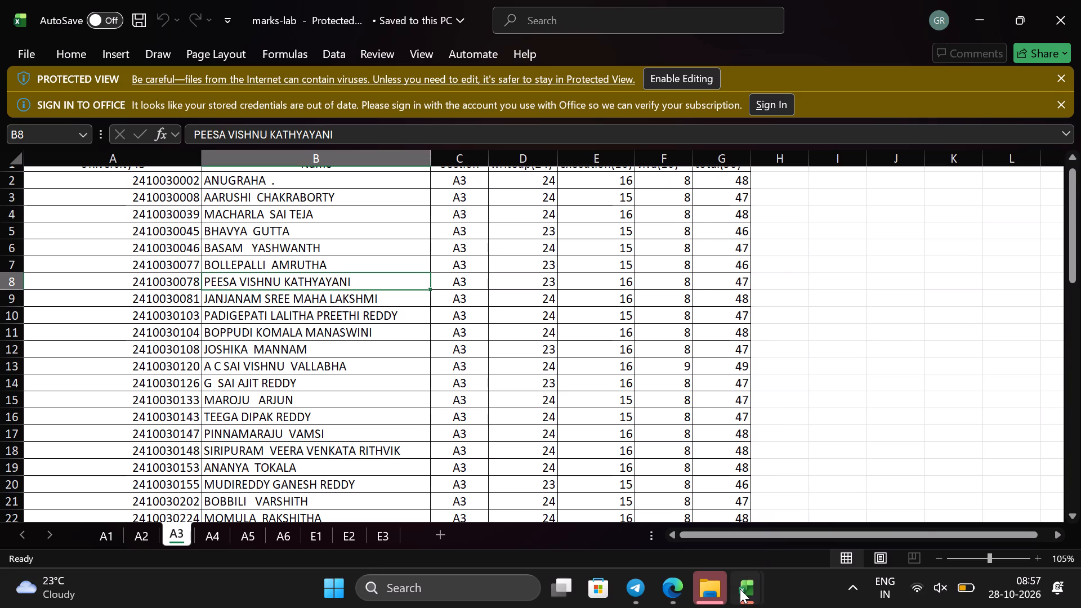
left_click(656, 521)
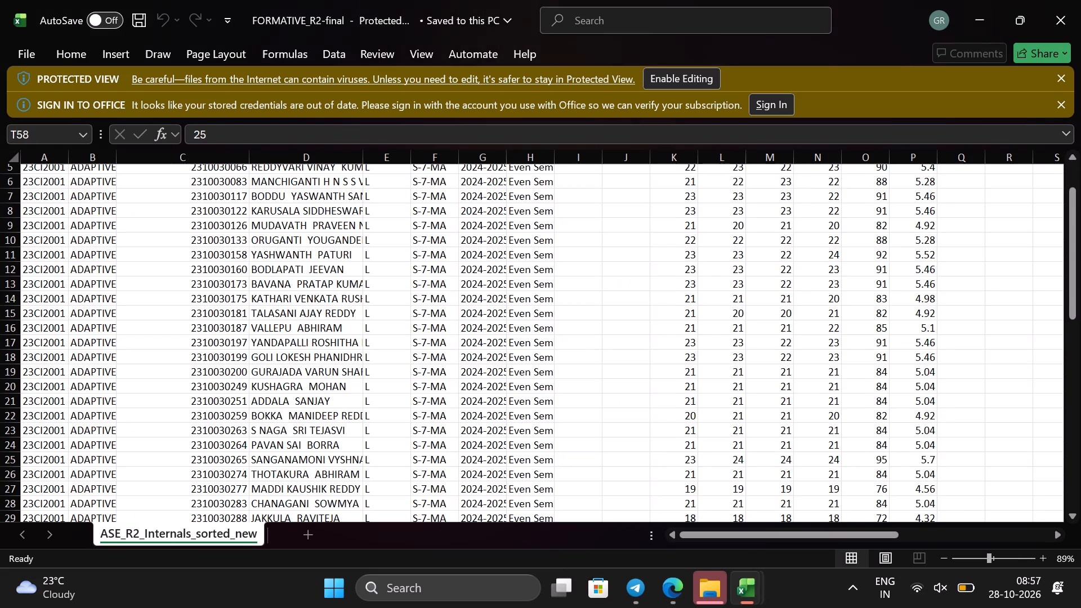
scroll(449, 426, "up", 1)
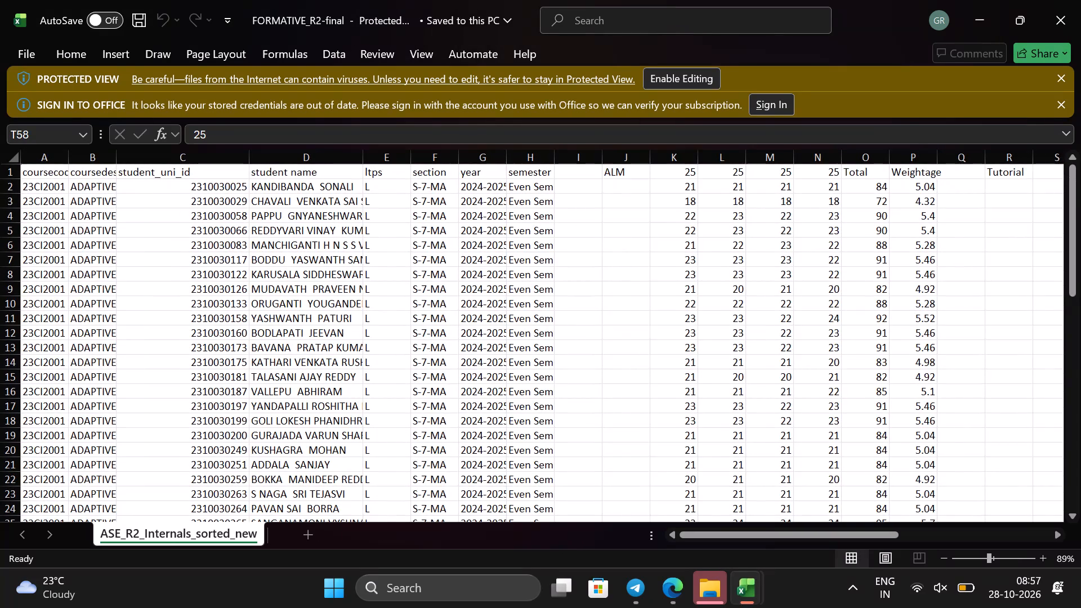
scroll(629, 379, "left", 4)
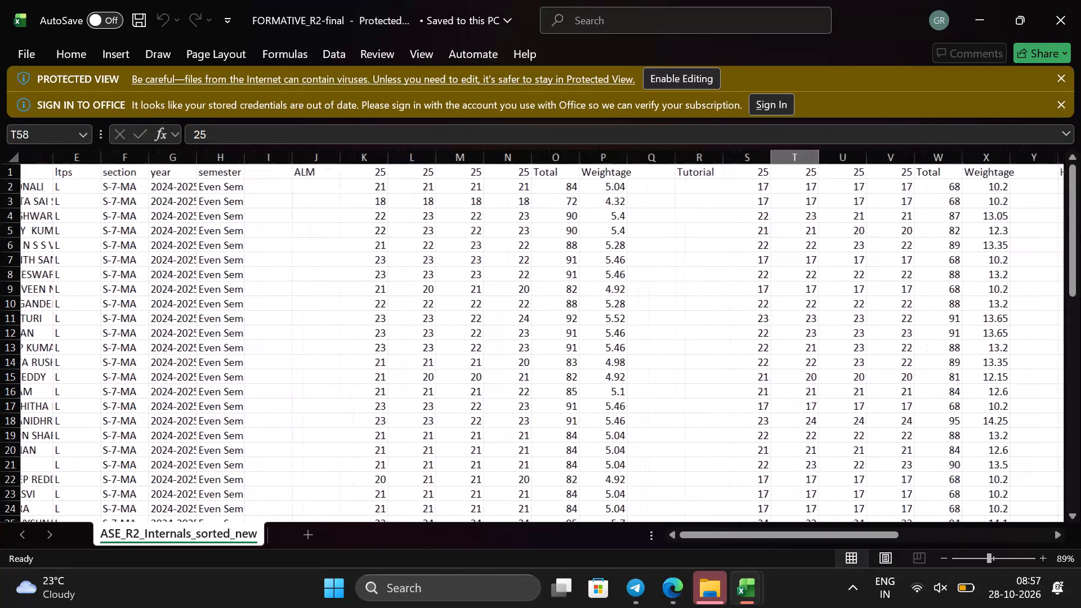
scroll(629, 379, "left", 1)
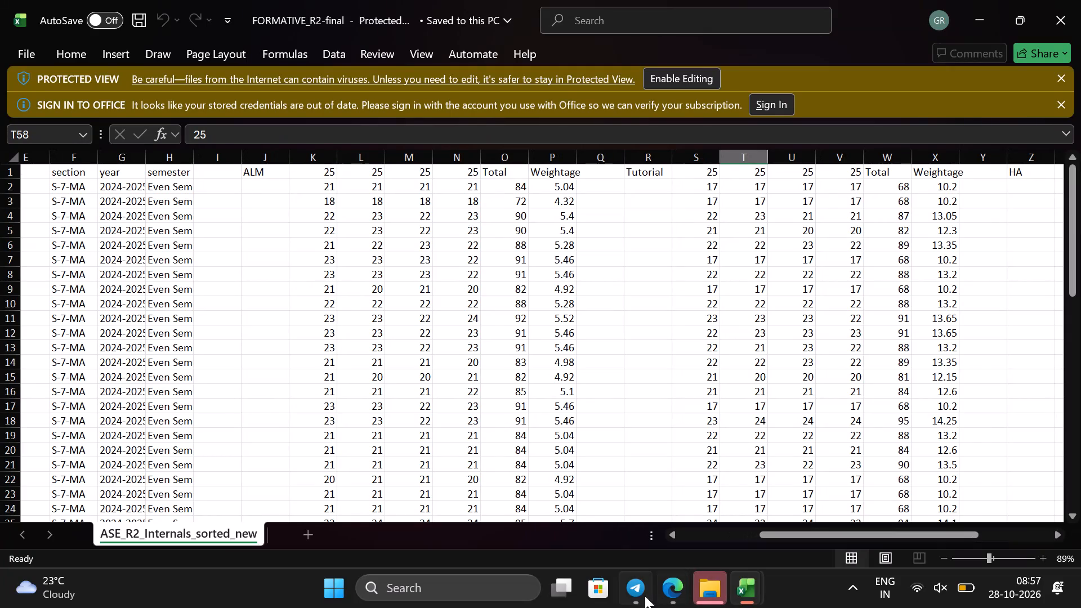
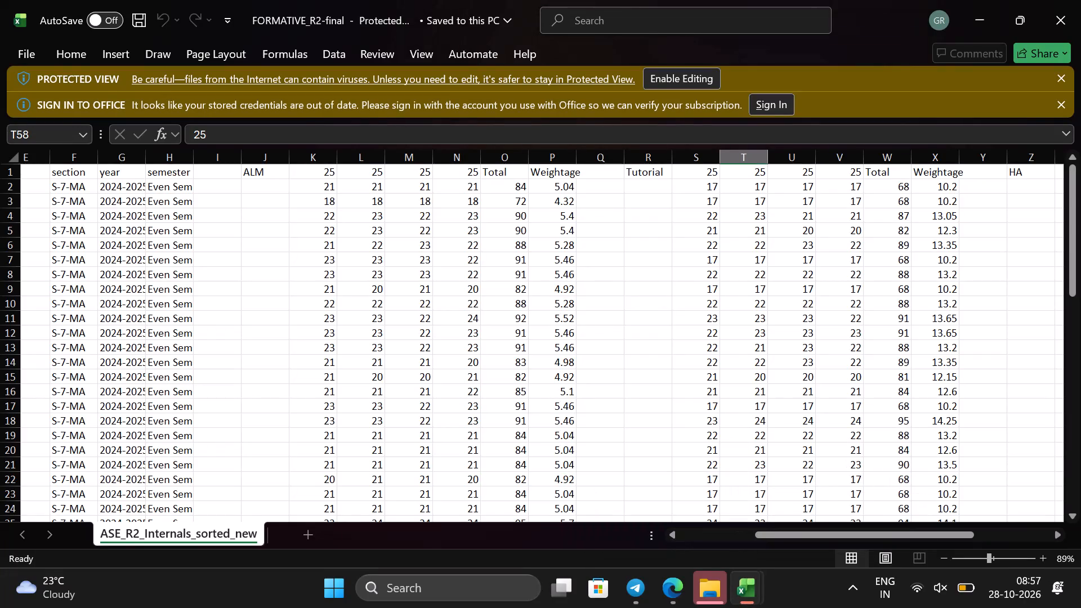
Examine the ALM, Tutorial and HA marks, totals and weightage alongside the student detail columns in FORMATIVE_R2-final.
scroll(589, 418, "up", 1)
scroll(589, 418, "right", 1)
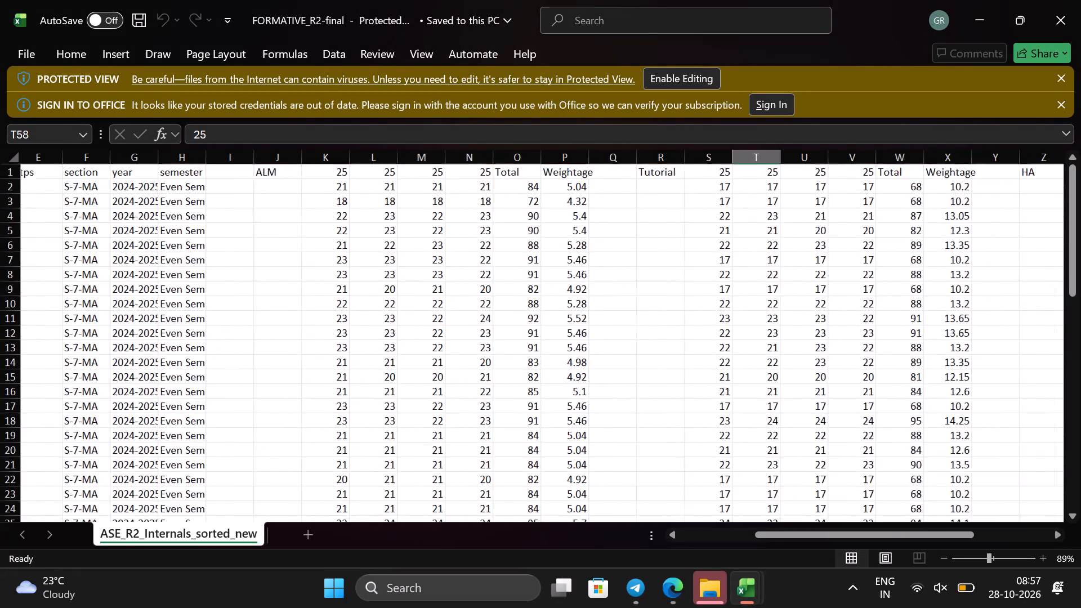
scroll(589, 418, "right", 2)
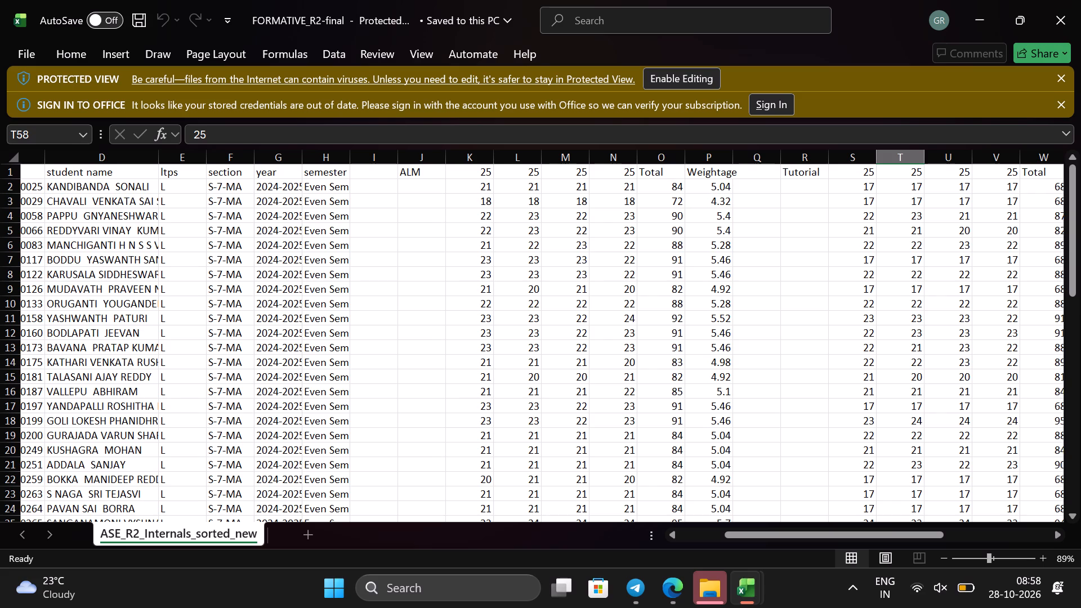
scroll(493, 258, "left", 2)
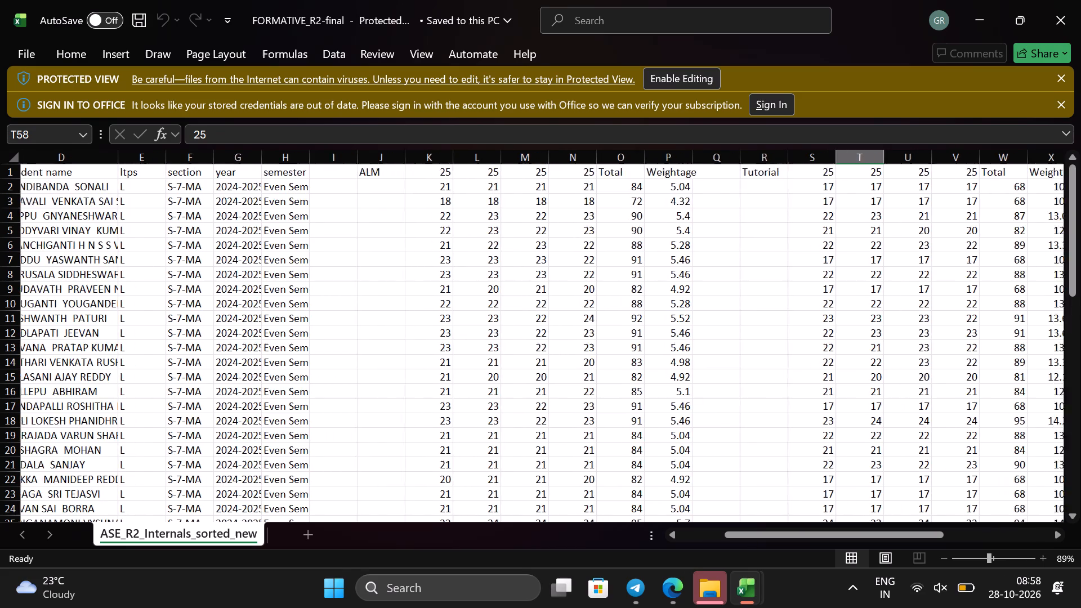
scroll(493, 258, "left", 2)
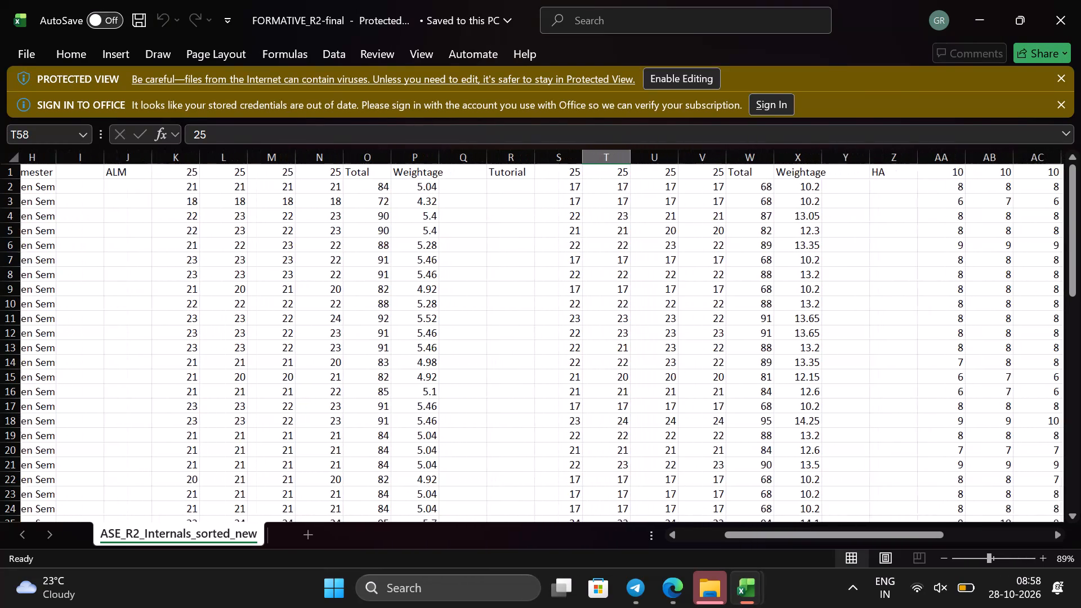
scroll(493, 258, "left", 2)
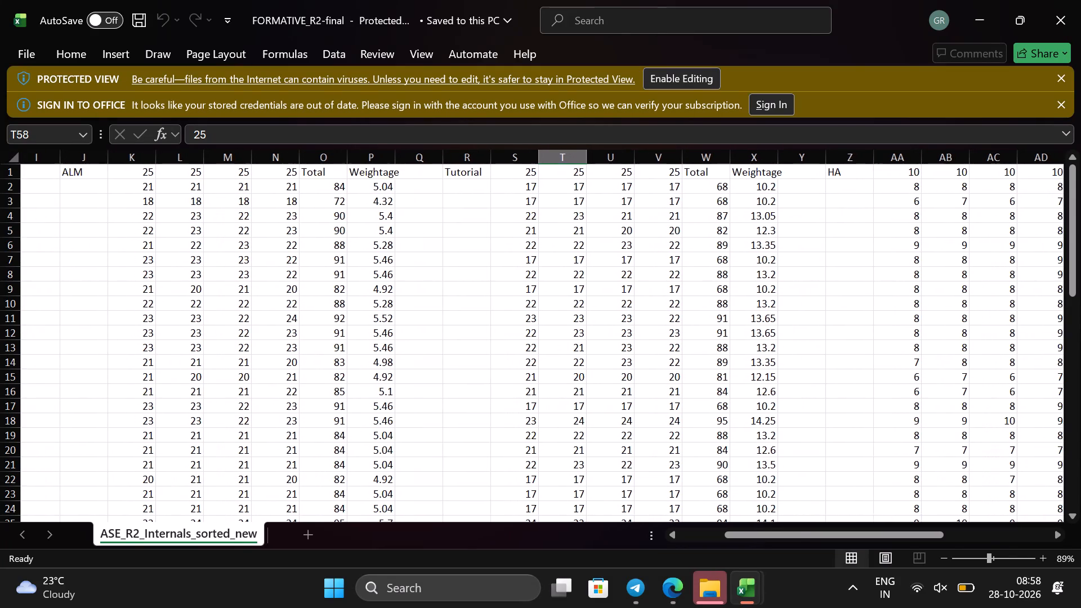
scroll(493, 258, "left", 1)
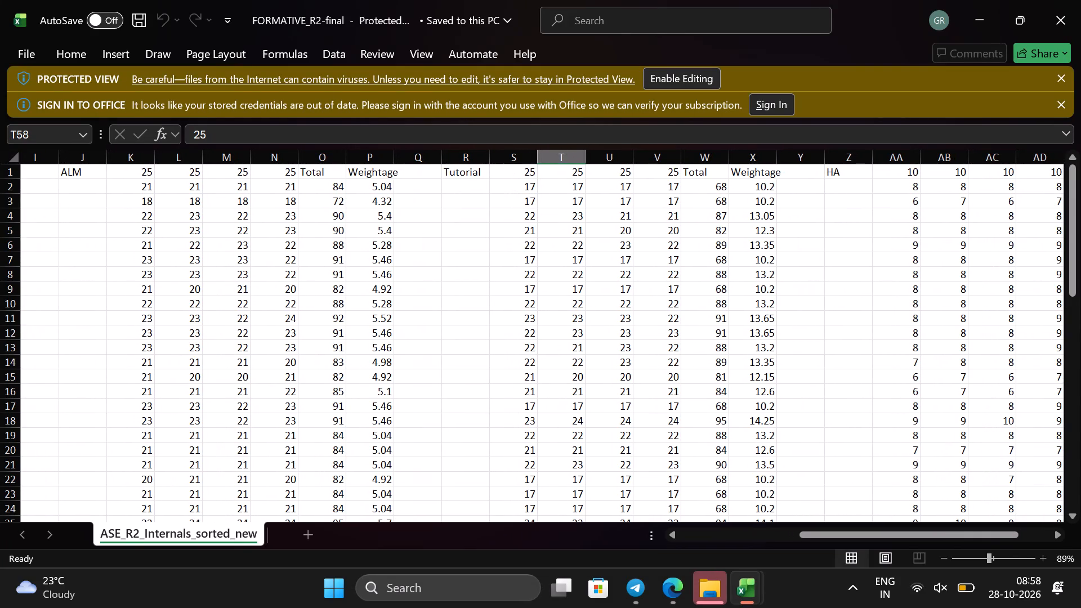
scroll(493, 258, "left", 2)
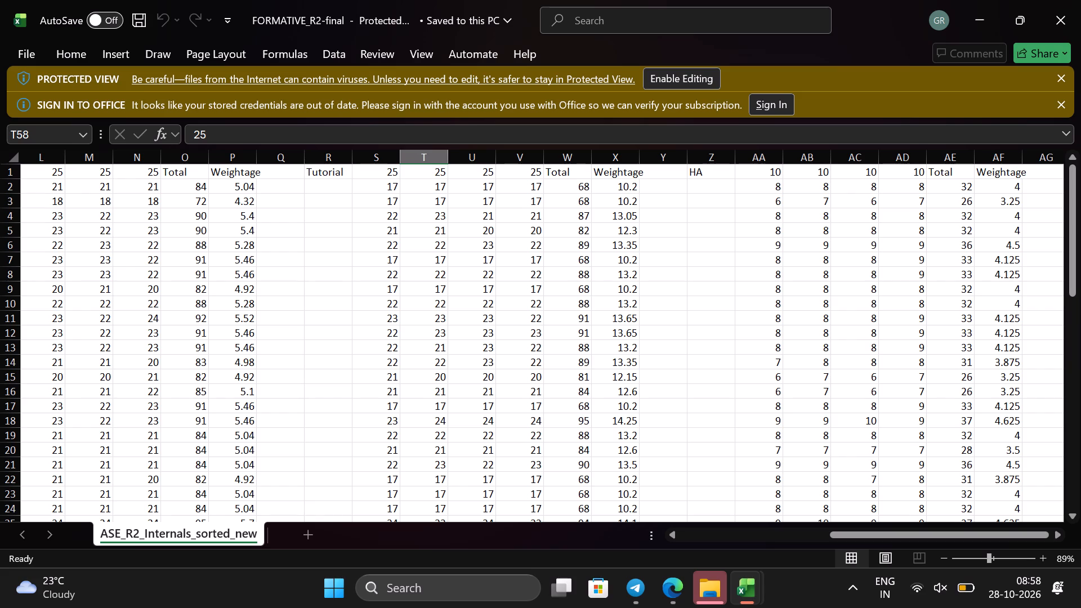
scroll(493, 258, "right", 5)
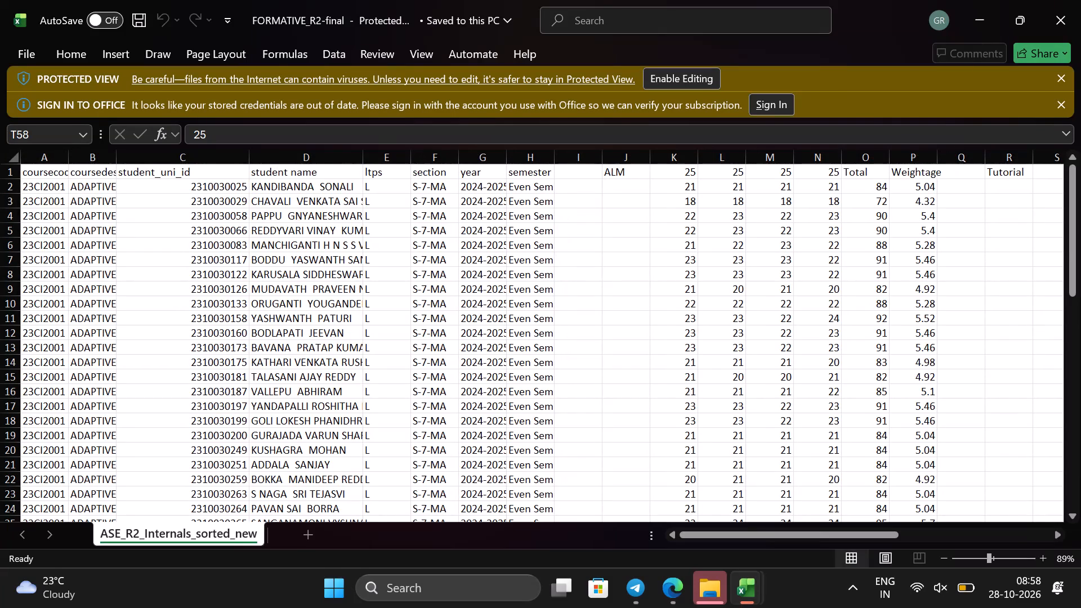
Dismiss the Office sign-in notice and enable editing of the FORMATIVE_R2-final workbook.
left_click(784, 102)
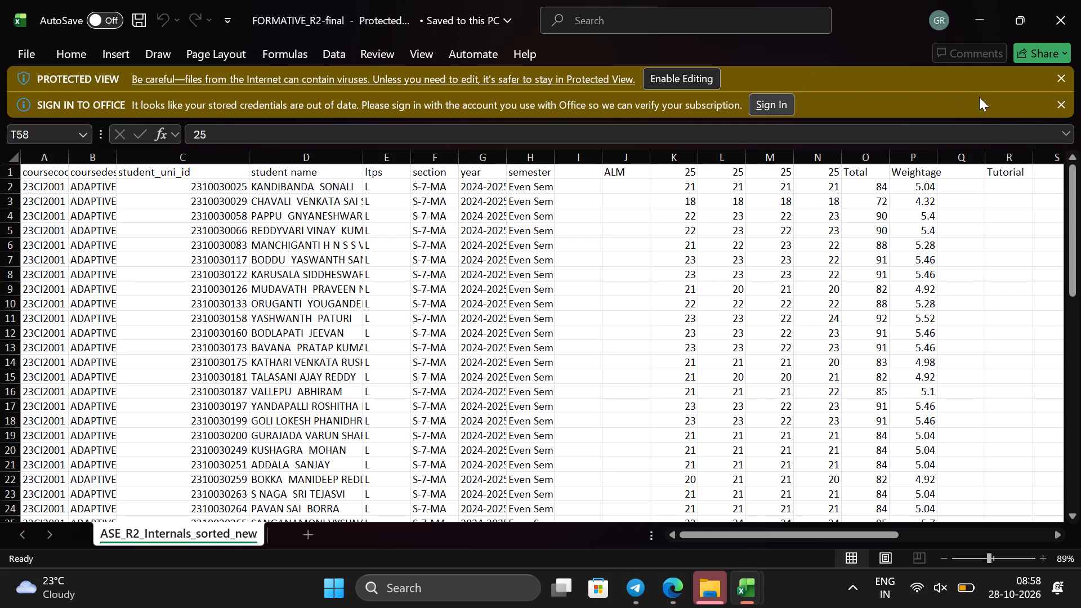
left_click(714, 60)
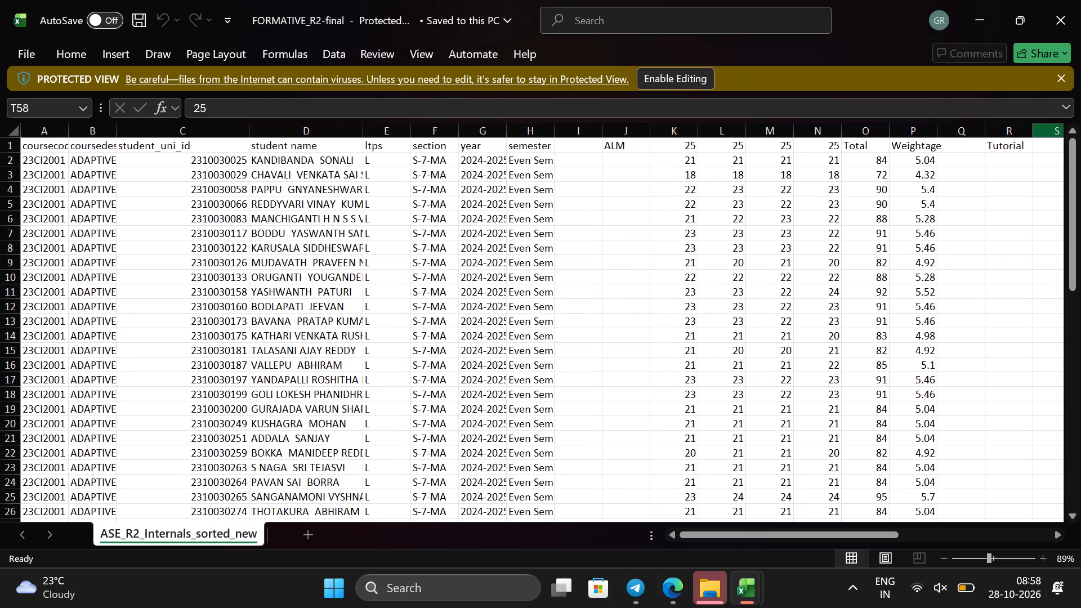
left_click(684, 88)
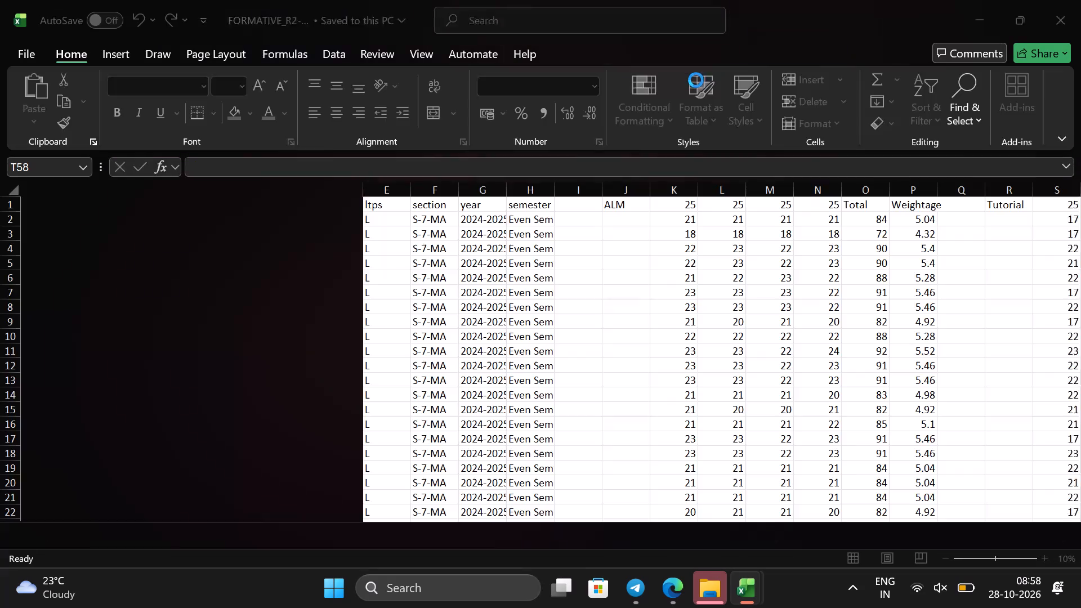
scroll(233, 340, "down", 3)
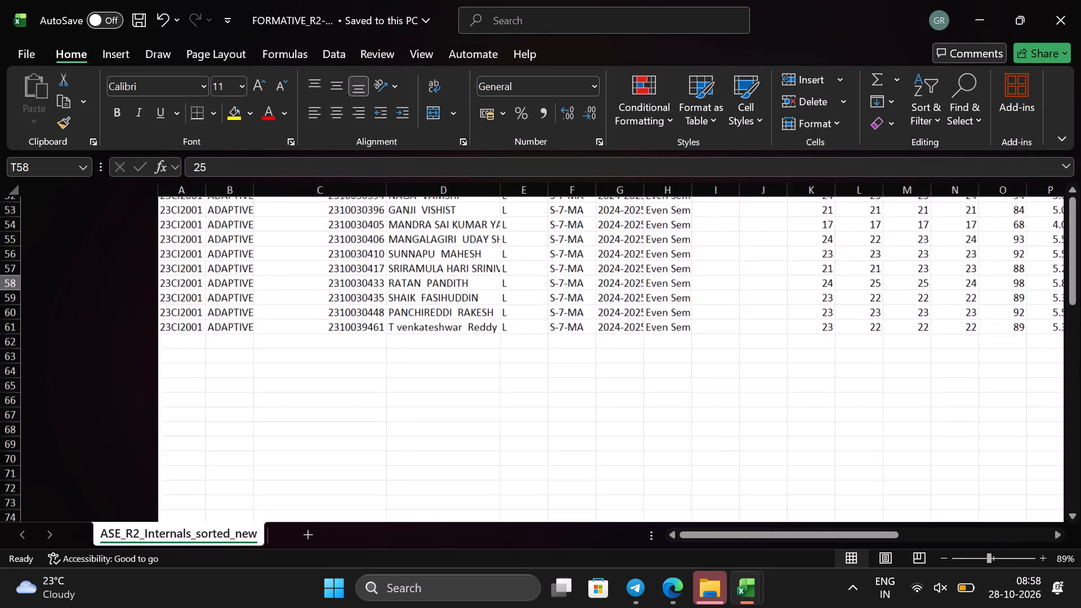
scroll(233, 340, "up", 8)
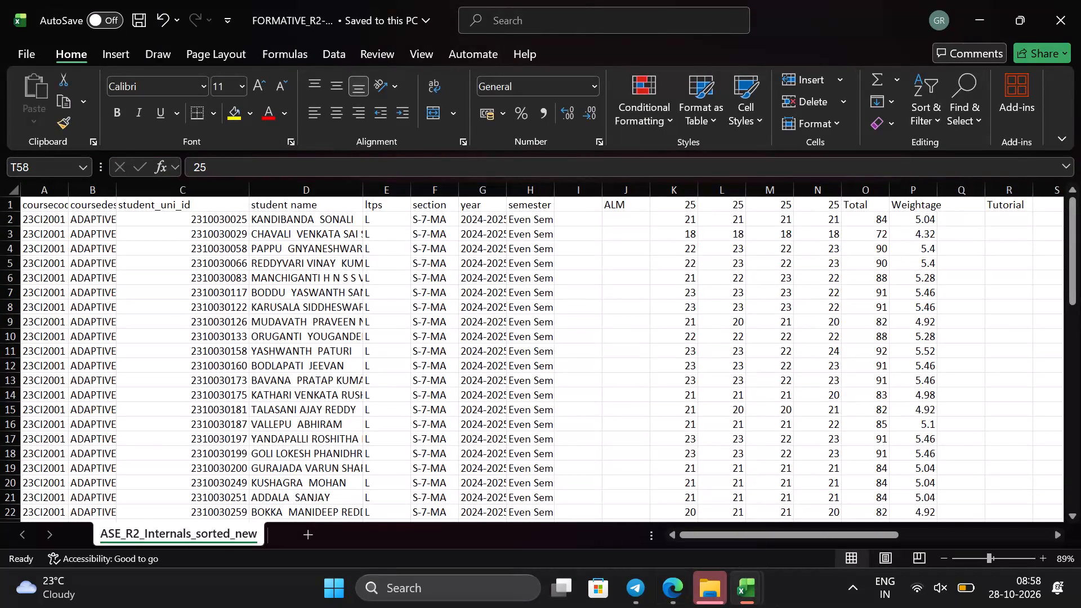
Switch to the marks-lab workbook and copy all university IDs and names on sheet A3, cells A2 to B60.
key("alt+Tab")
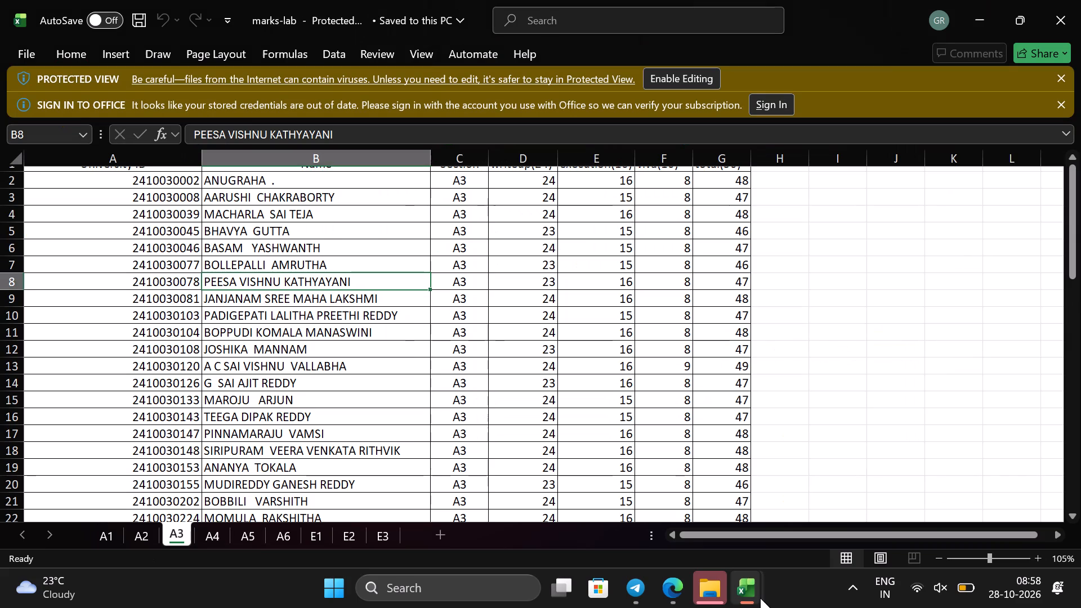
scroll(325, 397, "up", 5)
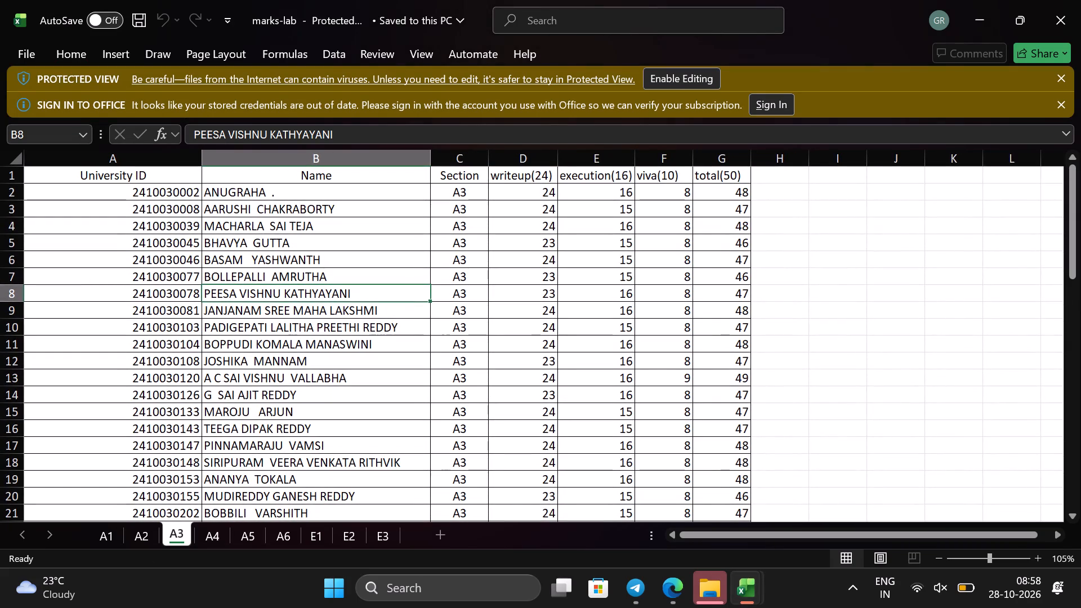
left_click_drag(129, 191, 339, 448)
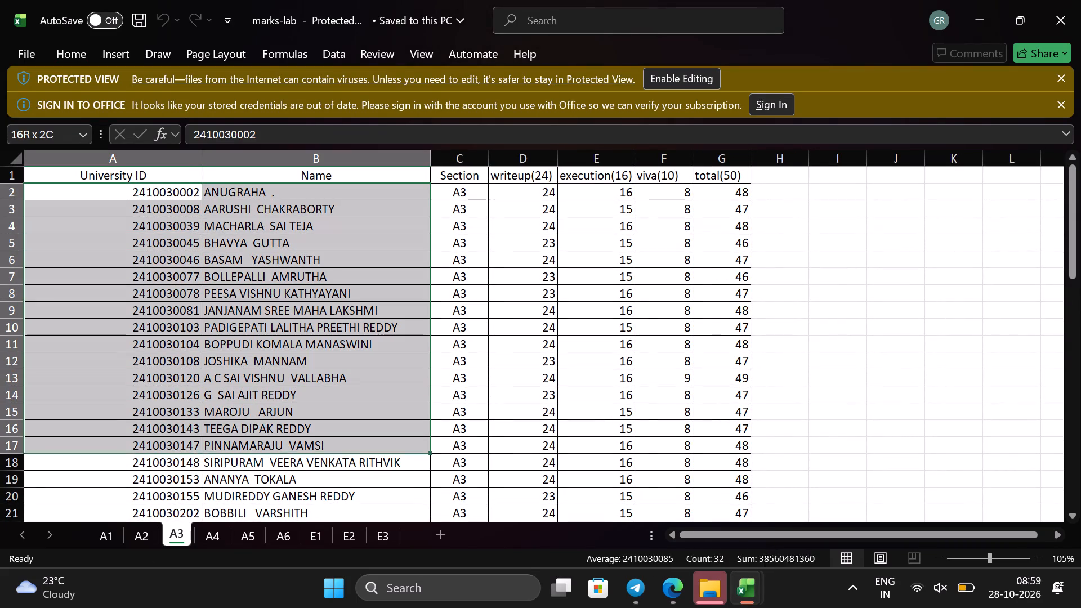
left_click_drag(339, 448, 391, 540)
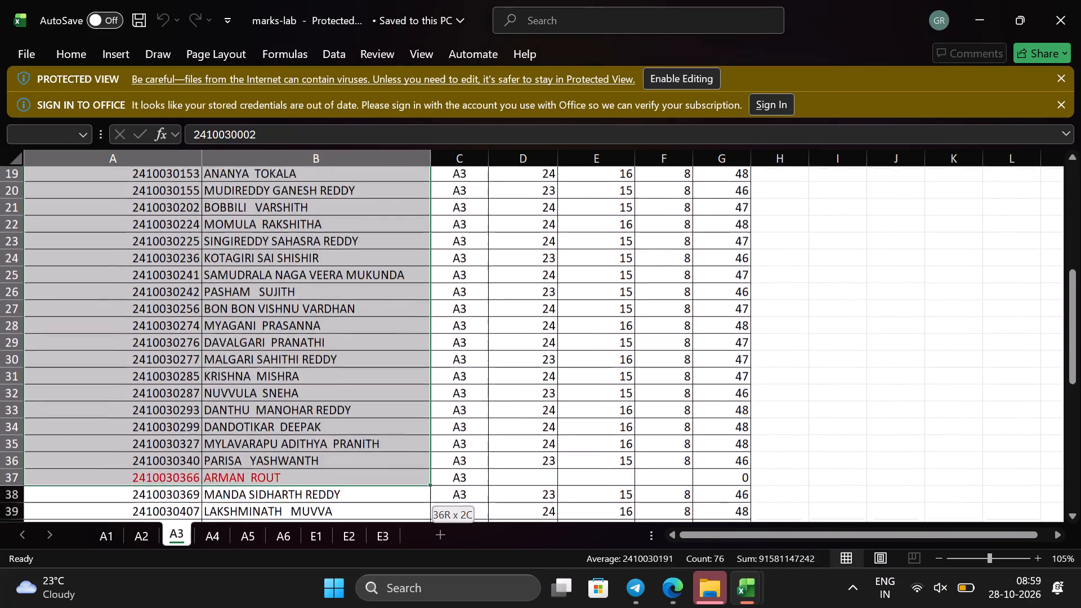
left_click_drag(391, 540, 386, 570)
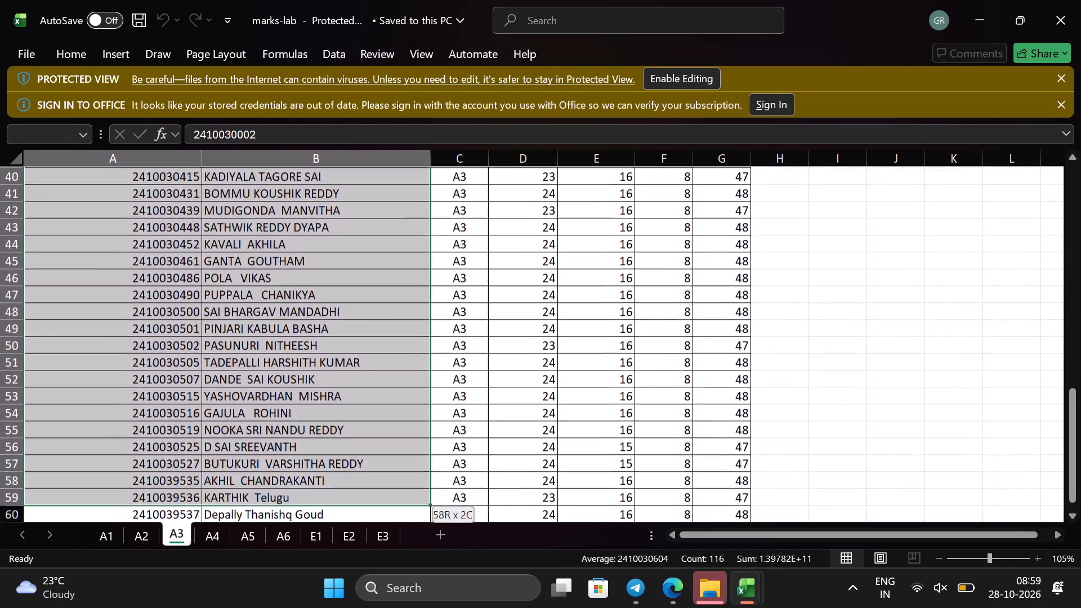
left_click_drag(386, 570, 405, 477)
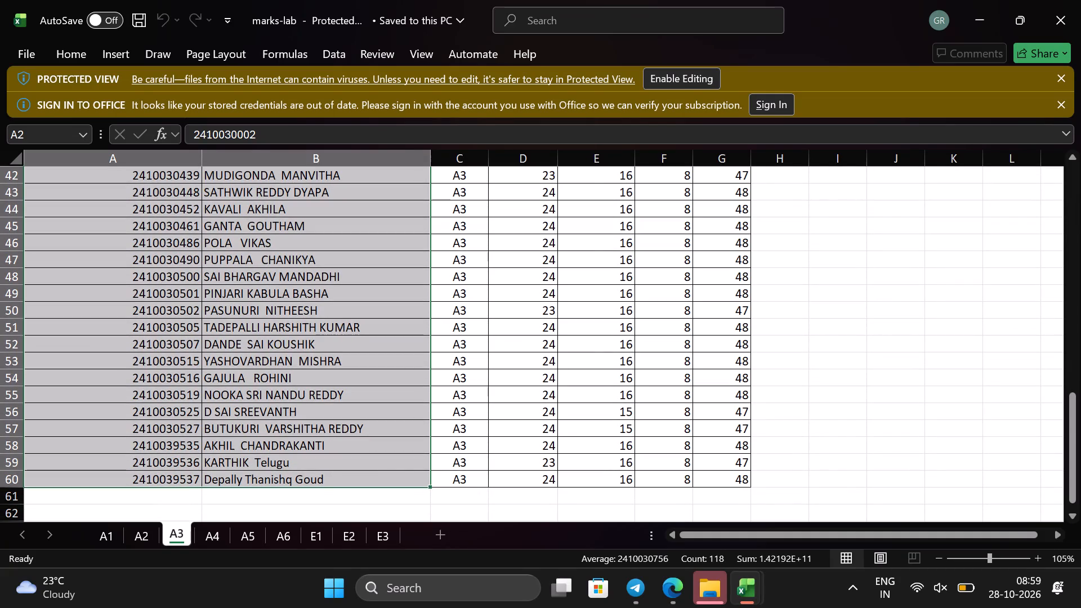
right_click(405, 477)
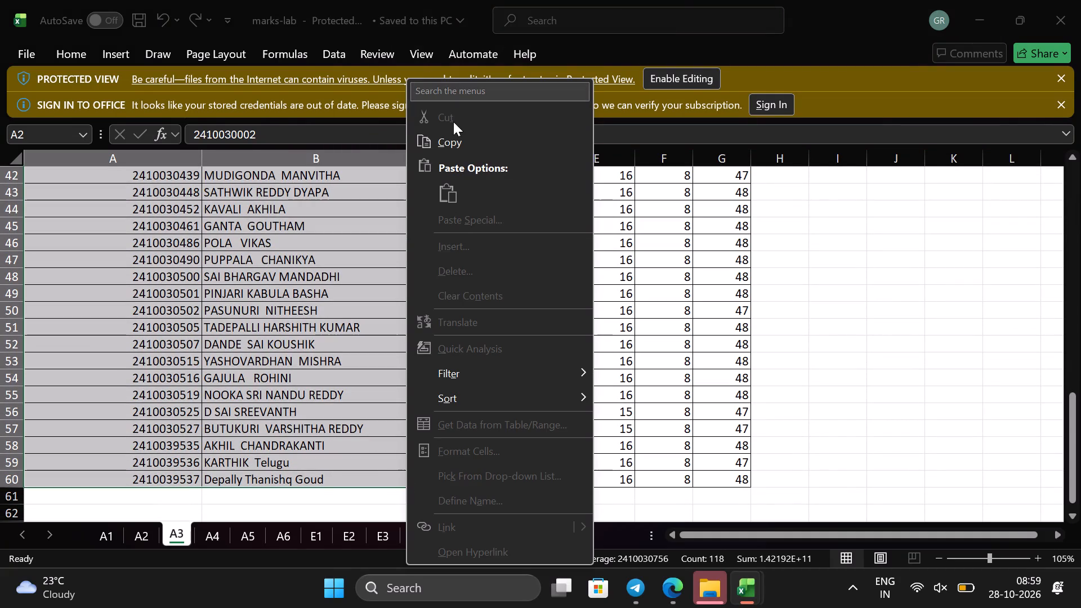
left_click(457, 142)
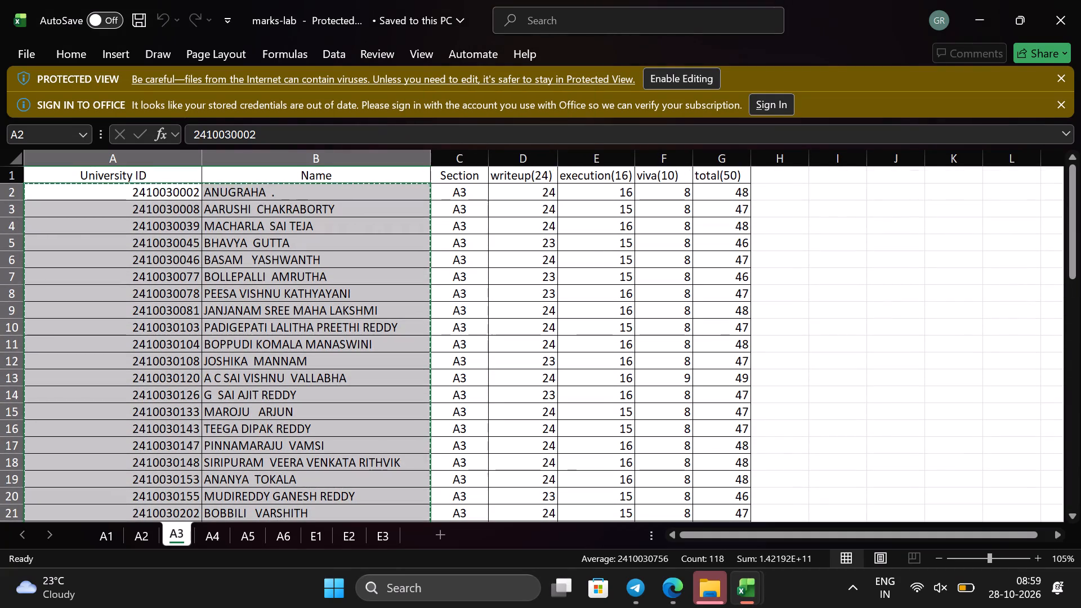
Back in FORMATIVE_R2-final, paste the copied IDs and names as Text over student_uni_id and student name, C2 to D61, accepting the size mismatch.
key("alt+Tab")
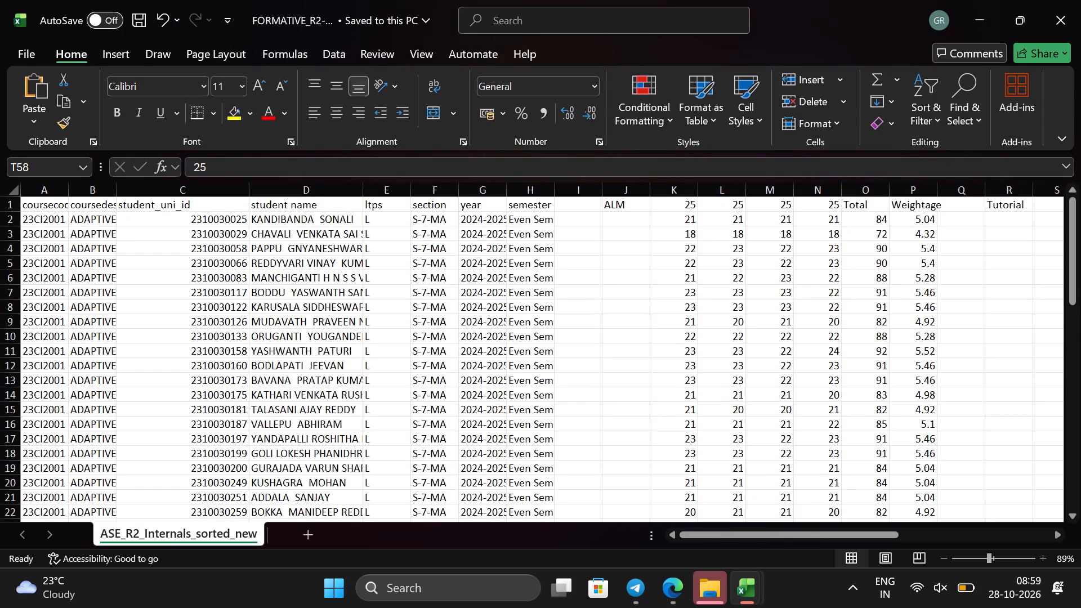
left_click_drag(201, 223, 343, 509)
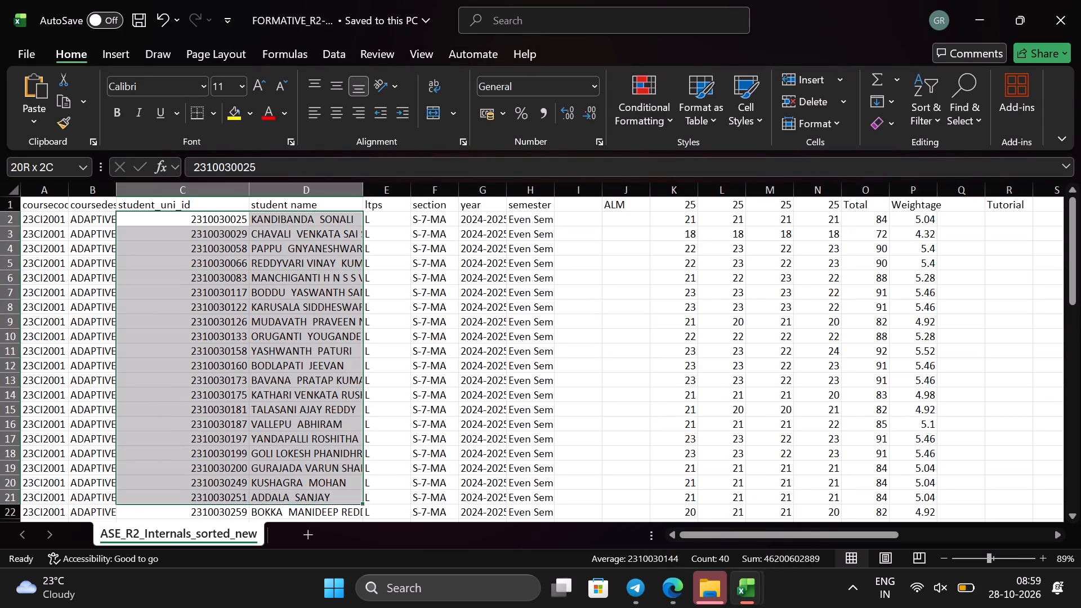
left_click_drag(343, 509, 336, 607)
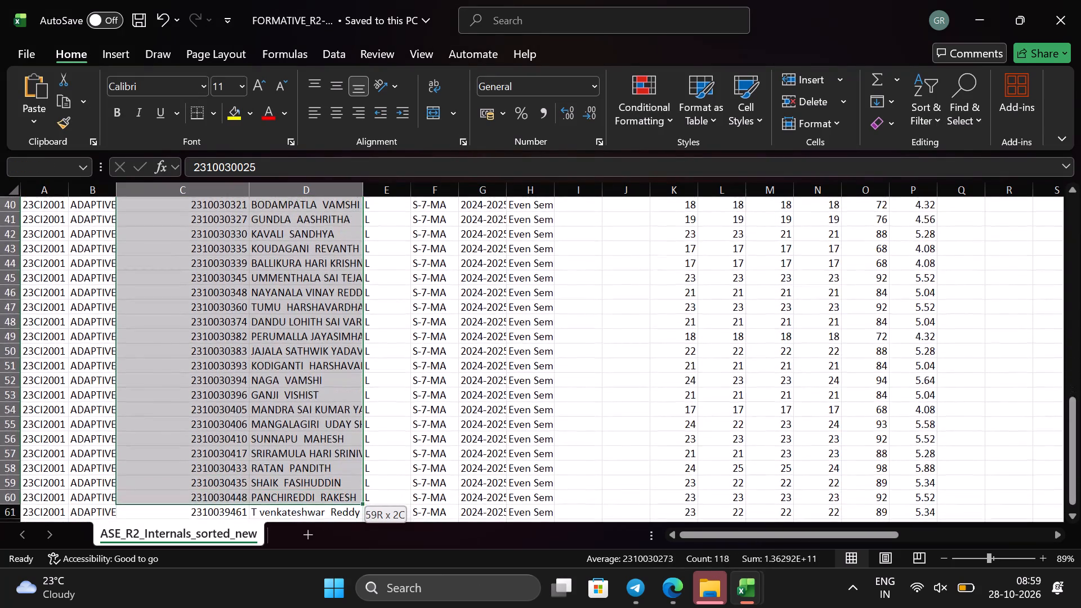
left_click_drag(336, 607, 350, 464)
right_click(350, 464)
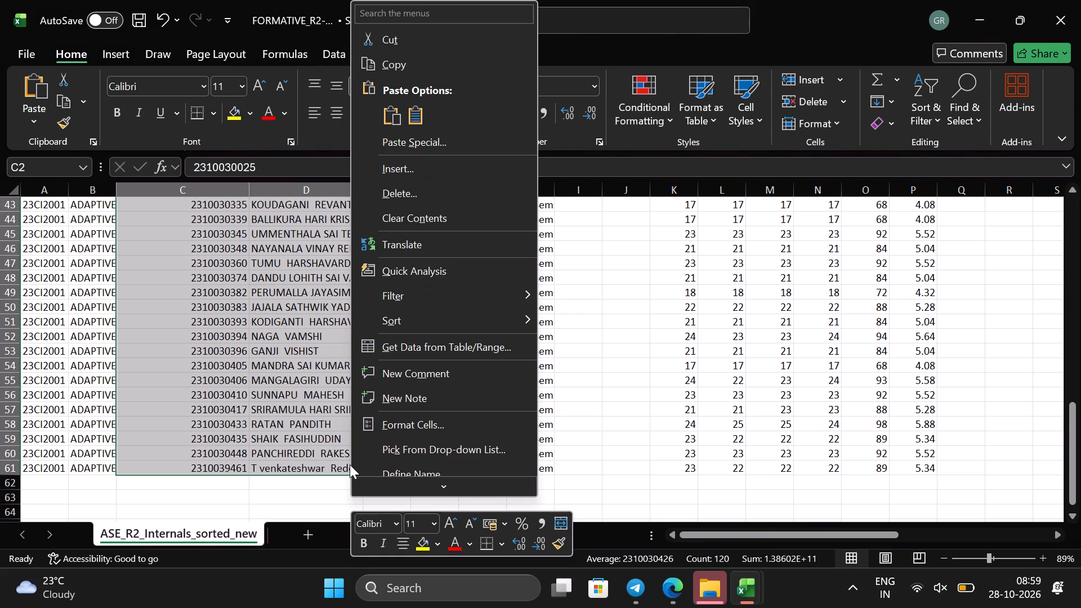
left_click(422, 88)
left_click(432, 142)
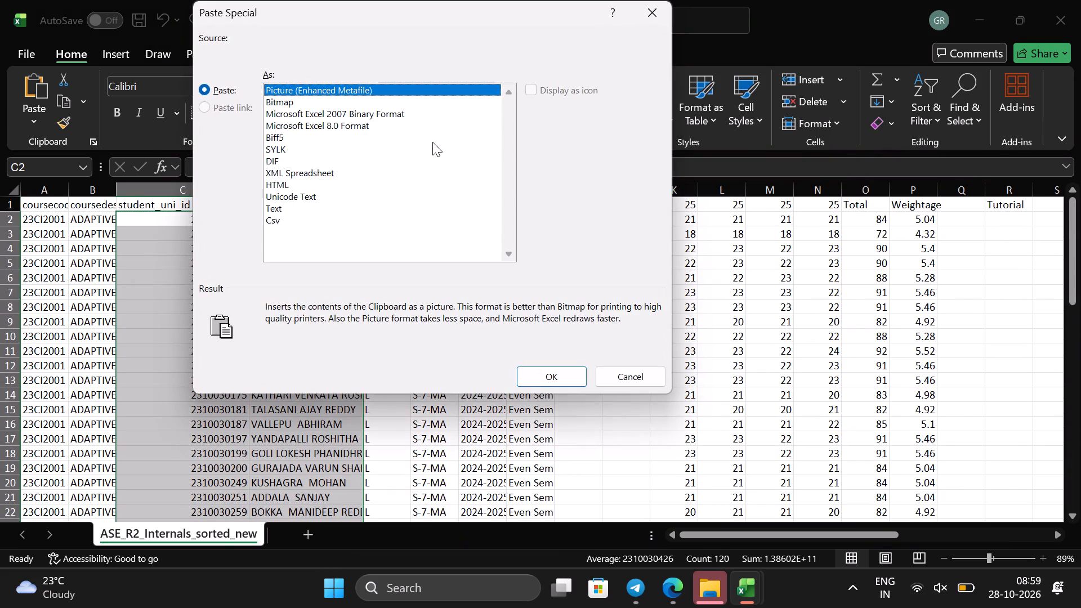
left_click(278, 211)
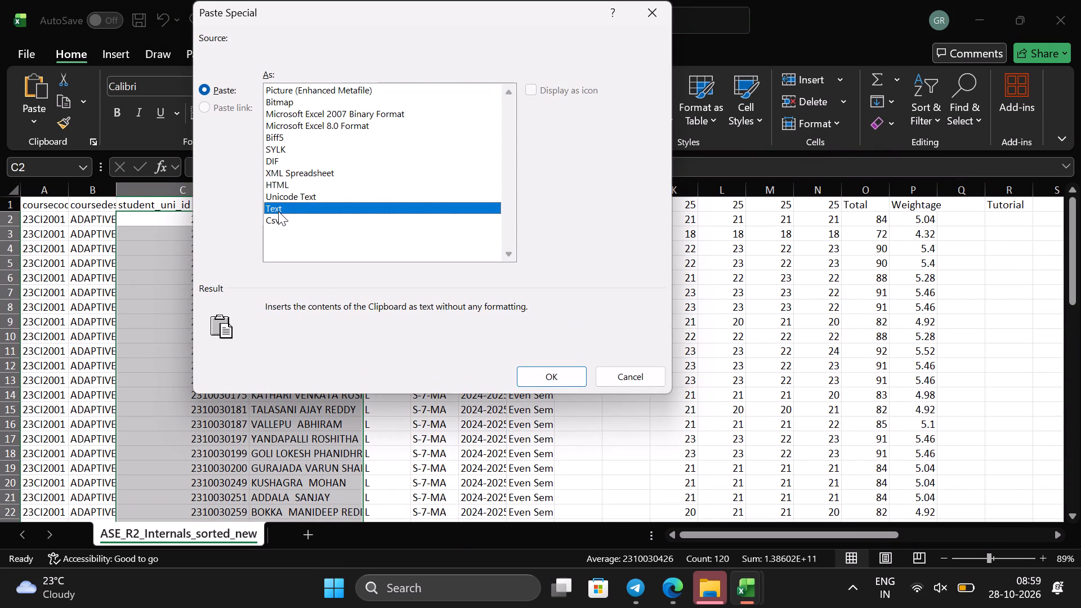
left_click(530, 374)
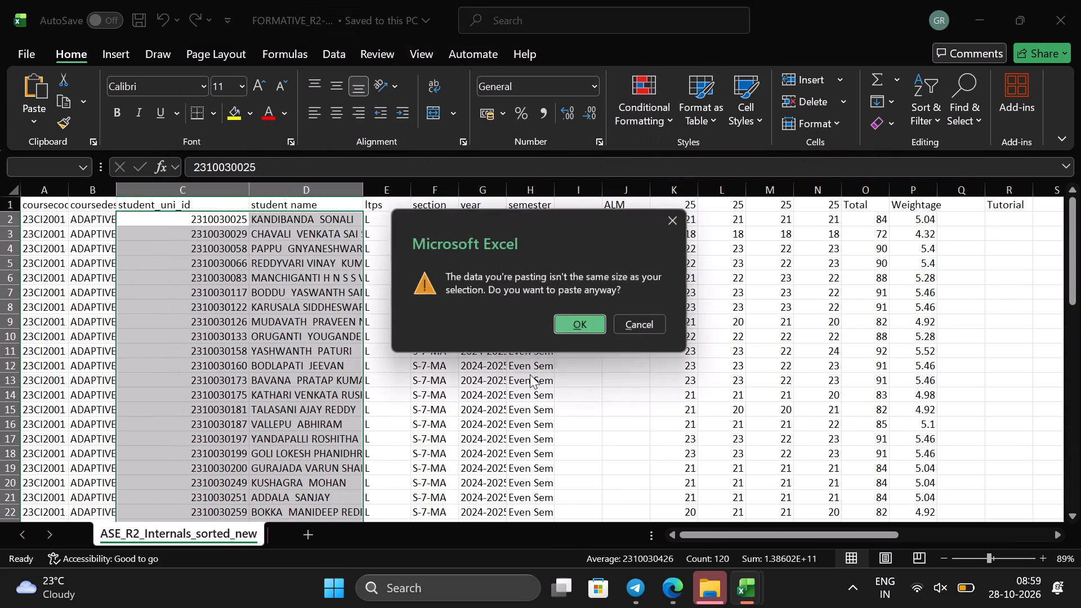
left_click(588, 330)
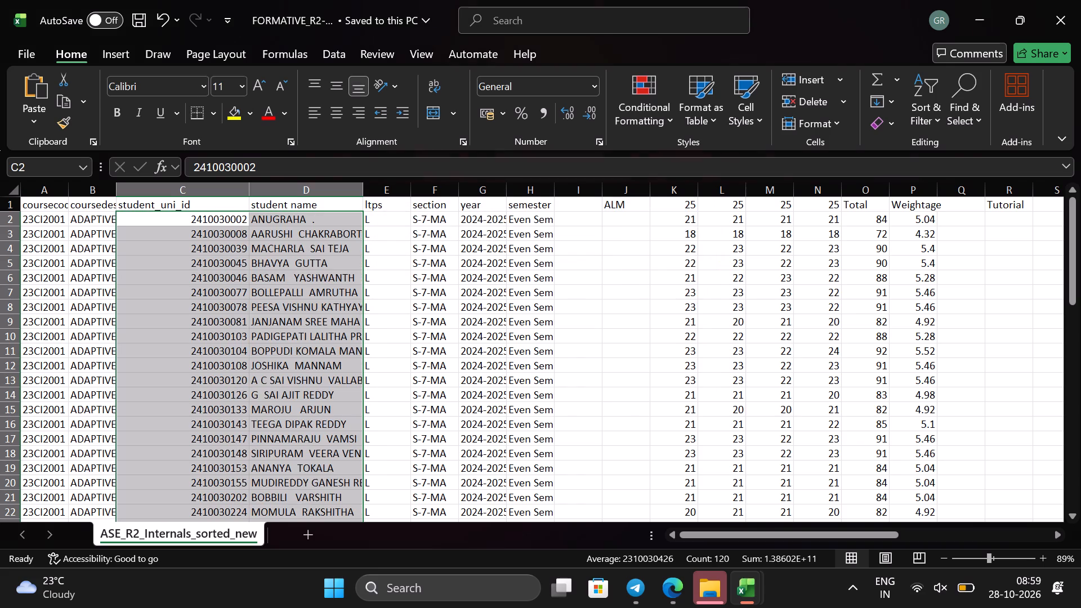
Check the pasted student IDs and names against the existing rows, from the first row down to the end of the list.
left_click(412, 313)
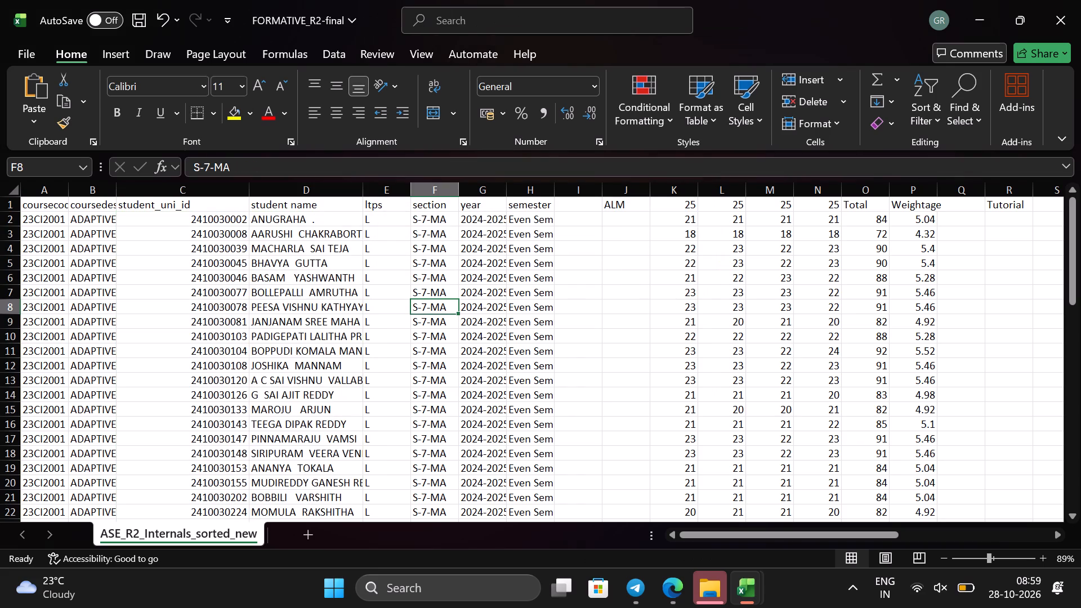
scroll(412, 313, "down", 7)
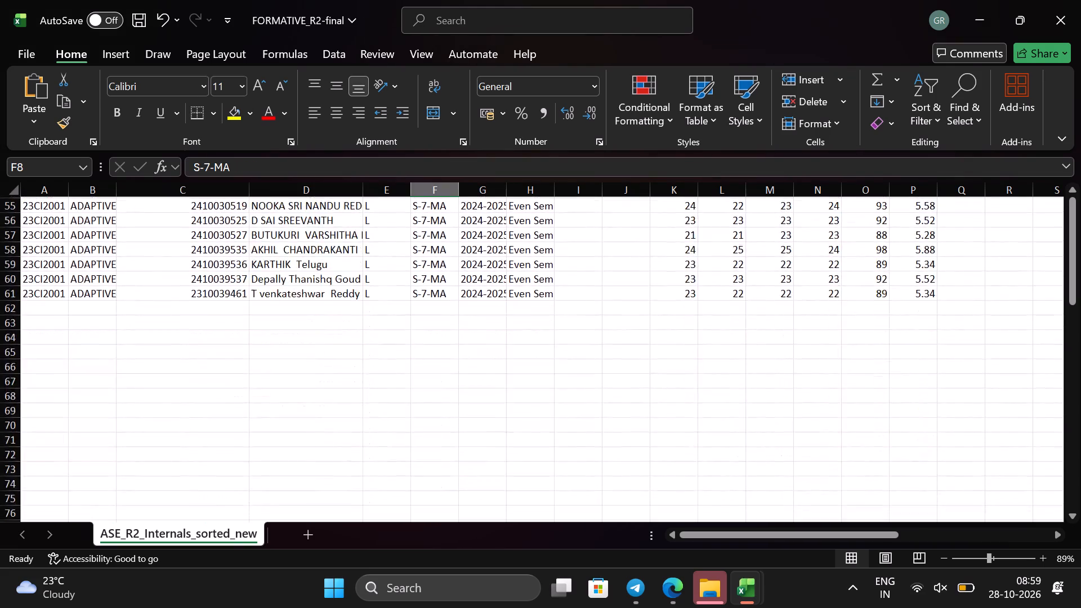
scroll(412, 313, "up", 8)
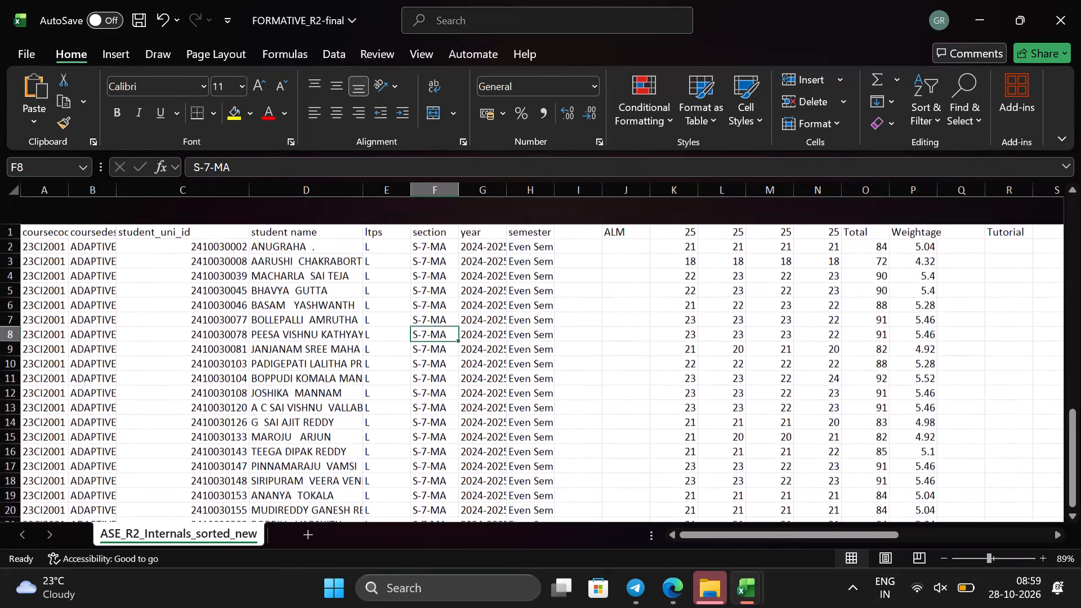
scroll(412, 313, "up", 1)
scroll(412, 313, "down", 5)
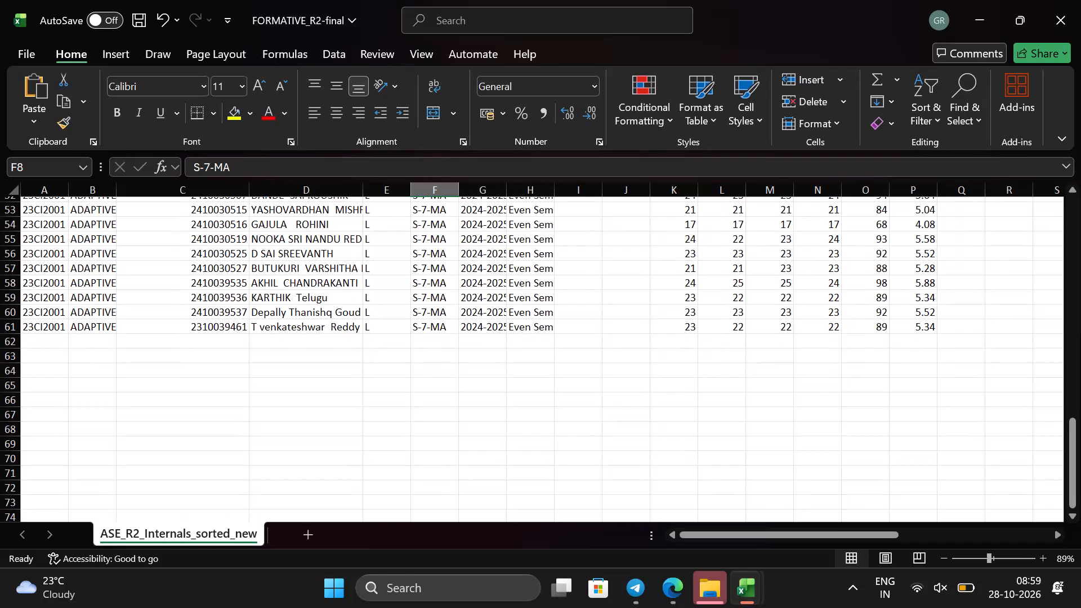
scroll(412, 313, "up", 3)
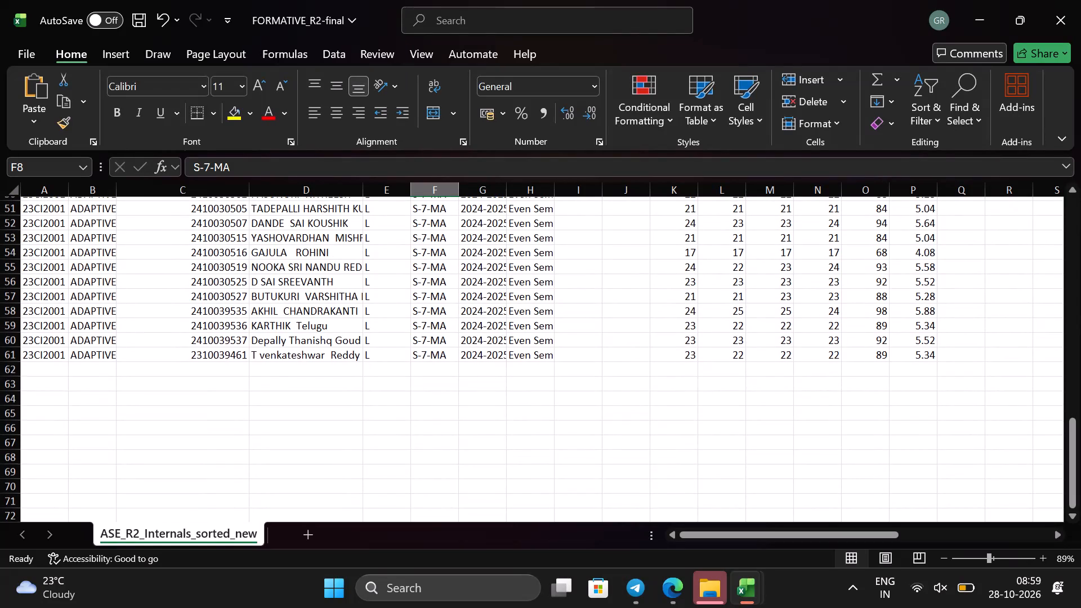
Compare the end of the list with marks-lab sheet A3, and delete the entire leftover row 61 in FORMATIVE_R2-final.
scroll(412, 313, "up", 1)
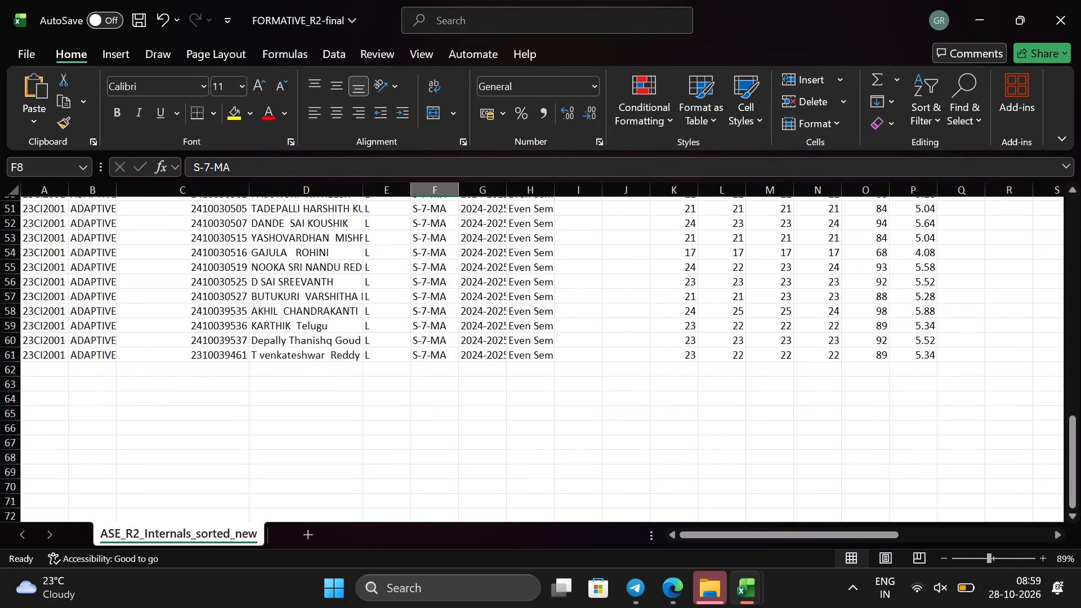
key("alt+Tab")
scroll(412, 313, "down", 6)
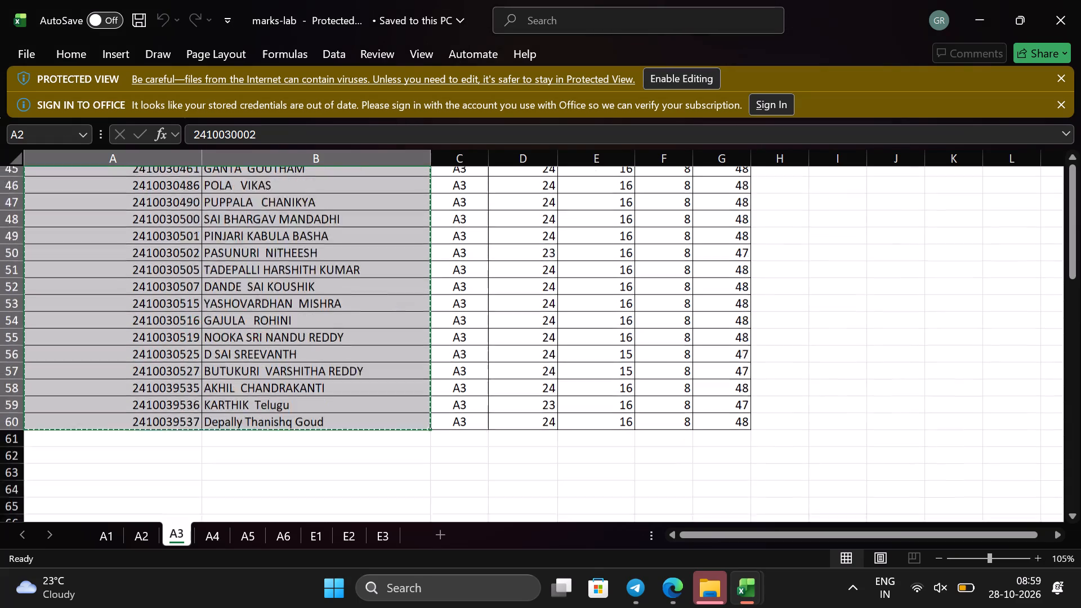
scroll(412, 313, "up", 3)
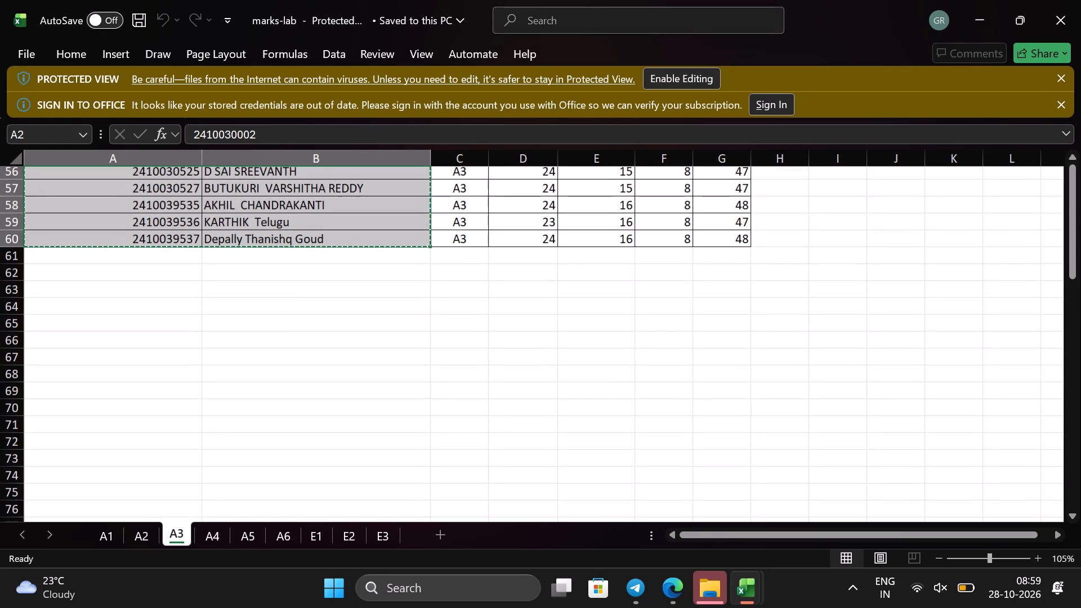
key("alt+Tab")
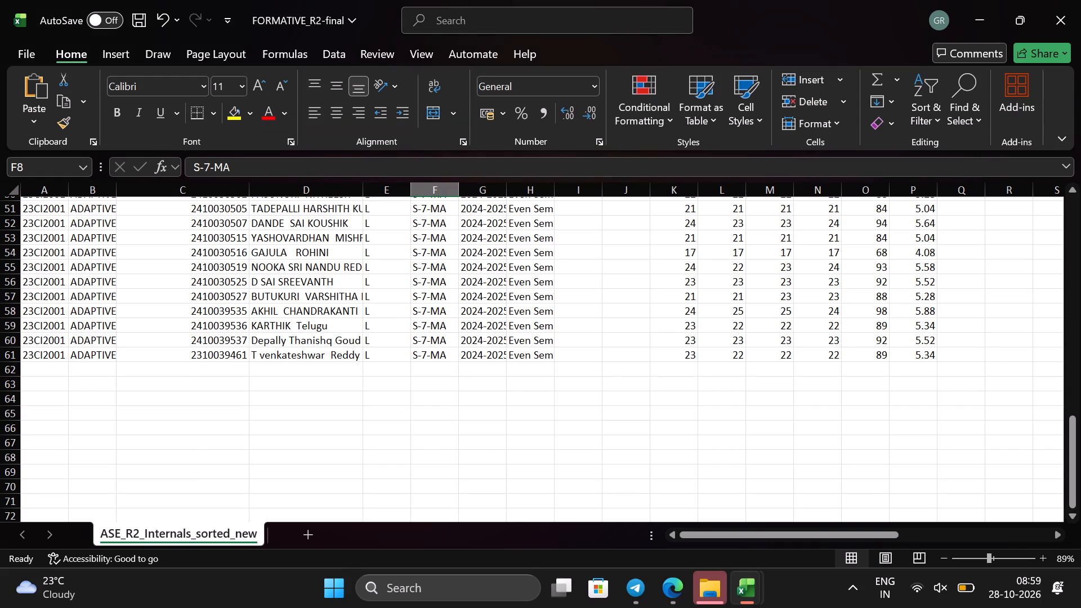
left_click_drag(23, 354, 35, 355)
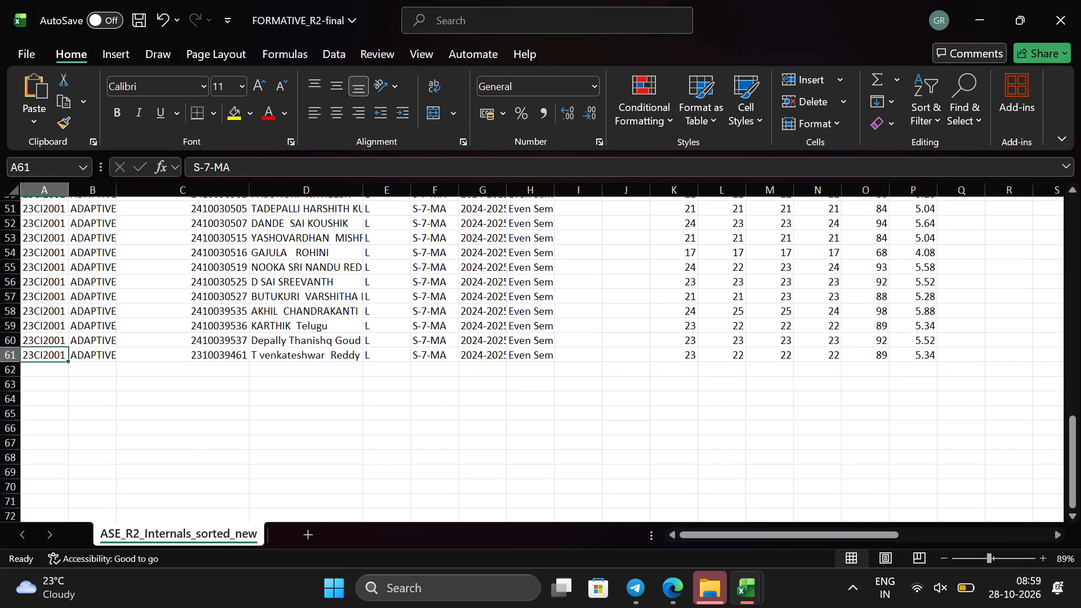
left_click_drag(35, 355, 35, 355)
left_click_drag(35, 355, 519, 381)
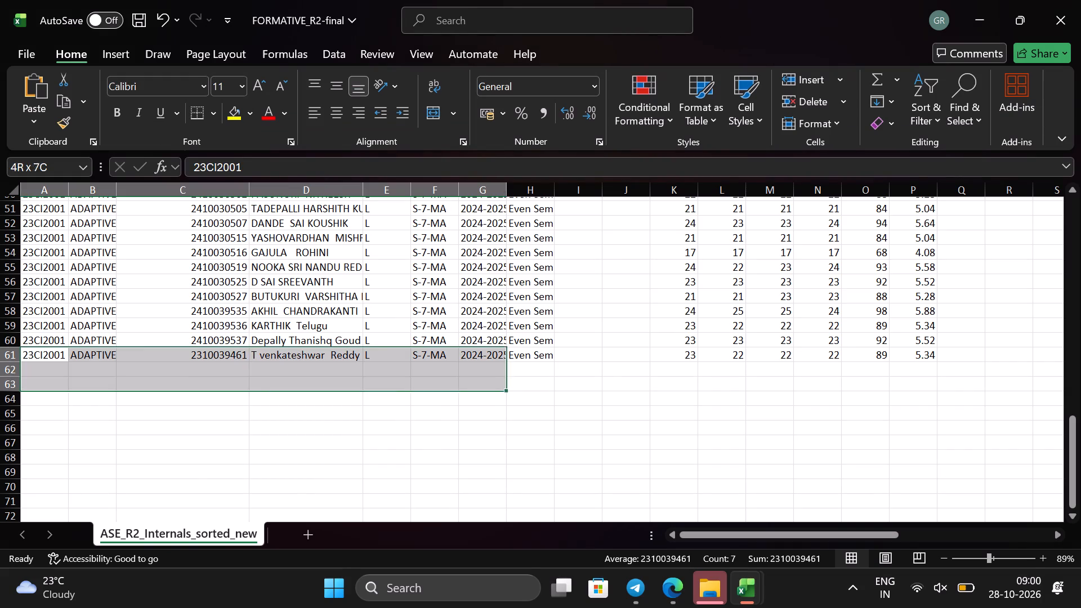
left_click_drag(519, 381, 840, 356)
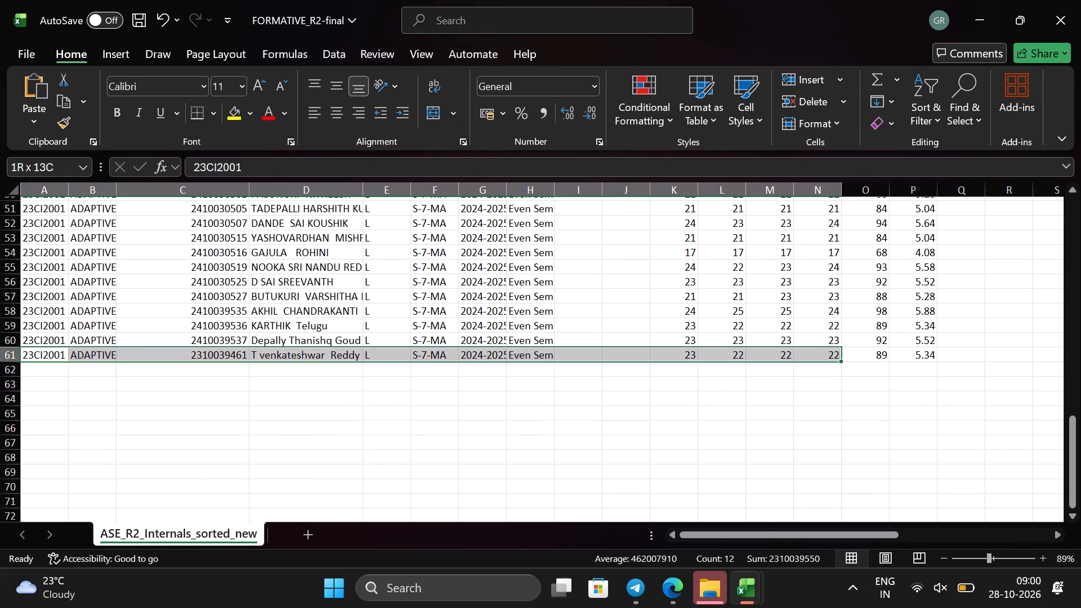
left_click_drag(840, 356, 1080, 356)
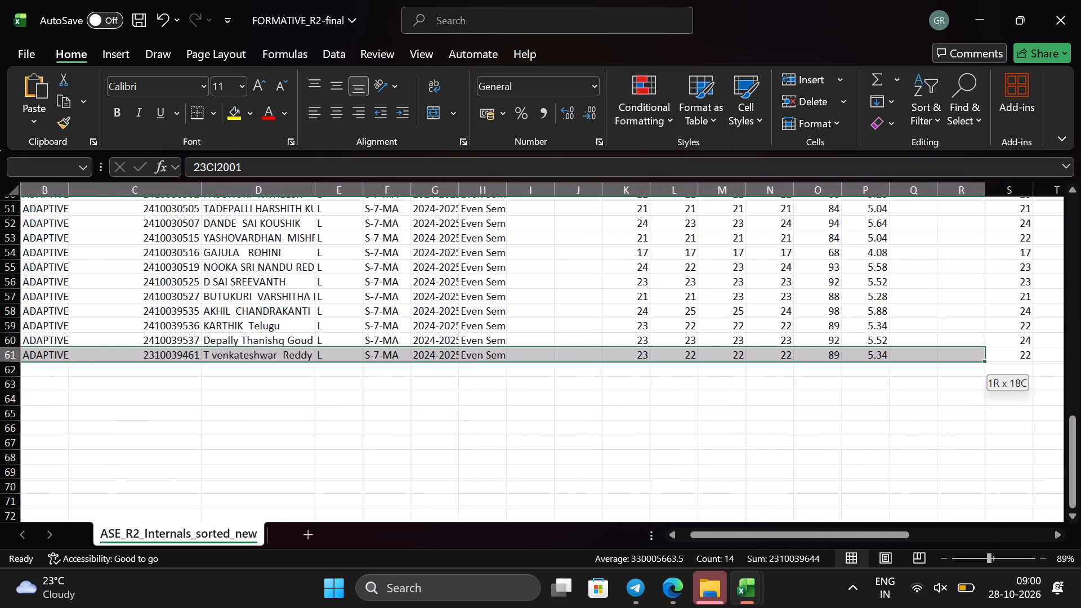
left_click_drag(1080, 356, 917, 355)
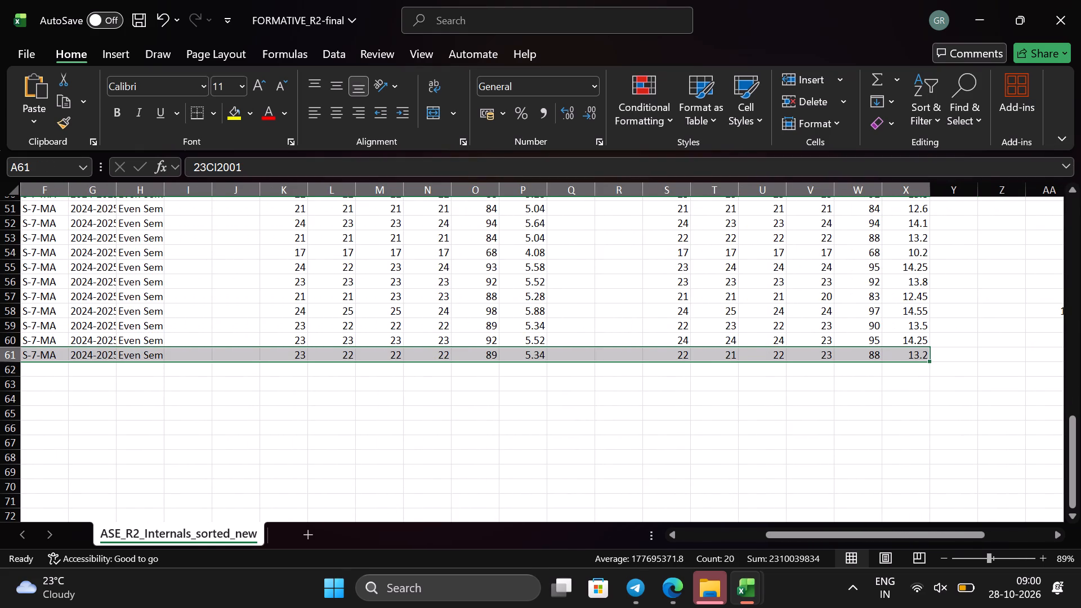
right_click(917, 355)
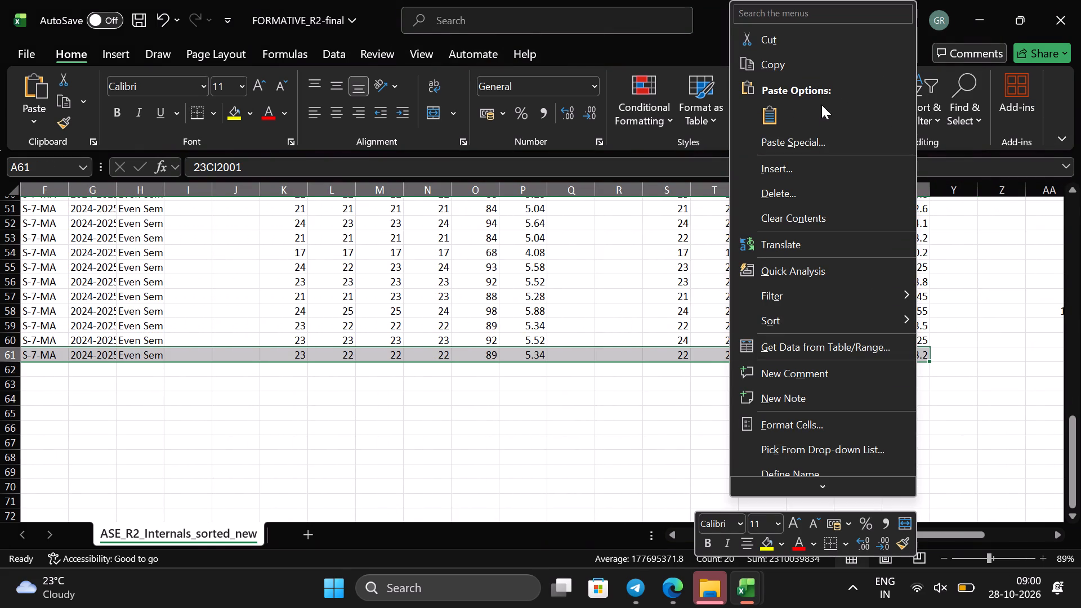
left_click(790, 186)
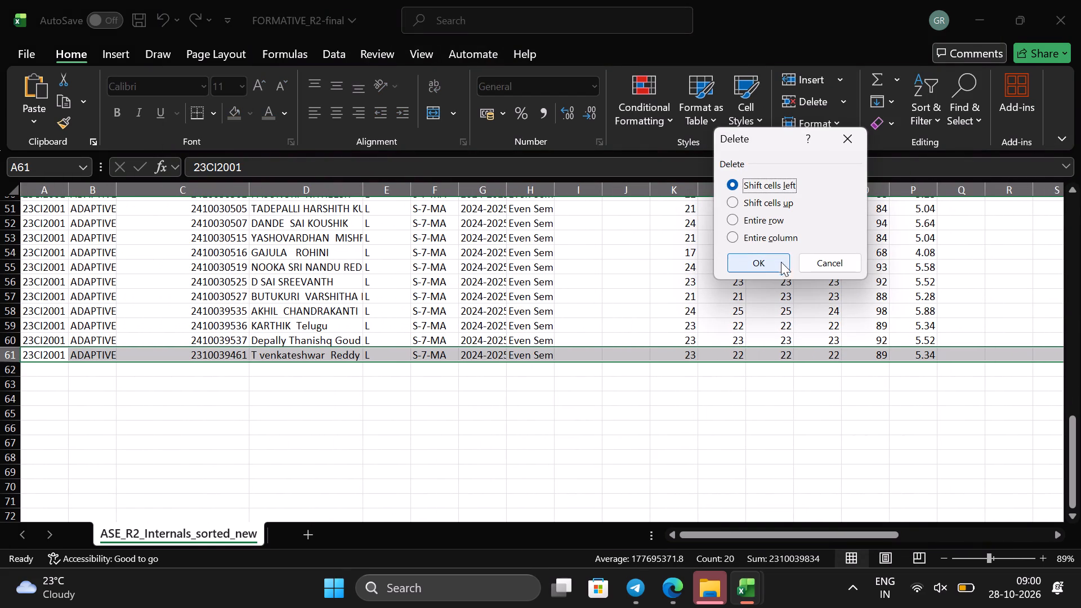
left_click(770, 221)
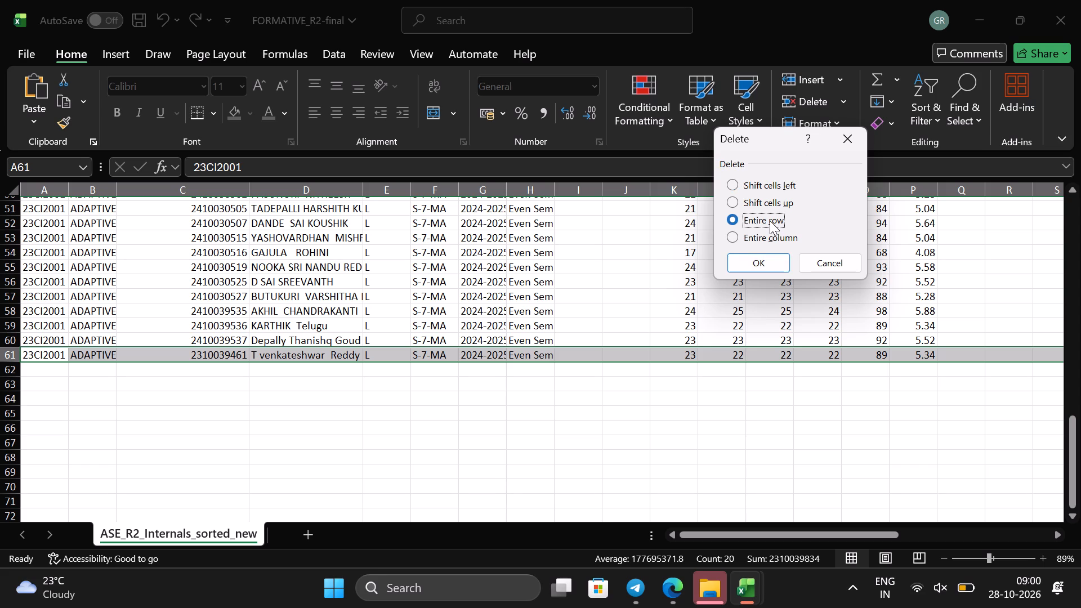
left_click(776, 270)
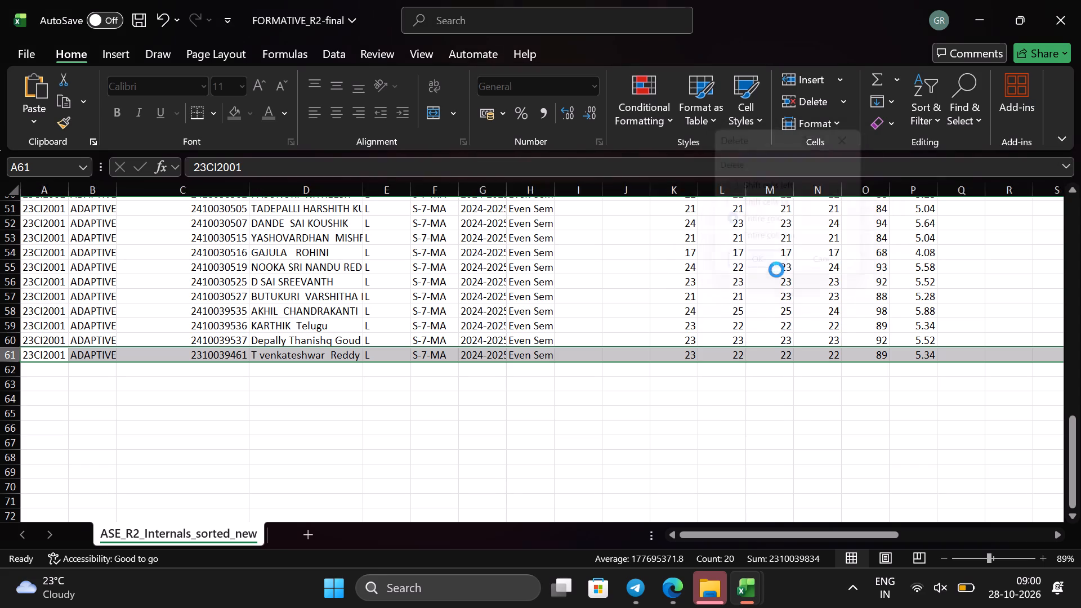
left_click(600, 339)
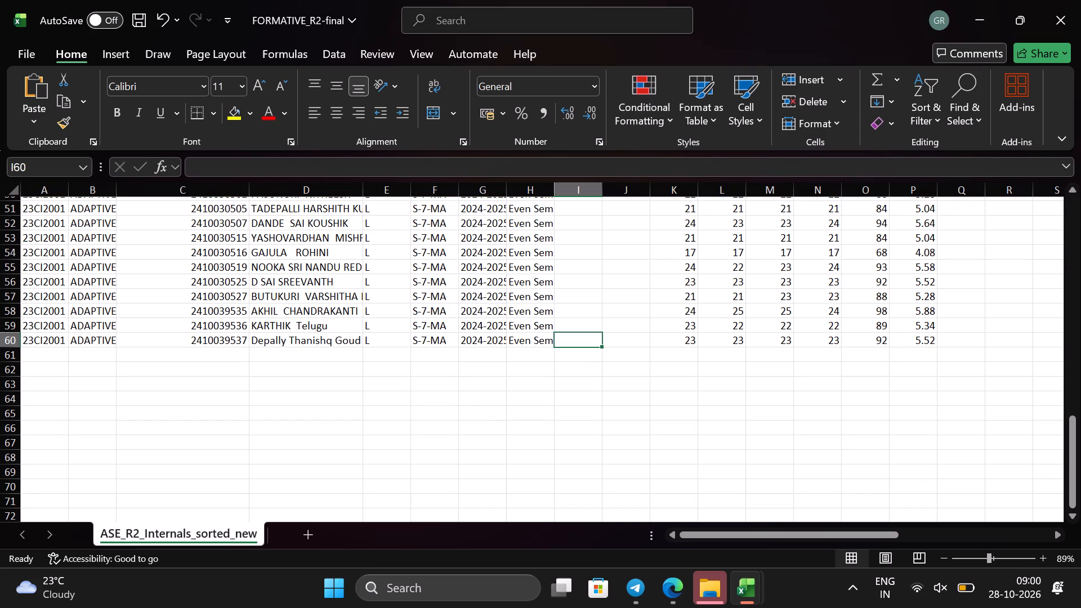
Set the first student's semester in cell H2 to Odd Sem.
scroll(506, 333, "up", 6)
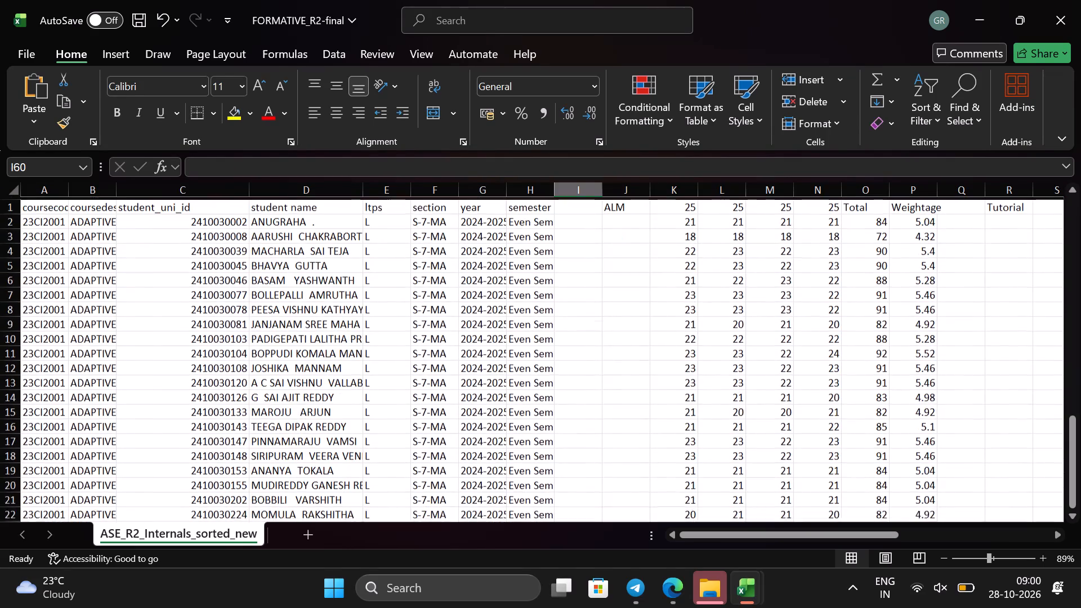
left_click(522, 216)
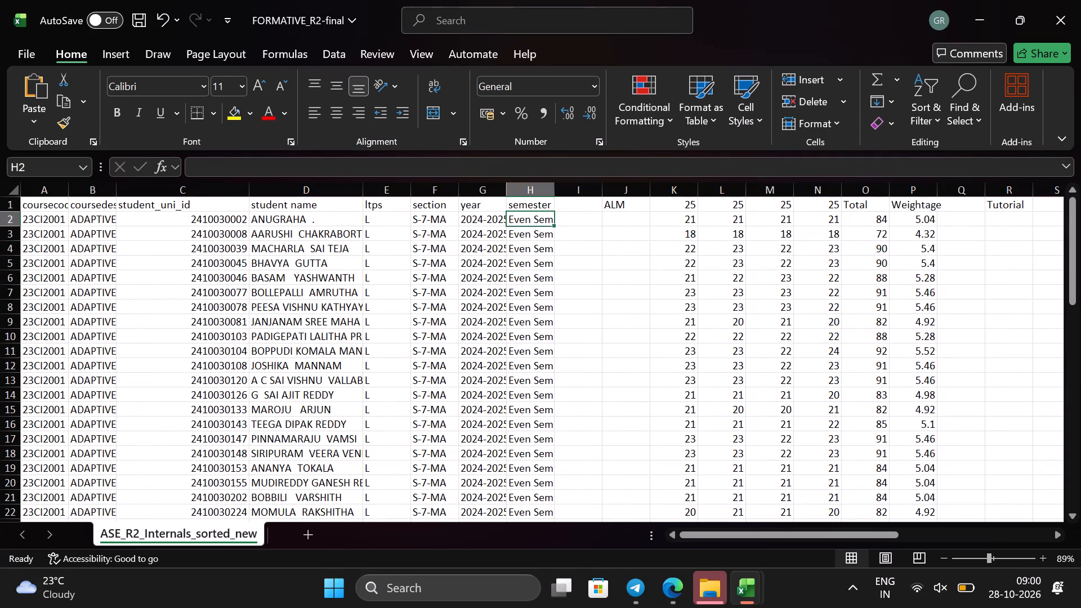
key("BackSpace")
type("odd")
key("BackSpace")
key("BackSpace")
key("BackSpace")
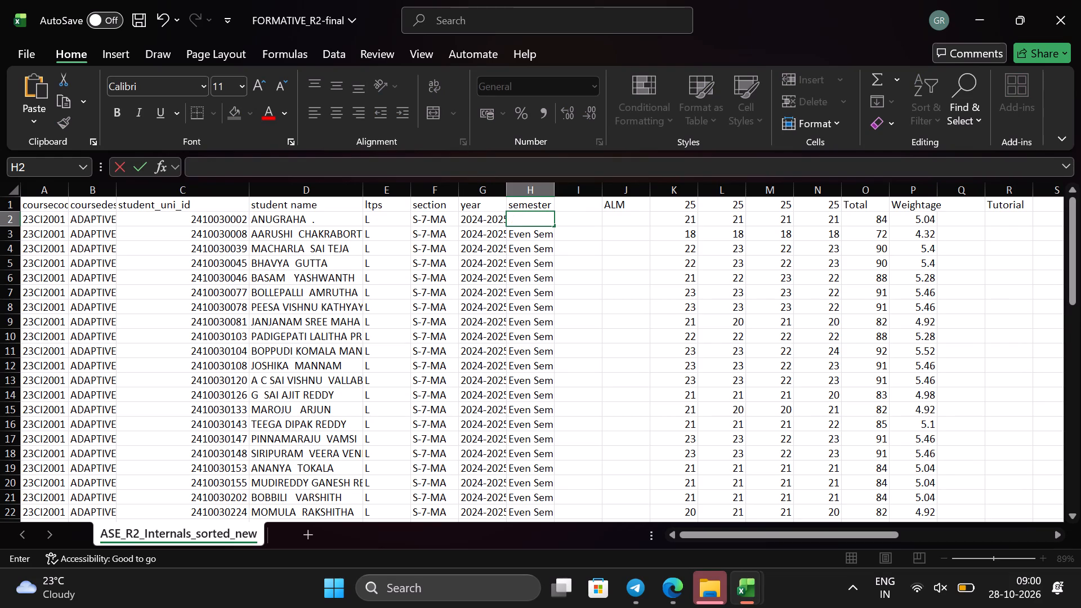
type("dd")
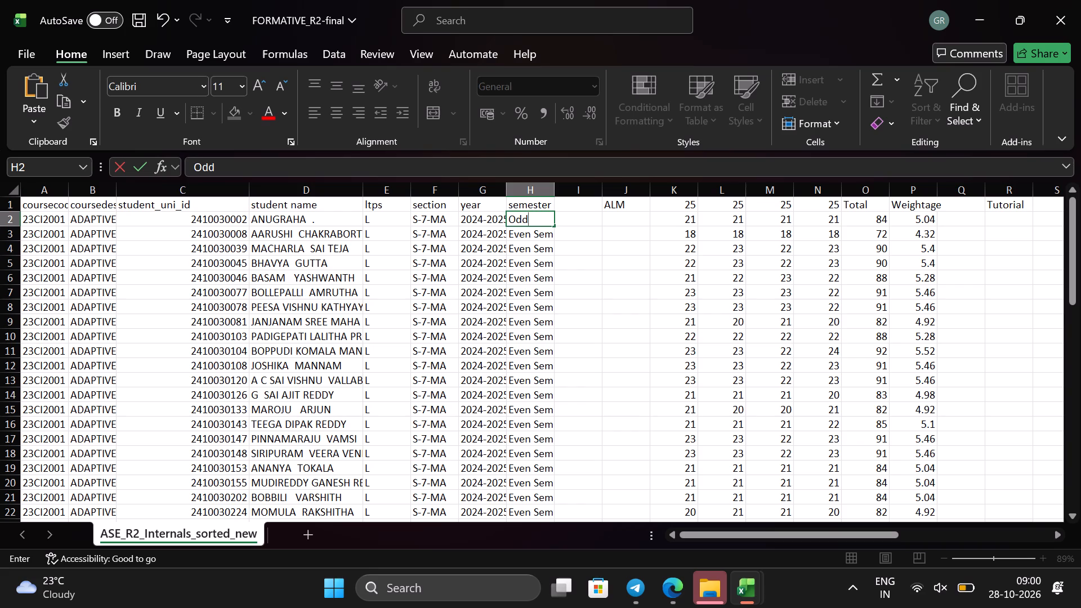
key("space")
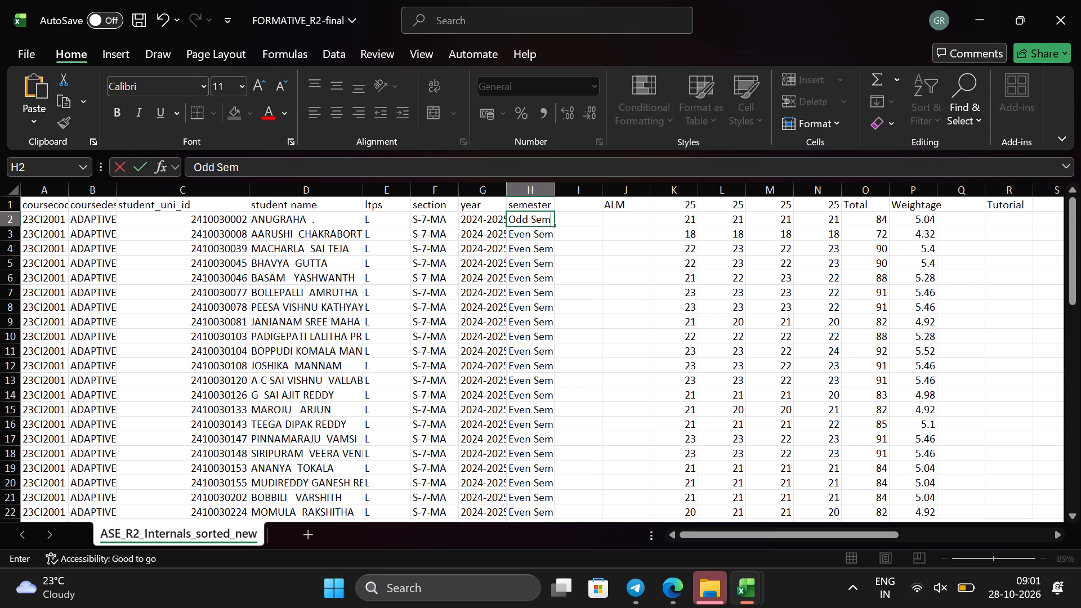
left_click(569, 220)
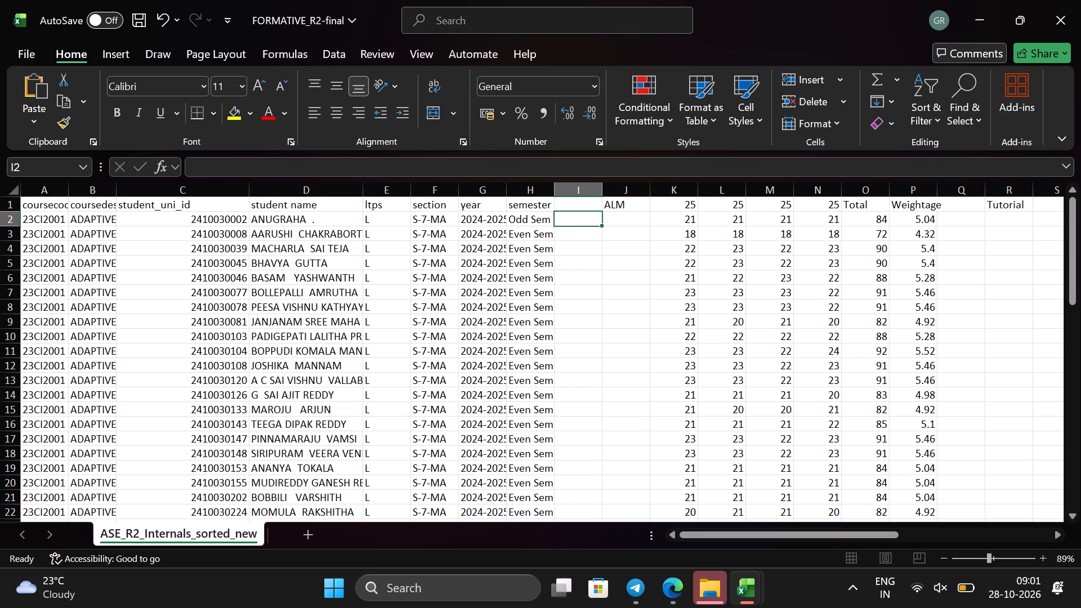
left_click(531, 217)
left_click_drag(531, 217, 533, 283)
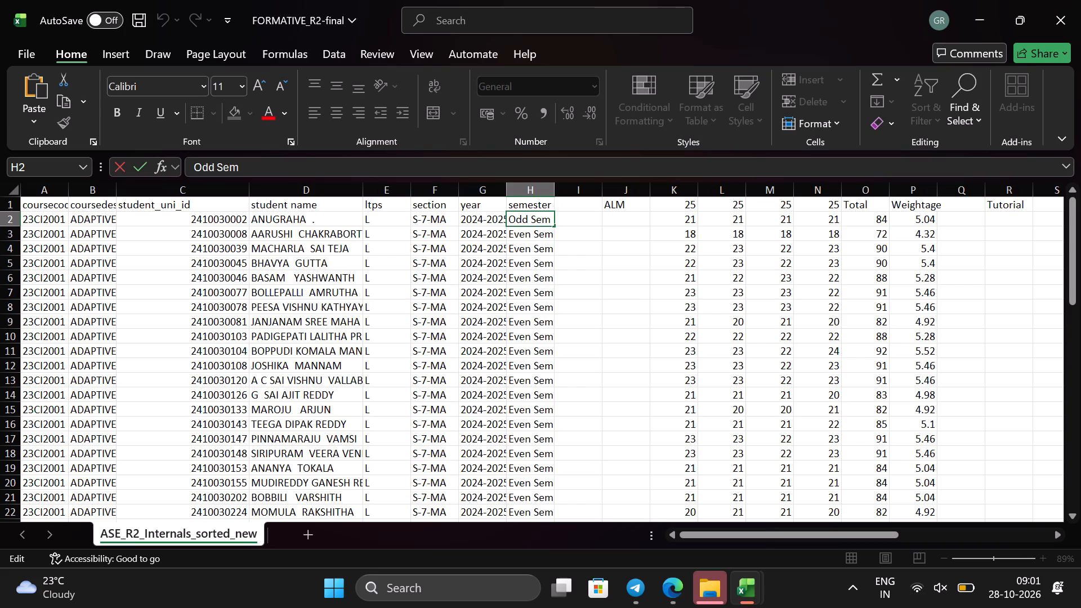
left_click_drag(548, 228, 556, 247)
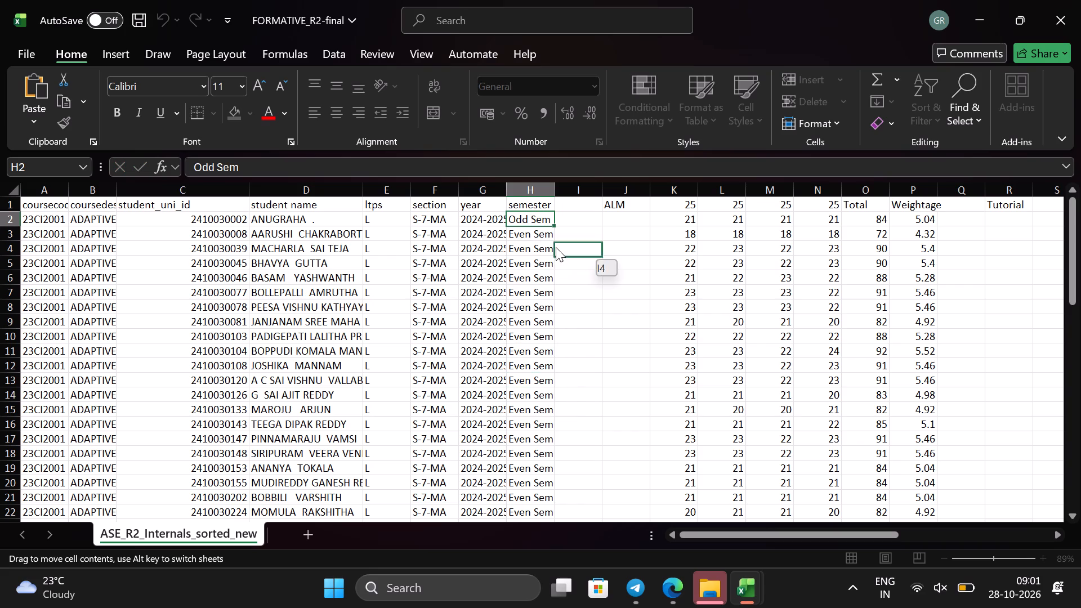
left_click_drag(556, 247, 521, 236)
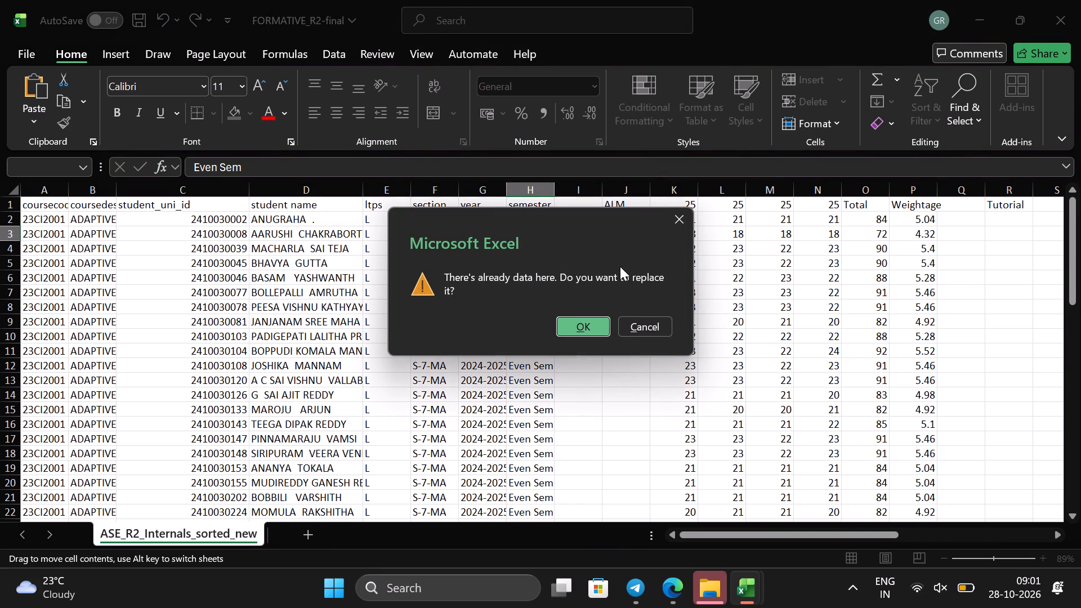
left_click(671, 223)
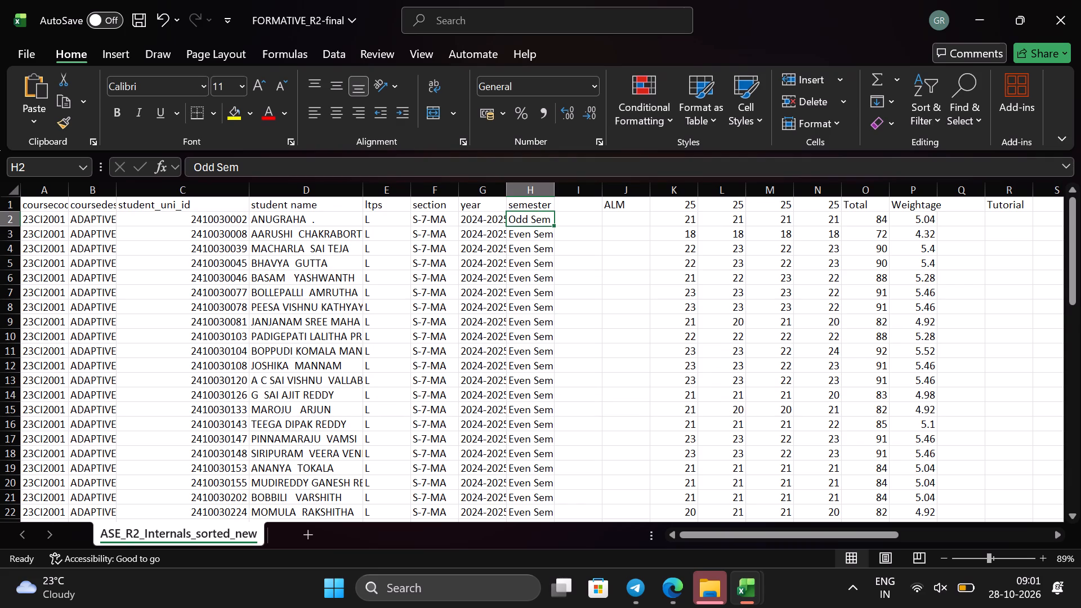
Fill Odd Sem from H2 down the semester column to H60, the last student row.
left_click_drag(552, 226, 551, 271)
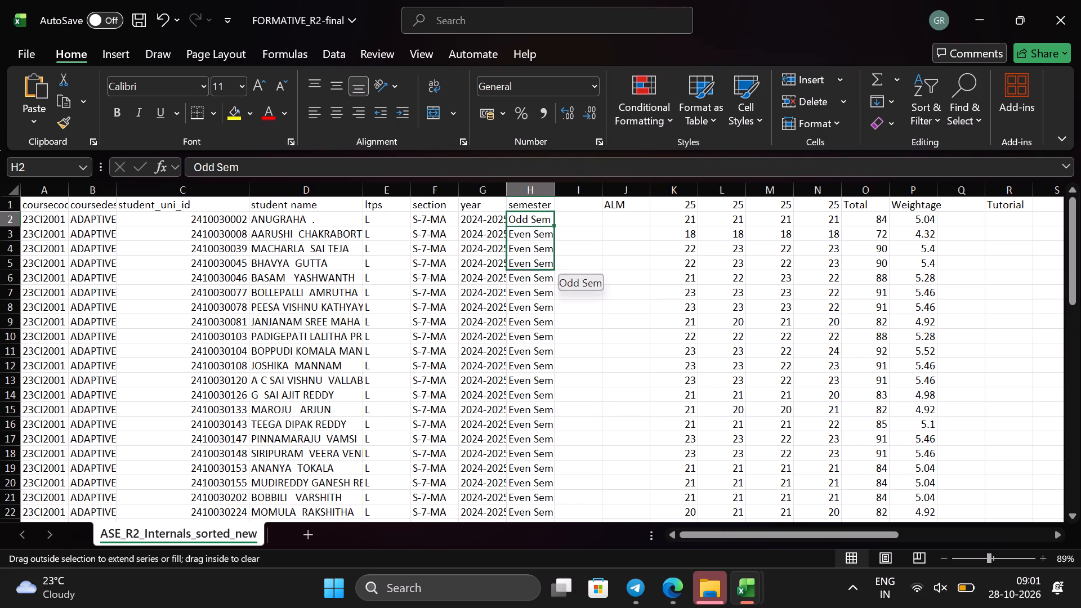
left_click_drag(551, 271, 567, 531)
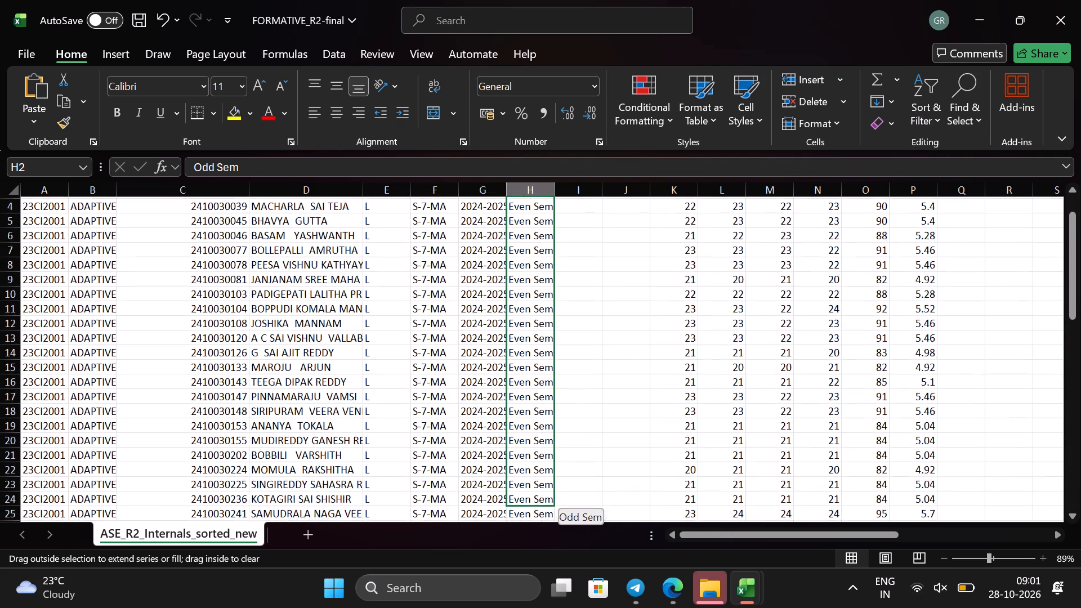
left_click_drag(567, 531, 561, 597)
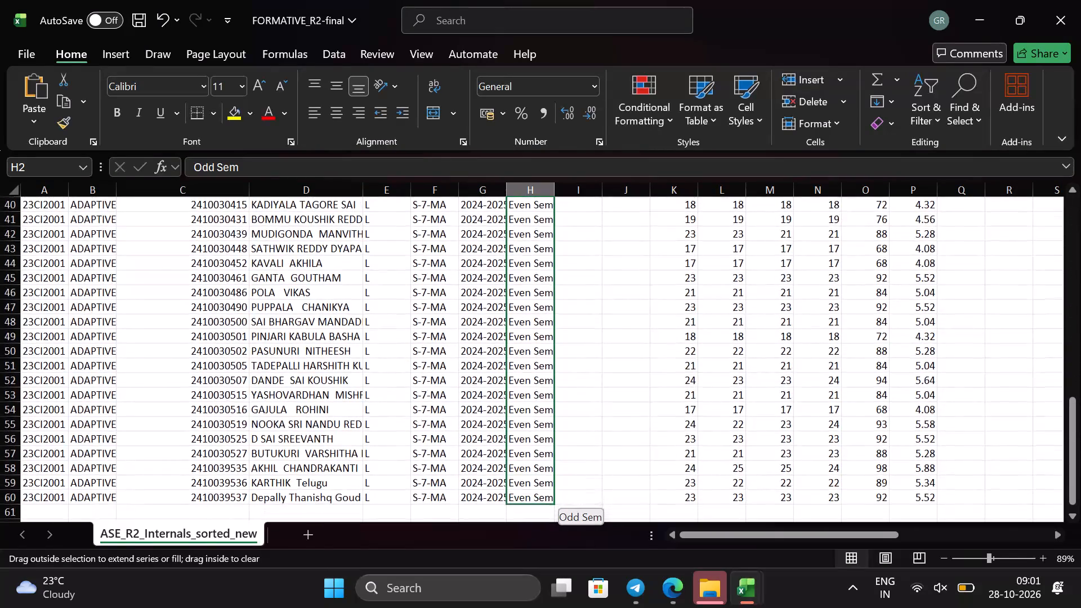
left_click_drag(561, 597, 531, 485)
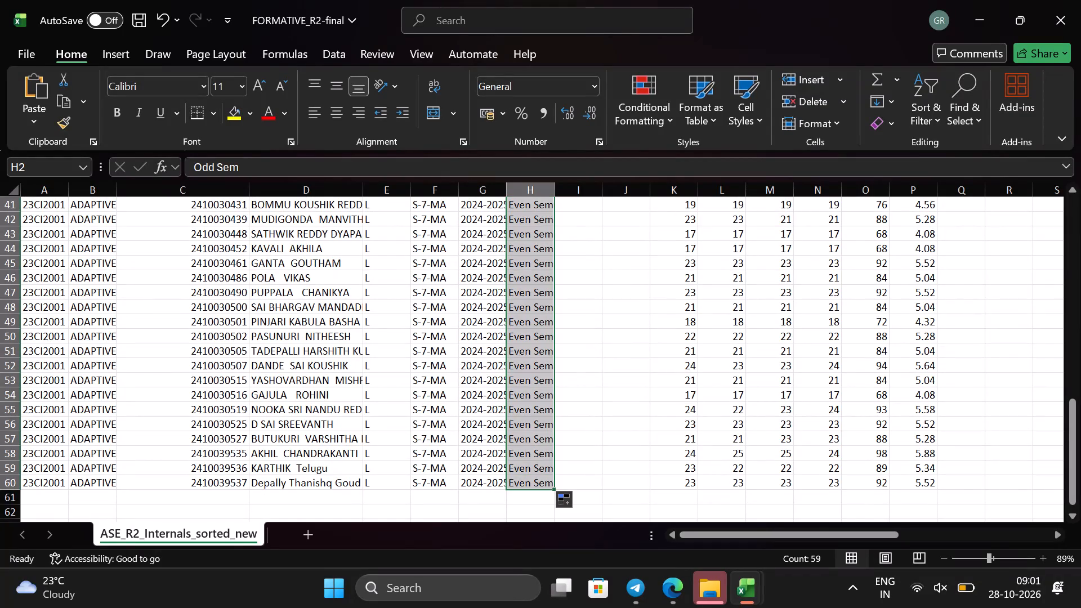
left_click(602, 463)
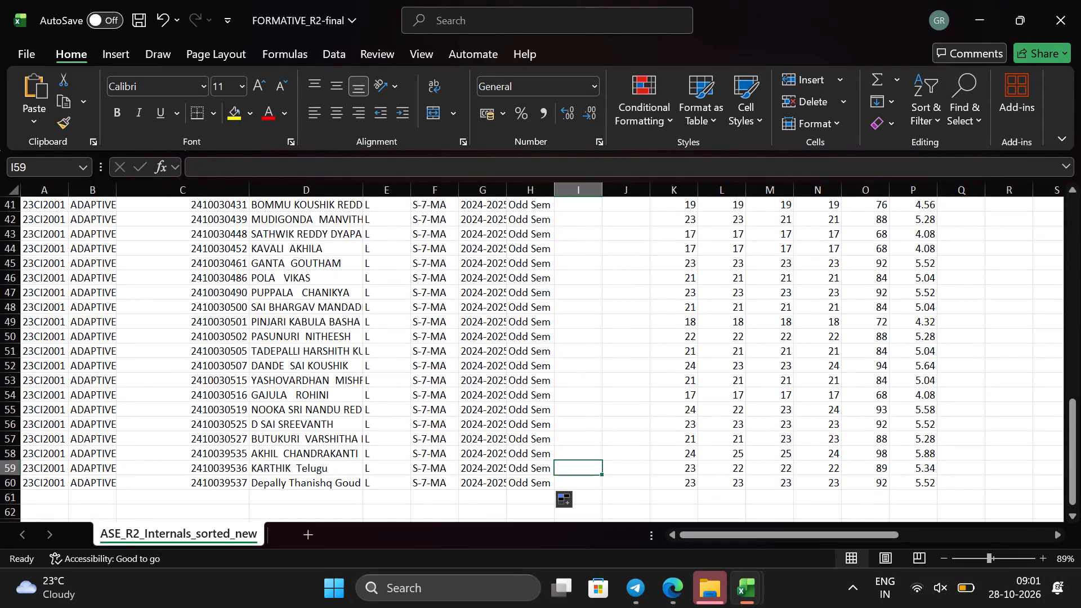
Set the first student's year in cell G2 to 2026-2027.
scroll(593, 427, "up", 6)
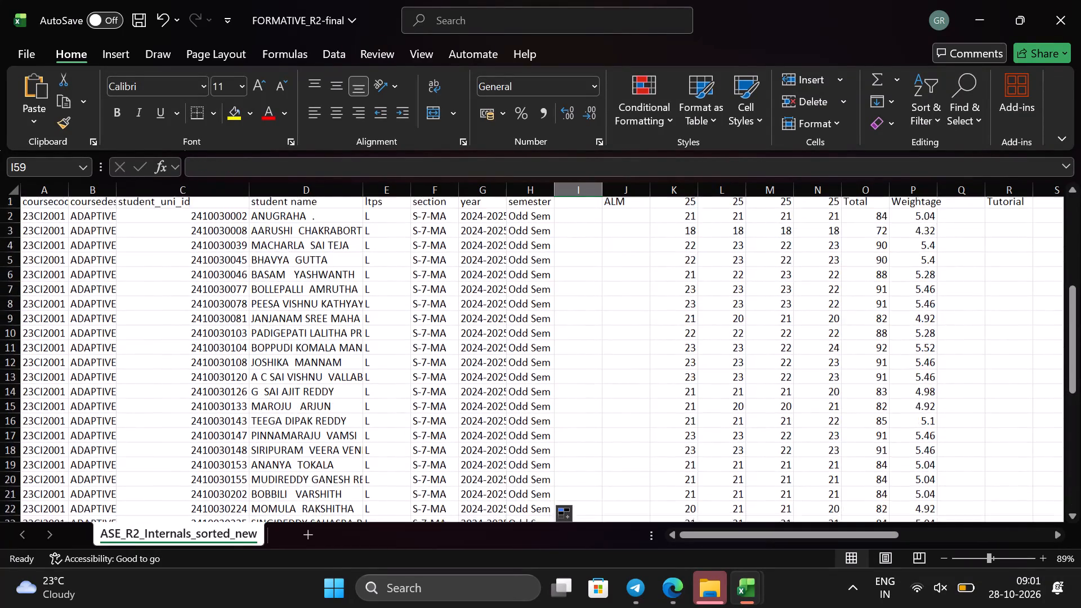
scroll(593, 427, "up", 3)
left_click(480, 222)
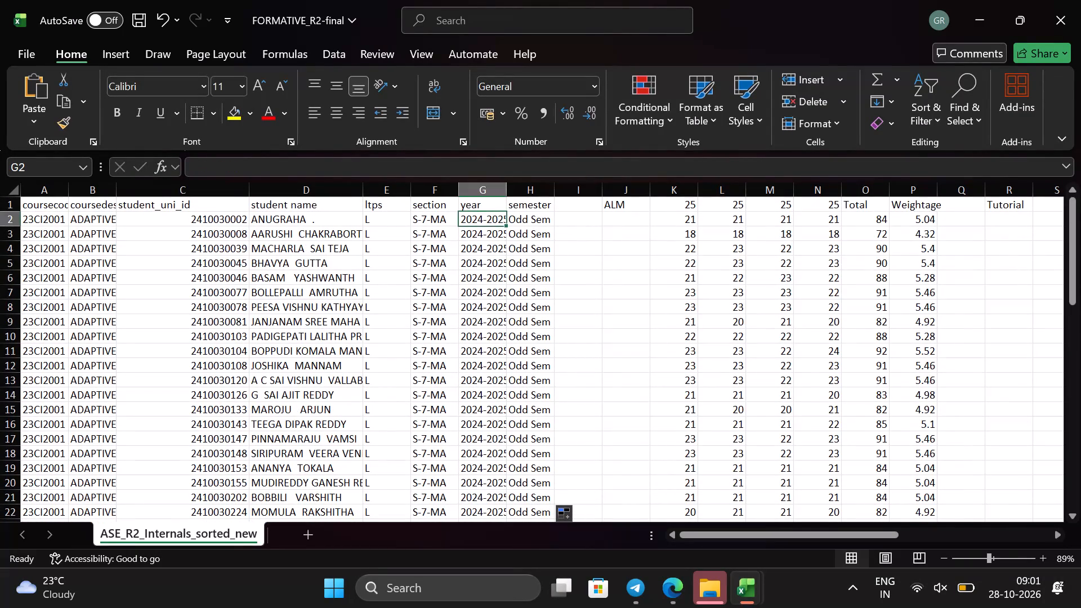
key("BackSpace")
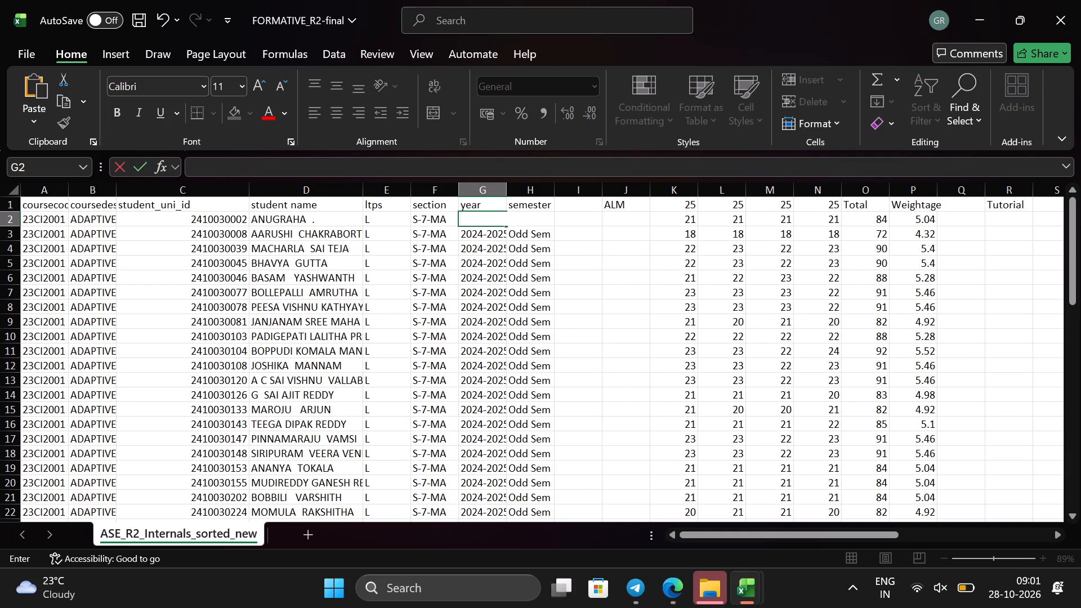
type("20")
key("2")
key("6")
type("-2027")
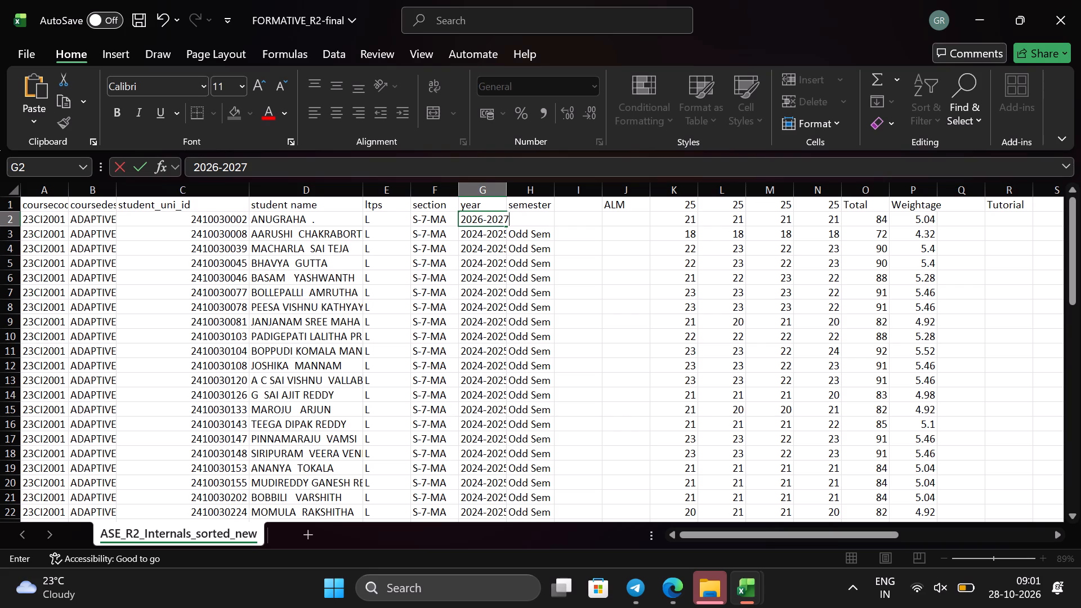
left_click(508, 224)
left_click(518, 224)
key("Return")
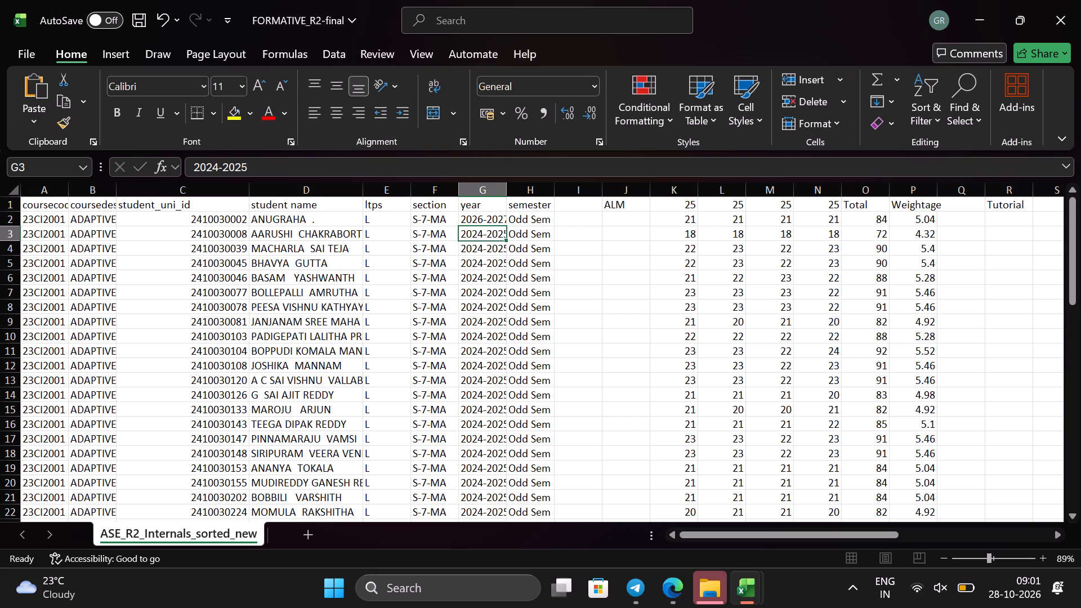
Fill the year from G2 down the year column to G60, the last student row.
left_click(499, 221)
left_click_drag(504, 222, 503, 326)
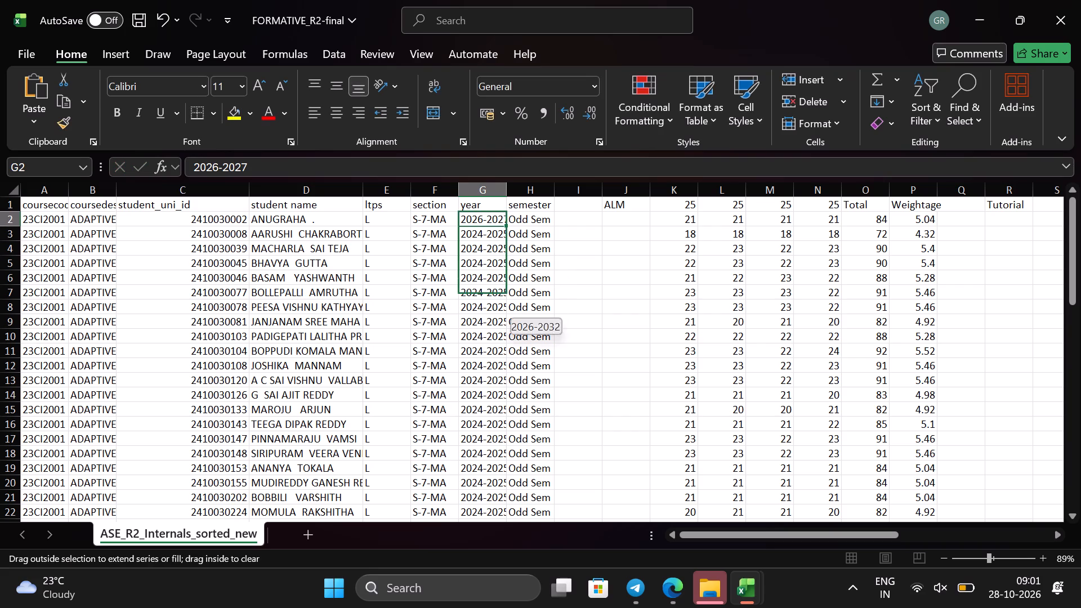
left_click_drag(503, 326, 504, 607)
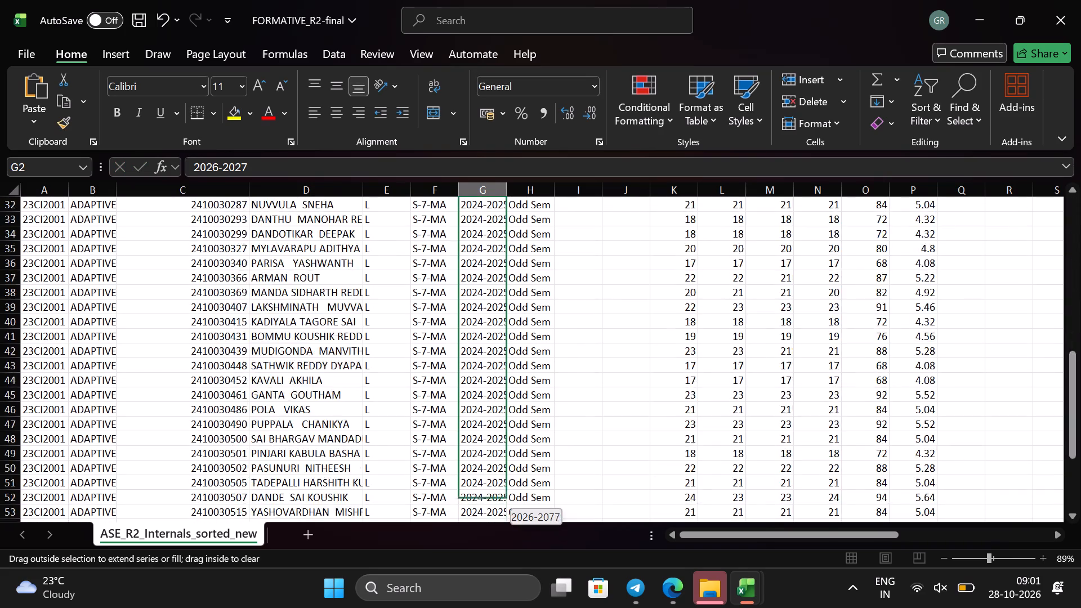
left_click_drag(504, 607, 486, 490)
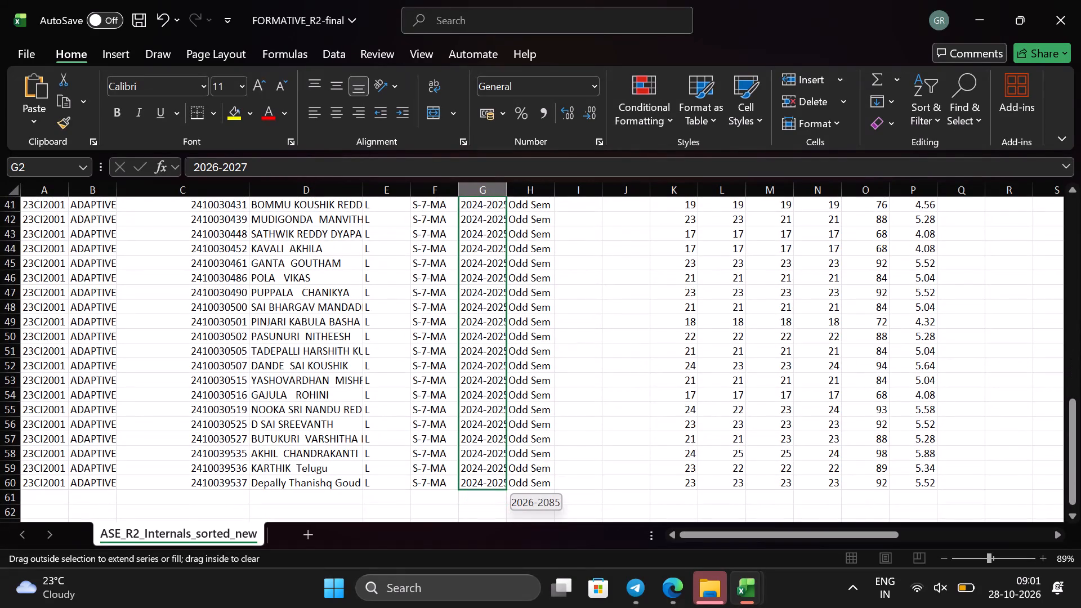
left_click_drag(486, 490, 493, 482)
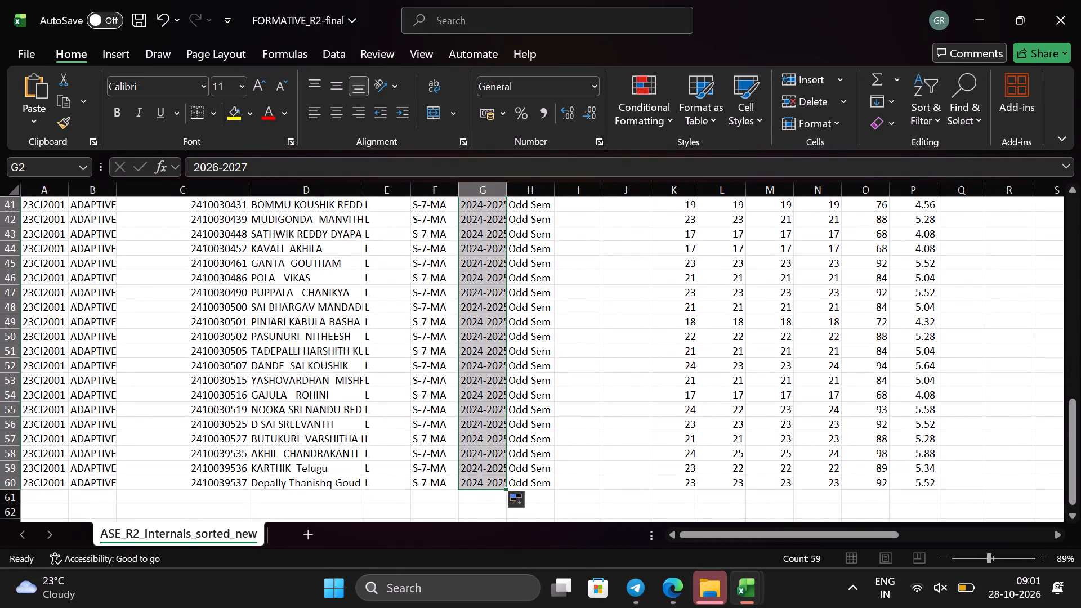
left_click(473, 451)
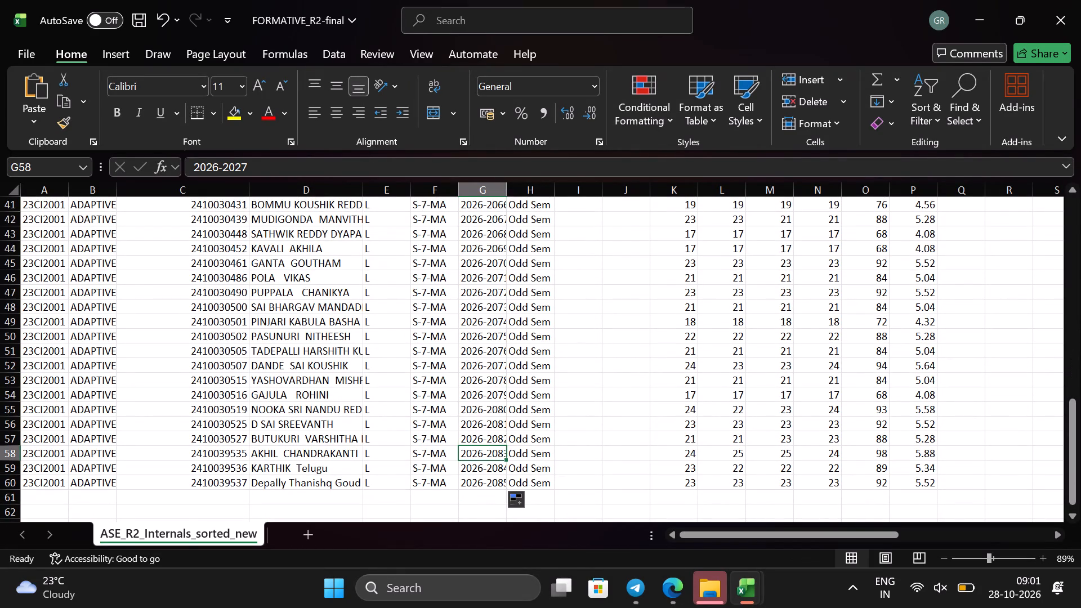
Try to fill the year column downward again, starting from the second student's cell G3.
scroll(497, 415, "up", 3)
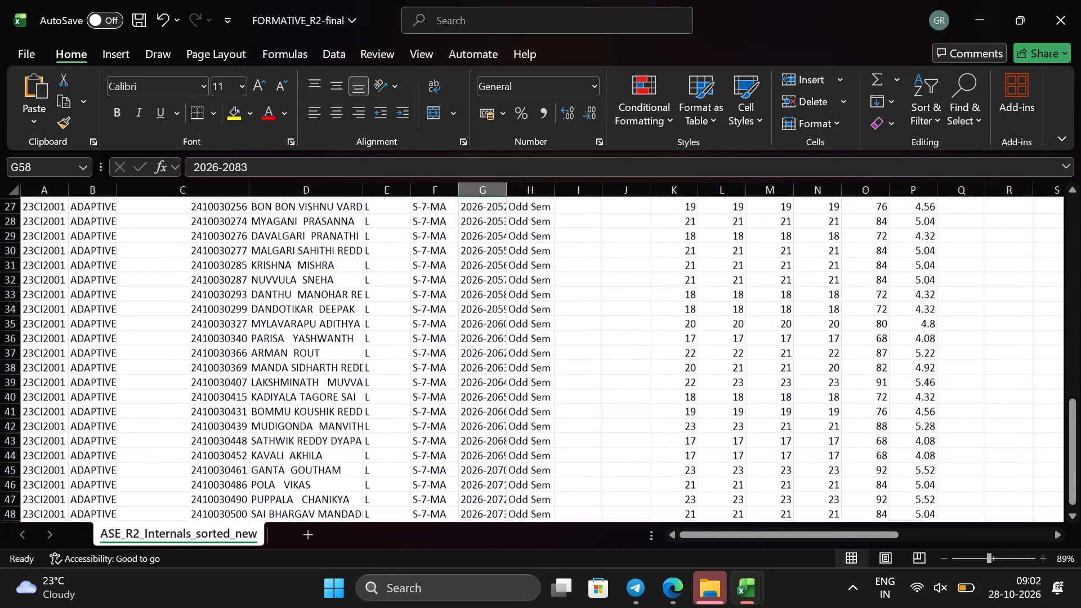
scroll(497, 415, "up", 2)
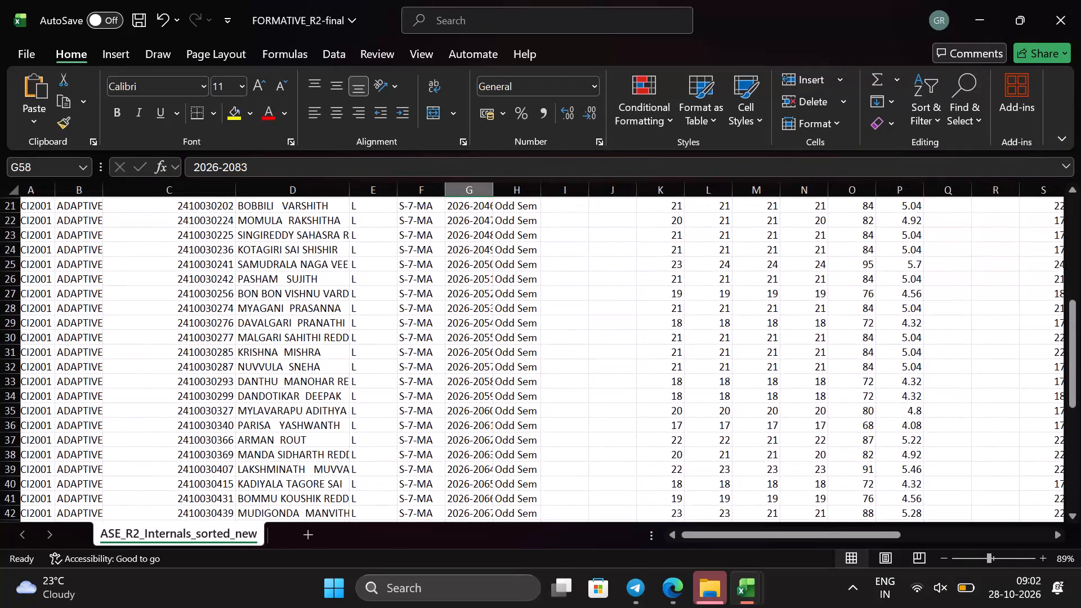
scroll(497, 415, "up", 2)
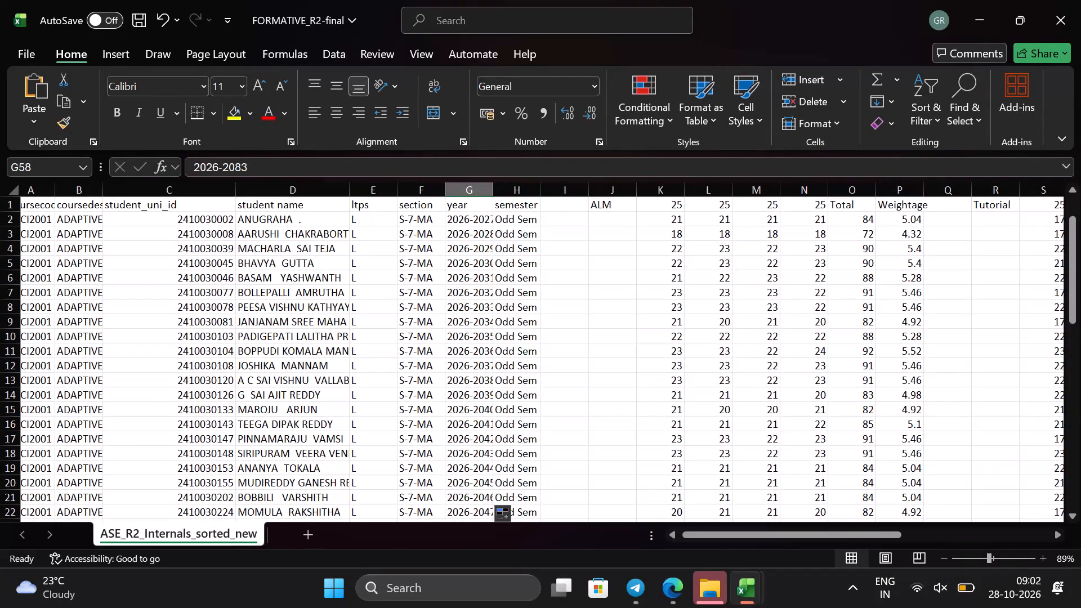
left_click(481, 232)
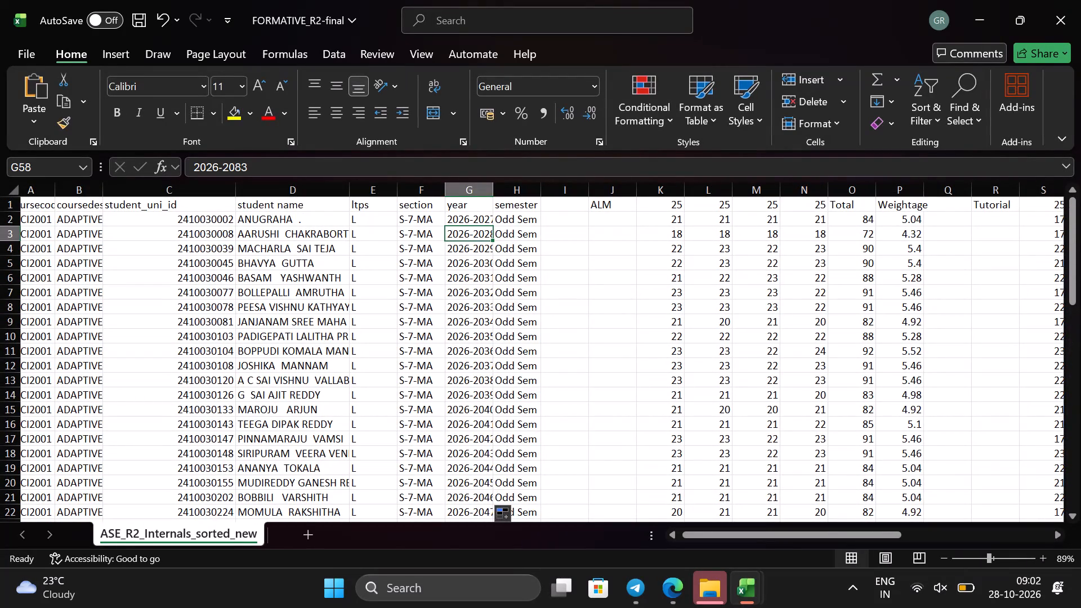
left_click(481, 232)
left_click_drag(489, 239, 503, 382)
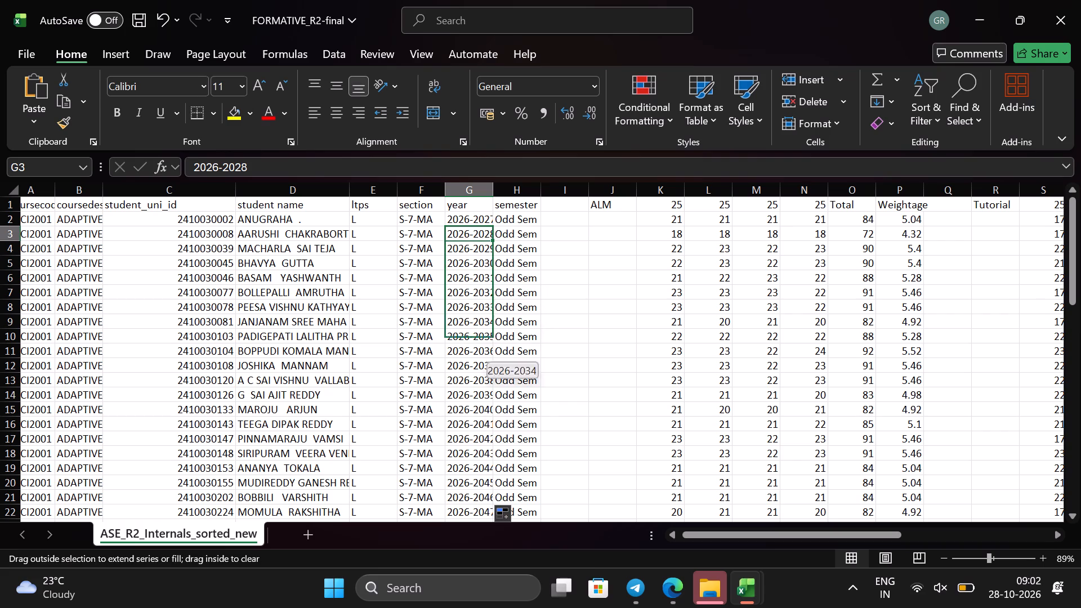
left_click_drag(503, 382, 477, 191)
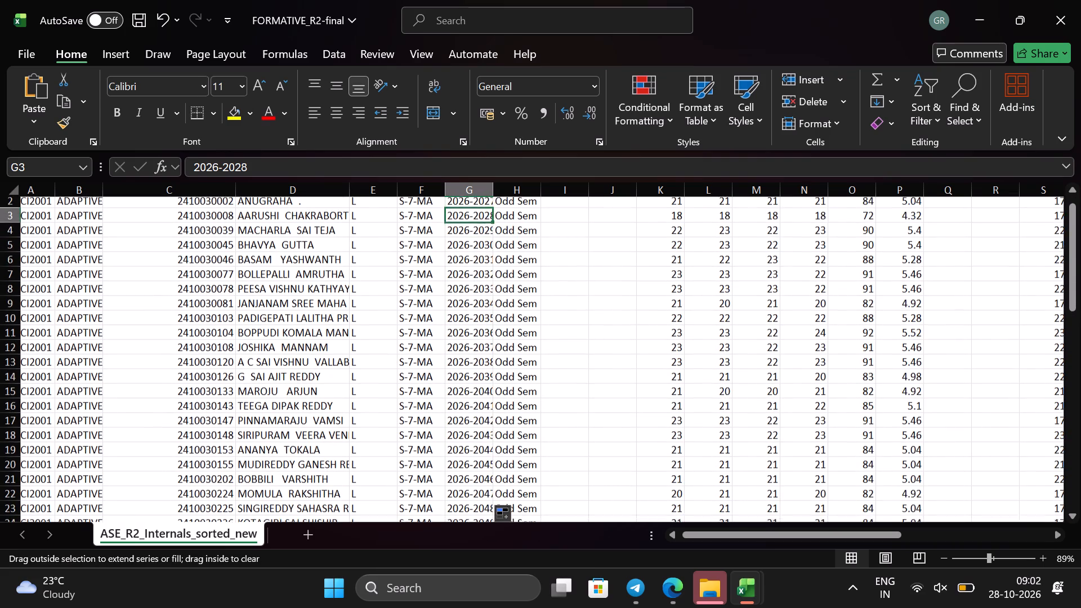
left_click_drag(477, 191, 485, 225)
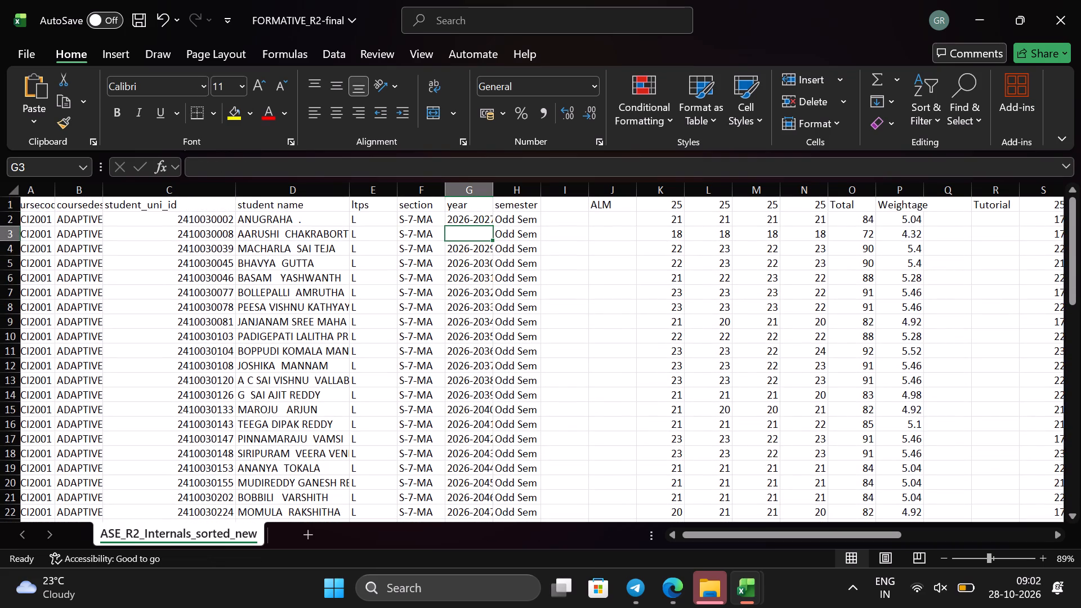
Enter 2026-2027 as the second student's year in cell G3.
left_click(485, 230)
type("20")
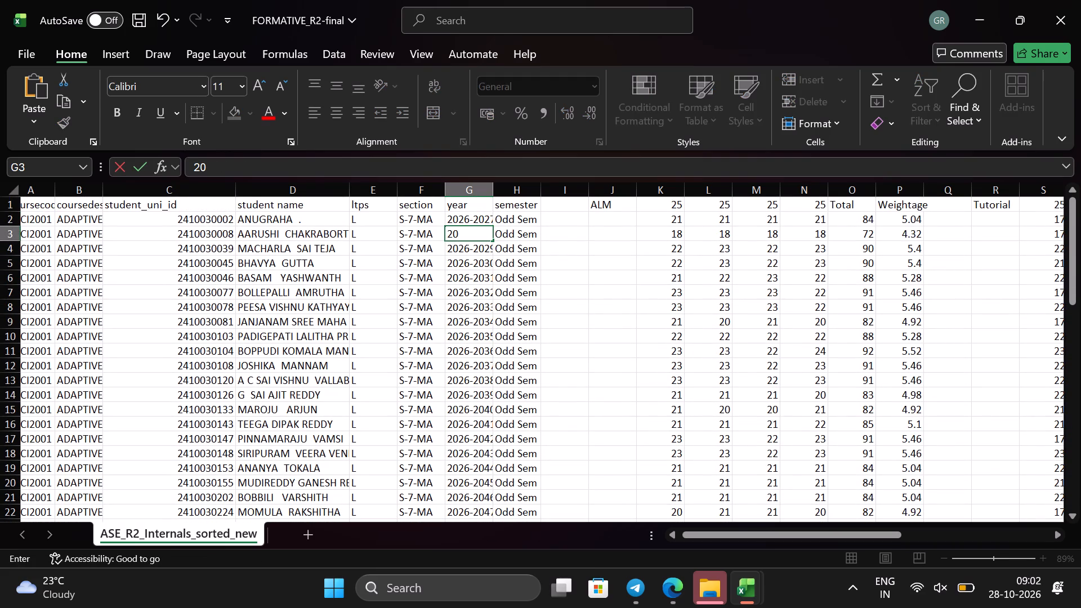
type("26")
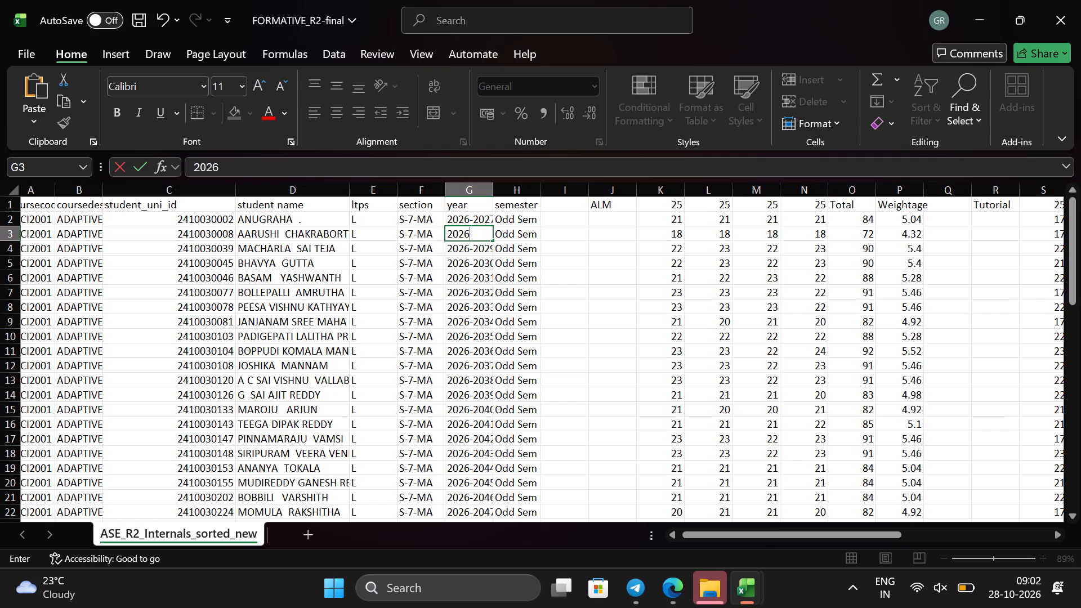
key("minus")
type("20")
type("27")
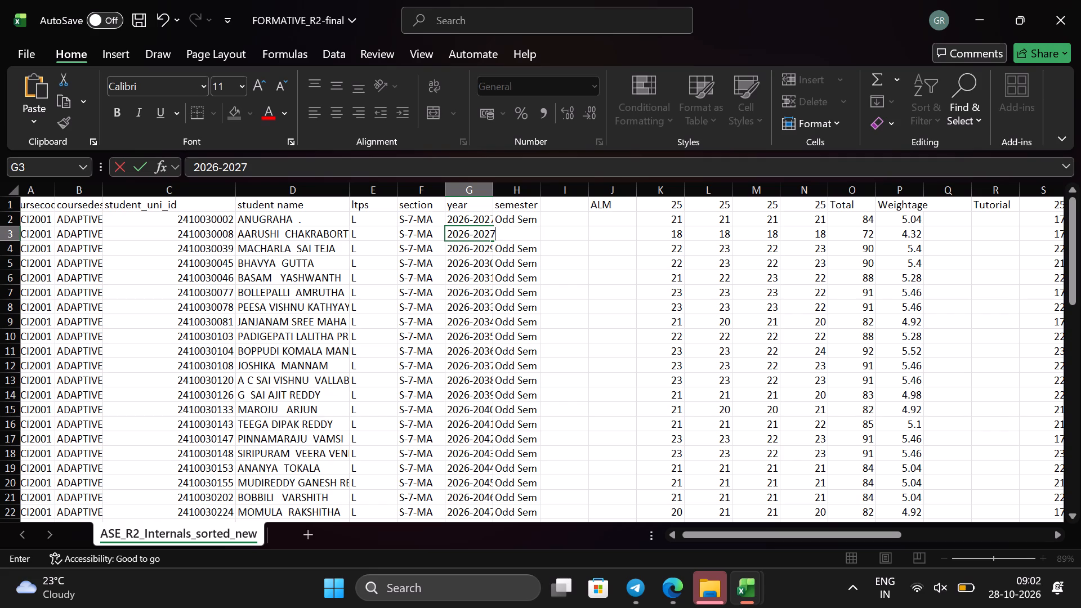
Clear the third student's year in cell G4.
left_click(480, 252)
left_click(480, 252)
key("BackSpace")
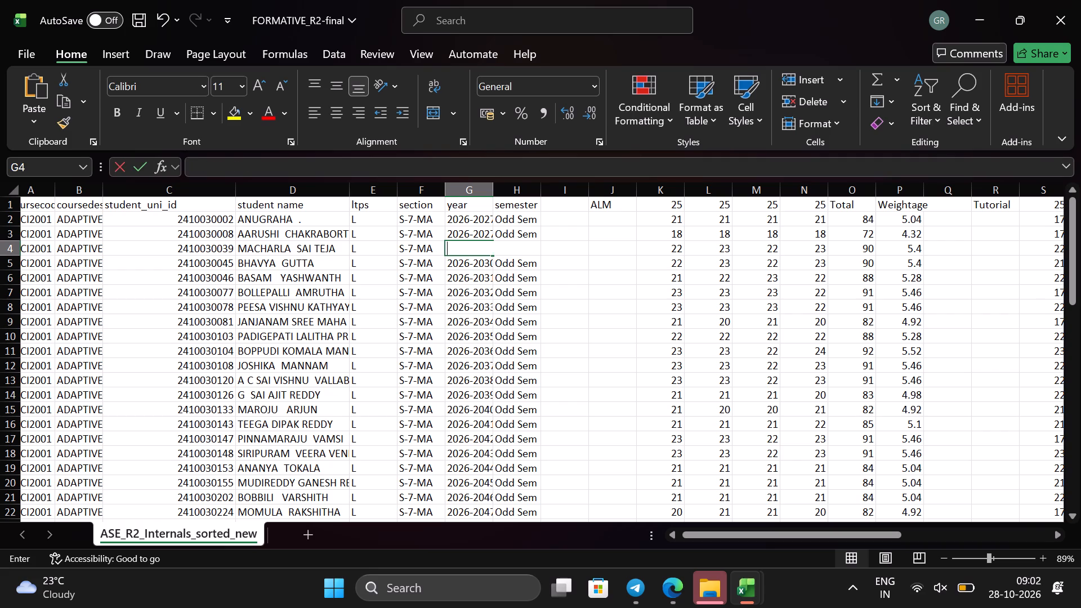
Enter 2026-2027 as the third student's year in cell G4.
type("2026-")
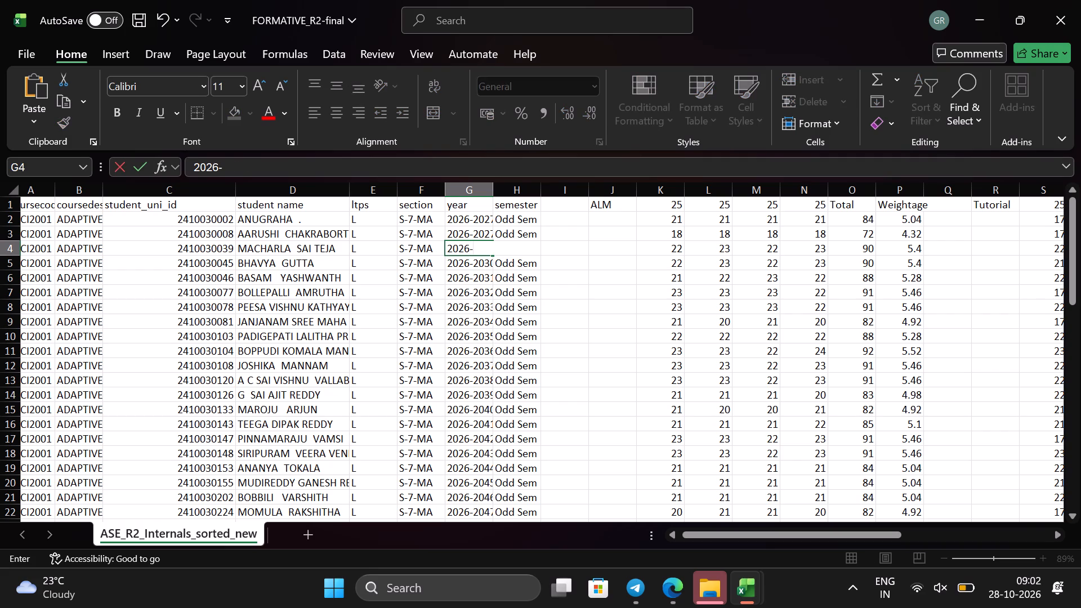
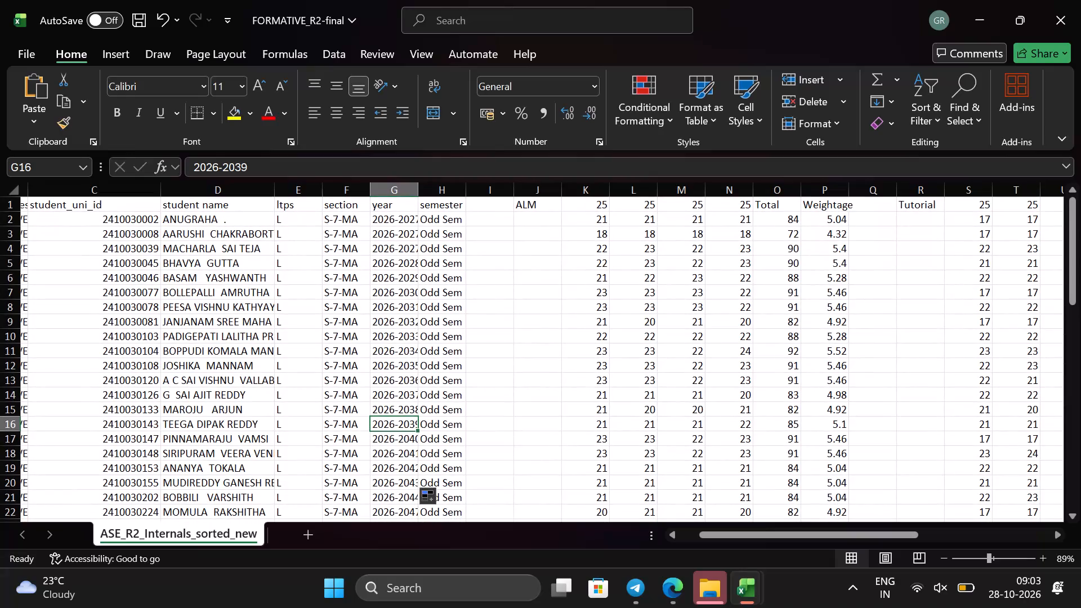
Change the first ALM marks in column K to 23 for the first student (K2) and 24 for the second (K3).
left_click(602, 223)
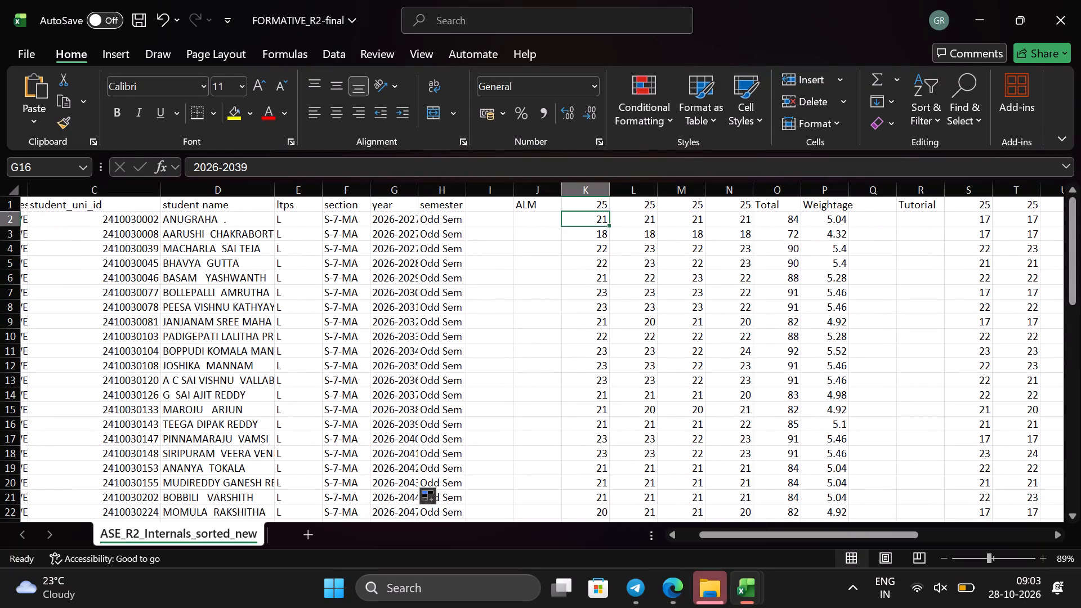
key("BackSpace")
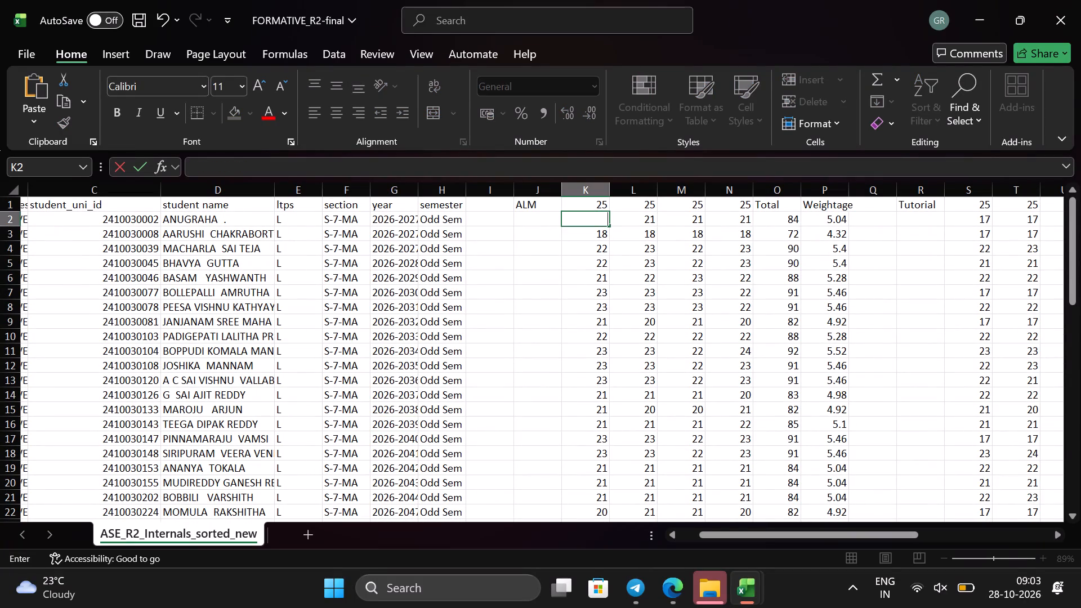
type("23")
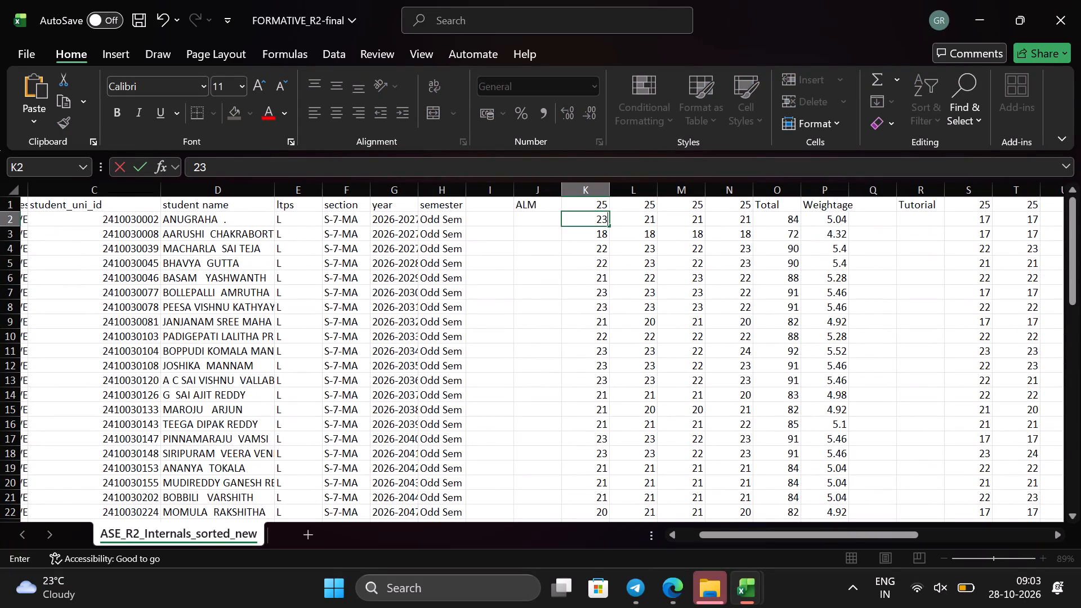
left_click(600, 238)
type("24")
left_click(600, 248)
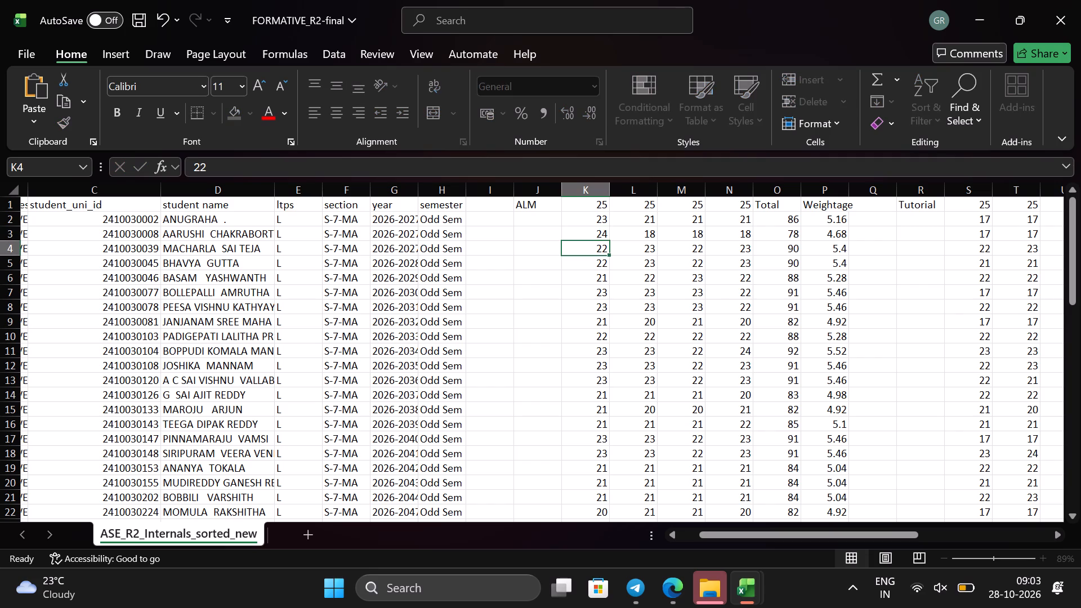
Set the ALM marks to 25 in cell K4, 25 in cell L2 and 23 in cell L3.
type("25")
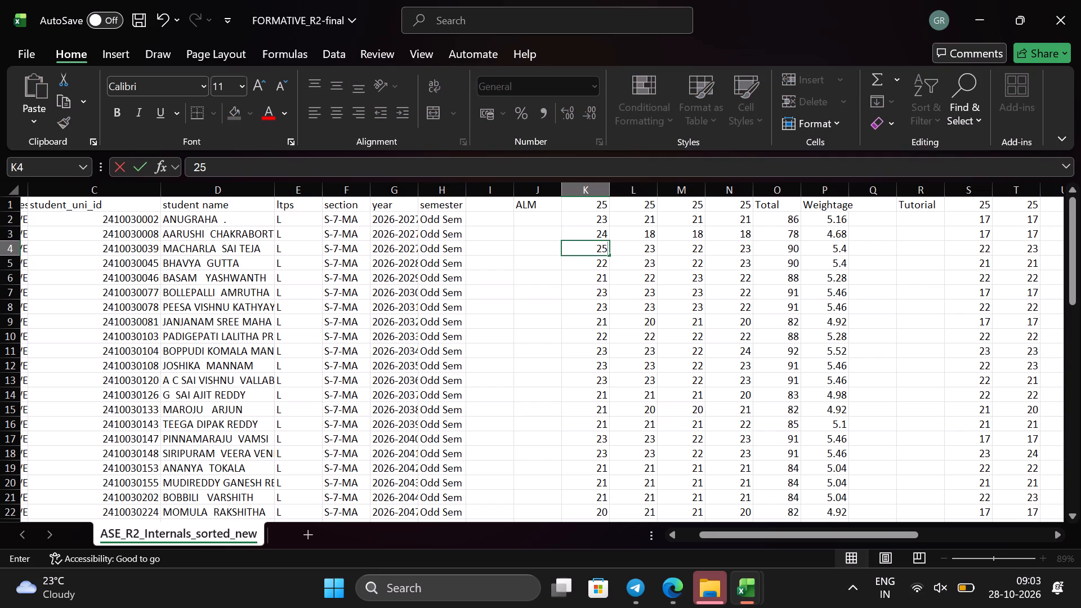
left_click(600, 261)
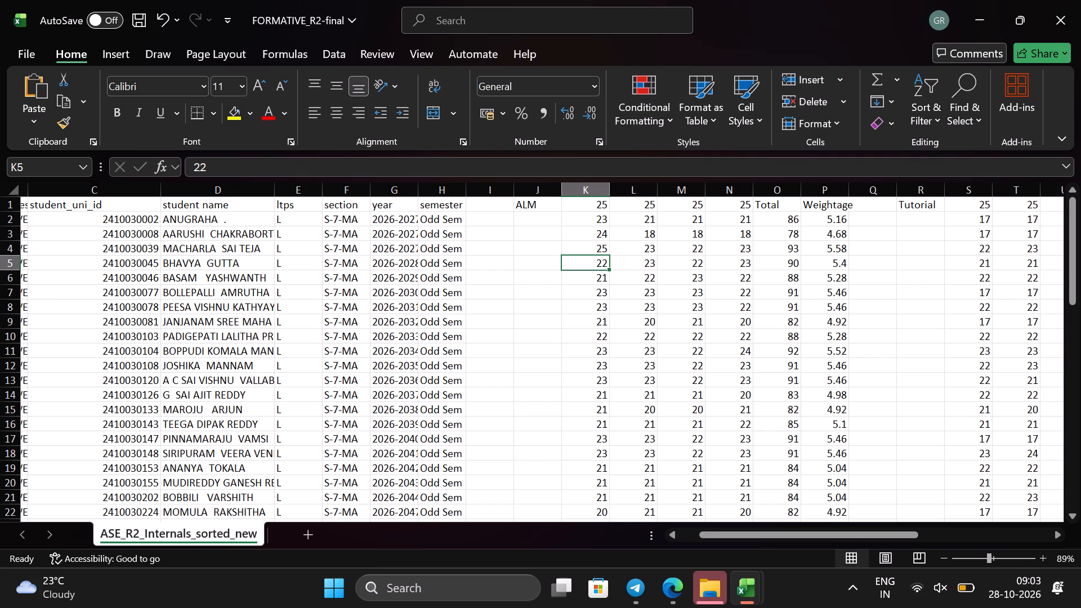
left_click(646, 224)
type("25")
left_click(646, 239)
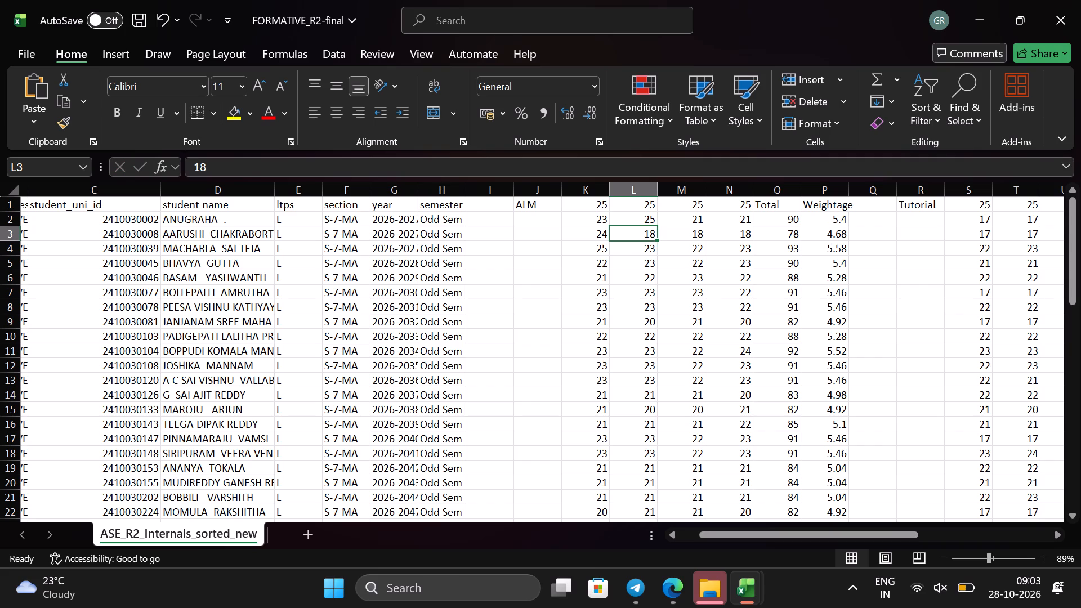
type("23")
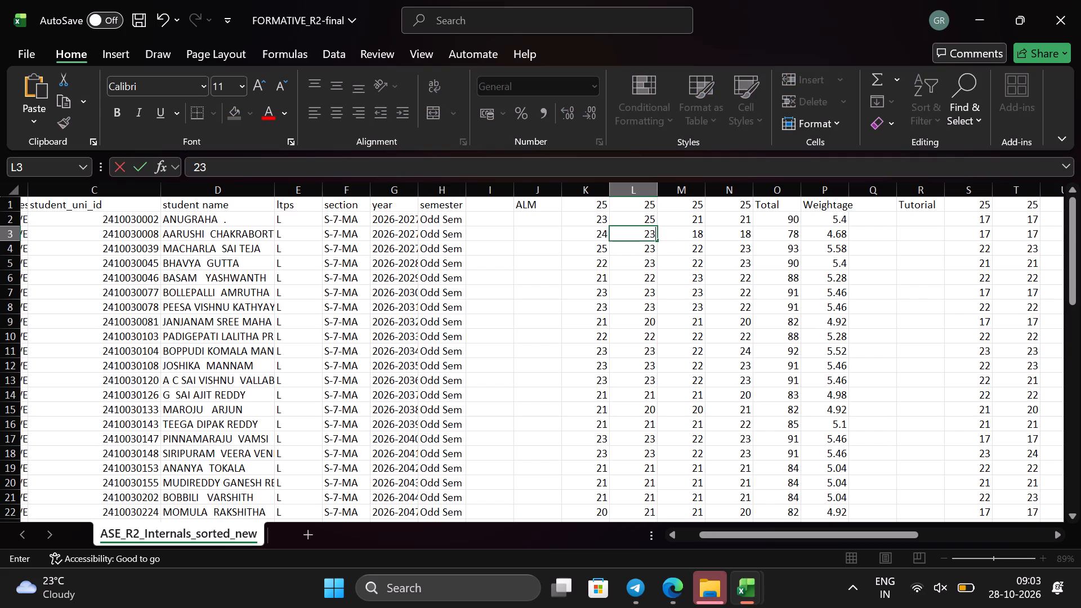
left_click(690, 219)
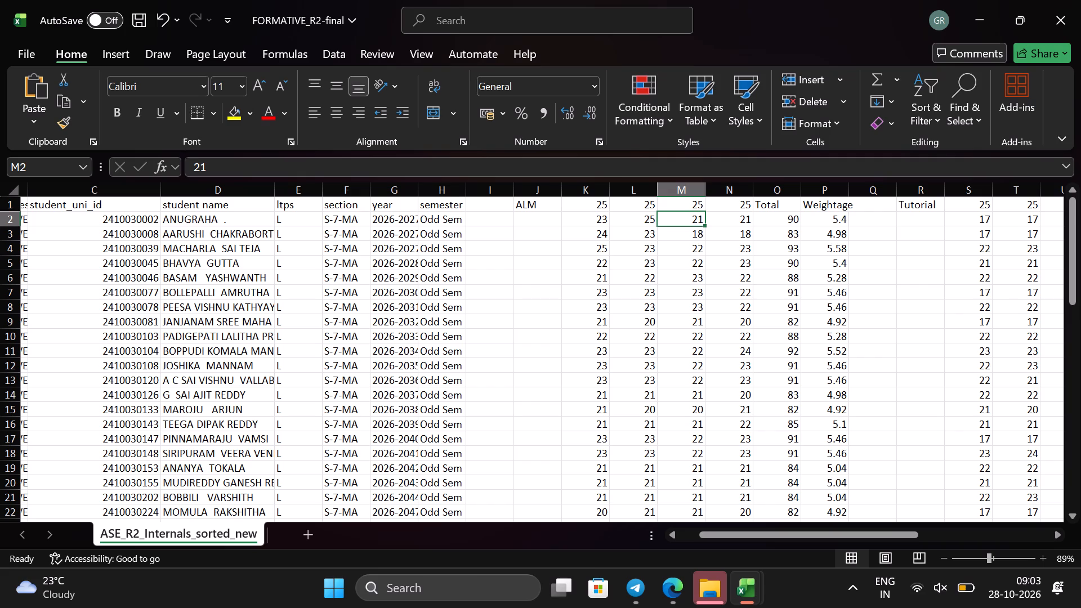
Replace the Tutorial heading in cell R1 with HA.
scroll(654, 274, "left", 2)
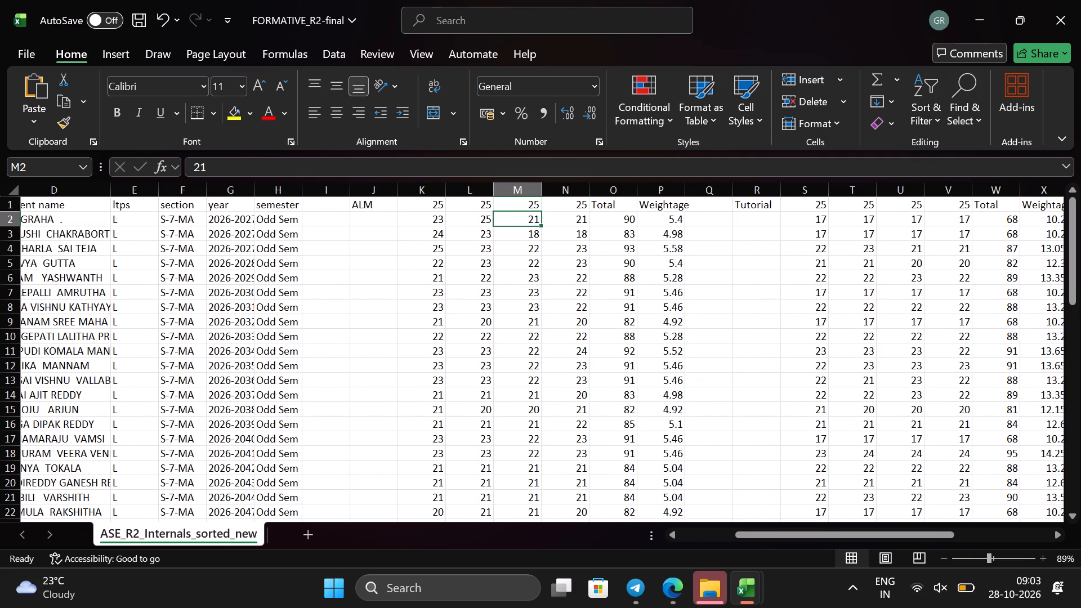
left_click(766, 202)
key("BackSpace")
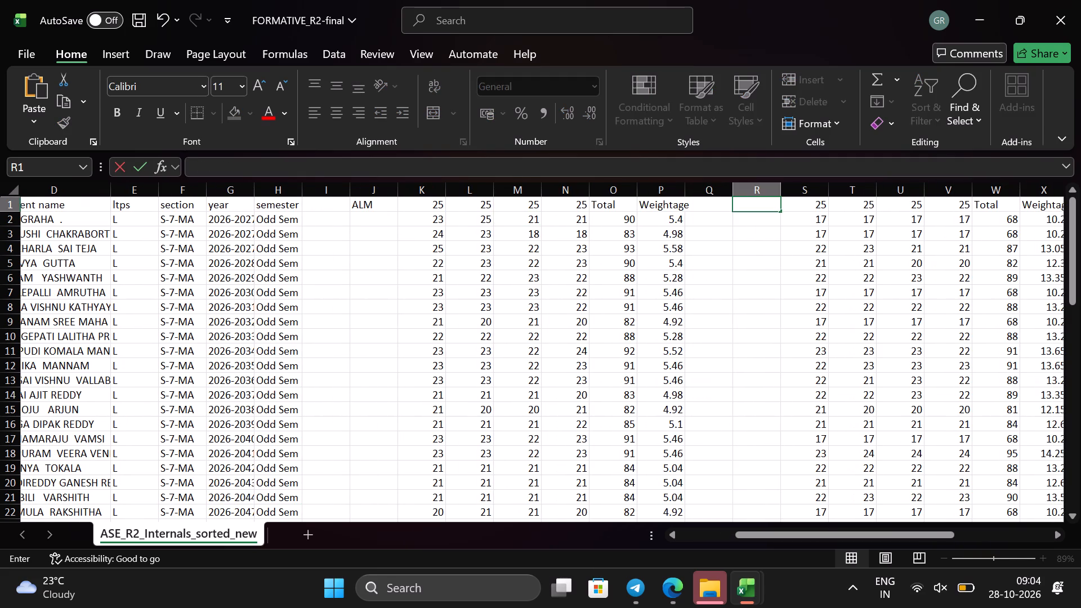
key("h")
key("a")
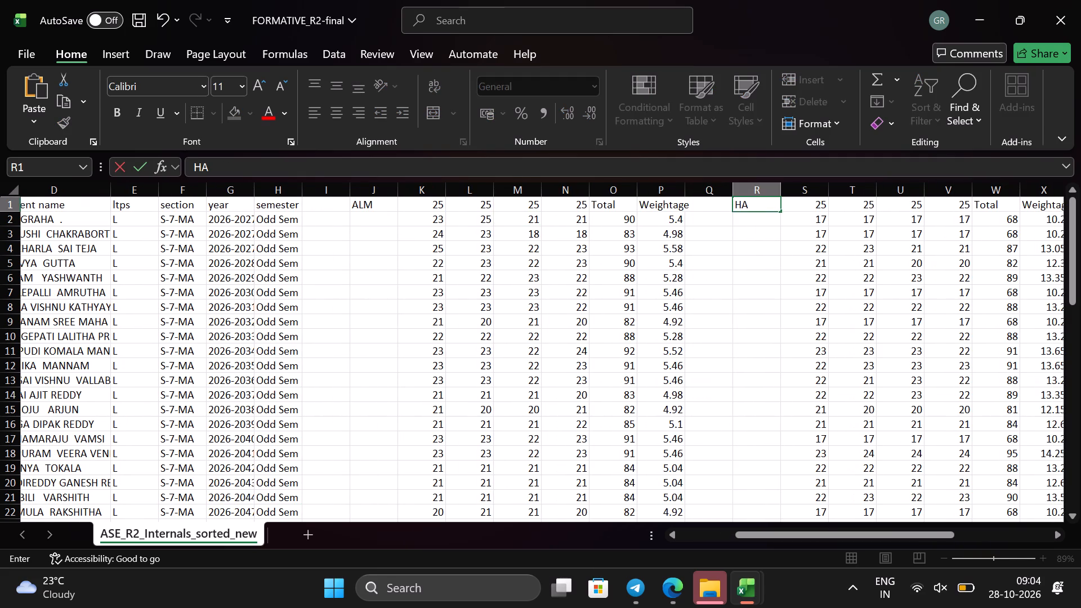
left_click(833, 225)
scroll(833, 225, "left", 1)
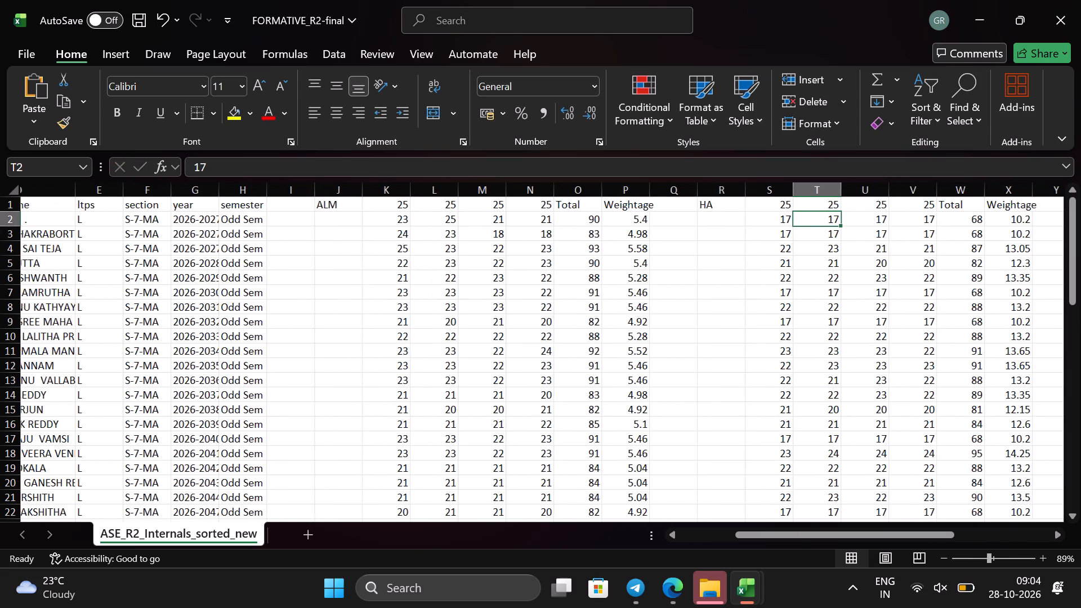
scroll(833, 225, "left", 1)
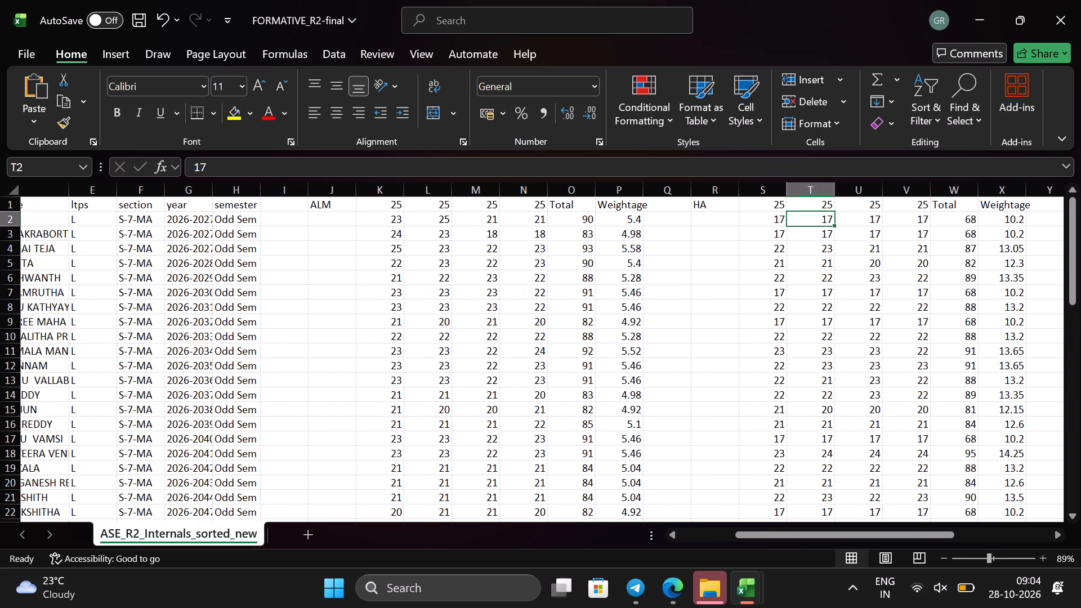
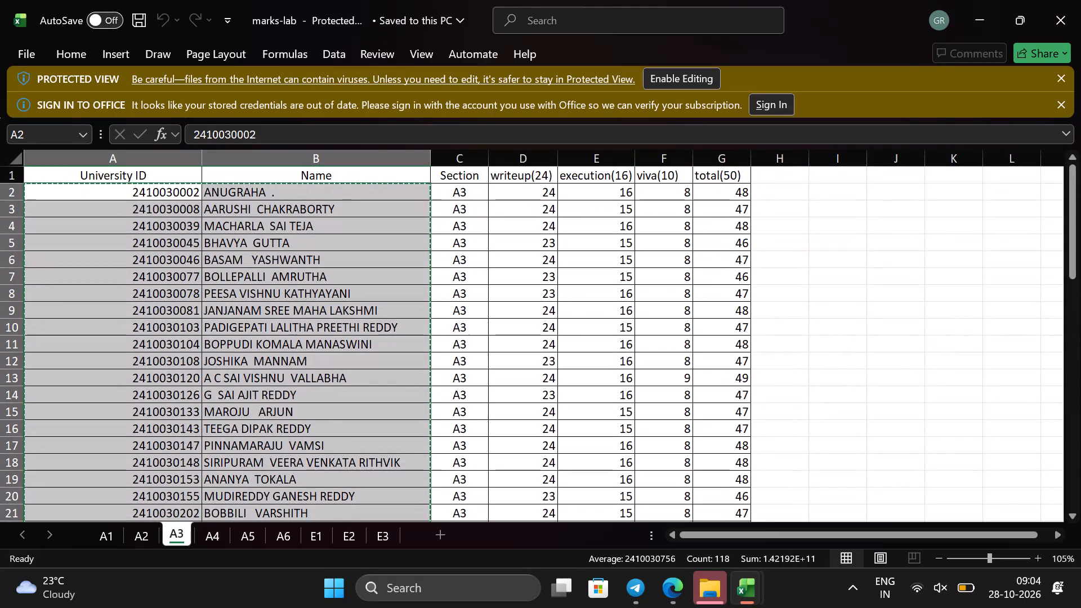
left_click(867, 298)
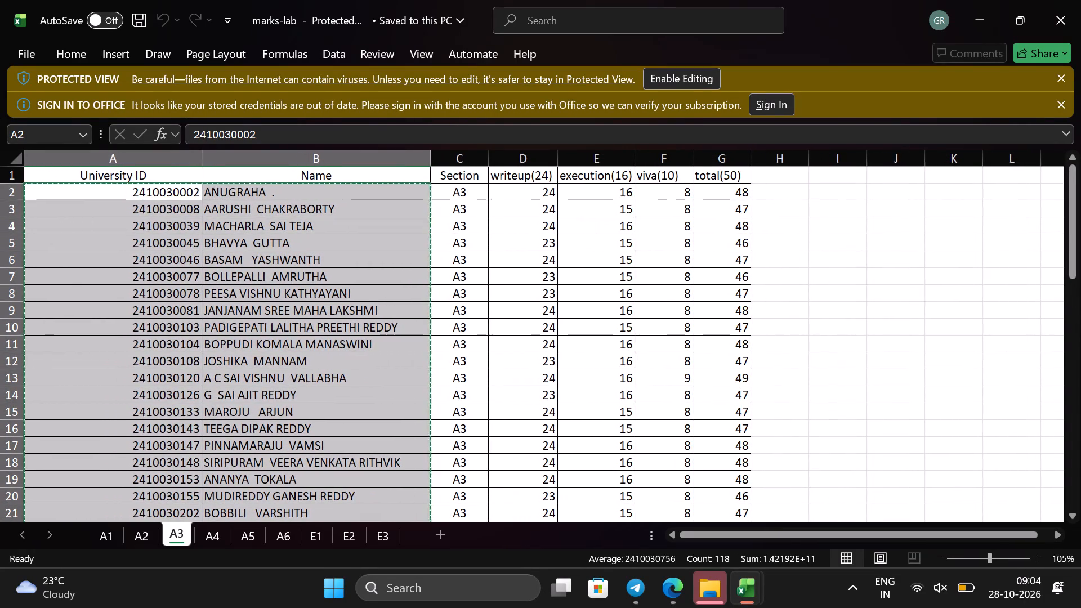
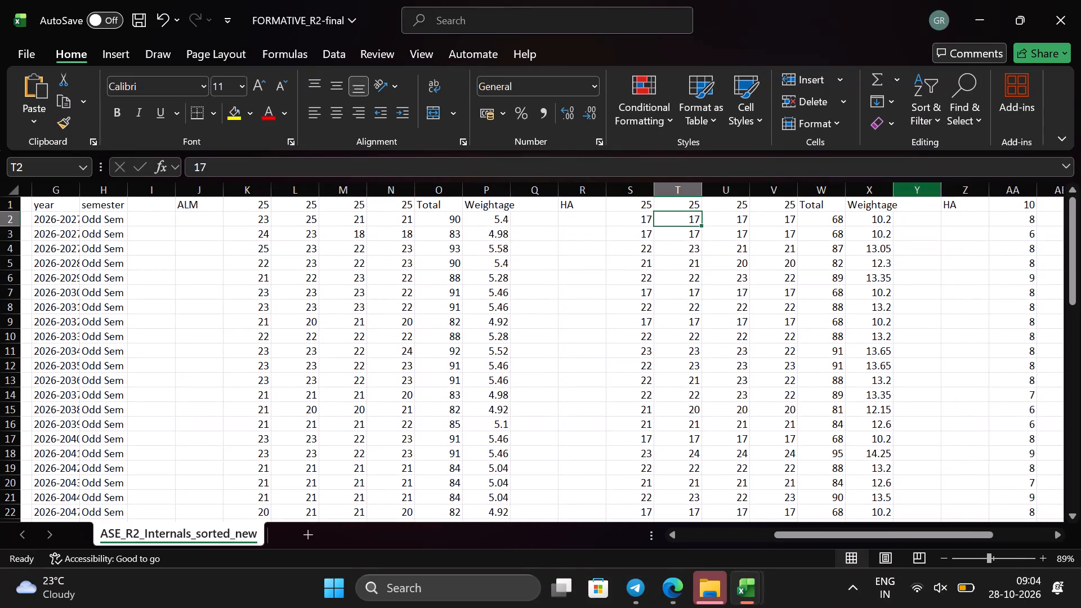
Rename the HA heading in cell Z1, beside the 10-mark columns, as Lab.
left_click(957, 209)
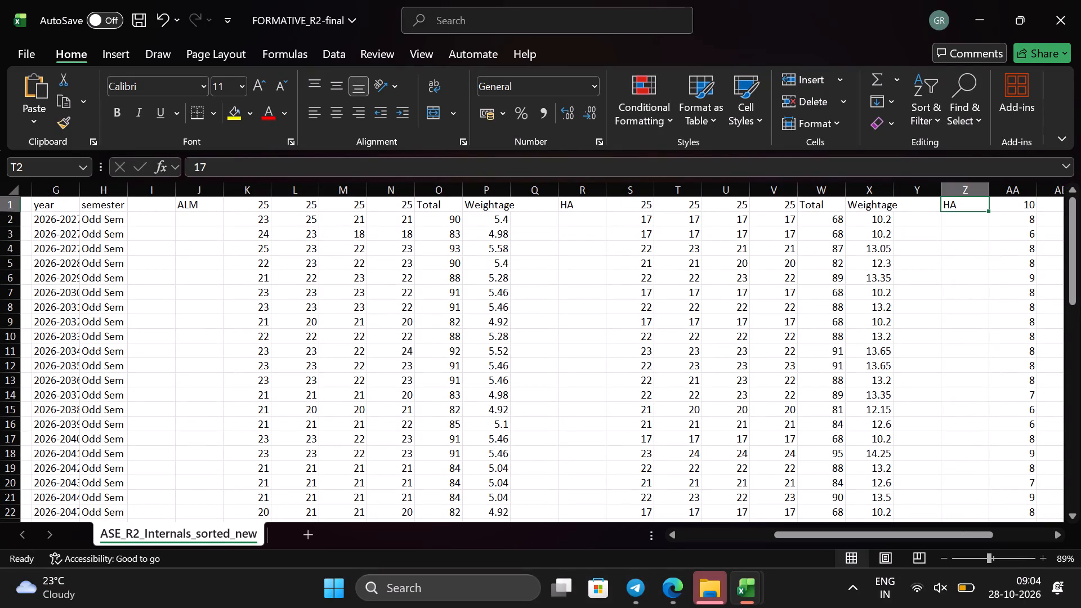
key("BackSpace")
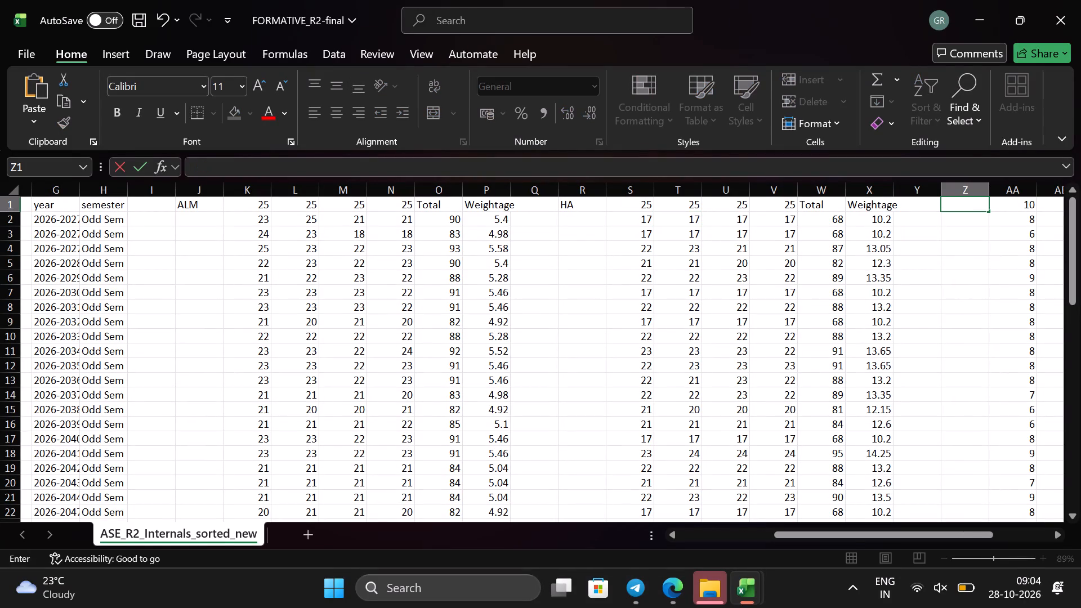
key("b")
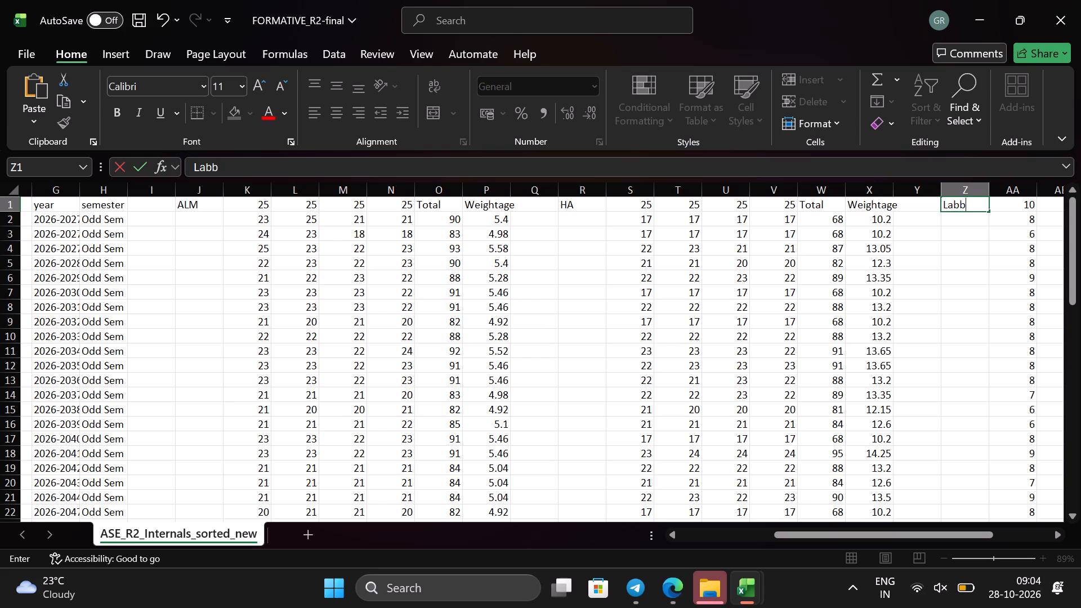
key("BackSpace")
scroll(1006, 220, "left", 2)
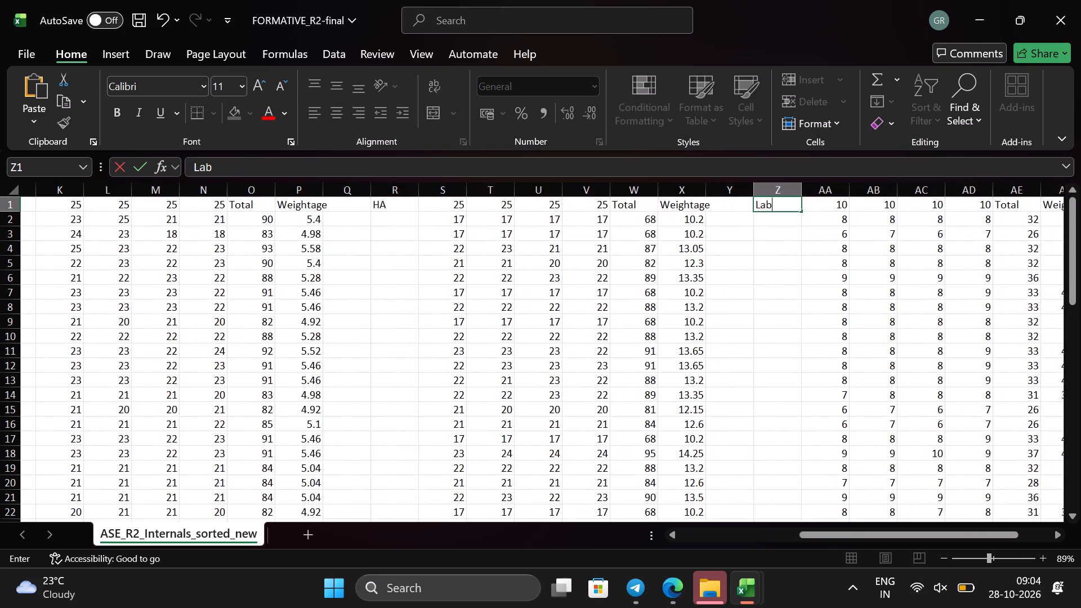
scroll(1006, 220, "left", 2)
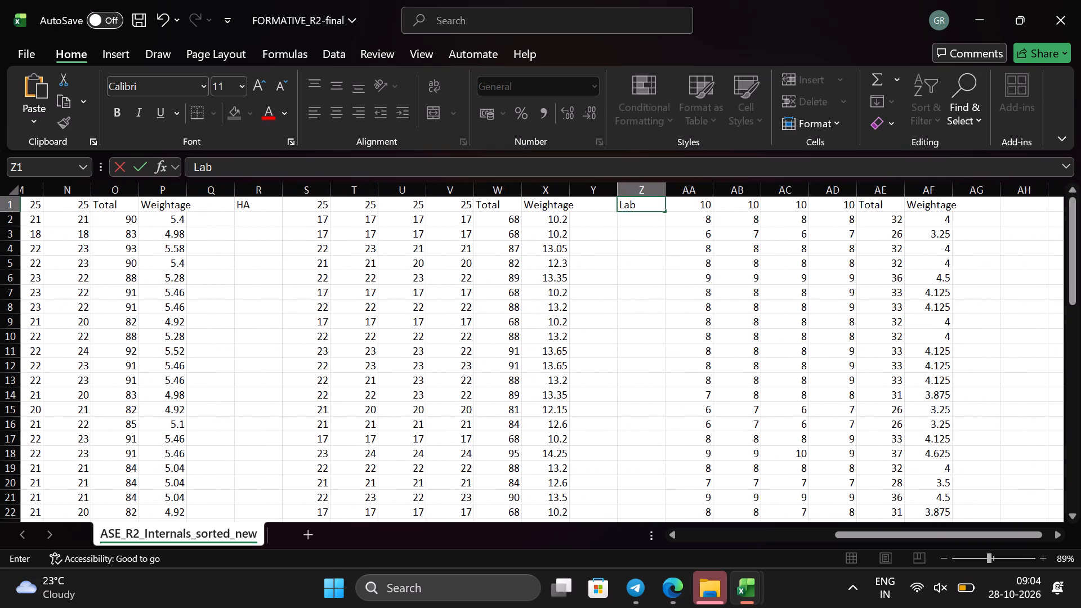
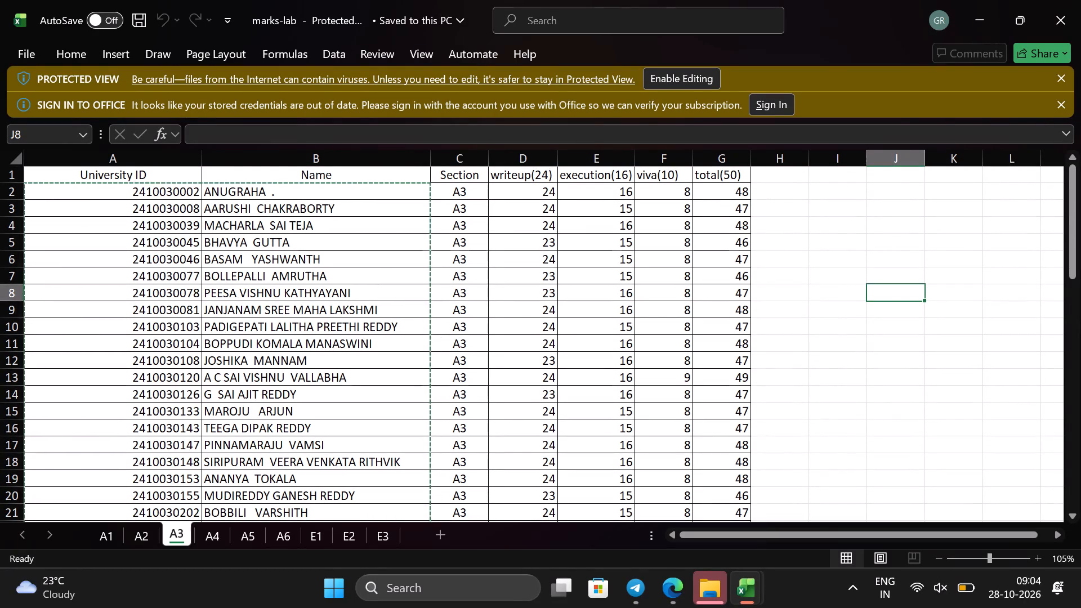
Select the writeup, execution, viva and total marks in D1:G60 of marks-lab sheet A3 and try to copy them.
left_click_drag(504, 169, 721, 254)
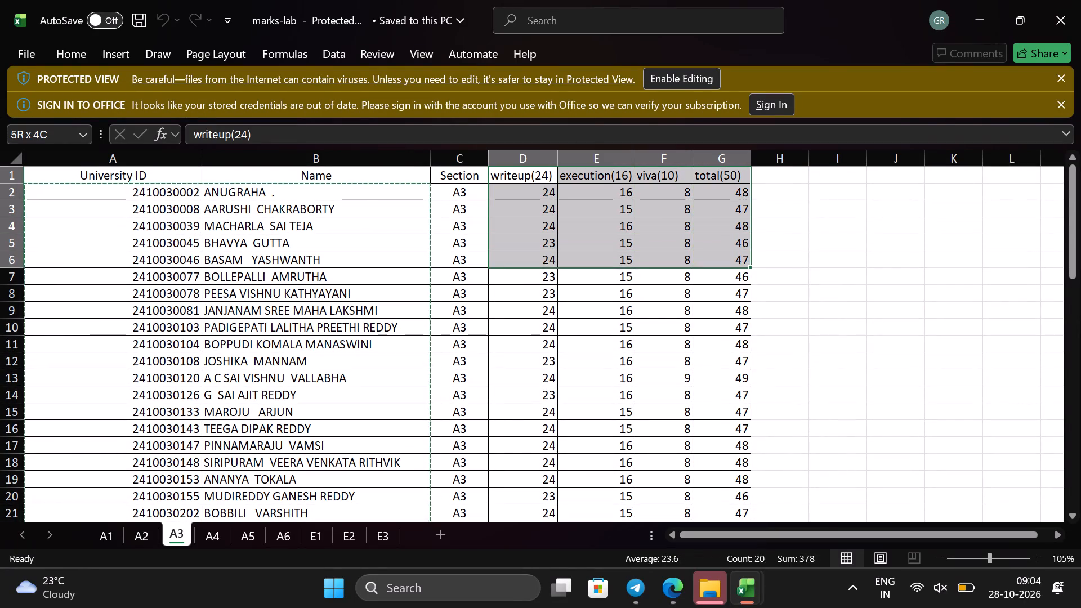
left_click_drag(721, 254, 747, 607)
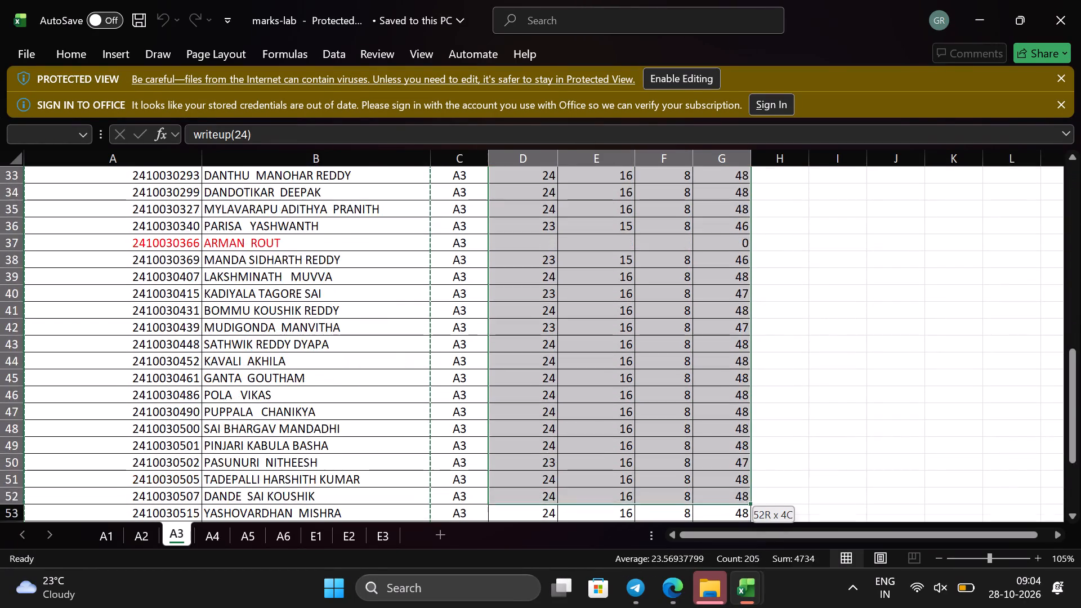
left_click_drag(747, 607, 733, 453)
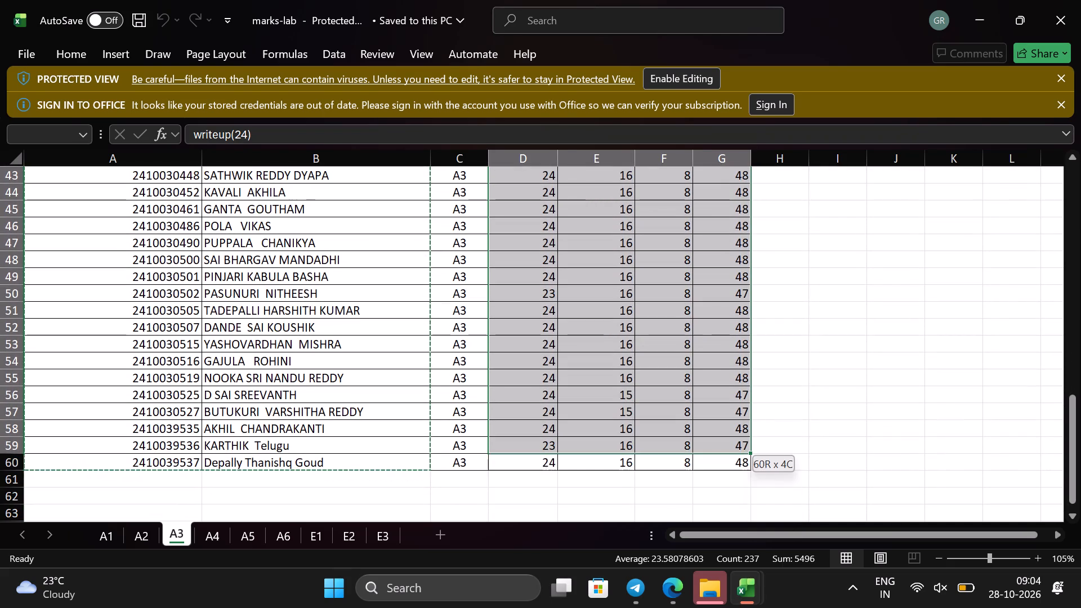
left_click_drag(733, 453, 735, 468)
right_click(735, 468)
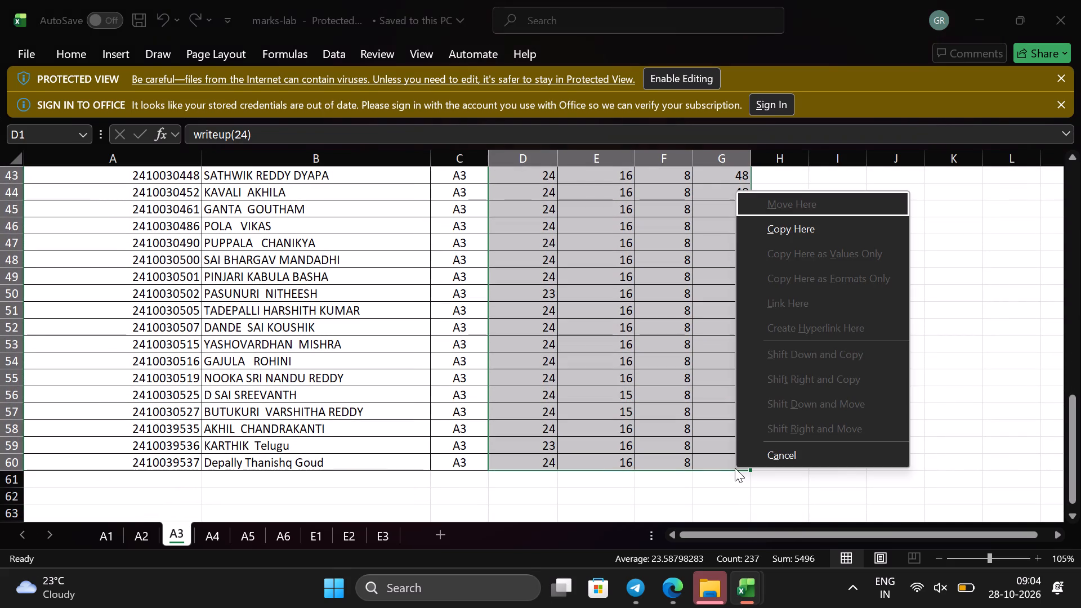
left_click(801, 225)
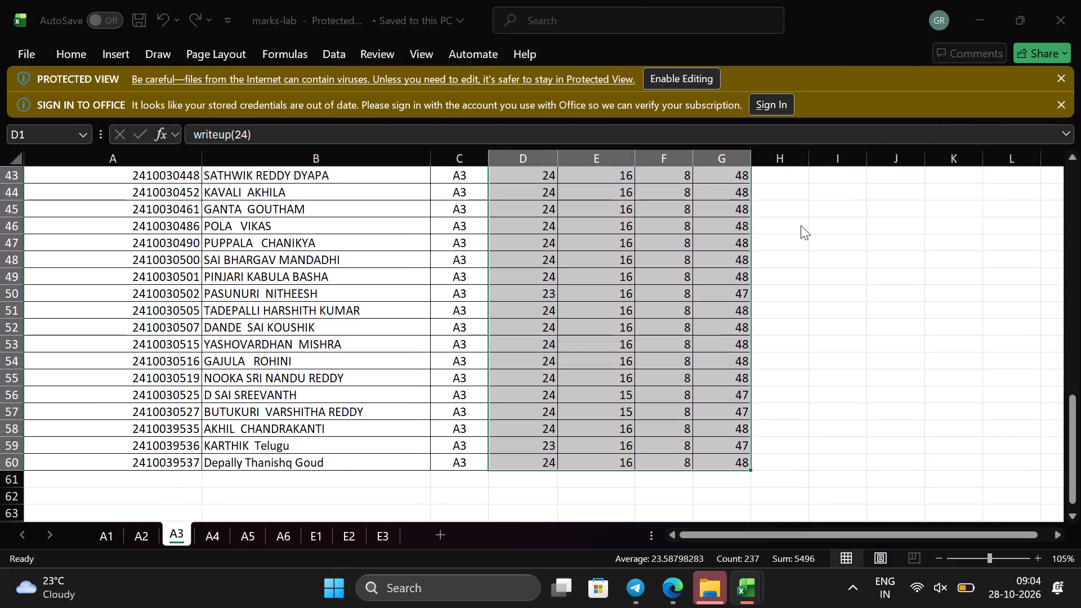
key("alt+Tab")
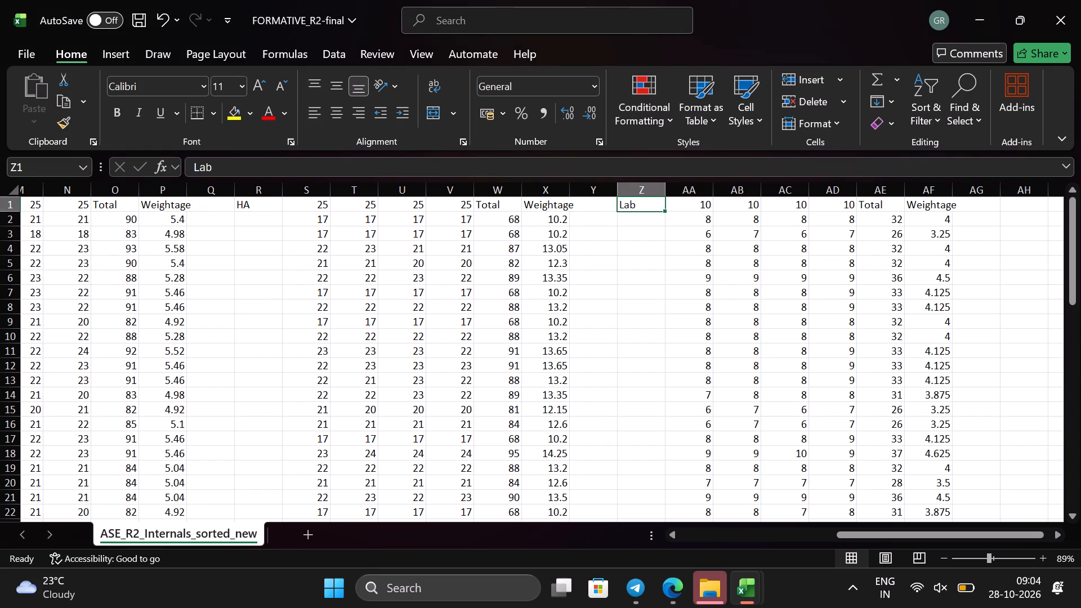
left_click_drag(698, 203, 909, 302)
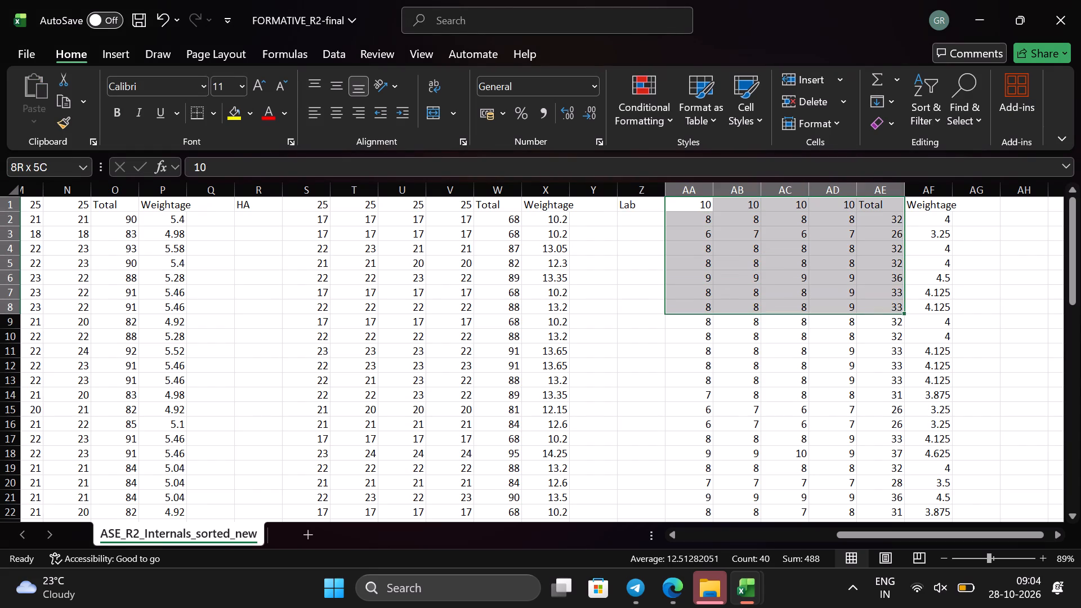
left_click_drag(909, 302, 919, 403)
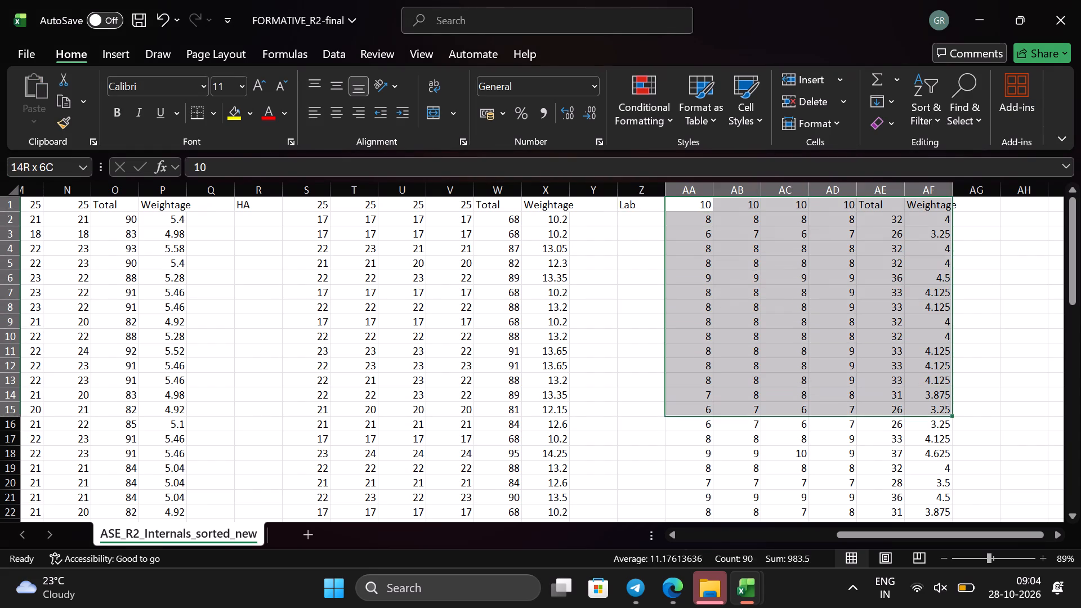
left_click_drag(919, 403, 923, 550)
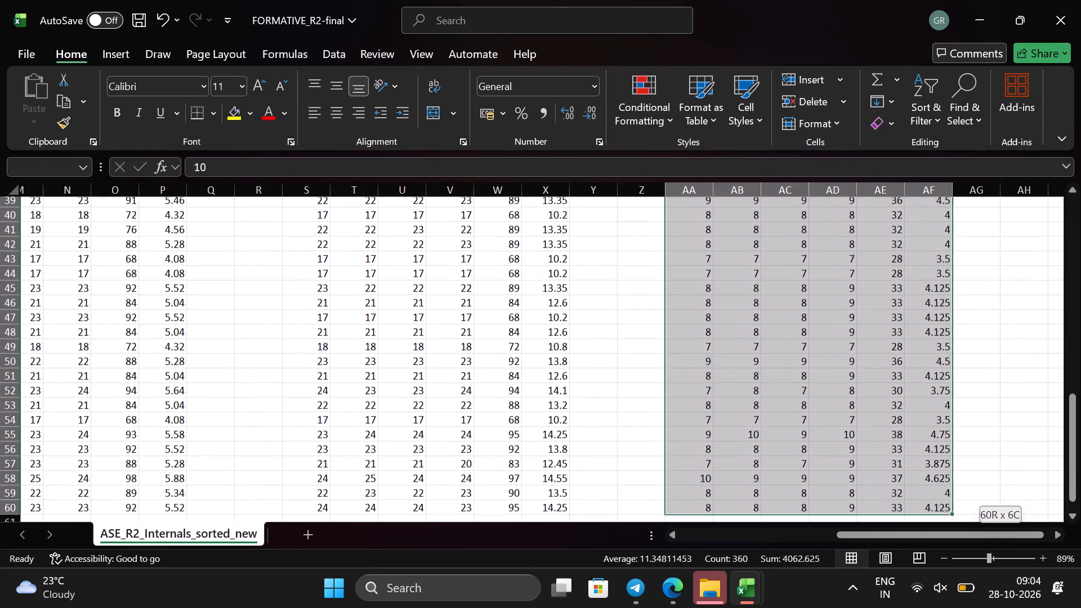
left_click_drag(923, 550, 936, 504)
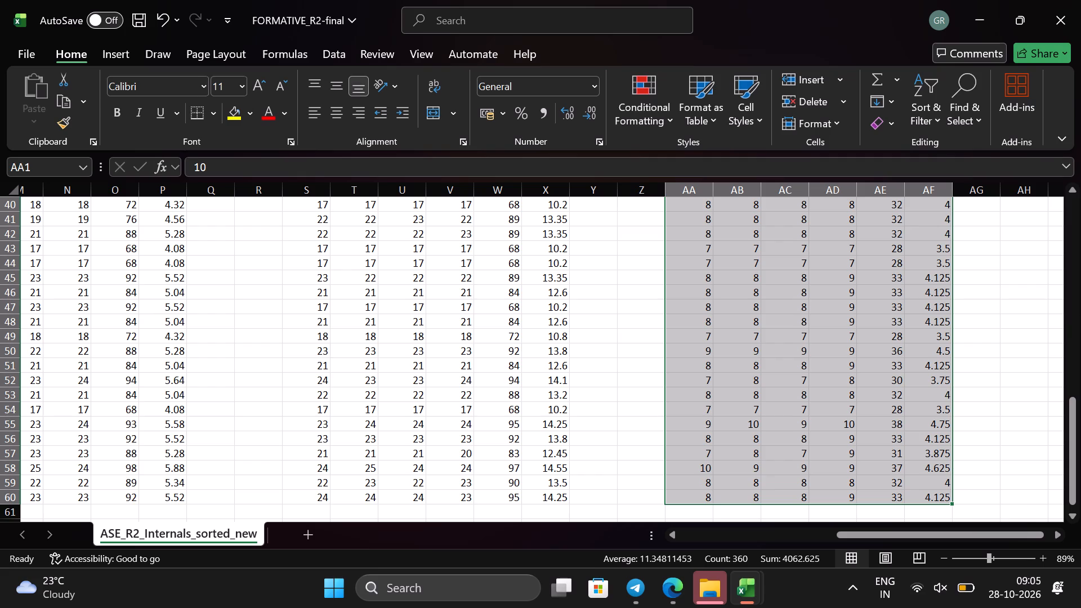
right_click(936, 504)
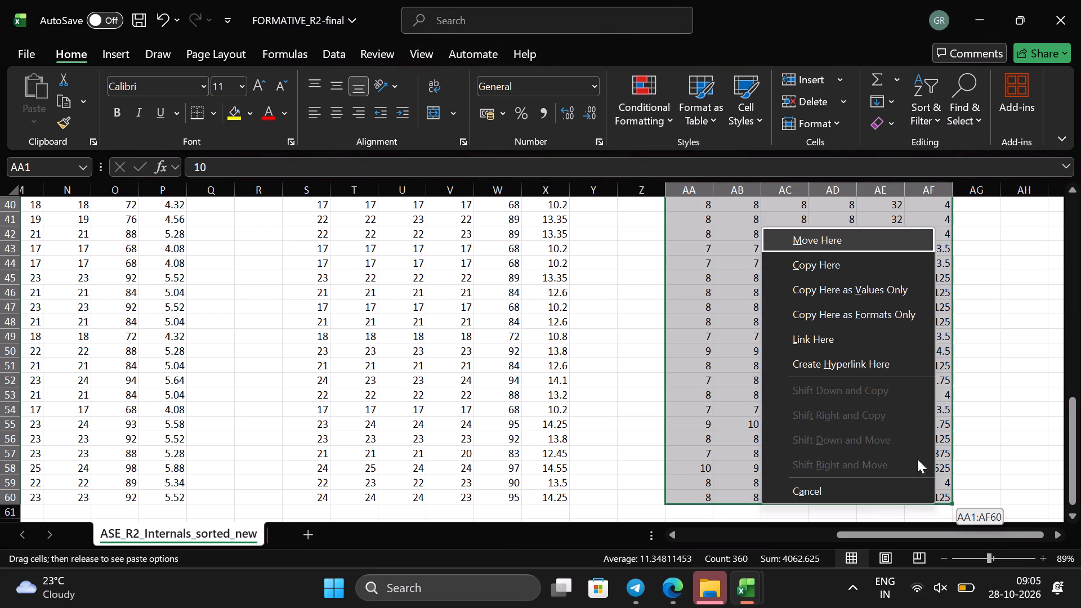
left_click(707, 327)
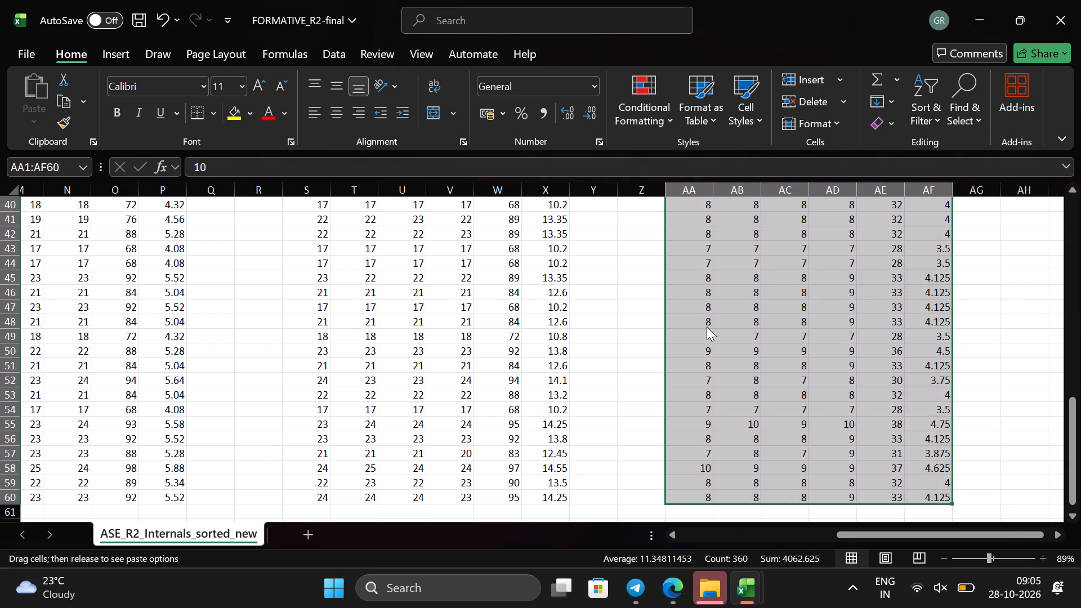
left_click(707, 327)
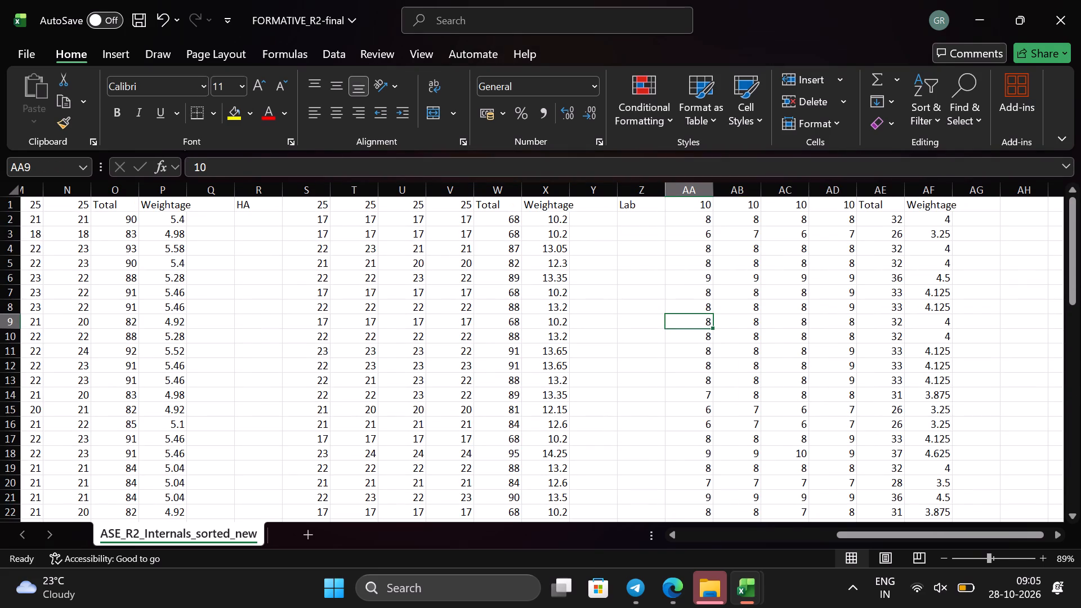
Return to the marks-lab workbook and copy the selected lab marks range D1:G60.
key("alt+Tab")
right_click(665, 320)
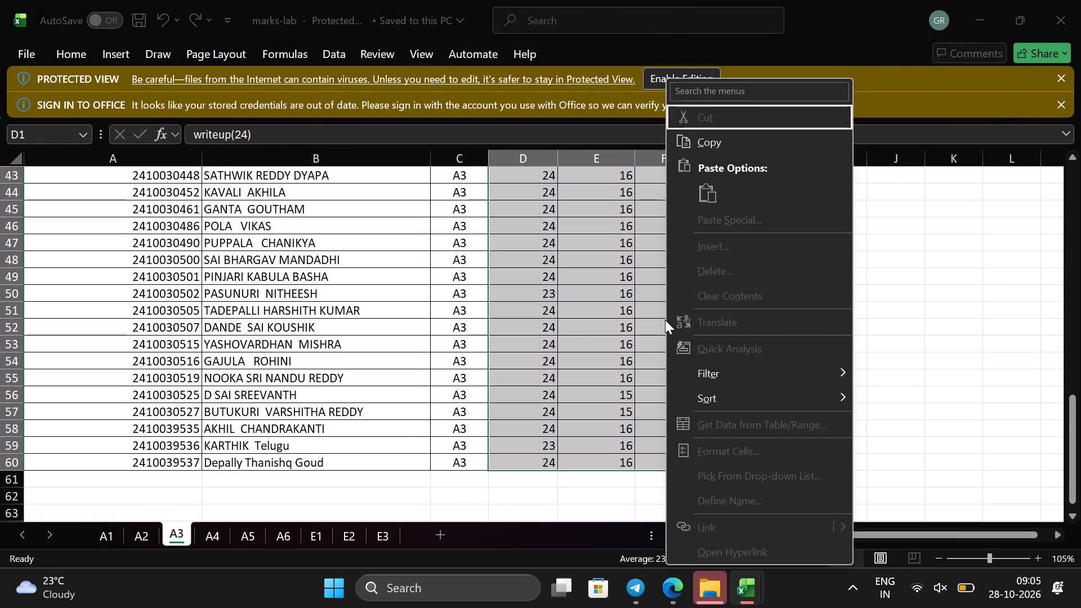
left_click(705, 131)
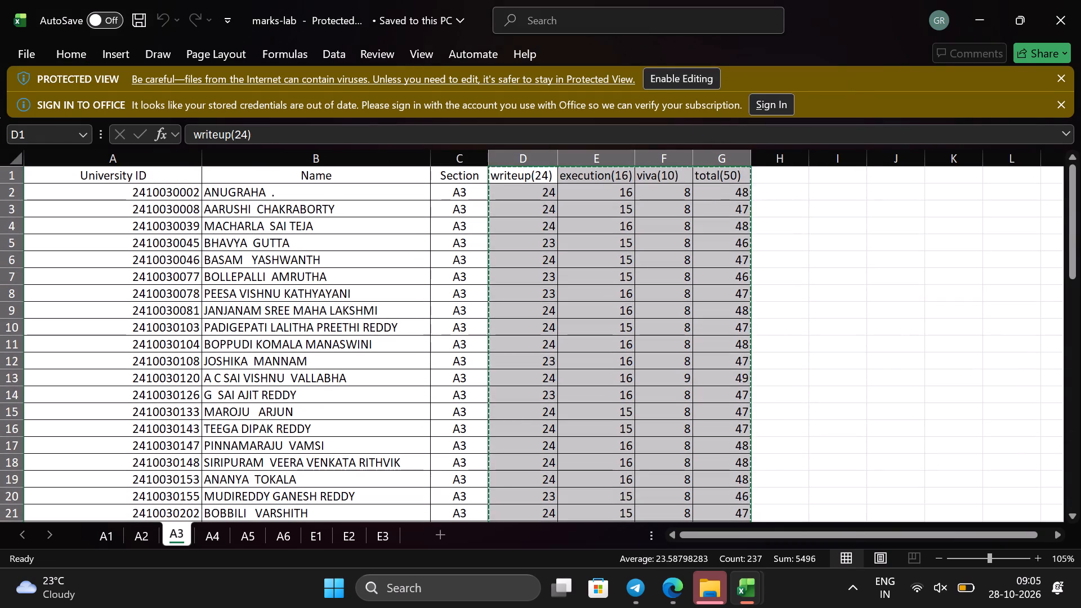
In FORMATIVE_R2-final, paste the copied lab marks as Text over the 10-mark columns beside the Lab heading, starting at AA1.
key("alt+Tab")
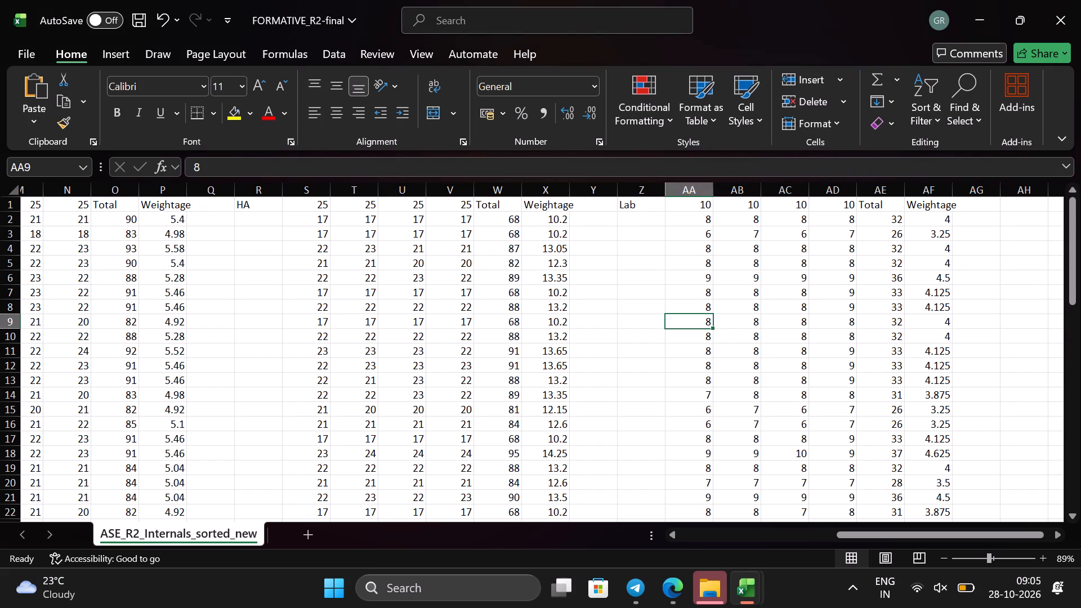
left_click_drag(694, 205, 933, 538)
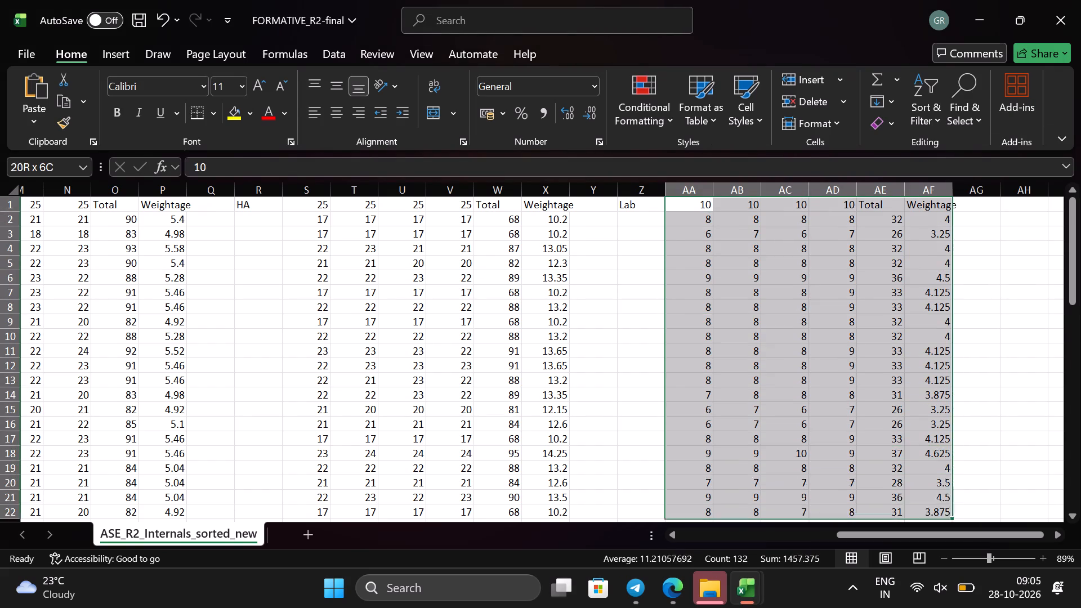
left_click_drag(933, 538, 879, 567)
right_click(891, 510)
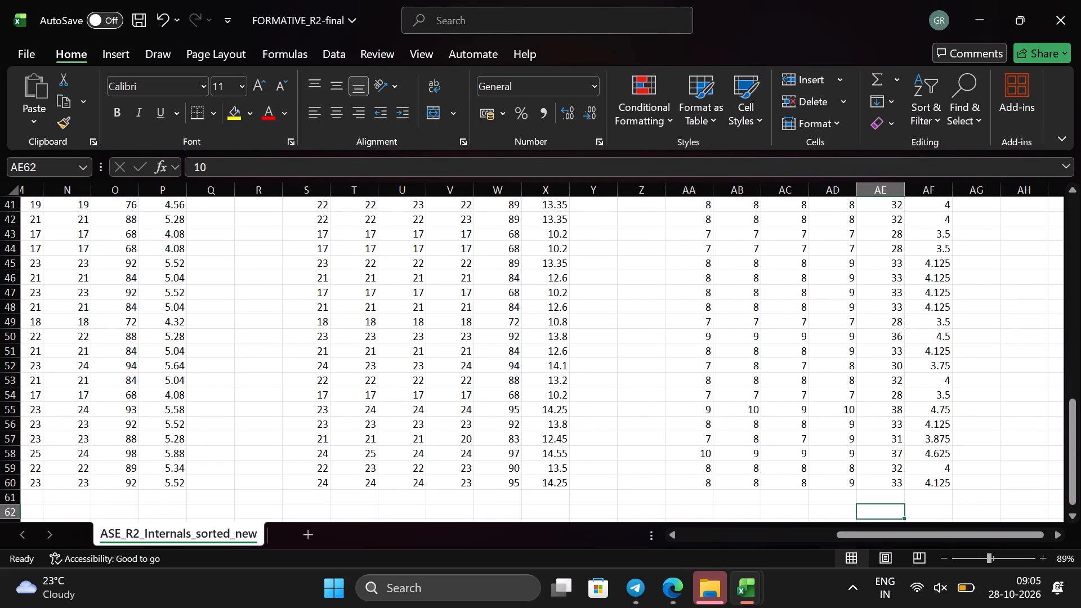
left_click(903, 353)
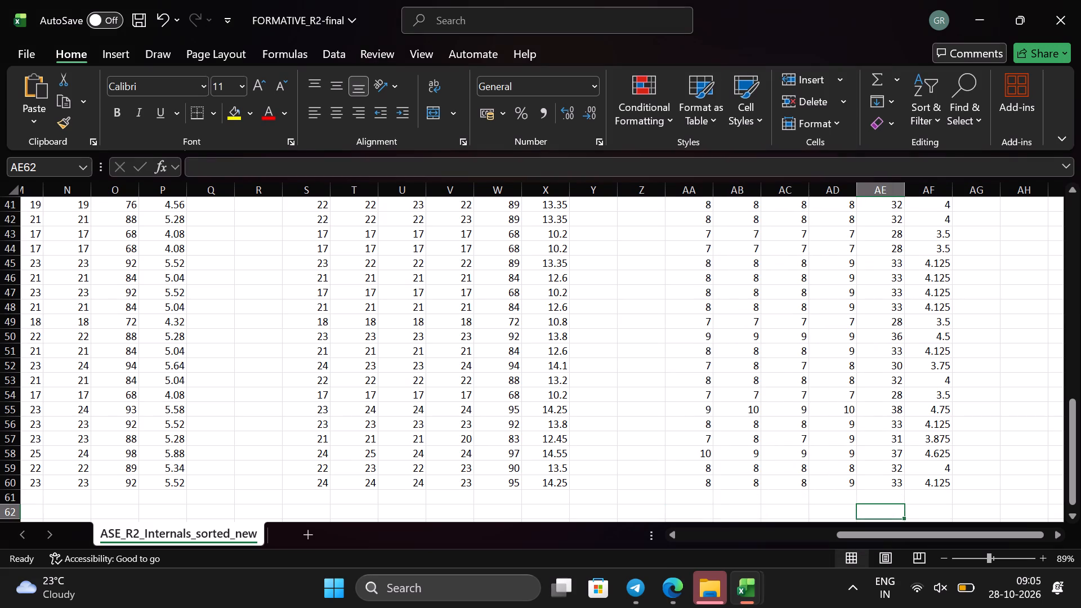
scroll(768, 347, "up", 4)
scroll(736, 306, "up", 4)
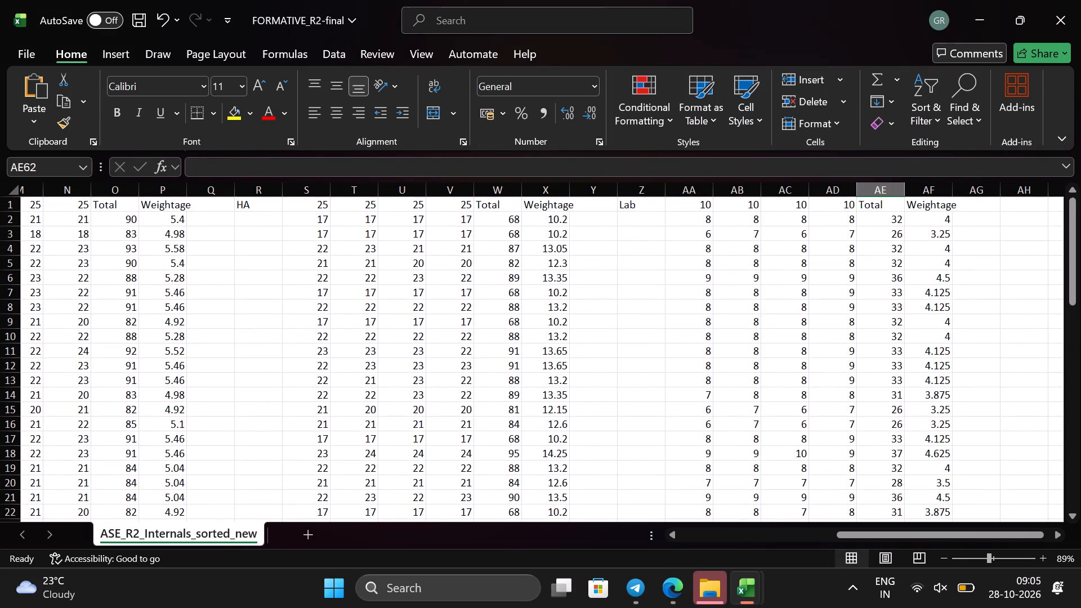
left_click_drag(685, 207, 857, 585)
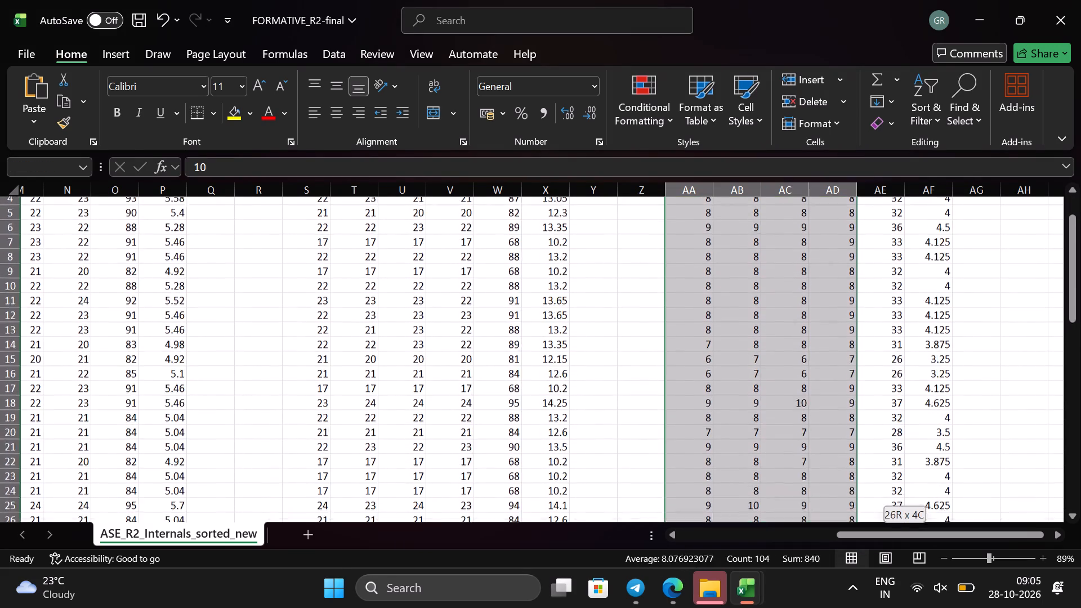
left_click_drag(857, 585, 862, 521)
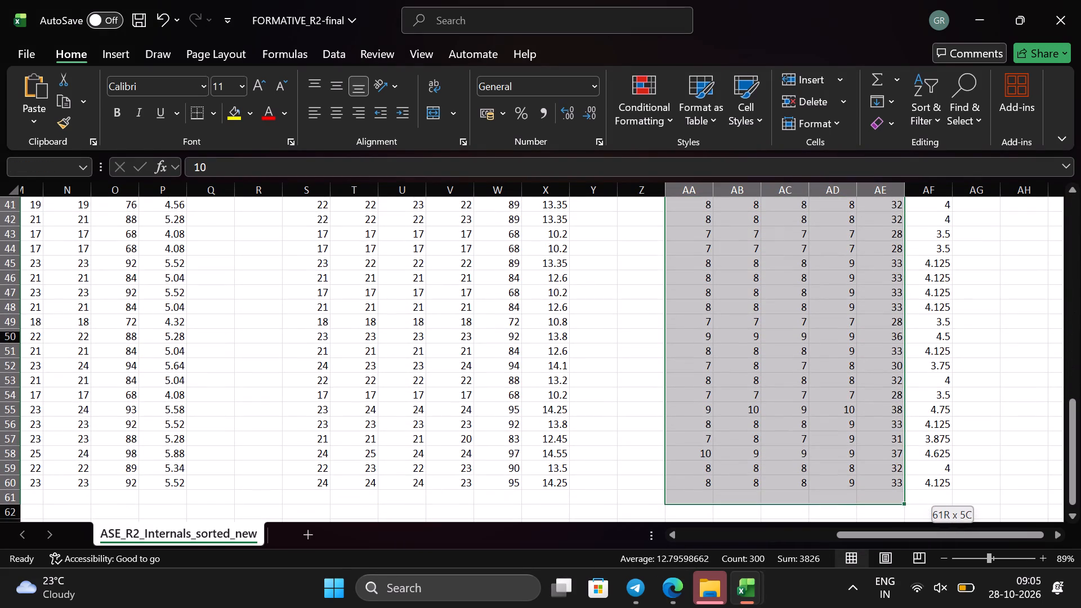
left_click_drag(862, 521, 875, 480)
right_click(875, 480)
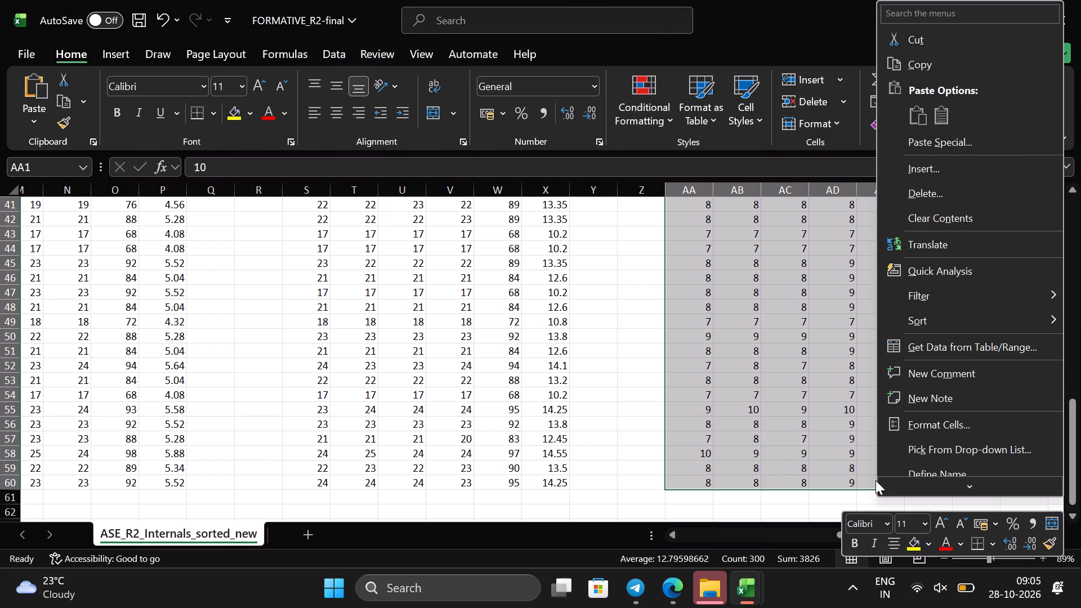
left_click(936, 136)
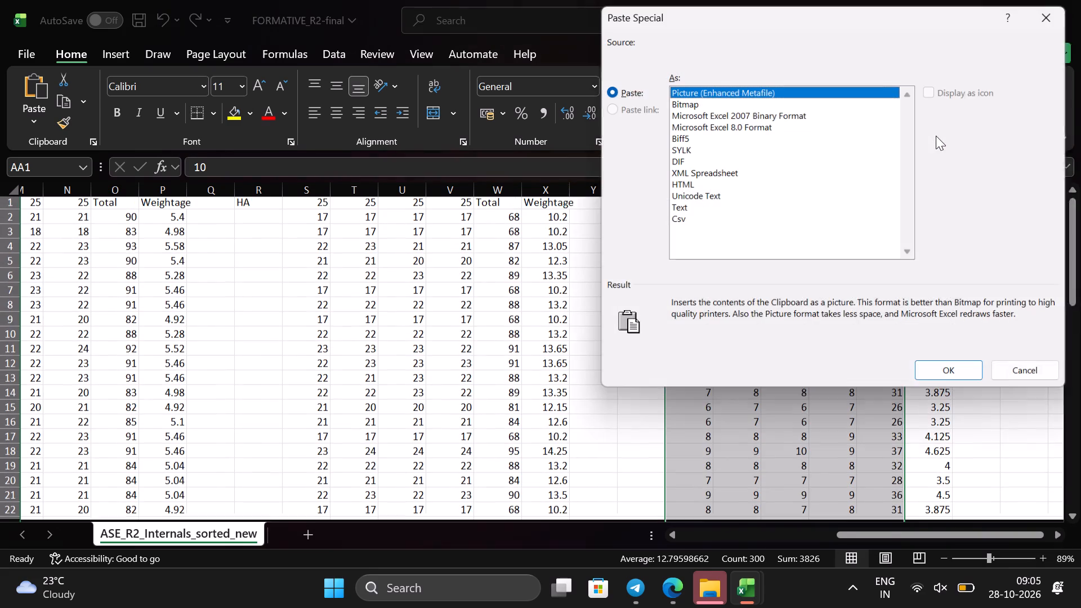
left_click(678, 206)
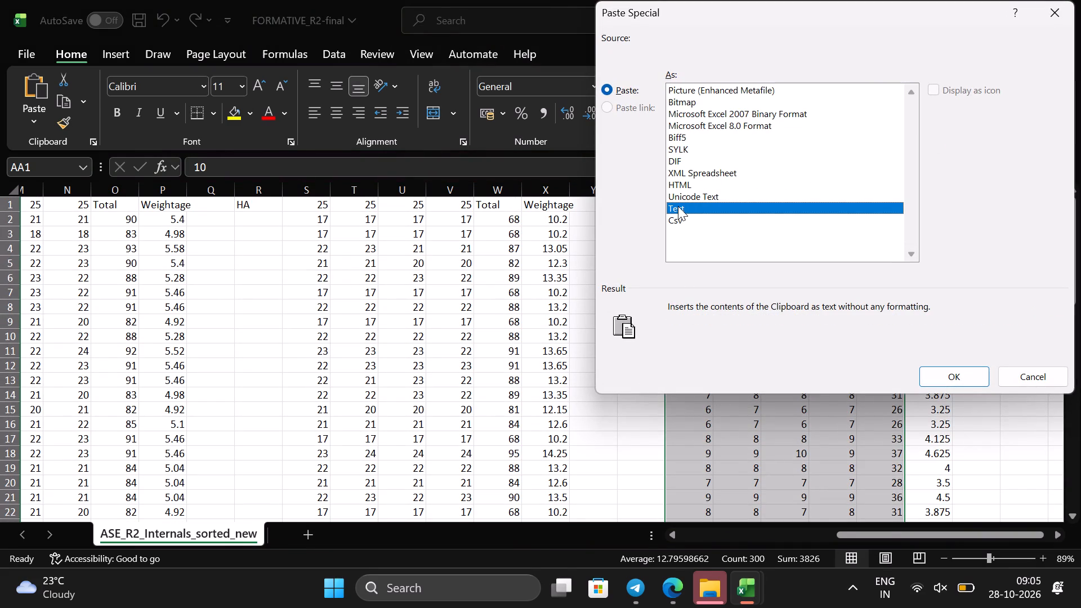
left_click(958, 377)
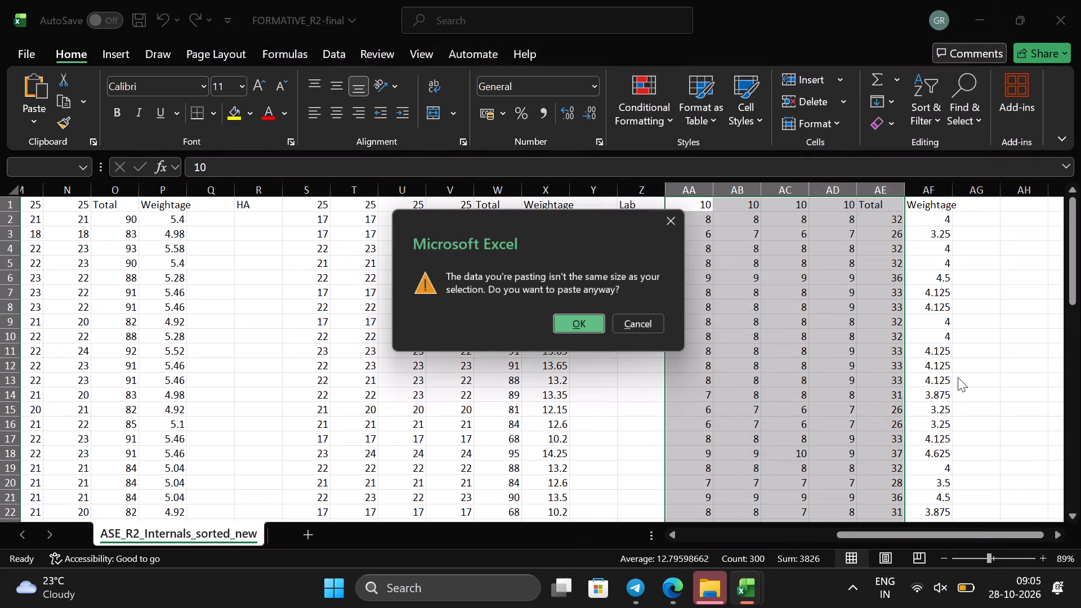
left_click(574, 327)
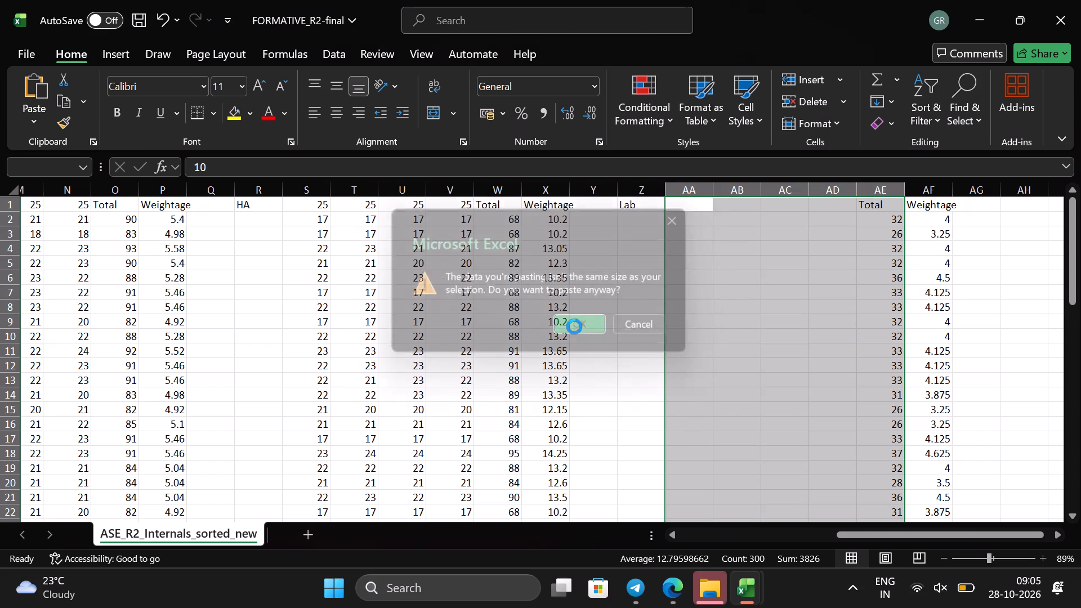
Delete the Total and Weightage cells AE1:AF60 beside the pasted lab marks, shifting the remaining cells left.
scroll(681, 361, "up", 1)
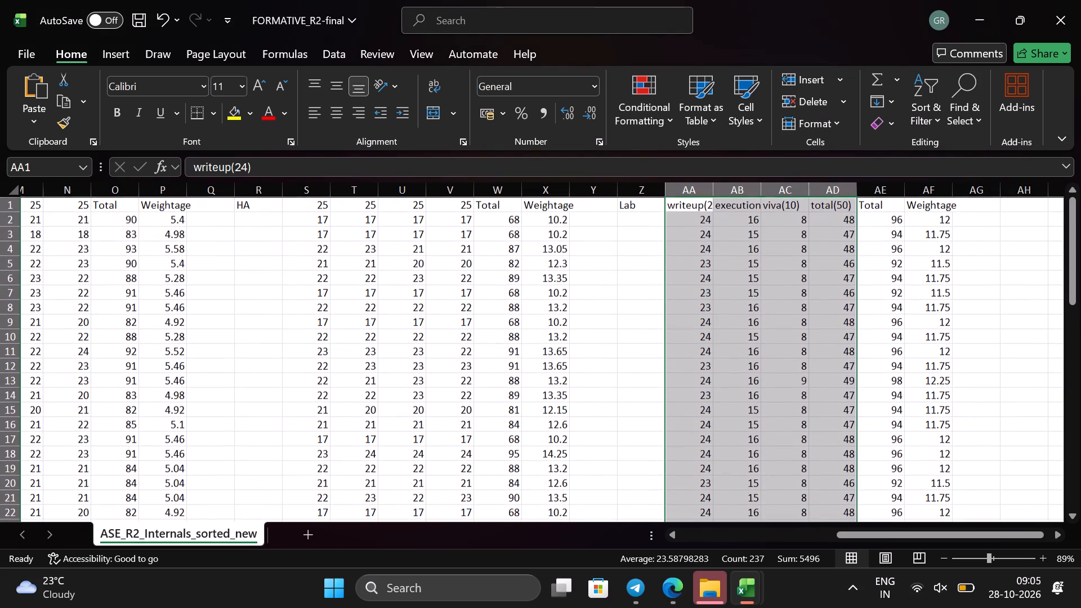
scroll(838, 330, "up", 2)
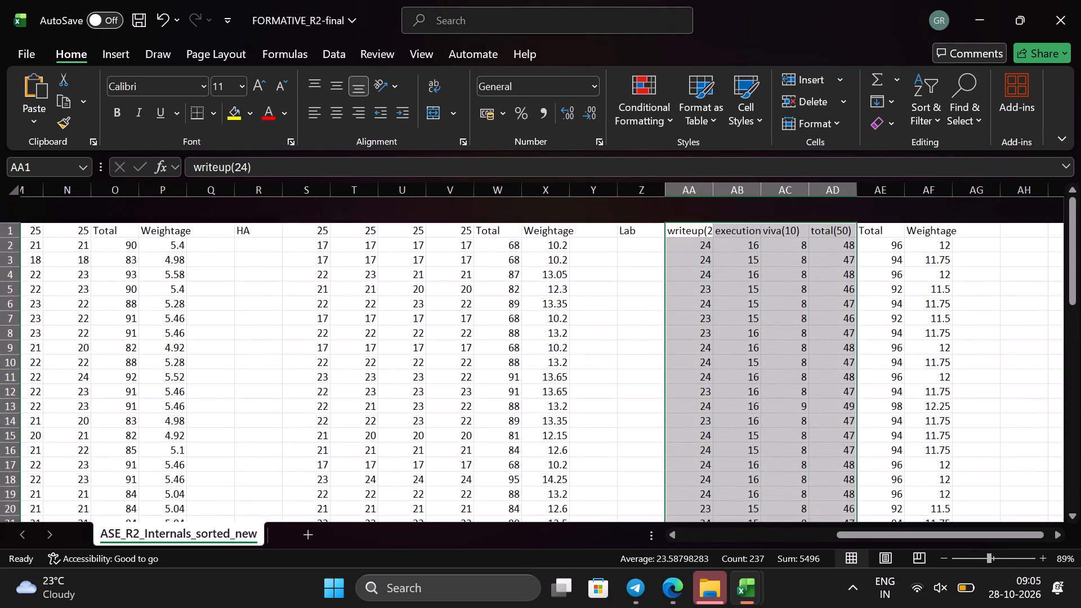
scroll(838, 330, "up", 1)
left_click_drag(875, 206, 910, 225)
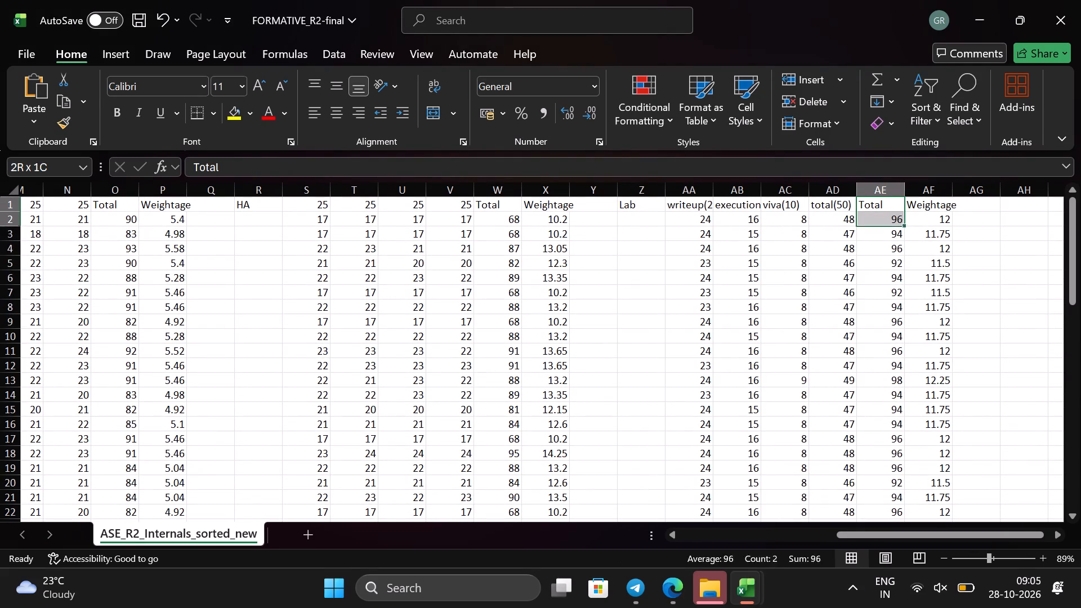
left_click_drag(910, 225, 935, 571)
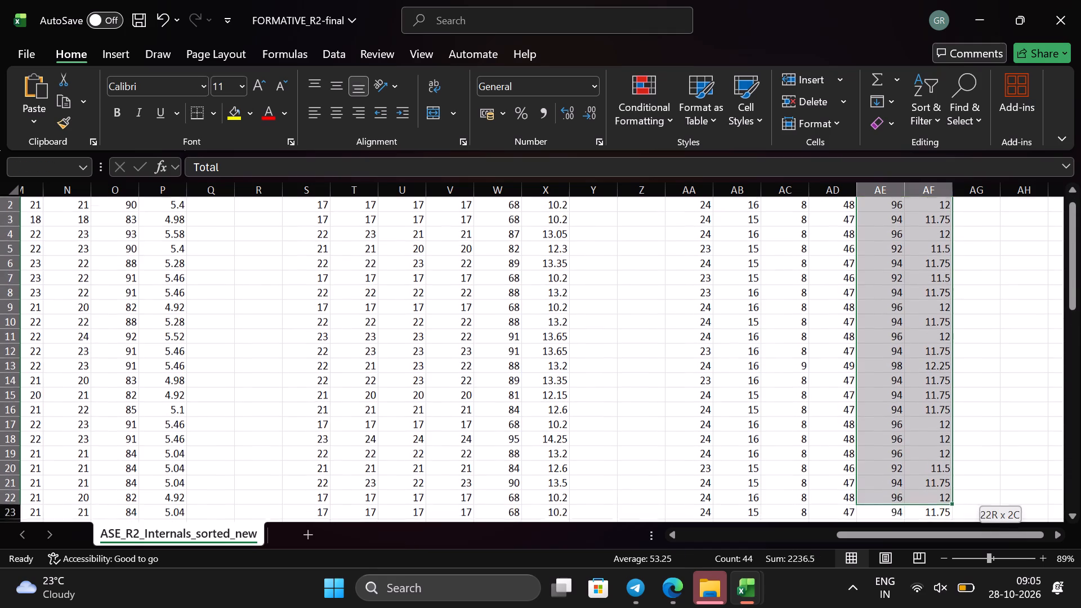
left_click_drag(935, 571, 894, 506)
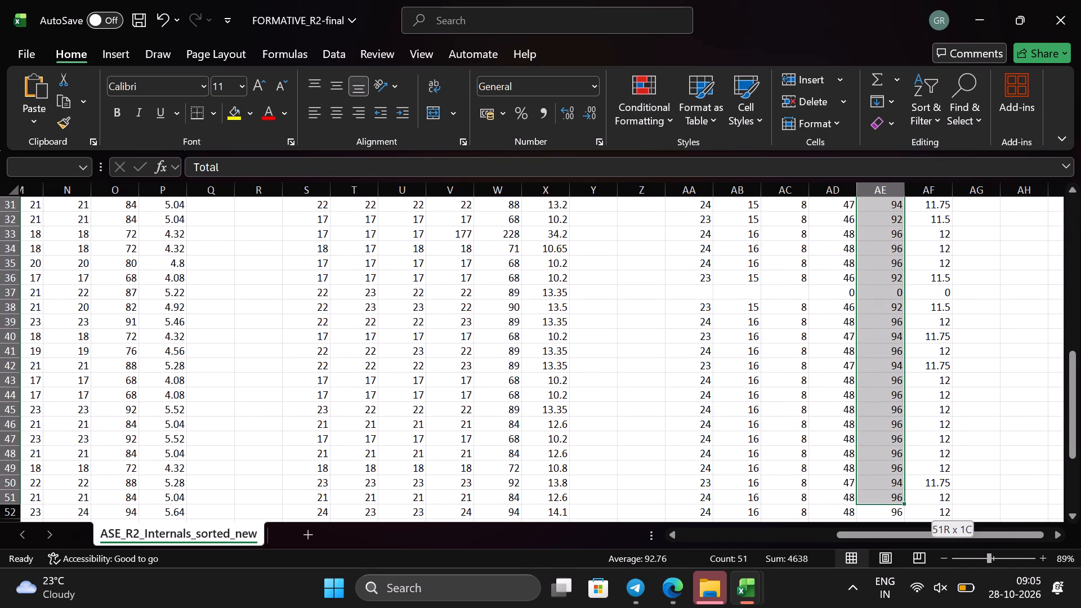
left_click_drag(894, 506, 932, 524)
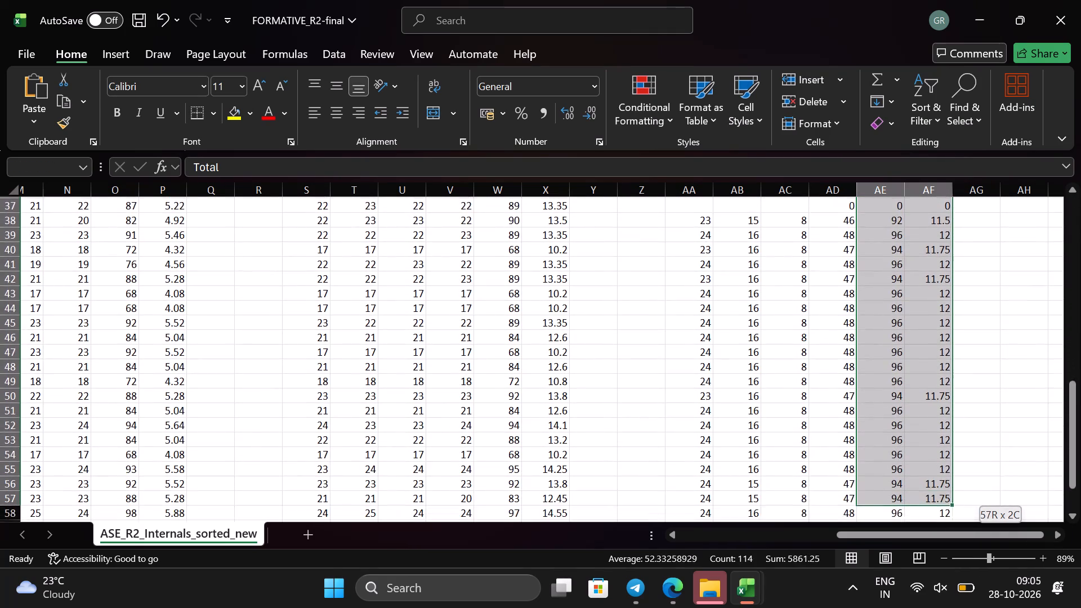
left_click_drag(932, 524, 933, 493)
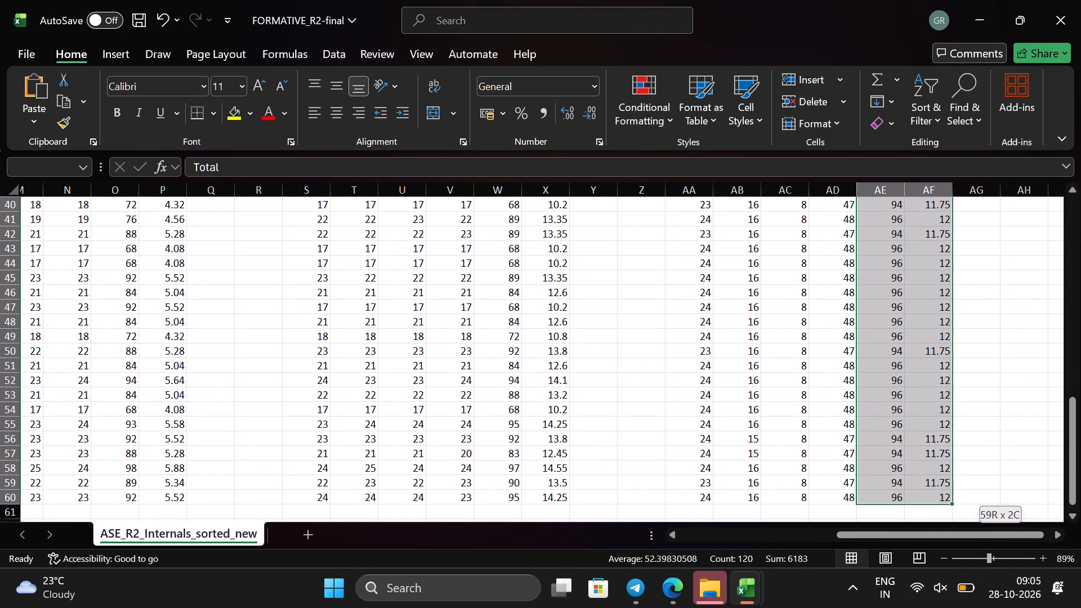
left_click_drag(933, 493, 935, 495)
key("BackSpace")
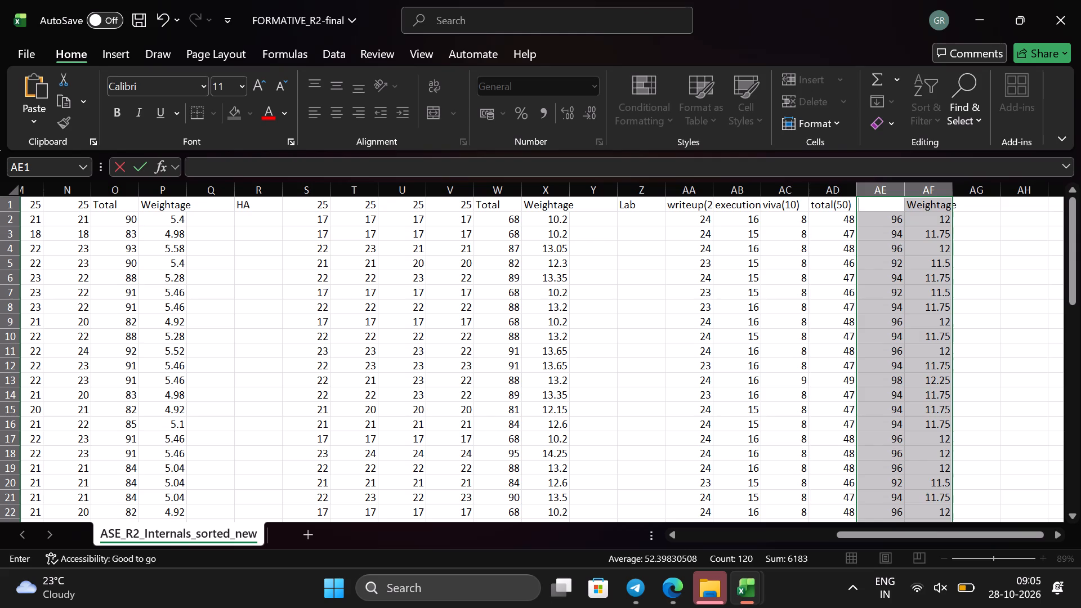
right_click(935, 495)
right_click(935, 495)
right_click(923, 420)
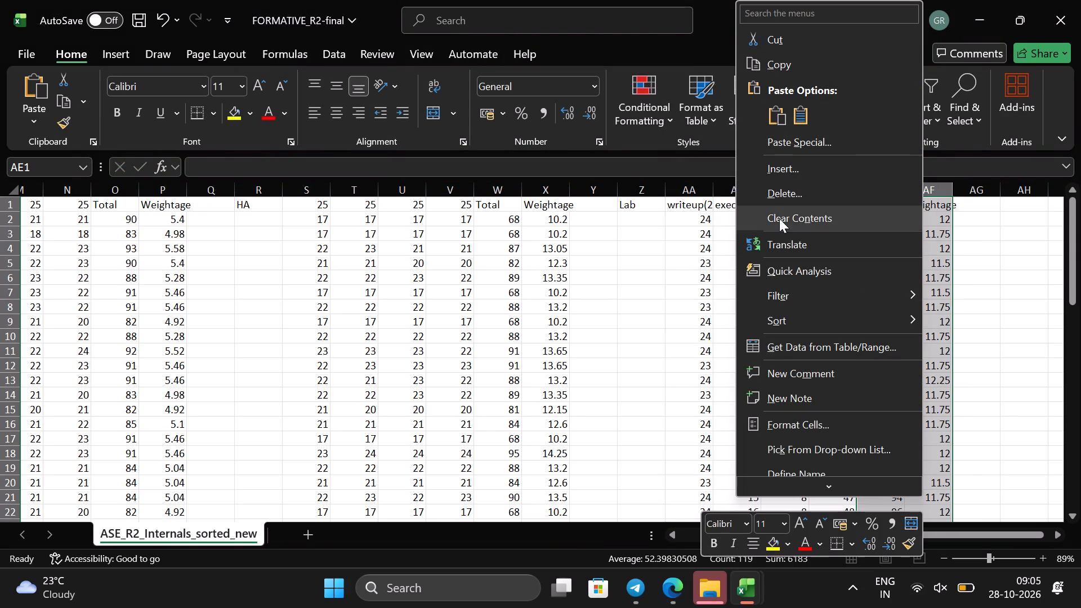
left_click(779, 201)
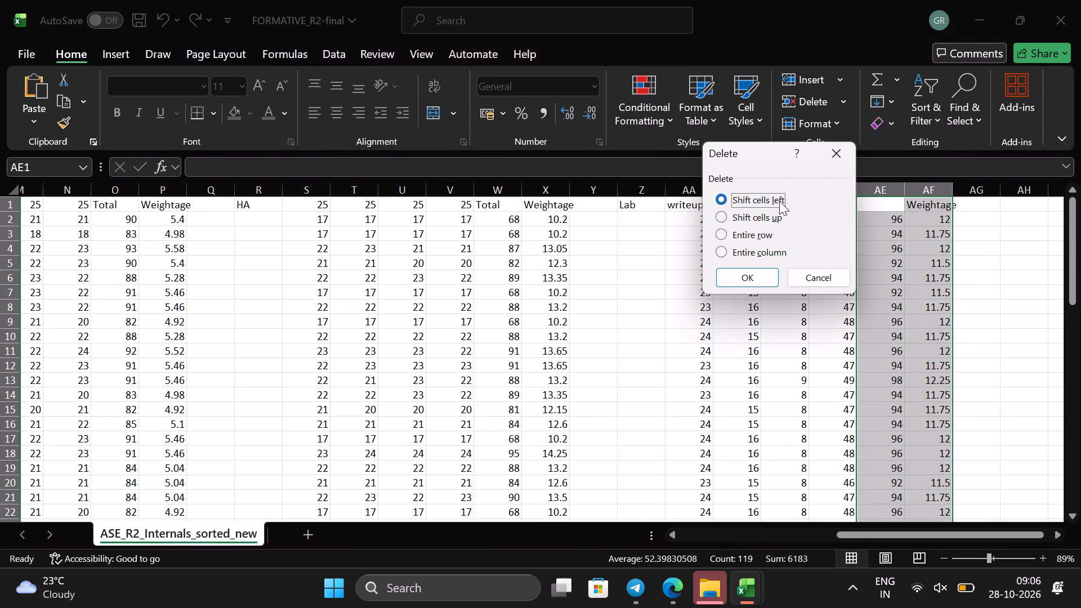
left_click(758, 275)
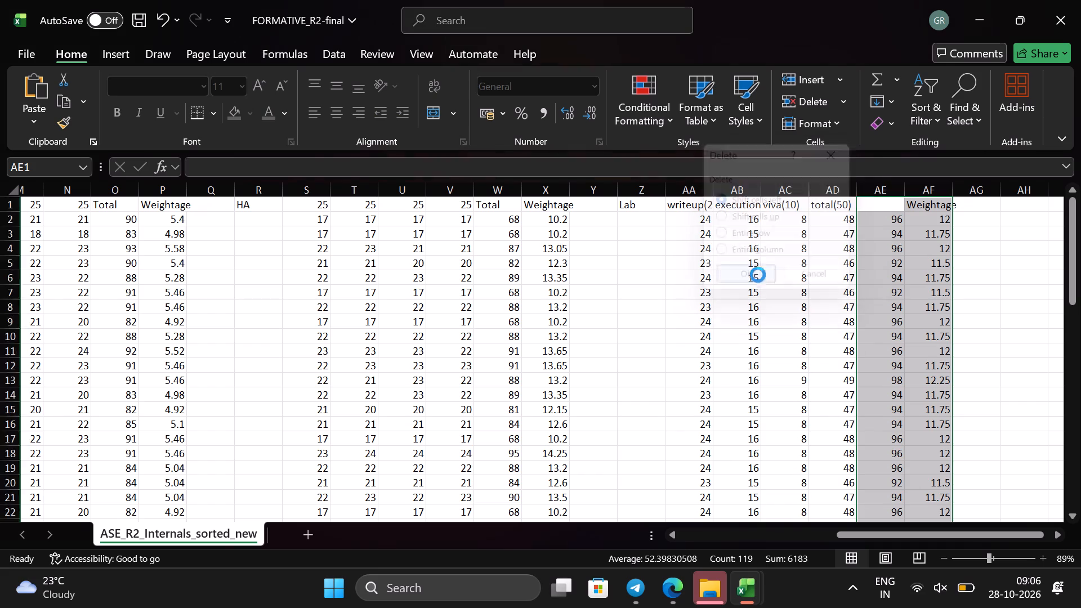
left_click(989, 327)
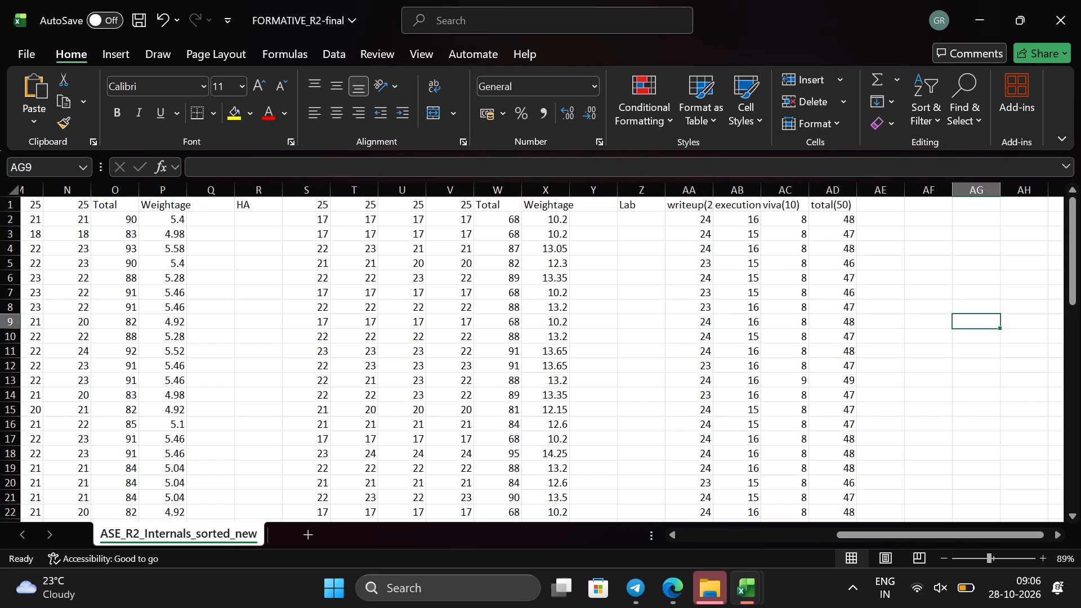
In the third ALM mark column, set M3 to 25 and M2 to 23.
scroll(887, 322, "up", 1)
scroll(577, 303, "right", 1)
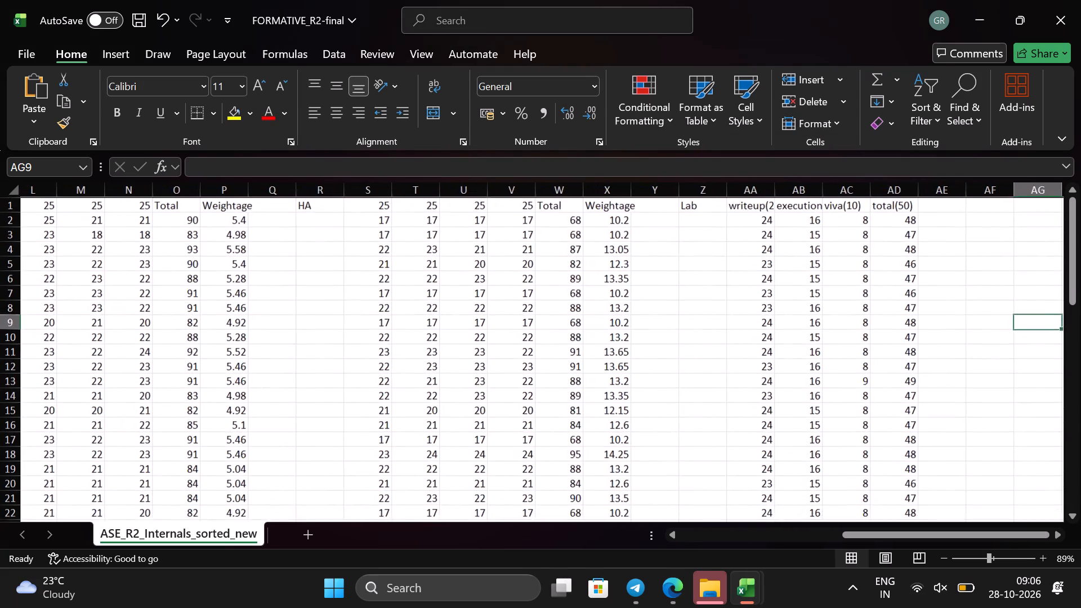
scroll(577, 303, "right", 1)
scroll(577, 303, "up", 1)
scroll(577, 303, "right", 2)
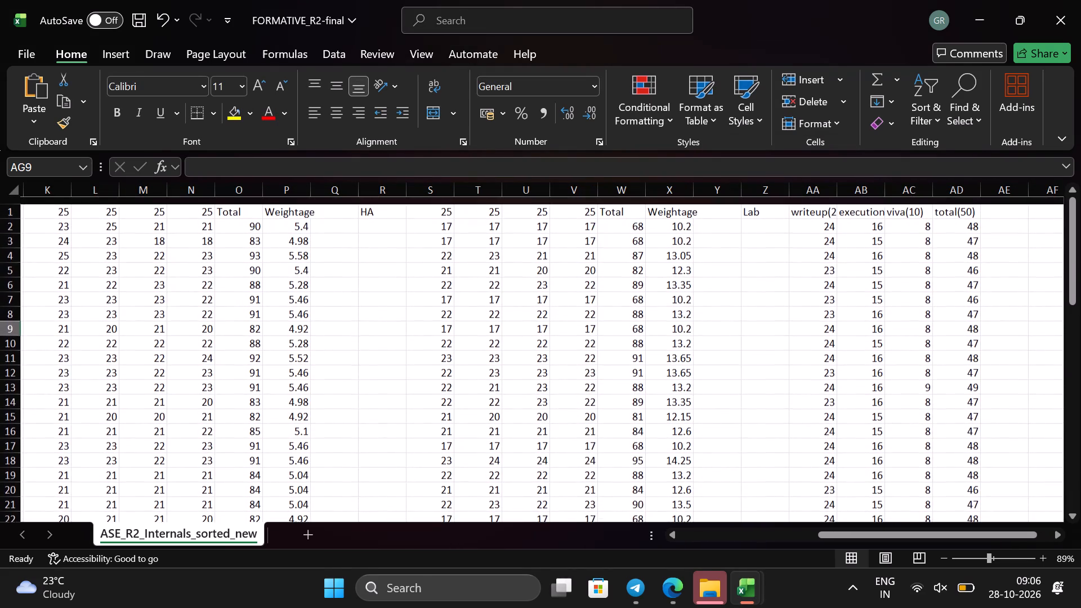
scroll(577, 303, "right", 1)
scroll(415, 312, "right", 1)
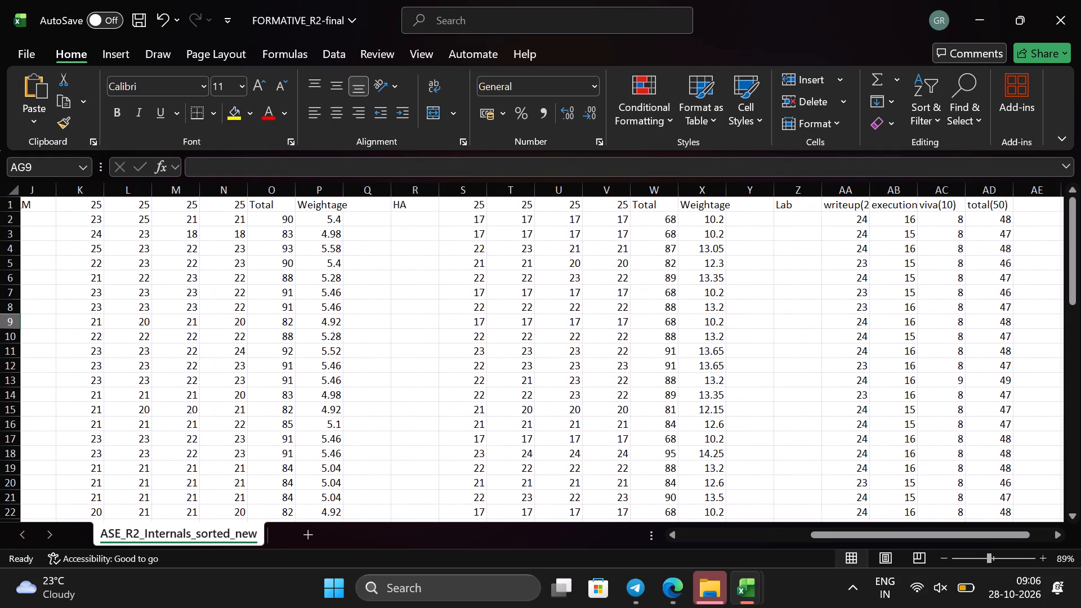
scroll(137, 283, "right", 2)
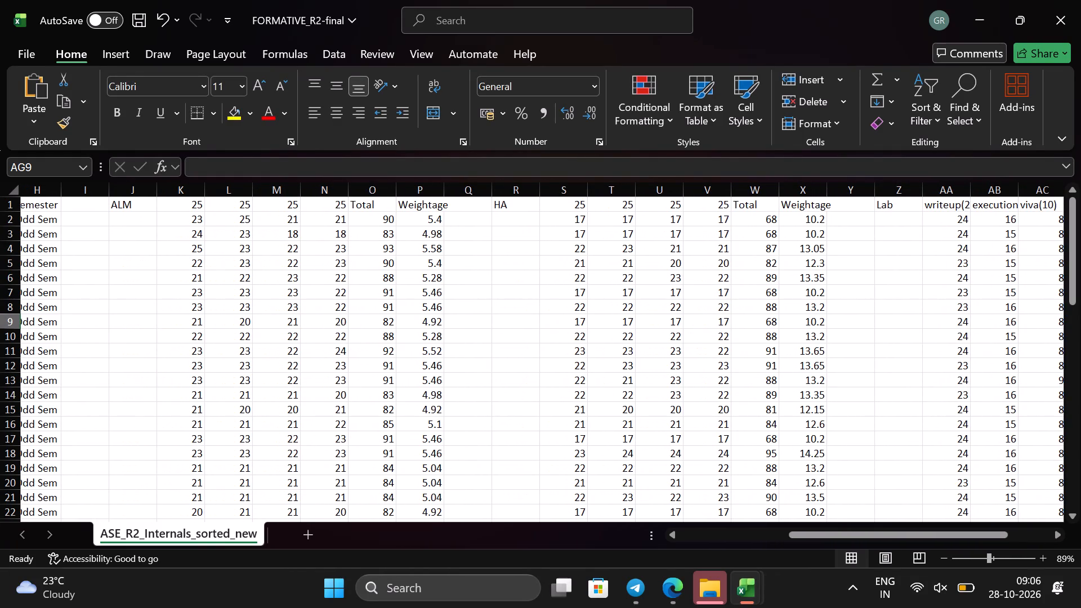
scroll(245, 286, "down", 2)
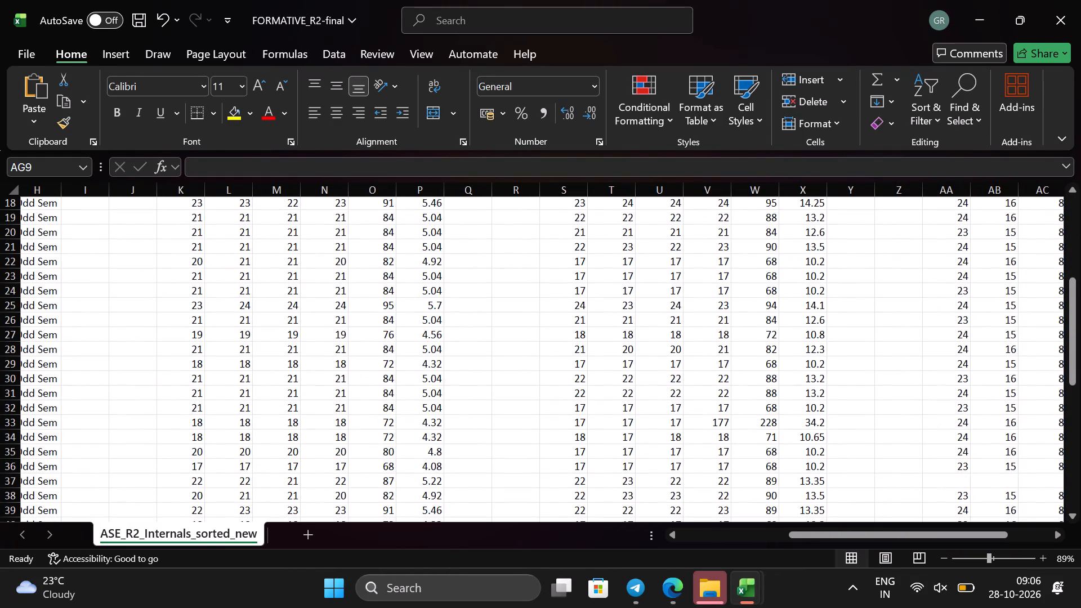
scroll(236, 321, "up", 8)
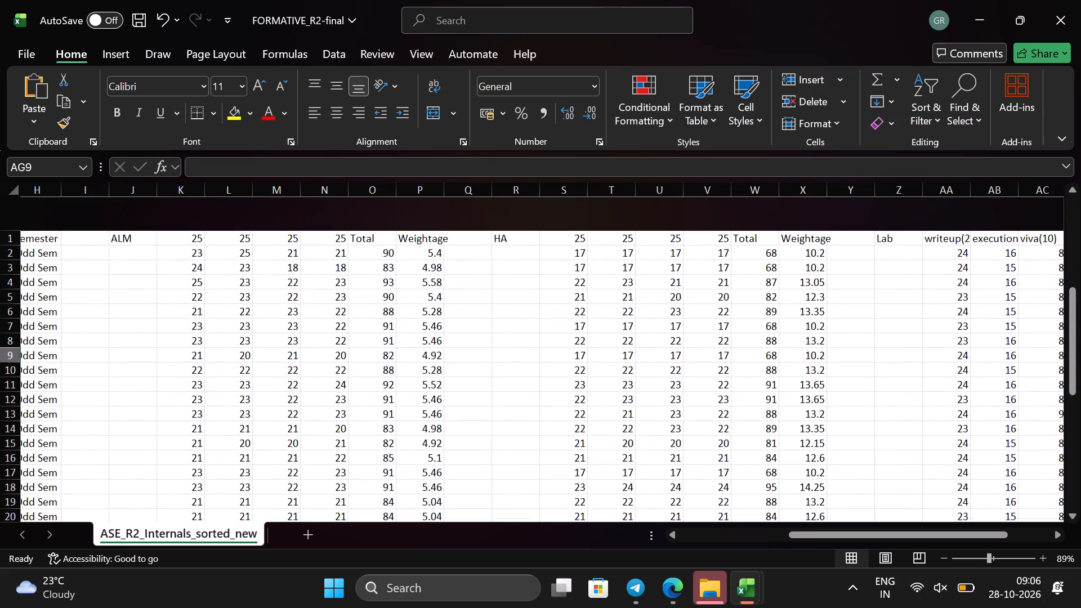
left_click(297, 239)
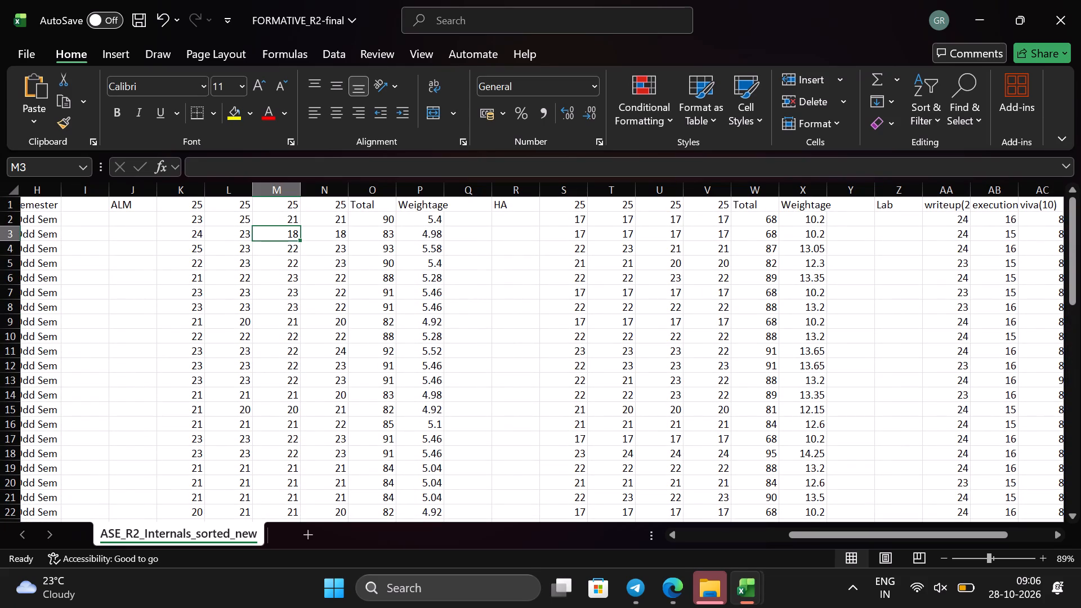
key("BackSpace")
type("25")
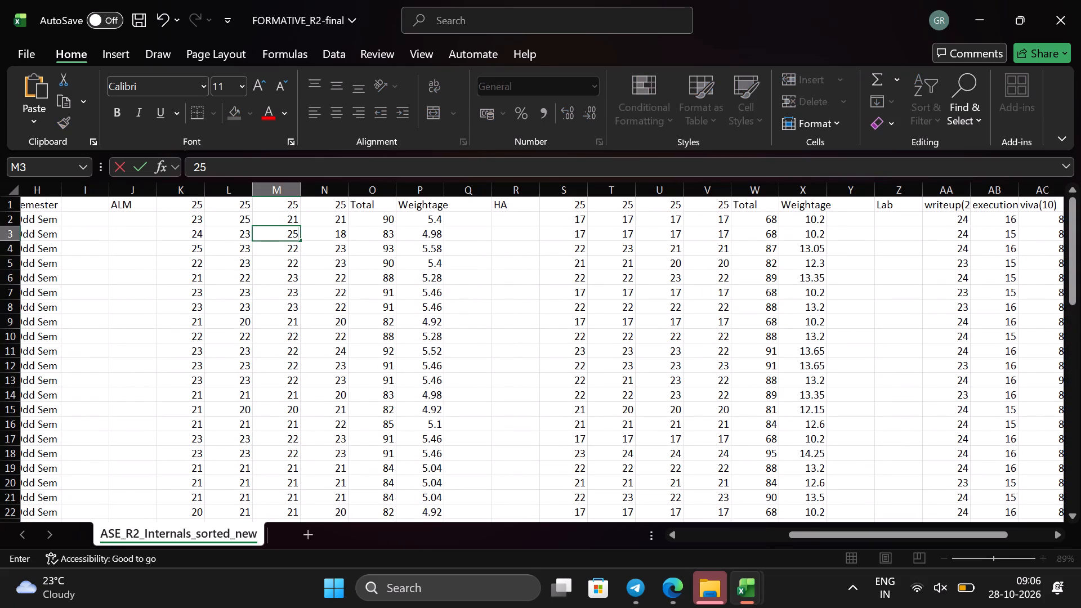
left_click(296, 220)
key("BackSpace")
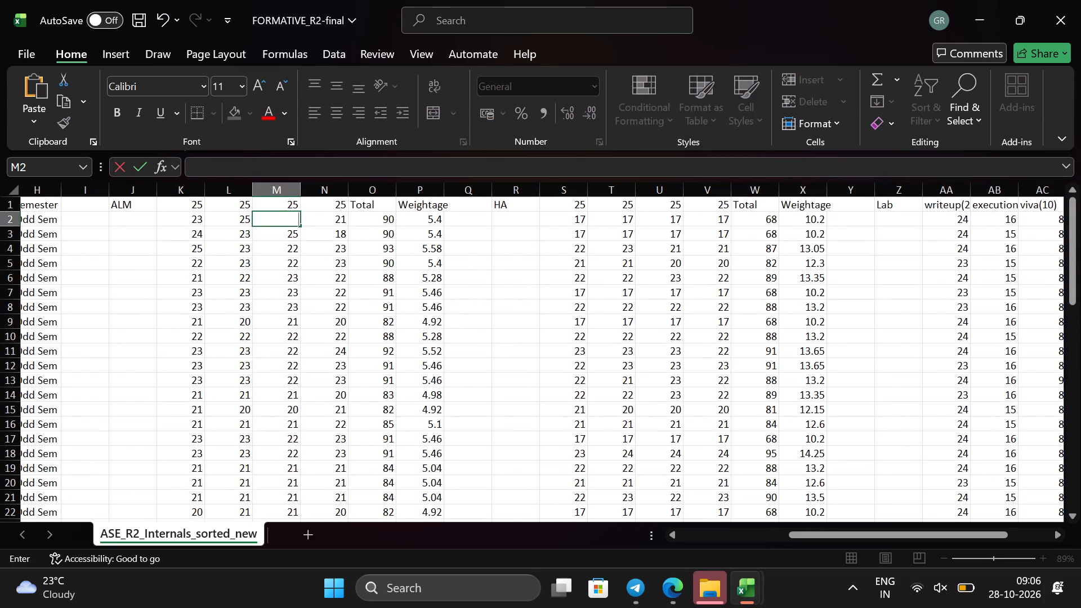
type("23")
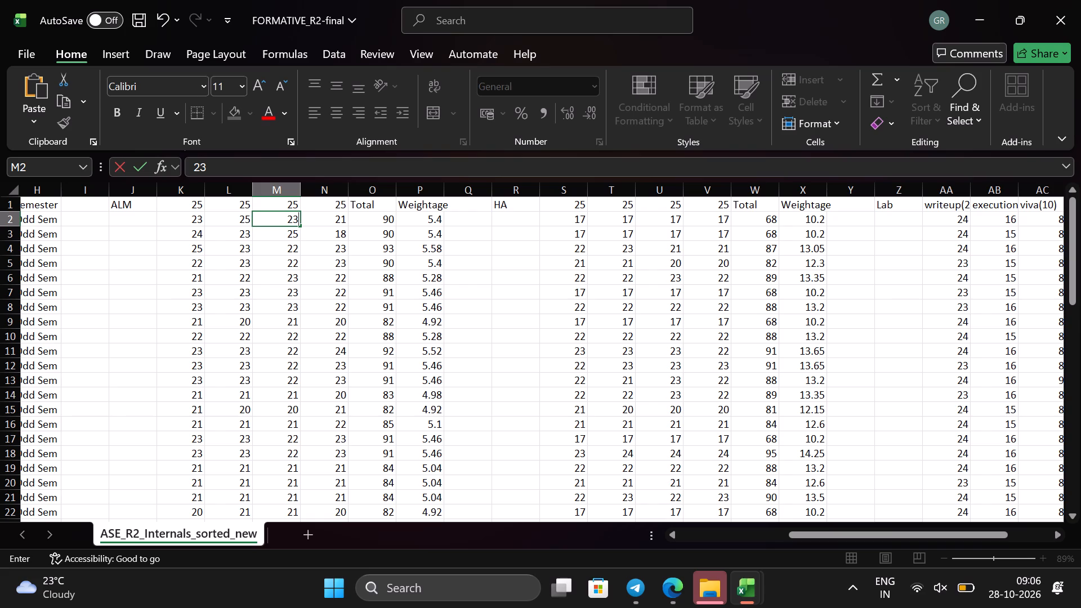
In the fourth ALM mark column, set N2 to 22 and N3 to 25.
left_click(330, 223)
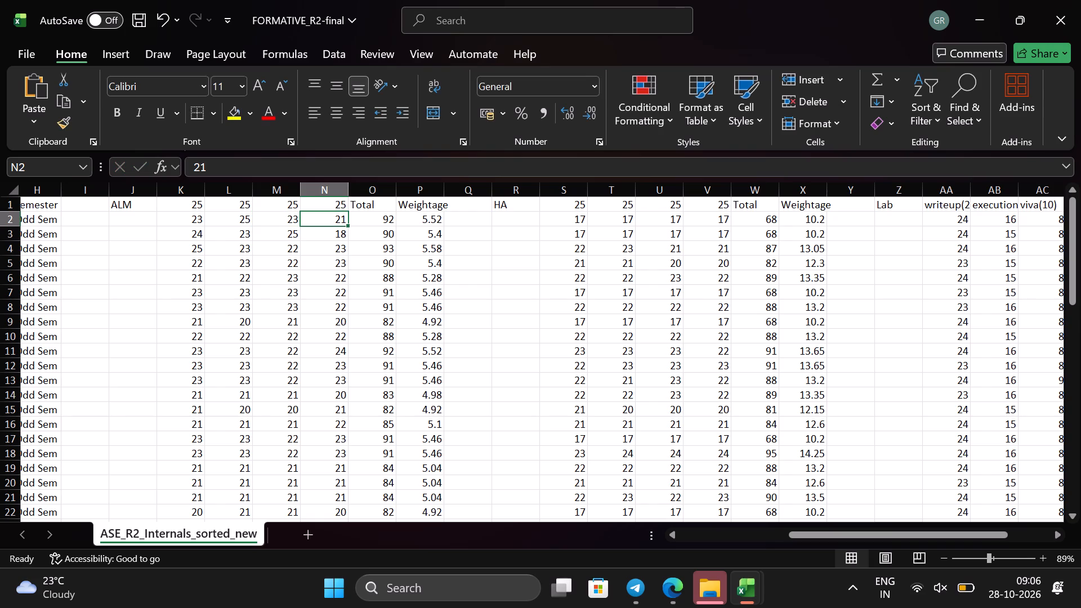
key("BackSpace")
type("22")
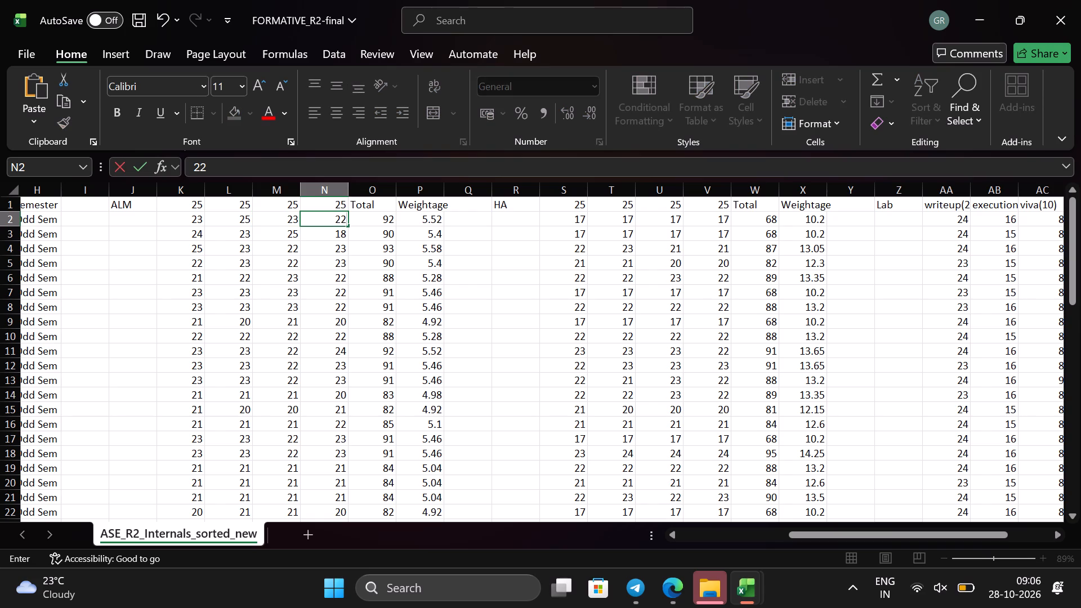
left_click(338, 236)
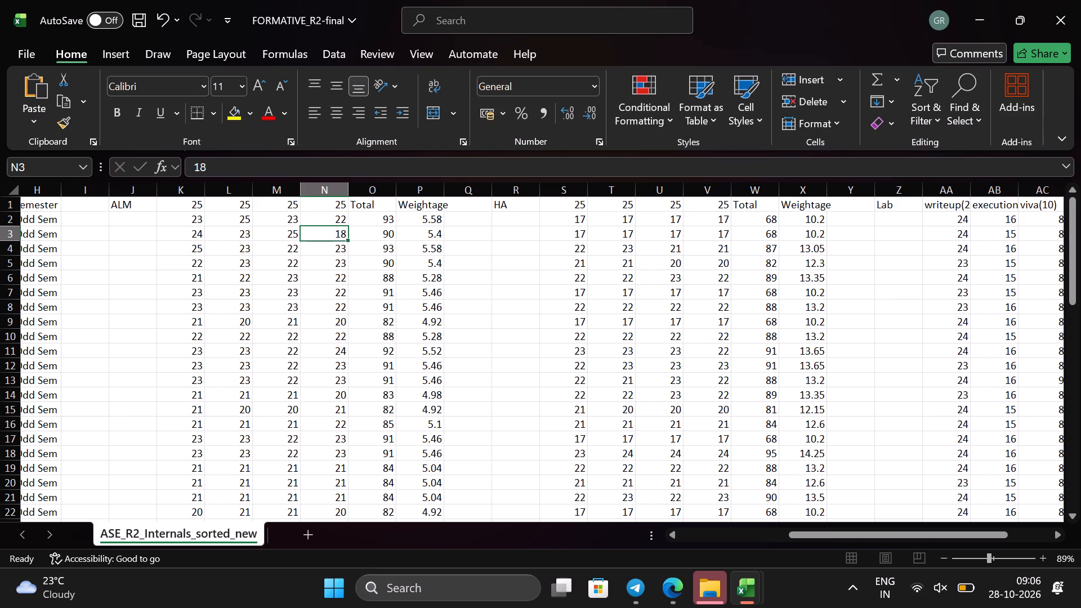
key("BackSpace")
type("23")
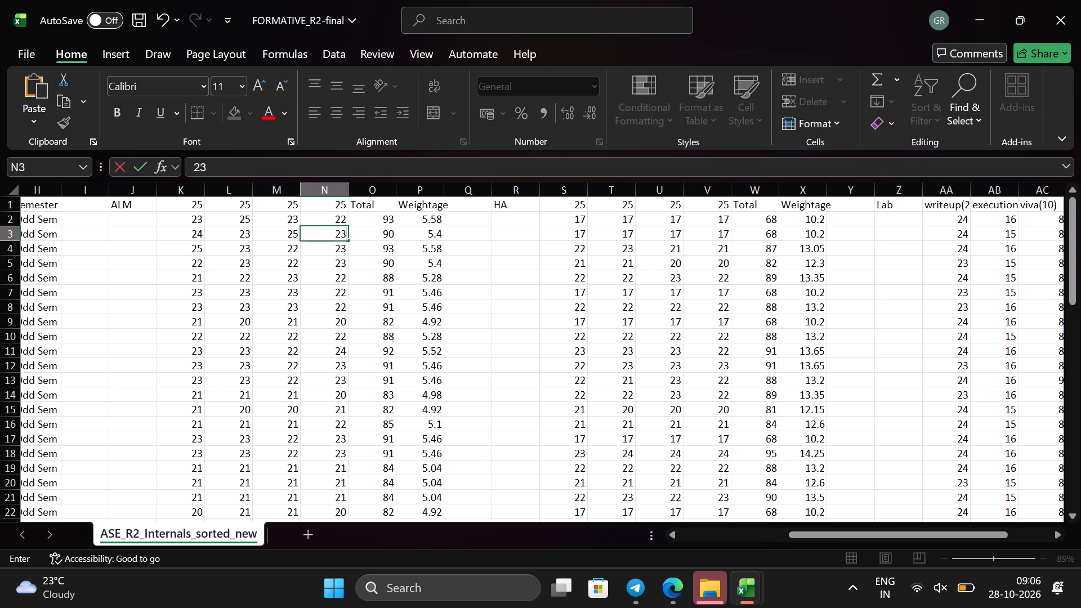
key("BackSpace")
key("5")
Fill the ALM mark 25 from K4 across the row through N4.
left_click(200, 252)
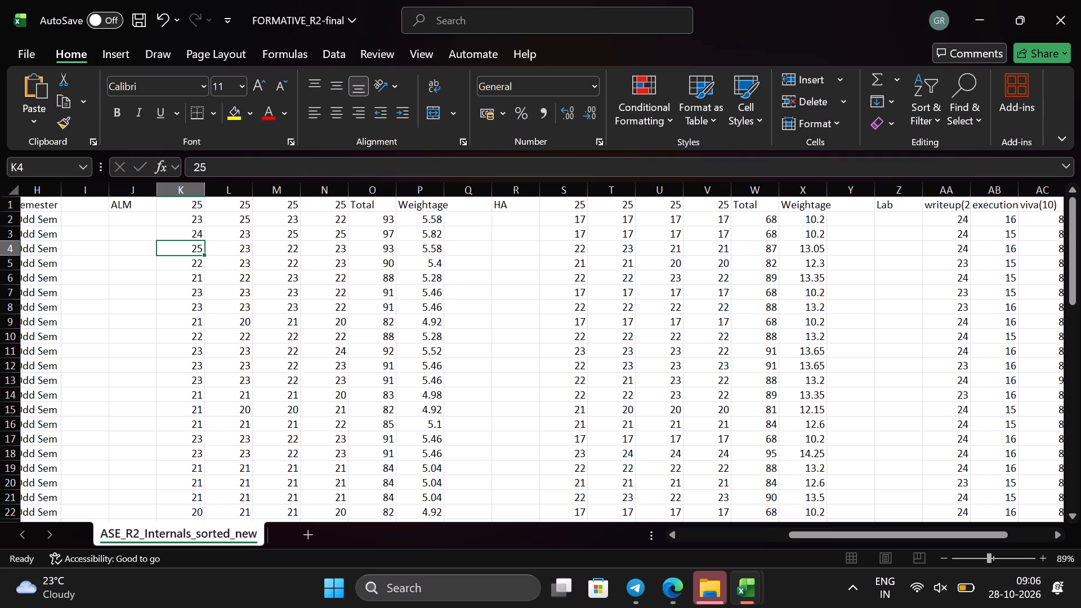
left_click_drag(203, 253, 394, 253)
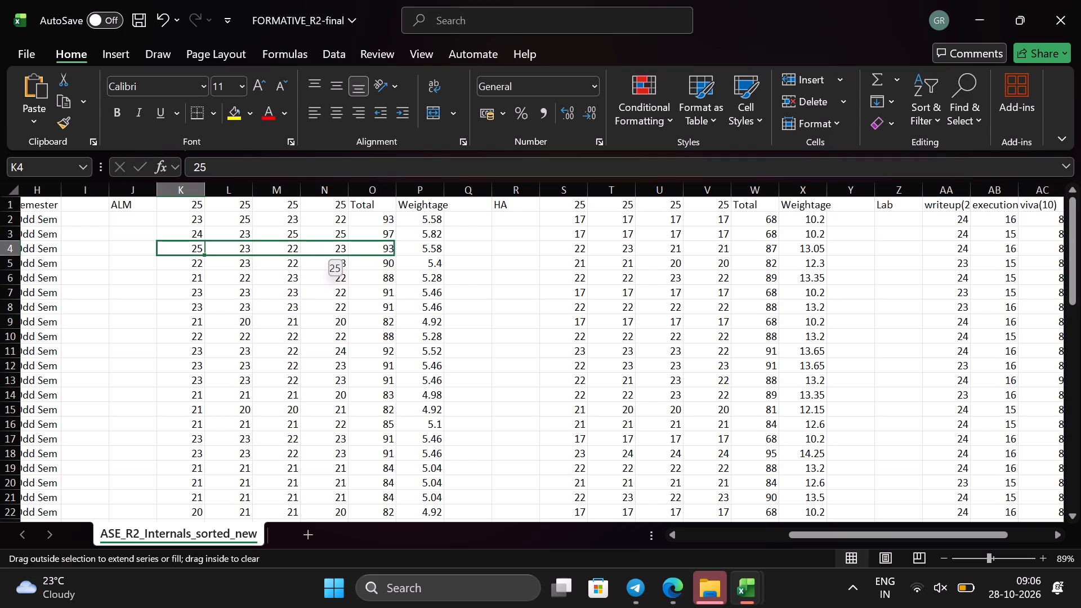
left_click_drag(394, 253, 347, 256)
left_click(256, 267)
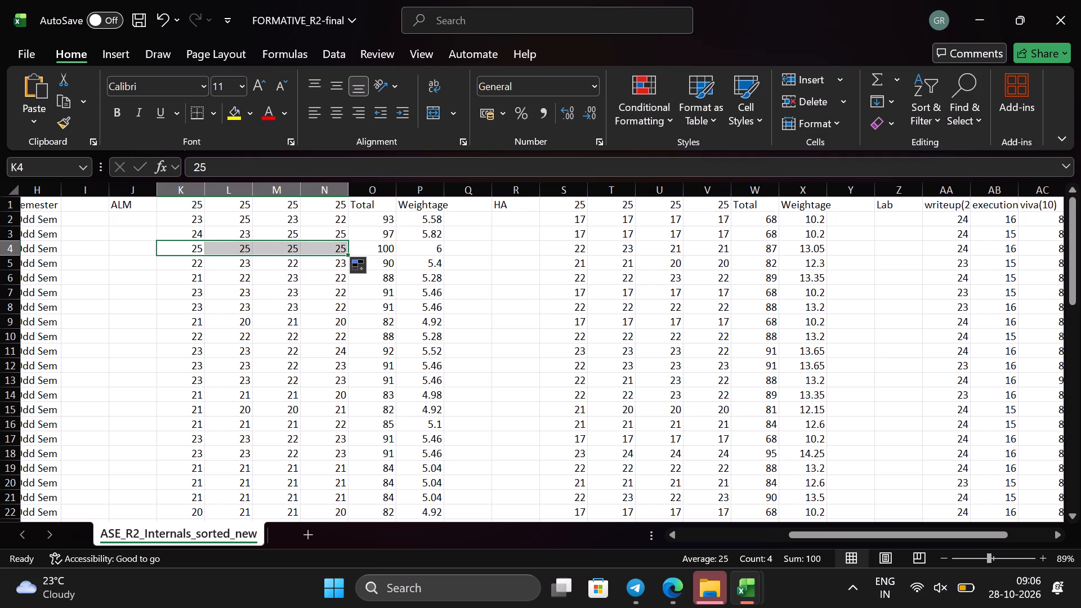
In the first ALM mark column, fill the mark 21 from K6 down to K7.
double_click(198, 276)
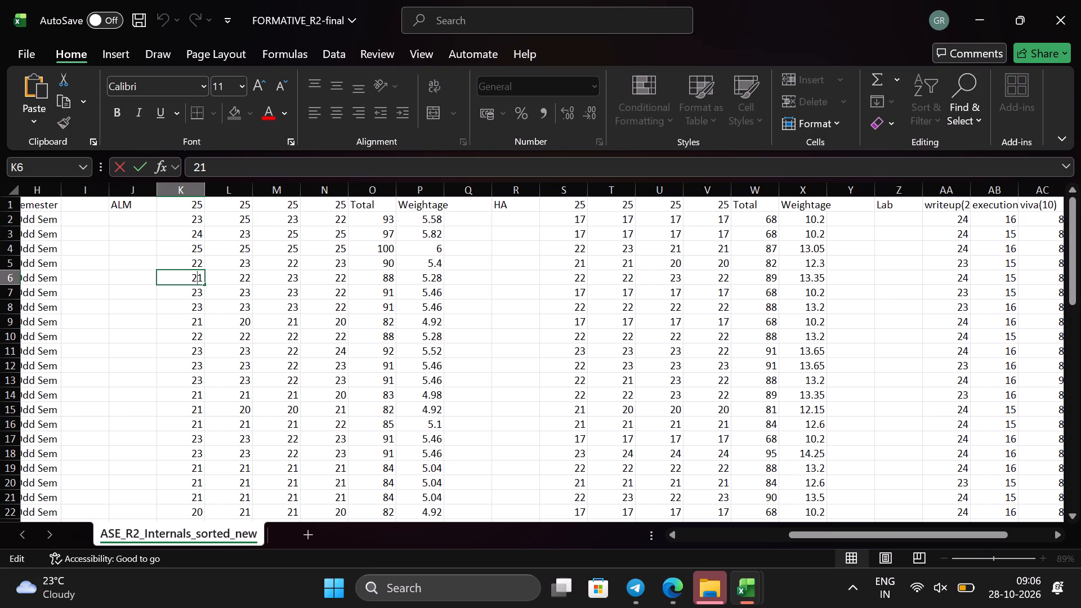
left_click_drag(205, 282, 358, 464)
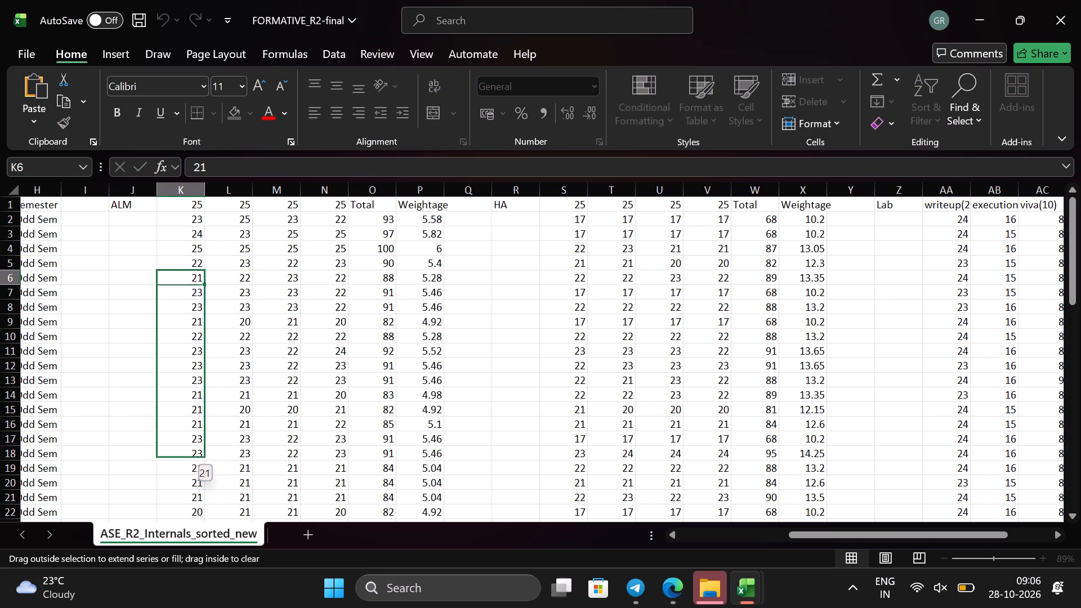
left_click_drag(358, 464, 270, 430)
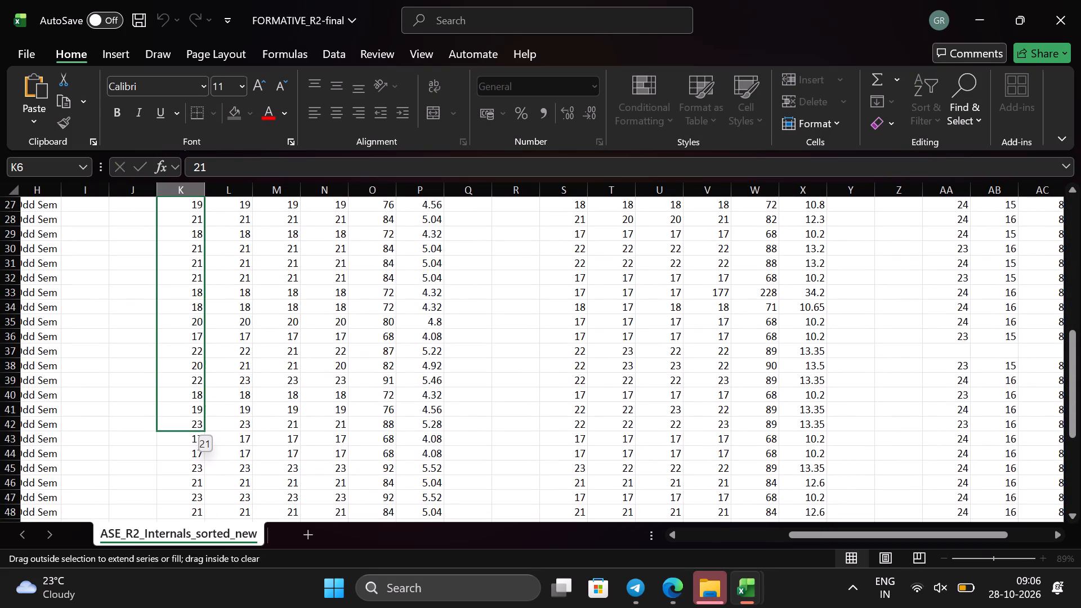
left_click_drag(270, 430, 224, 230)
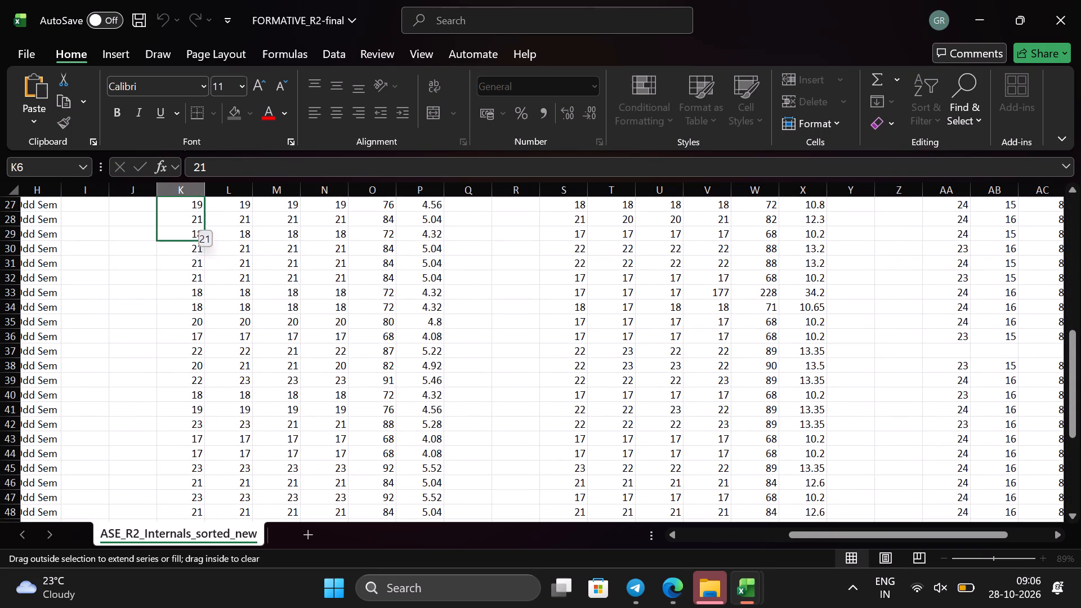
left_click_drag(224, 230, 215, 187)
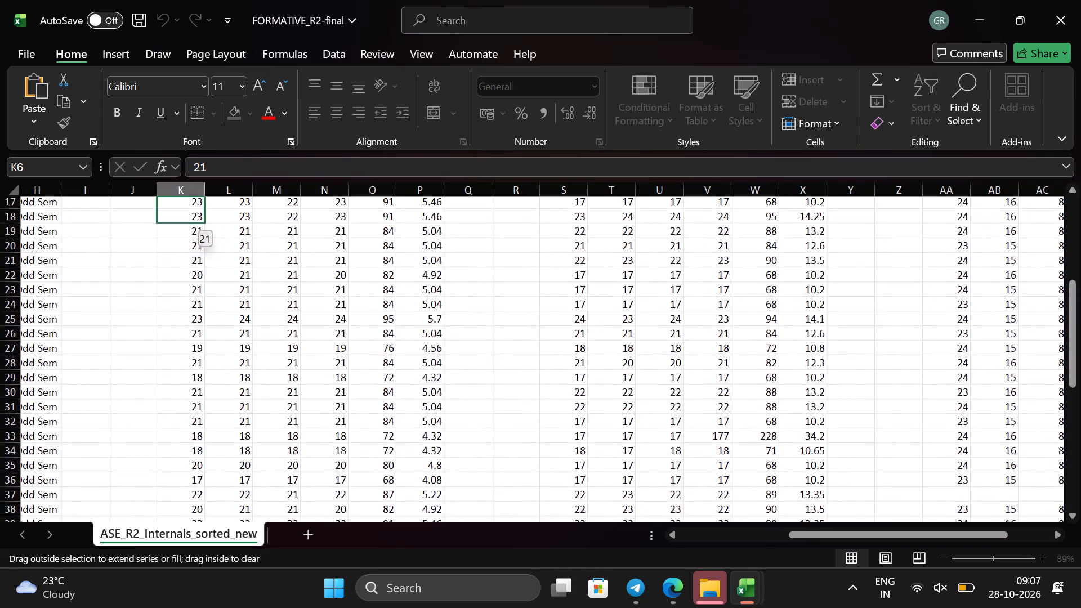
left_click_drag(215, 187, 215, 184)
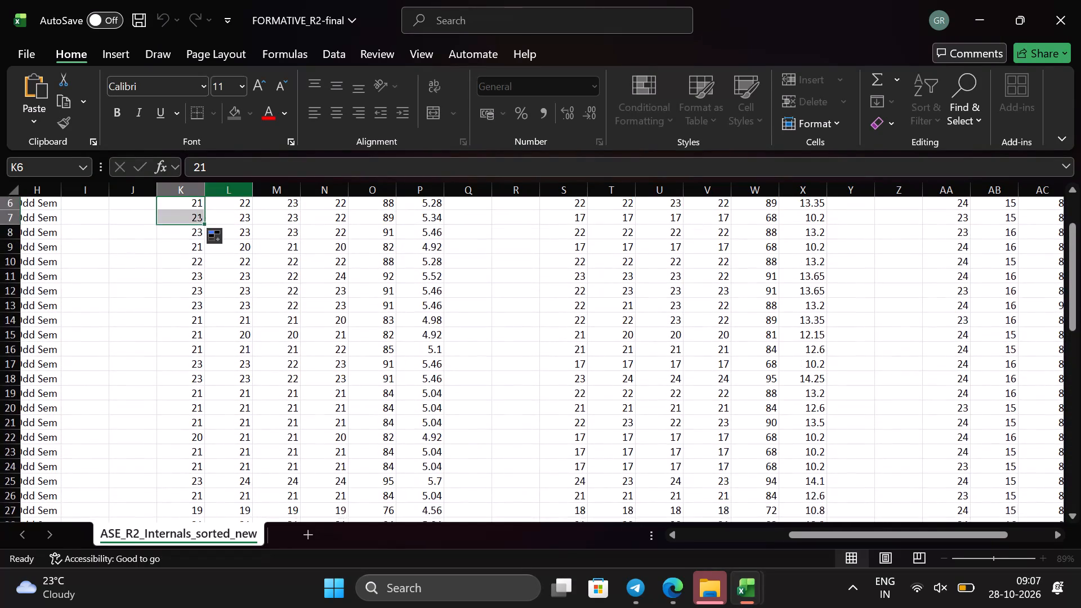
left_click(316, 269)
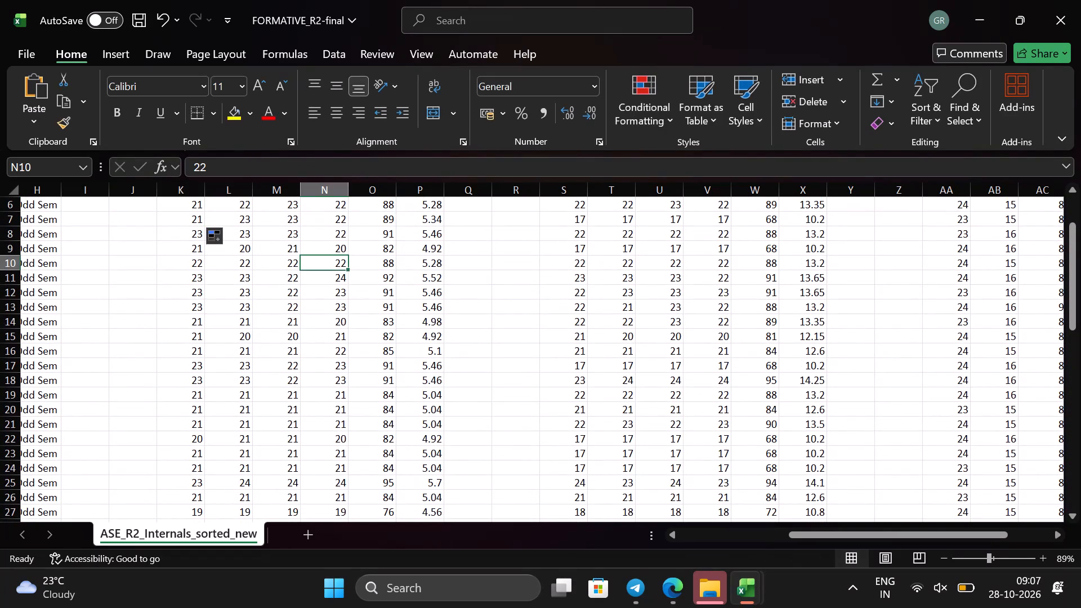
In the fourth ALM mark column, set N7 to 24, N6 to 25, N8 to 23 and N9 to 25.
scroll(271, 274, "up", 1)
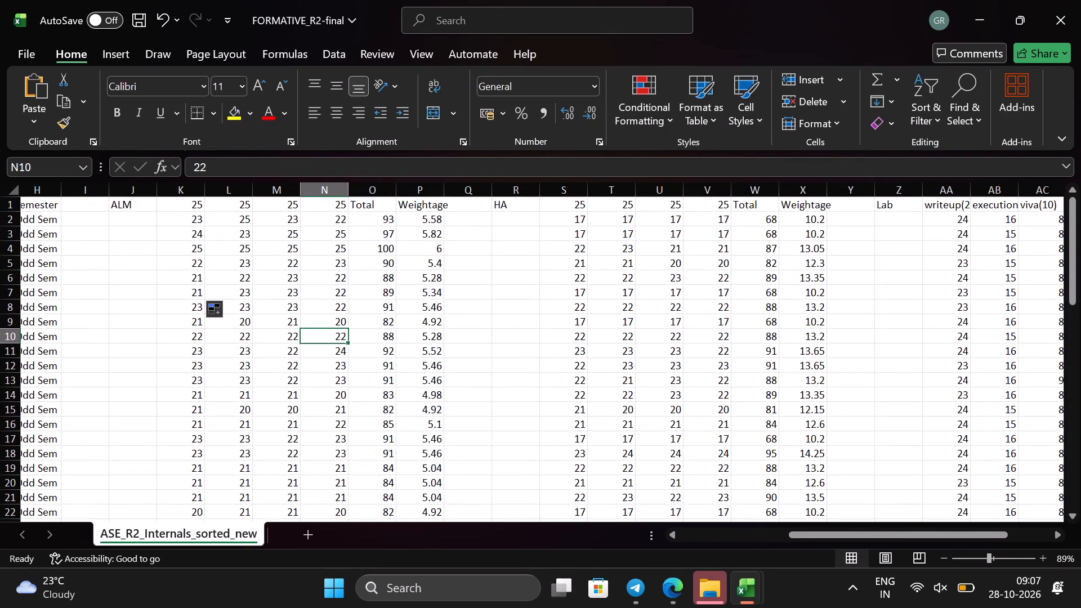
left_click(338, 263)
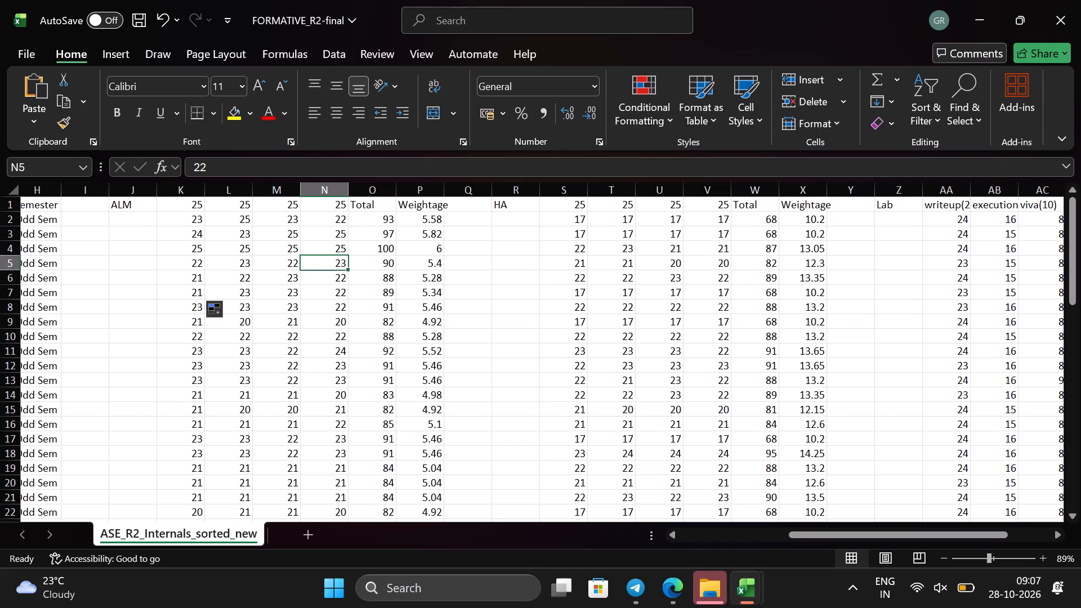
left_click(342, 285)
key("BackSpace")
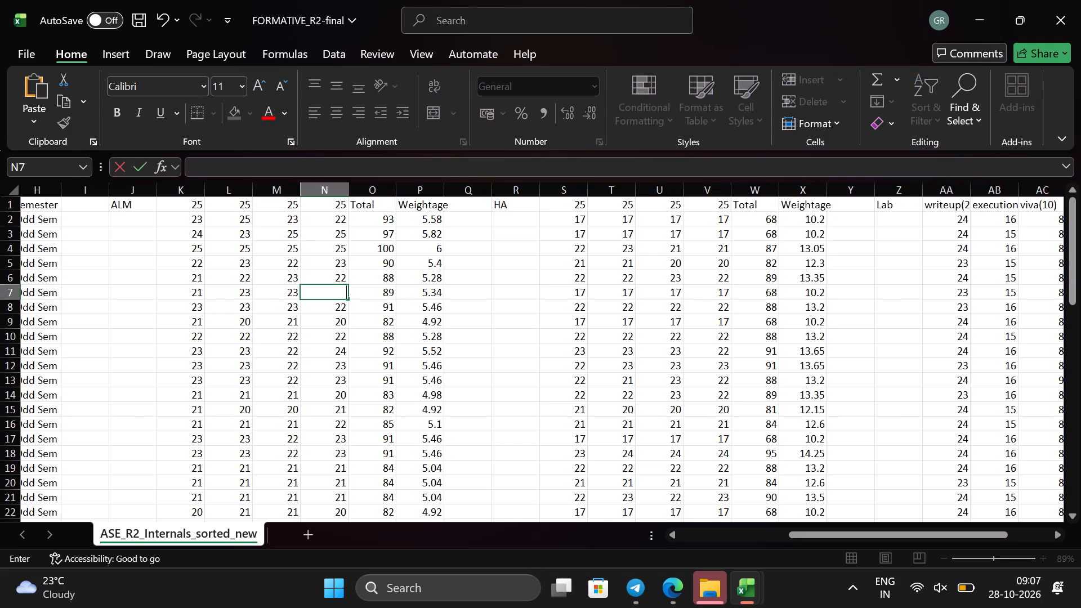
type("24")
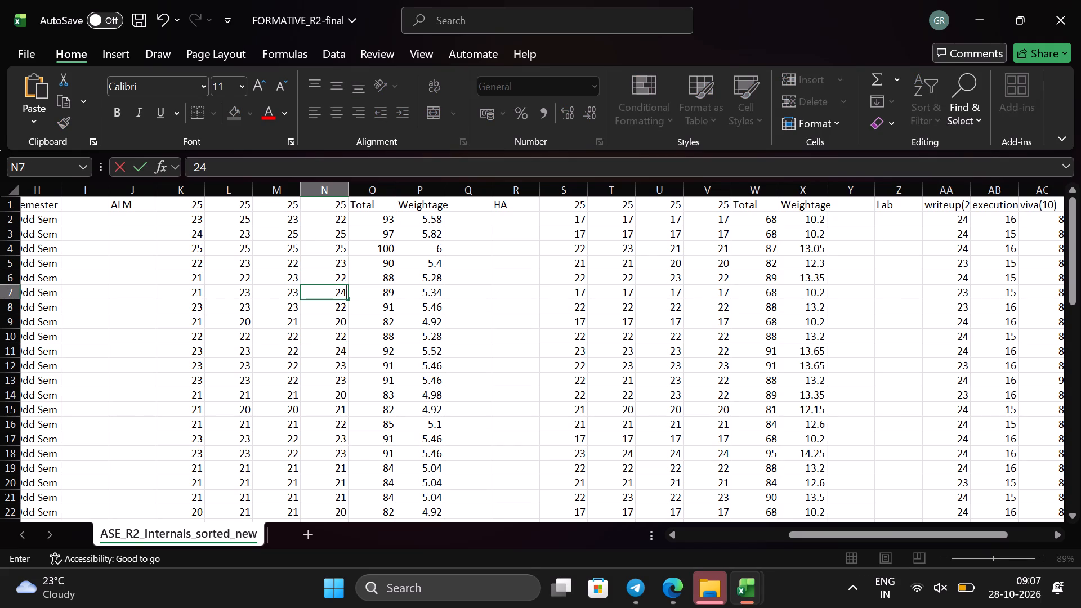
left_click(341, 277)
key("BackSpace")
type("25")
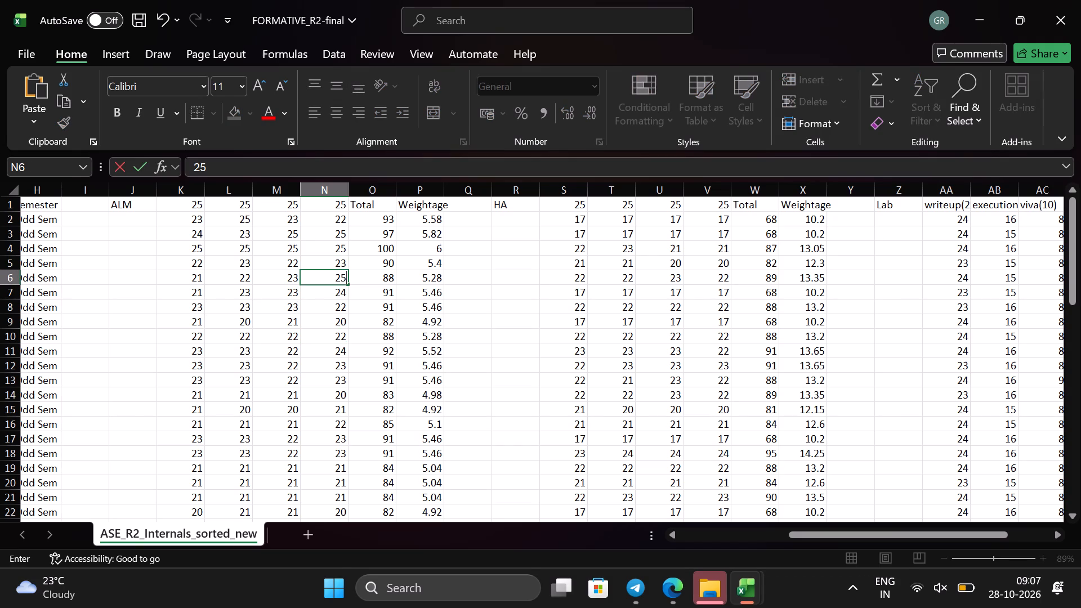
left_click(341, 307)
type("23")
left_click(338, 324)
key("2")
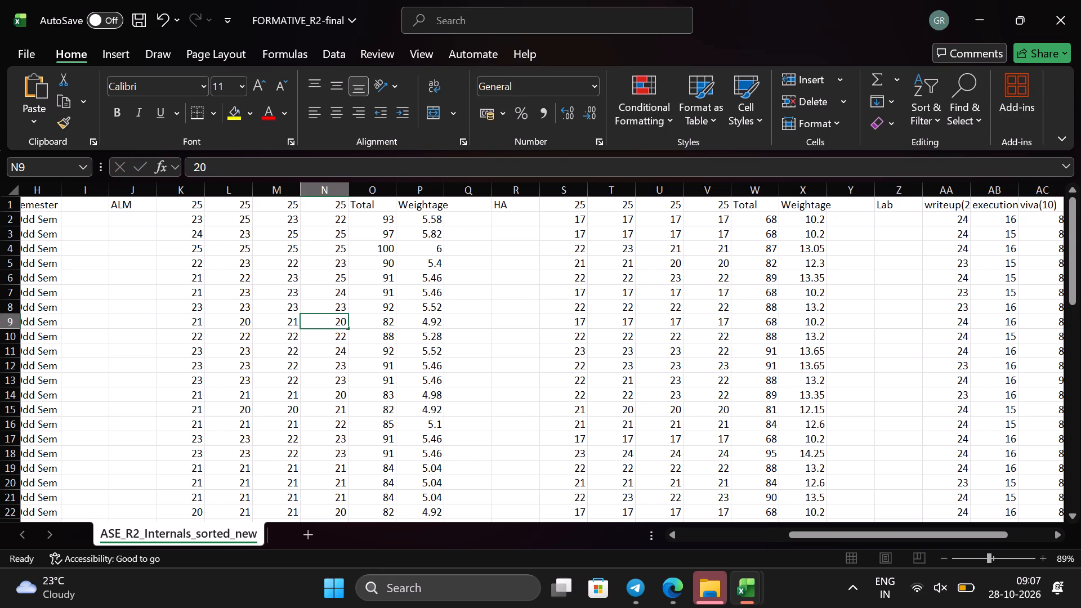
key("5")
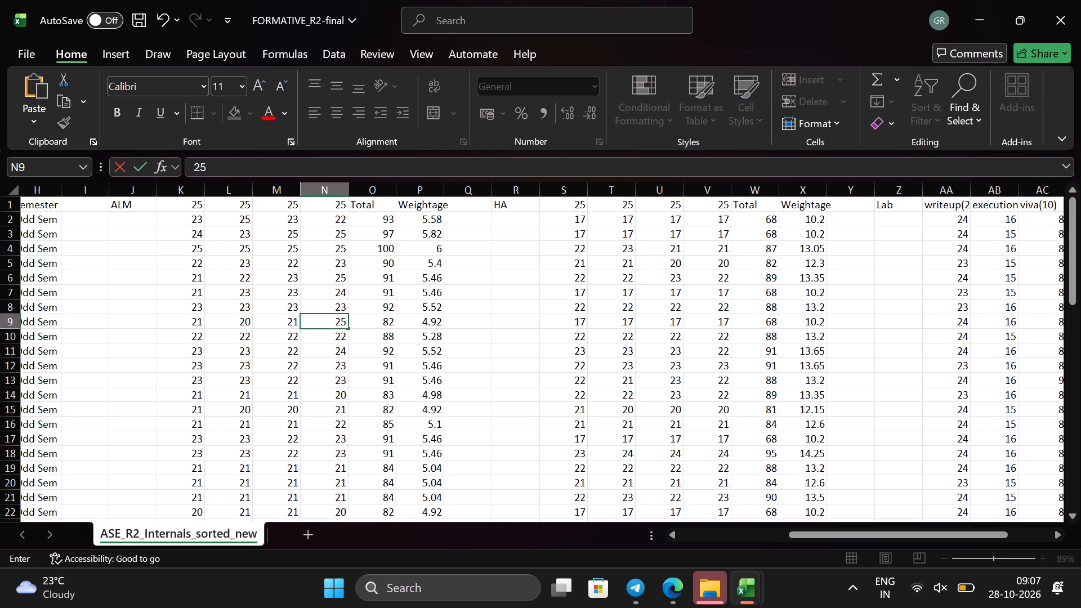
In row 9, set the third and second ALM marks, M9 and L9, to 25.
left_click(289, 321)
key("BackSpace")
type("25")
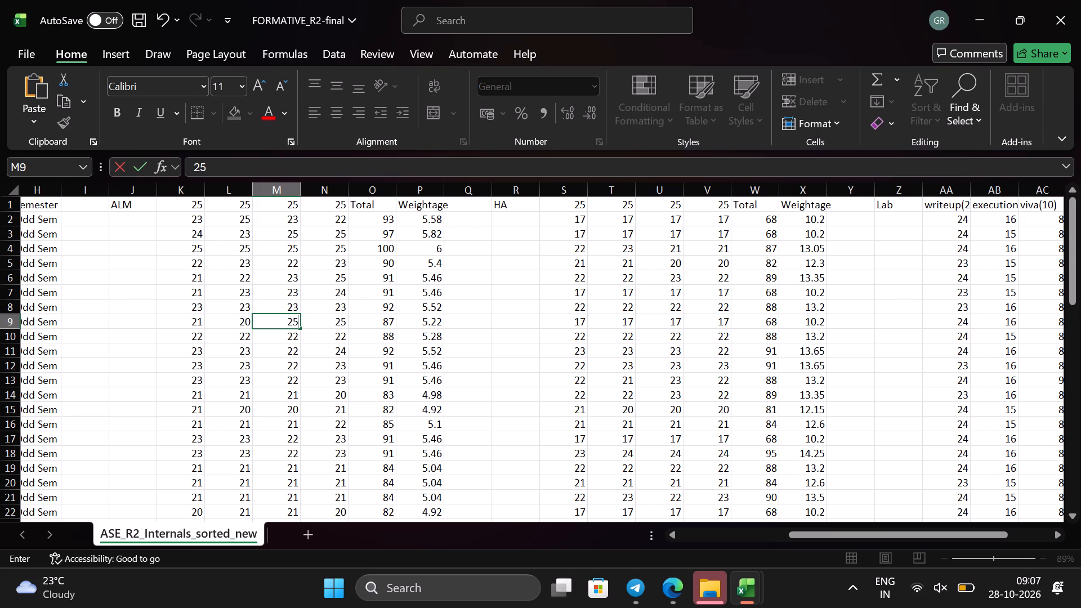
left_click(239, 324)
key("BackSpace")
type("25")
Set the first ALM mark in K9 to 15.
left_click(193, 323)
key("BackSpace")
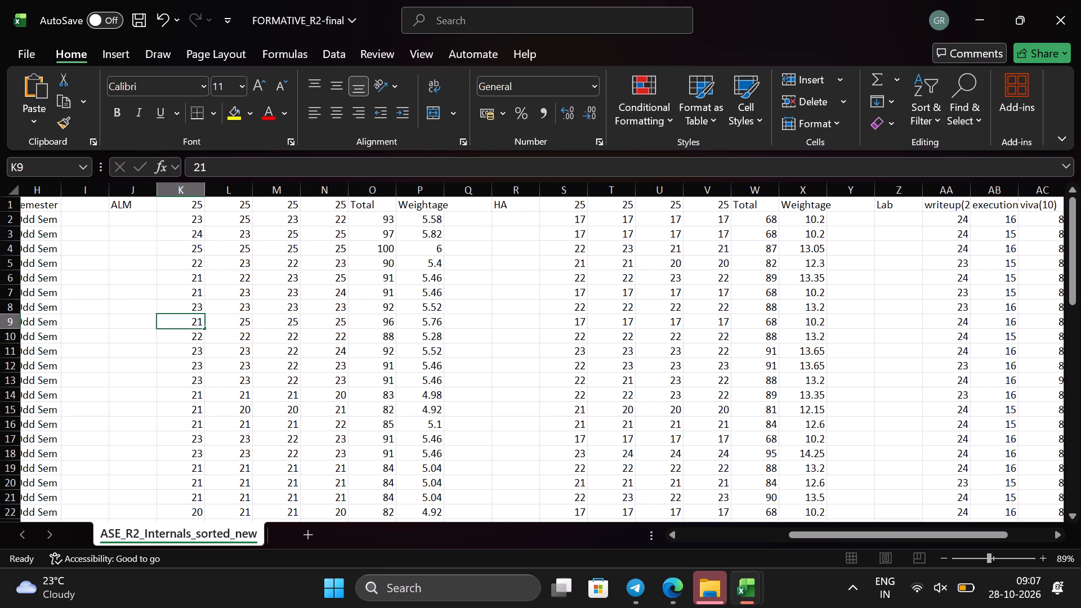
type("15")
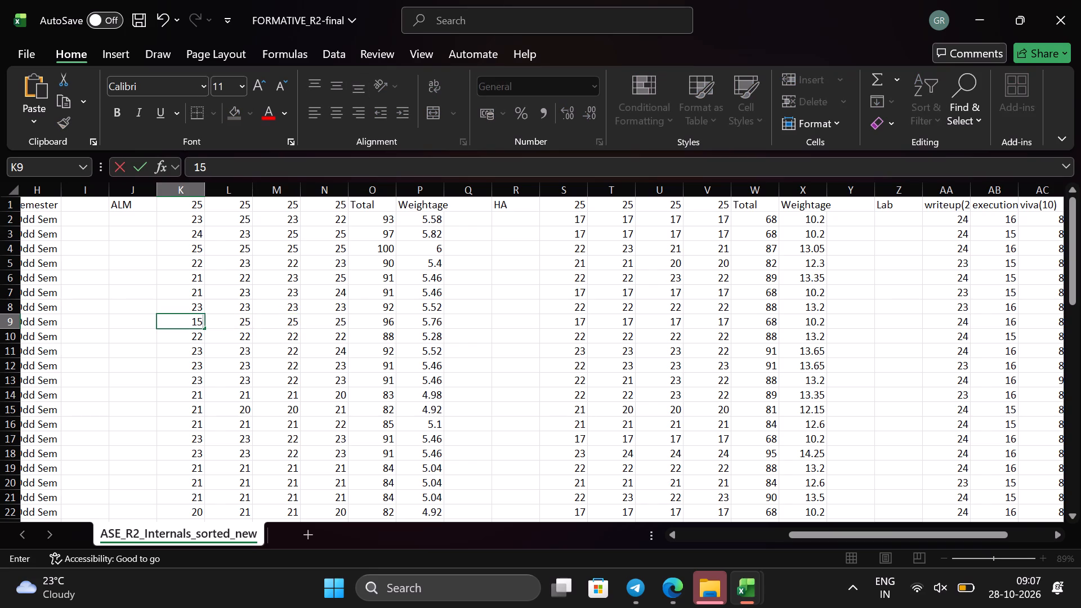
In the first ALM mark column, set both K6 and K7 to 24.
left_click(194, 284)
key("BackSpace")
type("14")
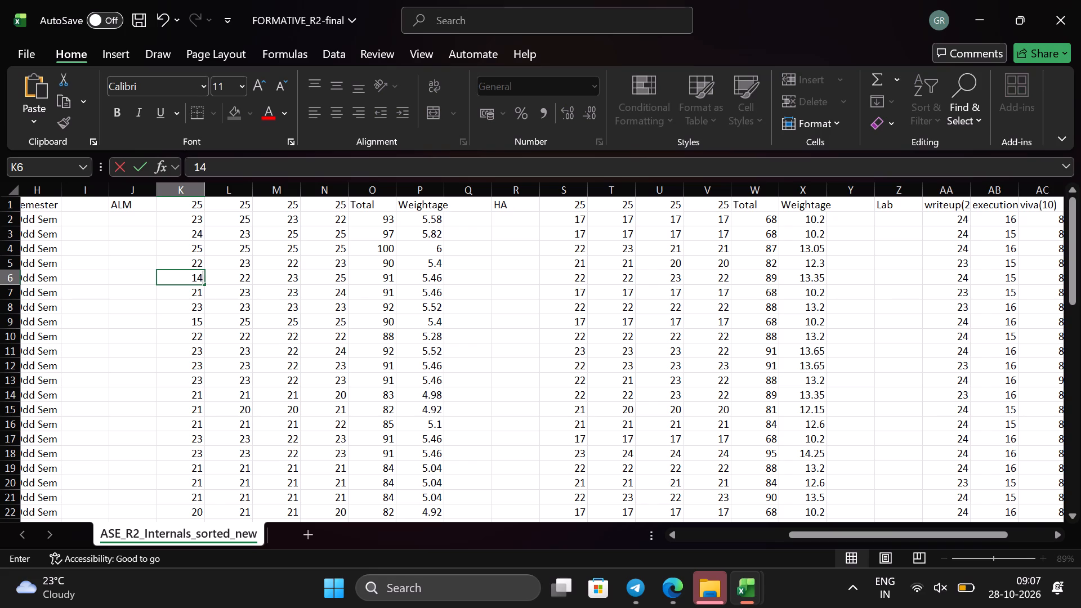
key("BackSpace")
key("BackSpace")
key("1")
key("BackSpace")
type("24")
left_click(193, 295)
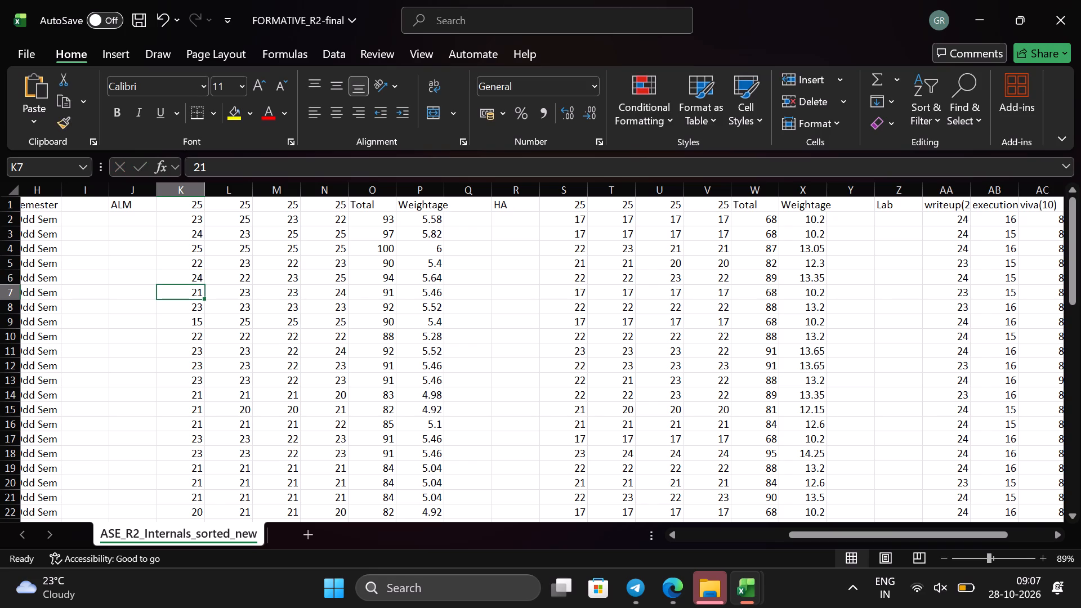
type("24")
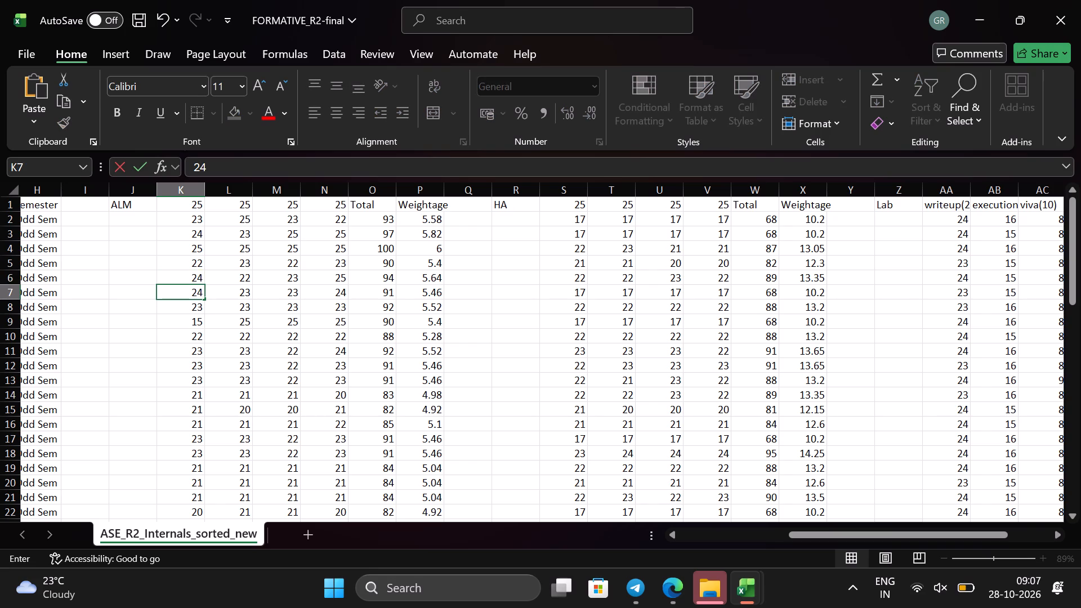
Set the first ALM mark in K9 to 25.
scroll(347, 294, "down", 2)
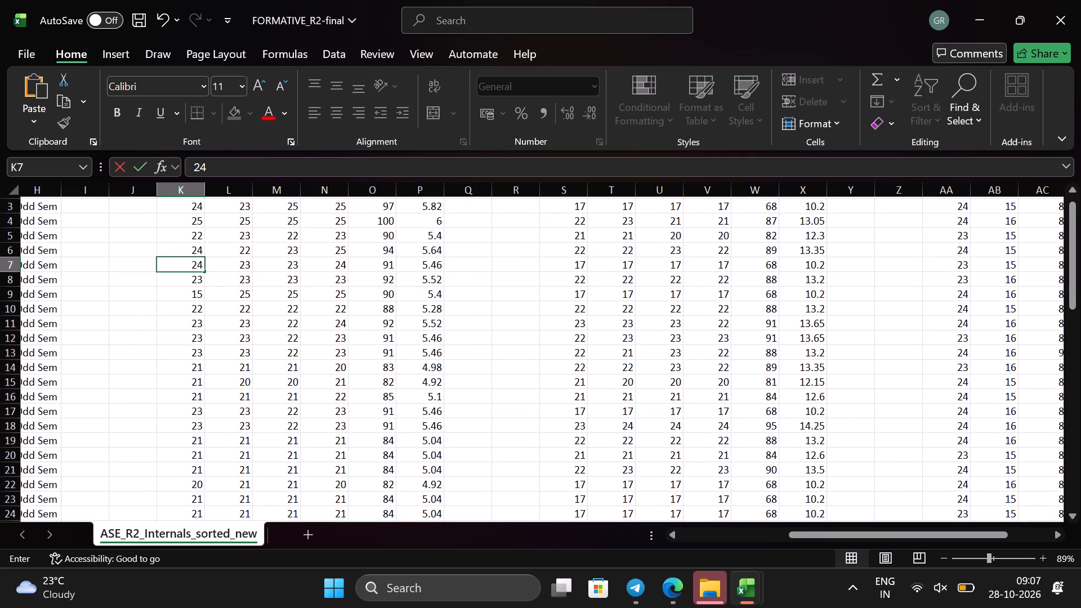
scroll(347, 294, "down", 1)
left_click(199, 294)
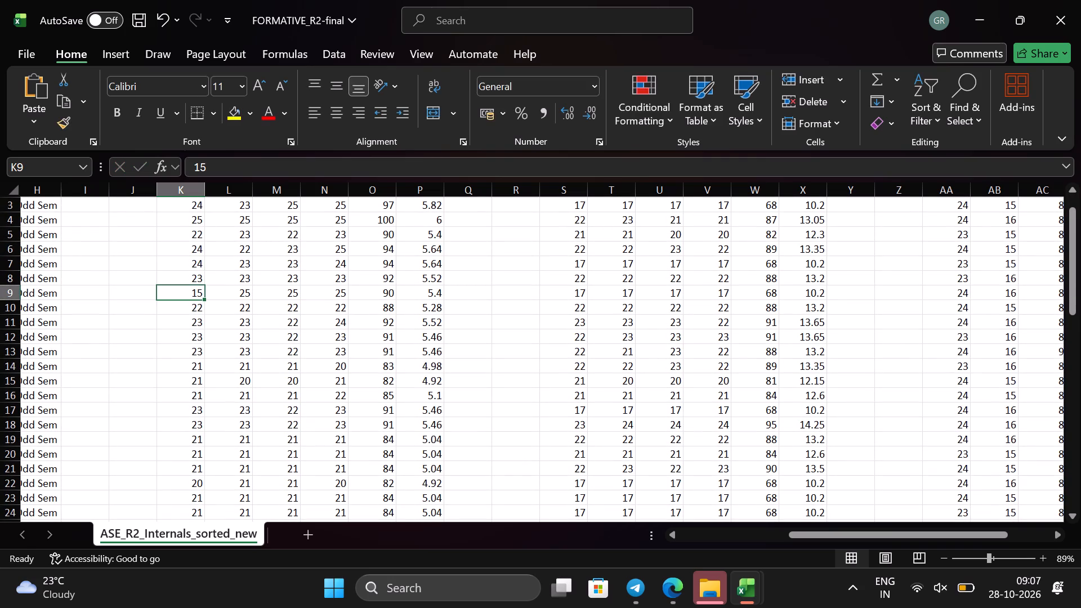
key("BackSpace")
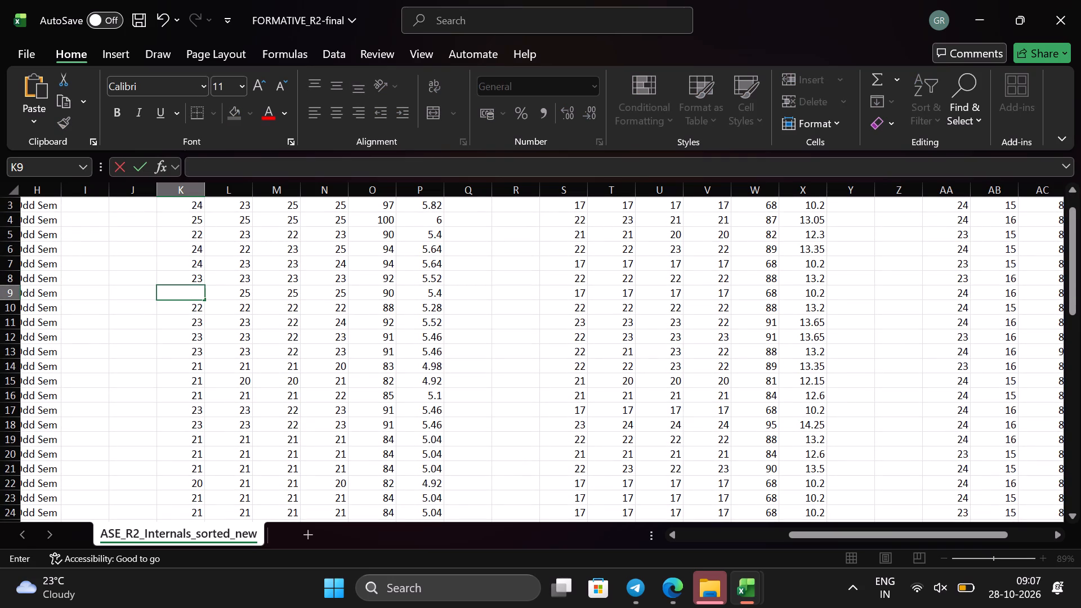
key("2")
key("5")
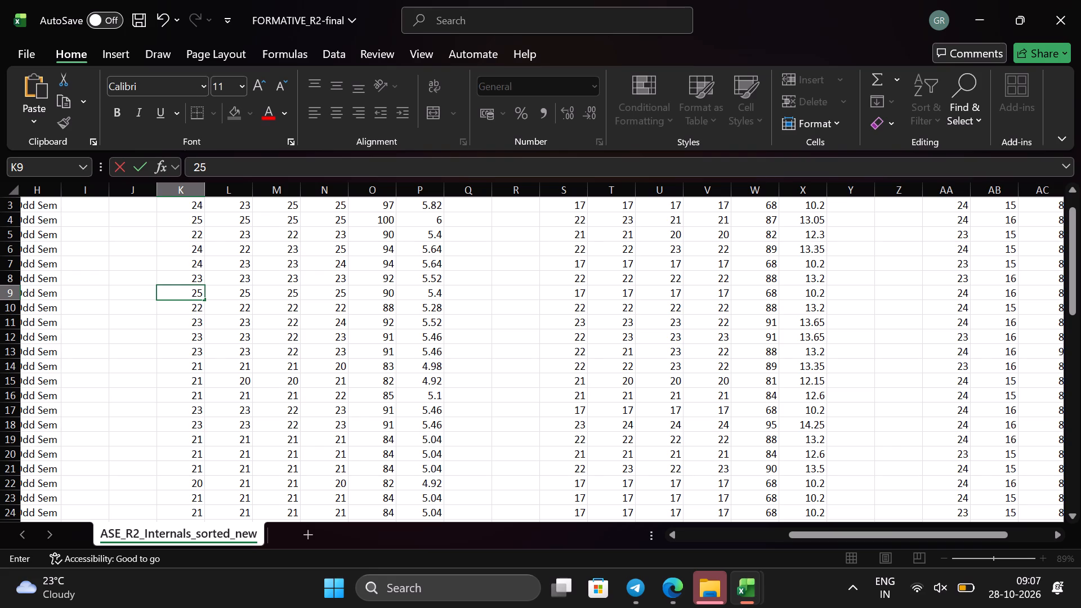
In row 13, set all four ALM marks, K13 through N13, to 25.
scroll(264, 308, "down", 1)
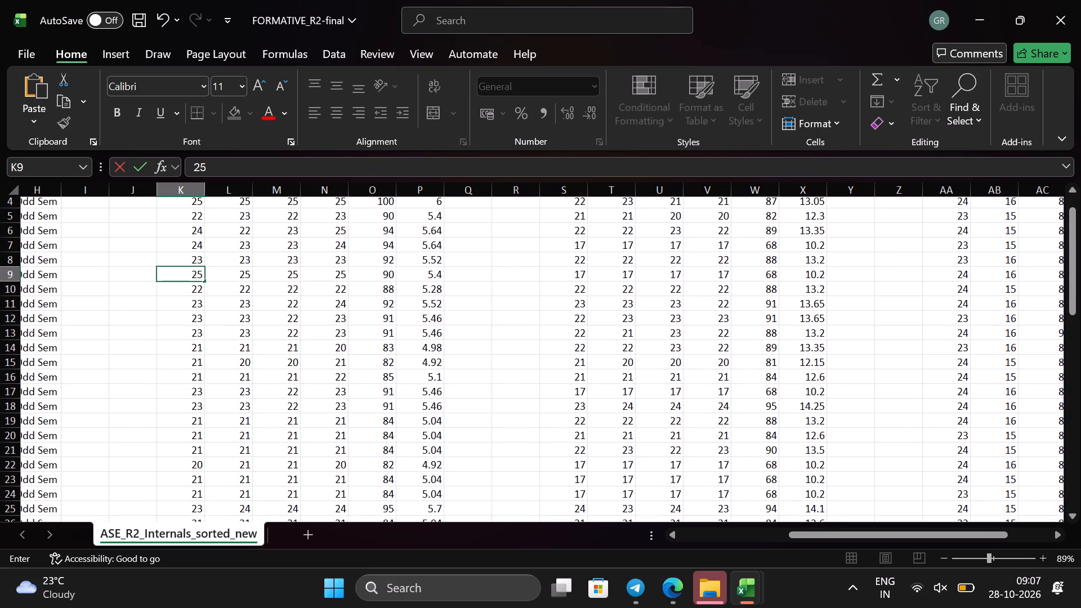
scroll(213, 345, "right", 3)
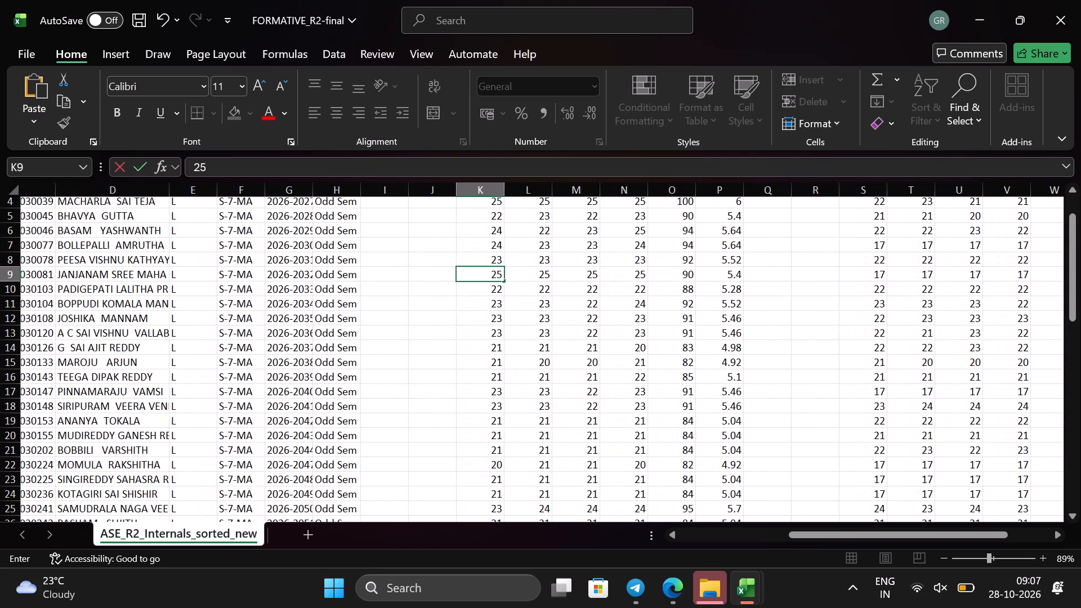
scroll(213, 345, "right", 2)
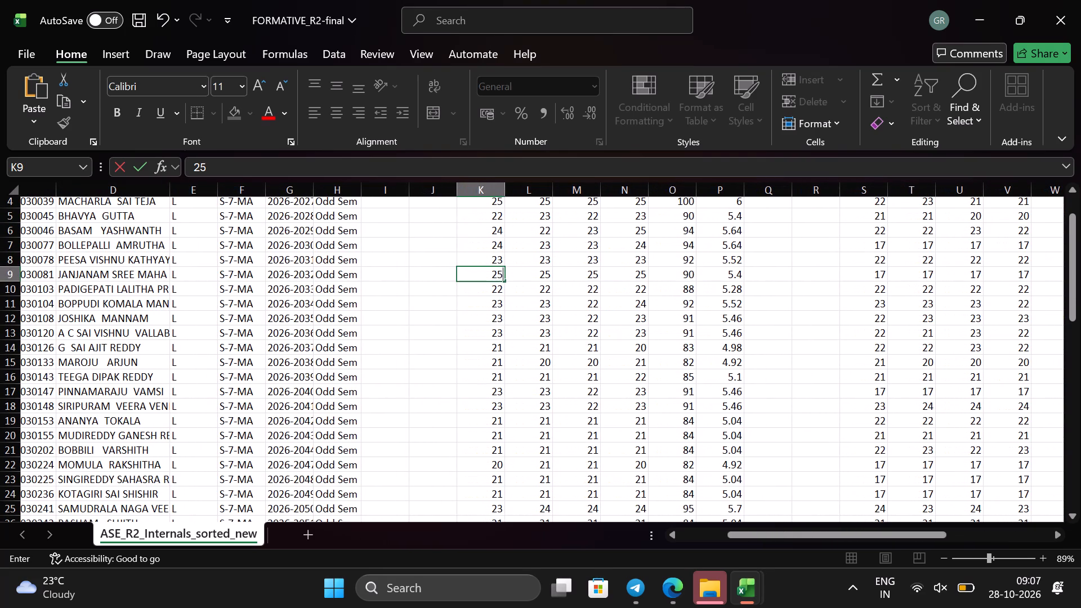
left_click(499, 338)
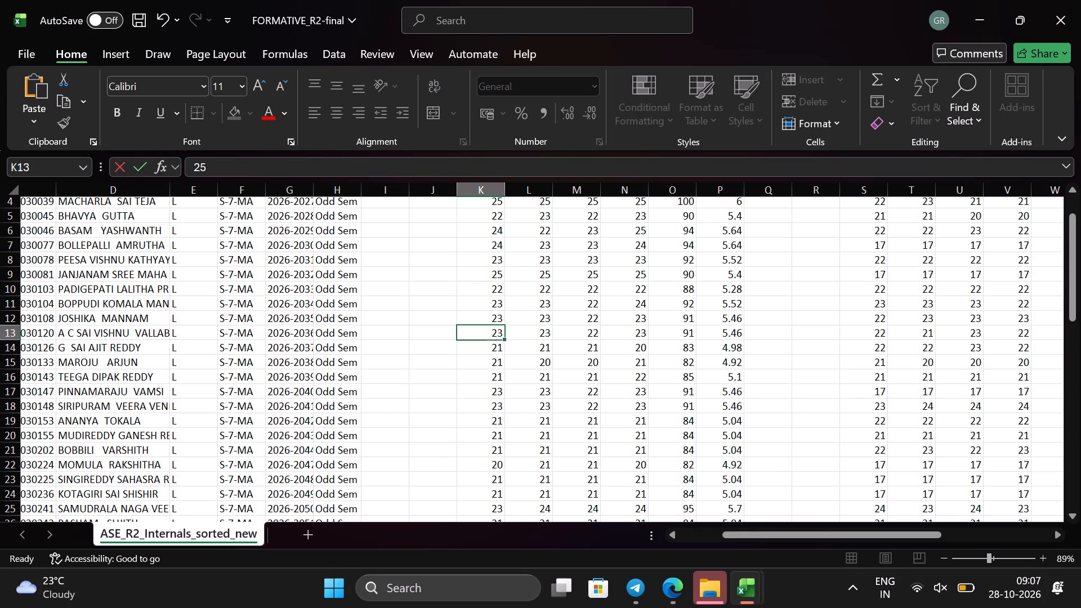
key("BackSpace")
type("25")
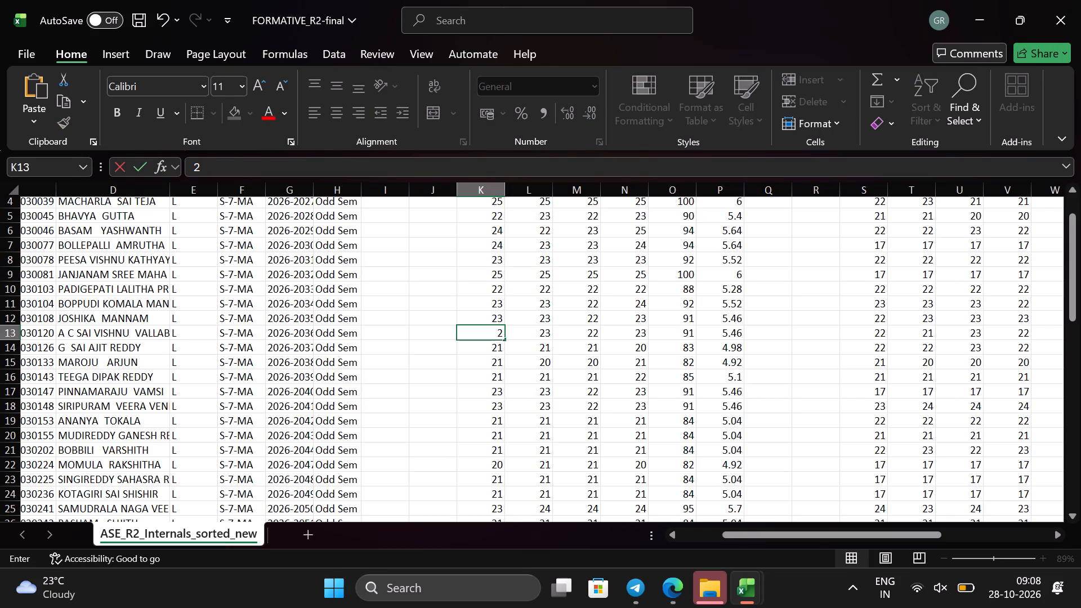
left_click(540, 334)
key("BackSpace")
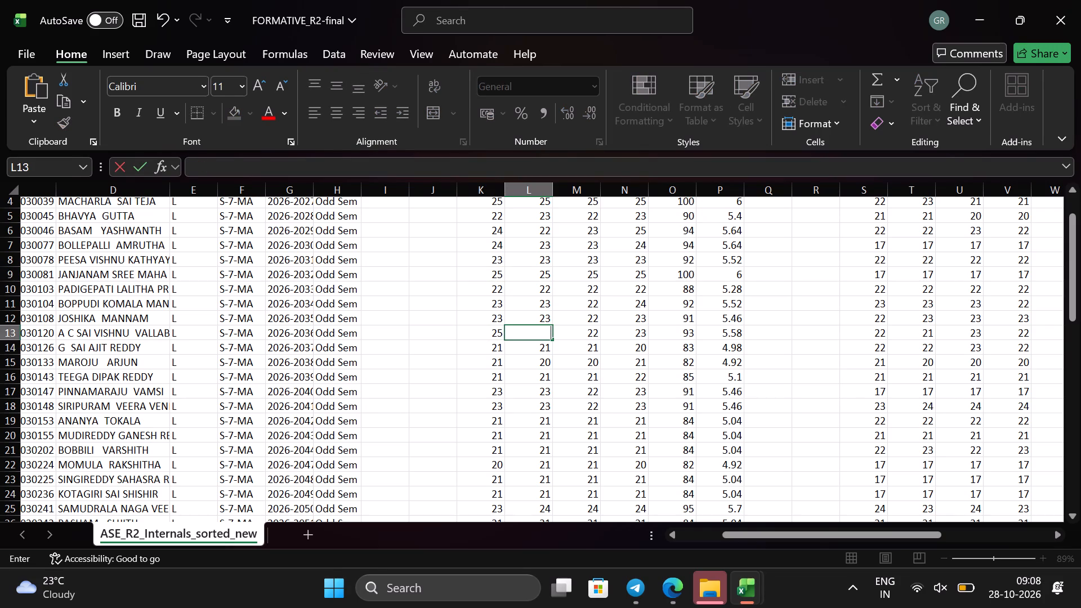
type("25")
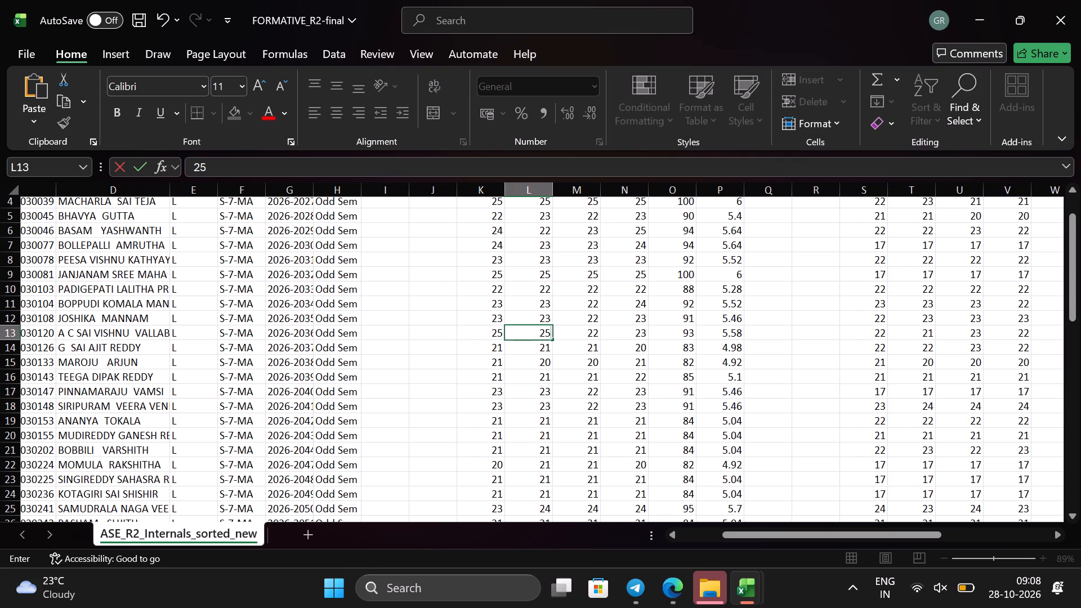
left_click(593, 335)
key("BackSpace")
type("25")
left_click(626, 332)
key("BackSpace")
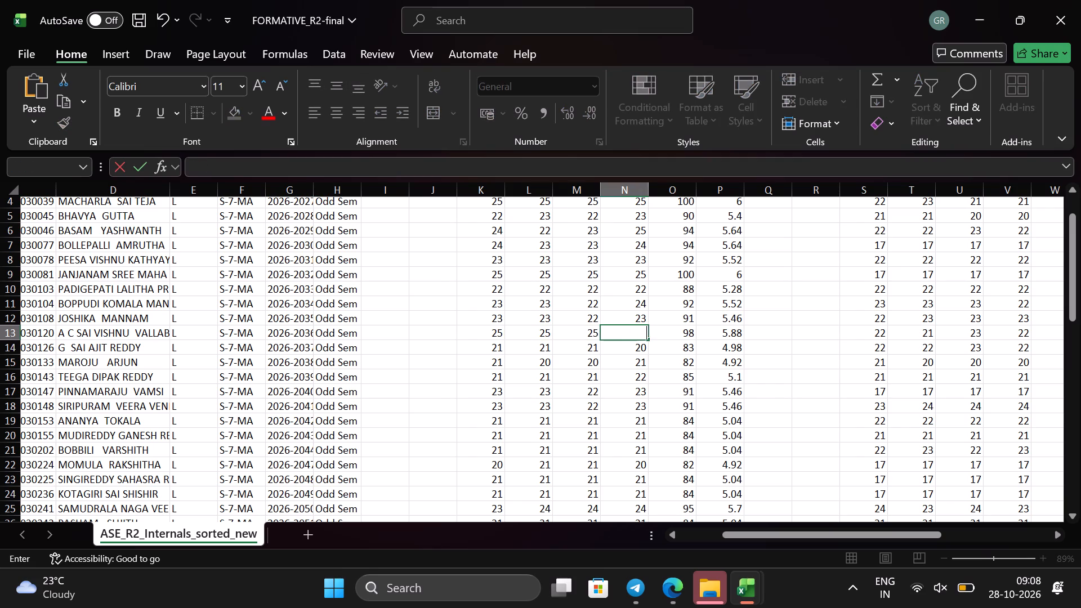
type("25")
Set the first ALM mark in K14 to 25 and fill it down through K60.
scroll(310, 396, "down", 1)
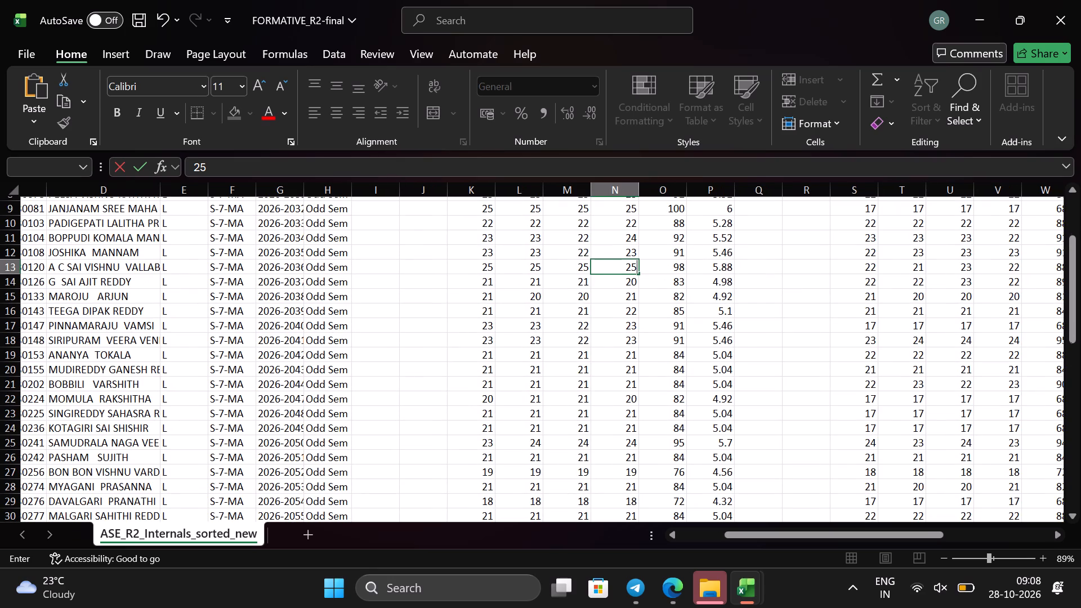
left_click(483, 287)
key("BackSpace")
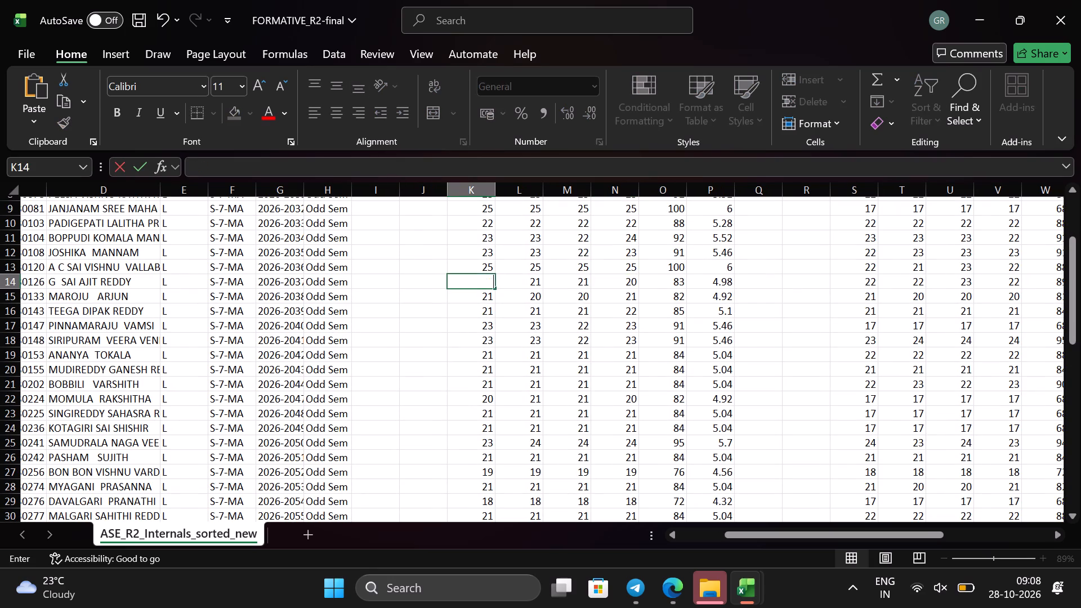
type("23")
key("BackSpace")
key("5")
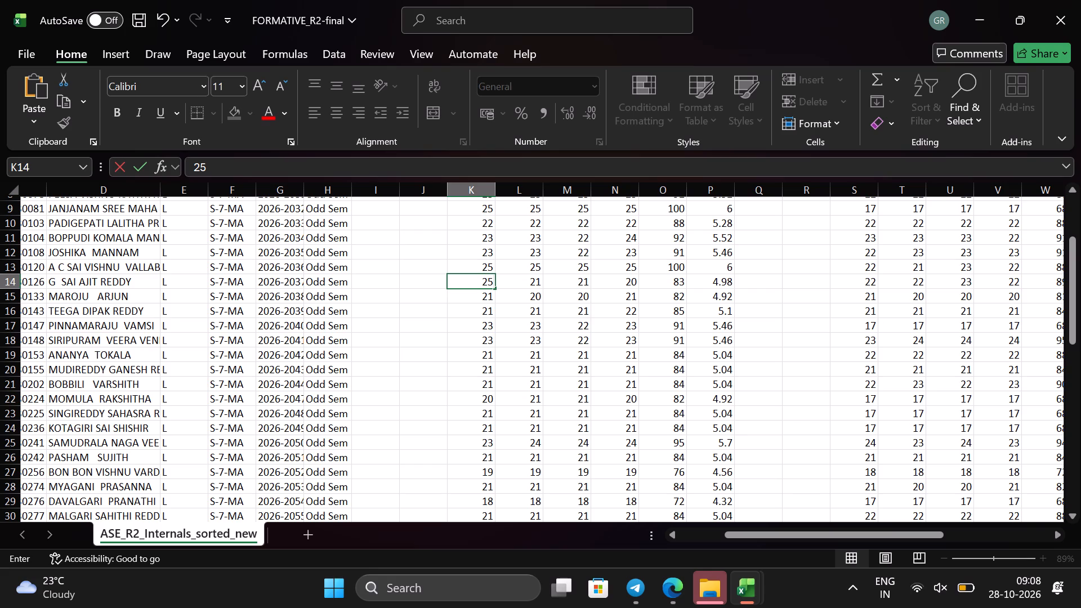
left_click_drag(492, 289, 498, 607)
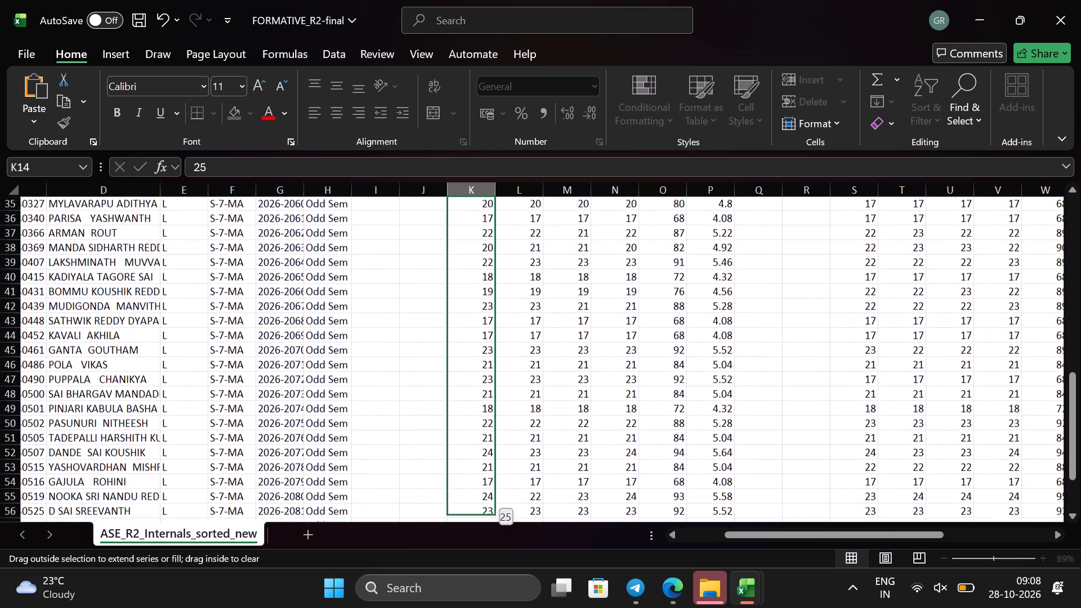
left_click_drag(498, 607, 491, 469)
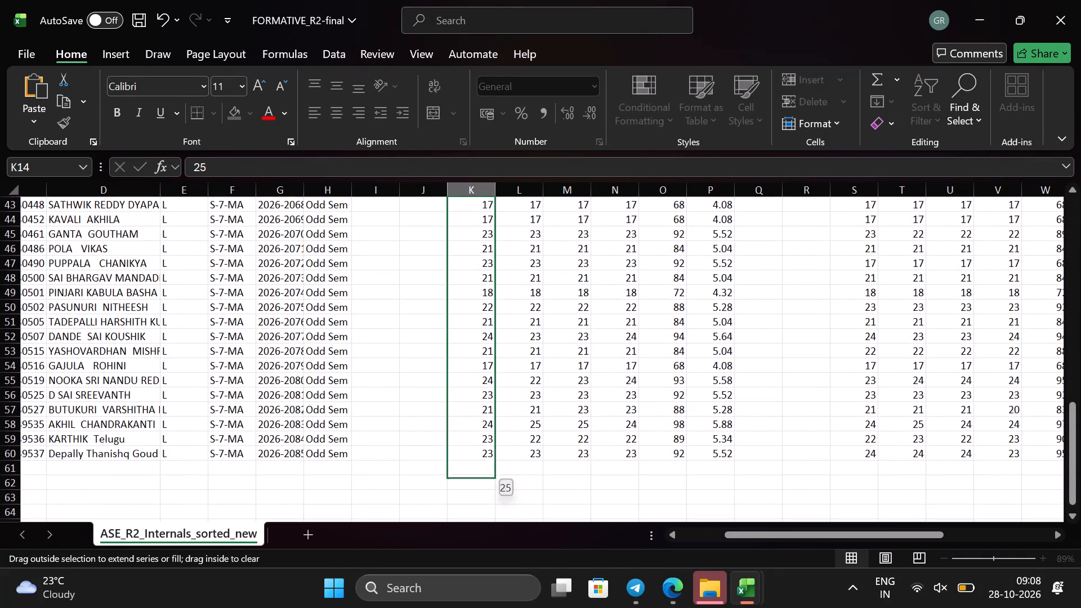
left_click_drag(491, 469, 492, 456)
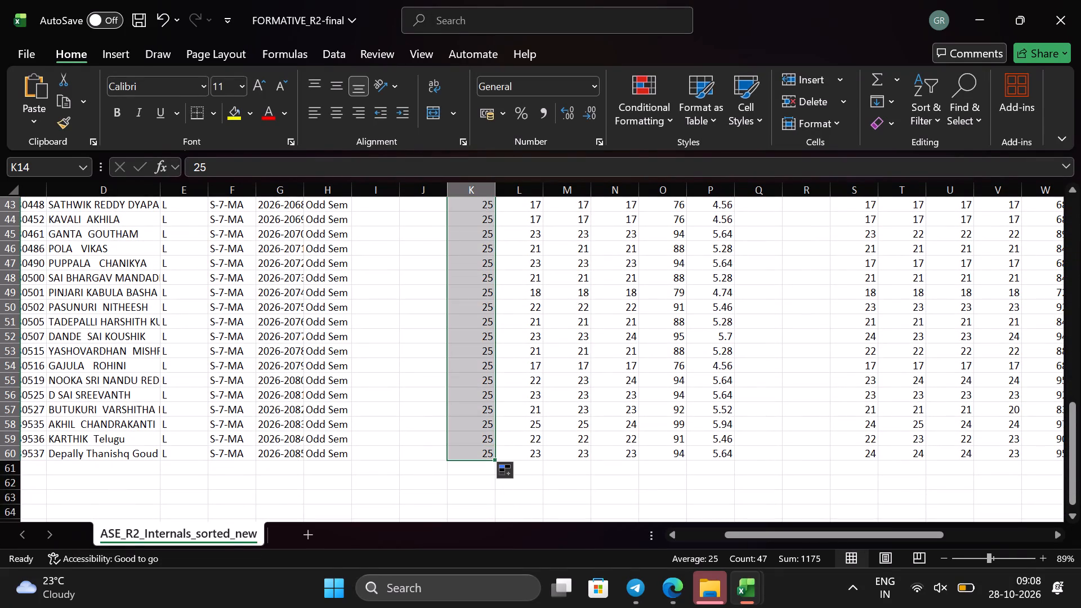
left_click(510, 424)
Fill the fourth ALM mark of 25 from N13 down through N60.
scroll(510, 424, "up", 6)
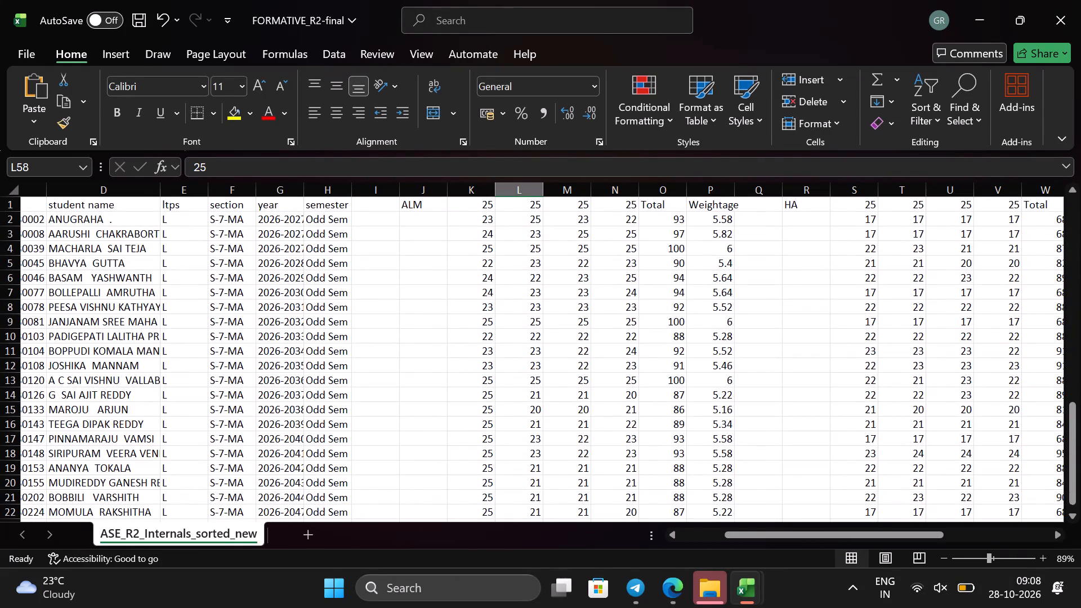
scroll(510, 424, "down", 1)
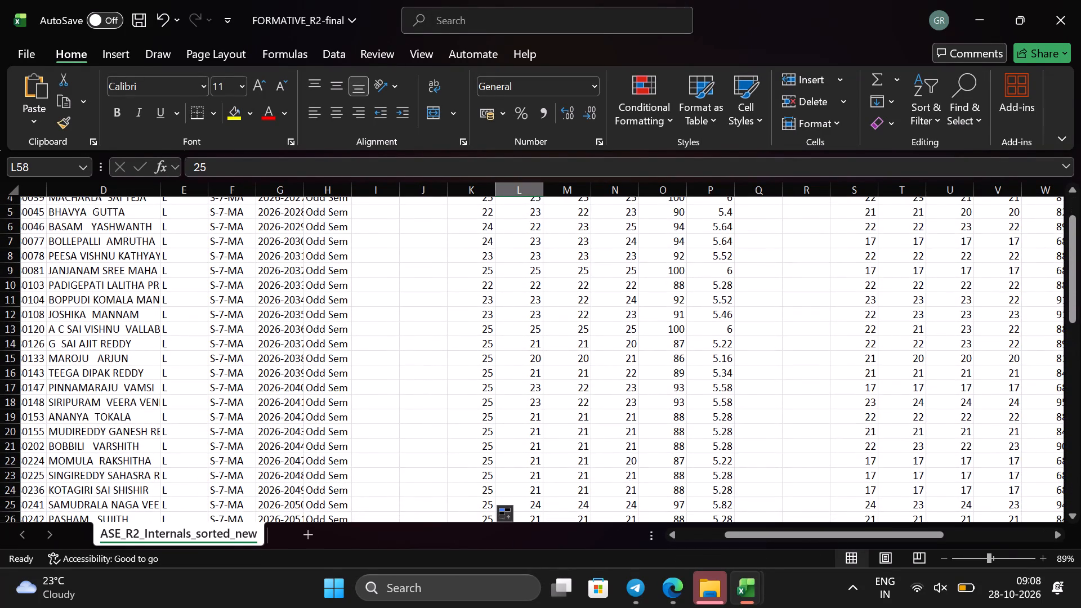
scroll(635, 322, "up", 1)
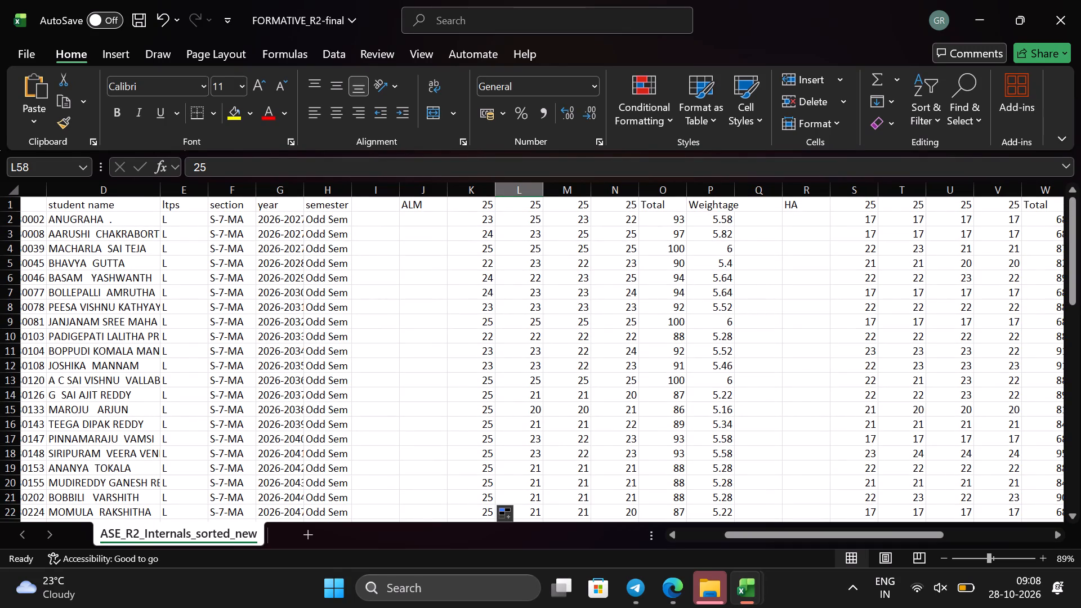
left_click(635, 387)
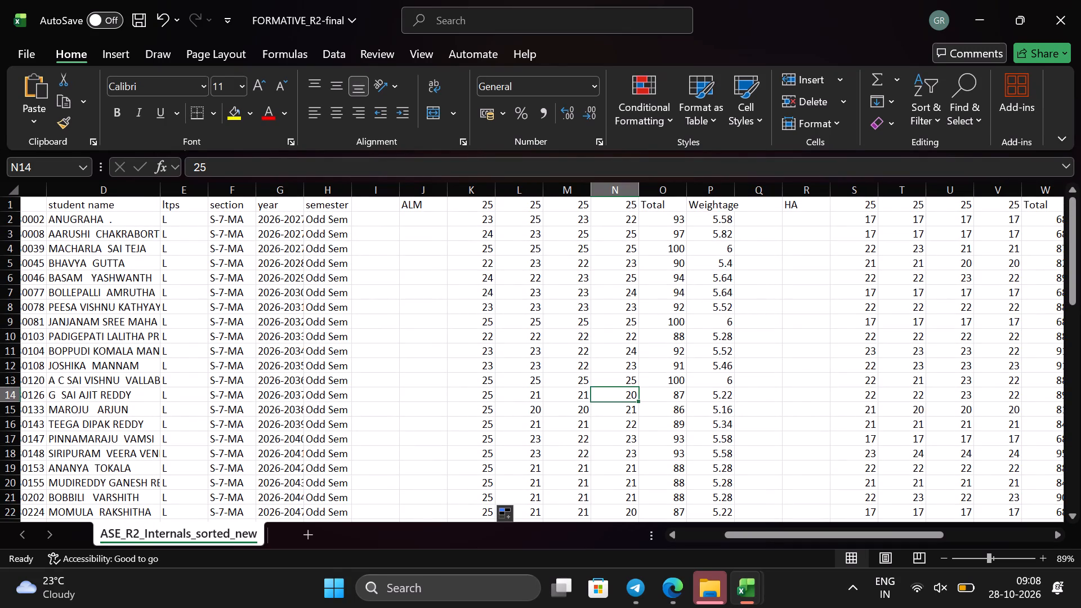
left_click(627, 382)
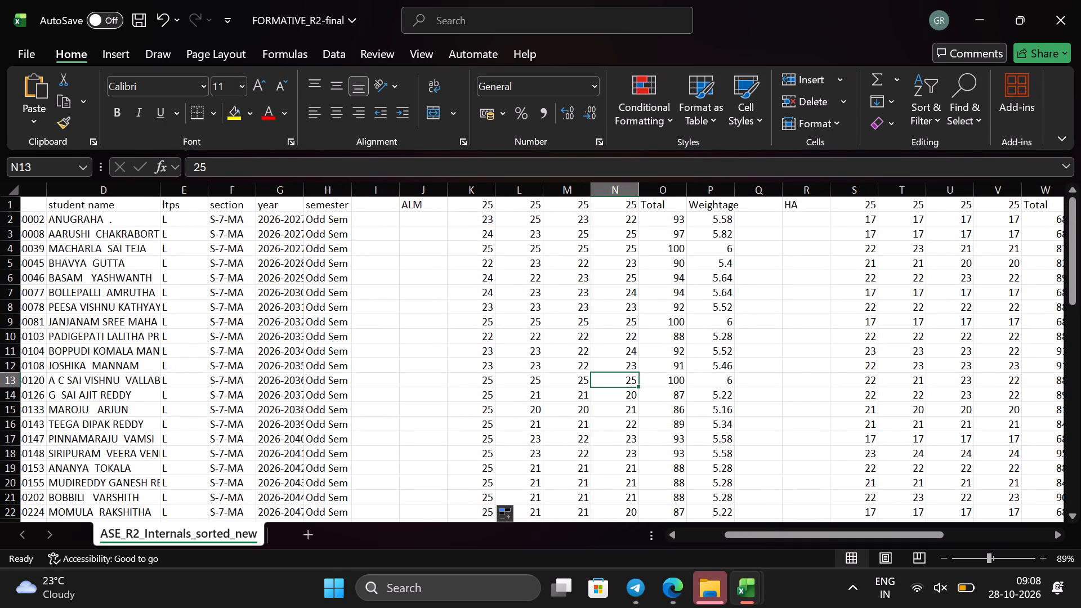
left_click_drag(635, 387, 620, 552)
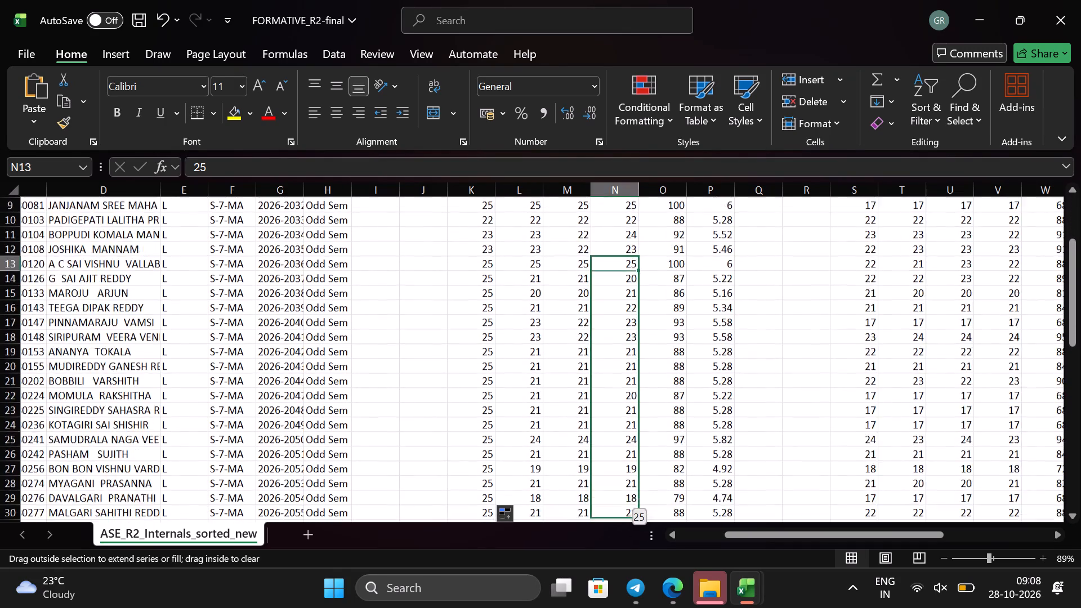
left_click_drag(620, 552, 622, 560)
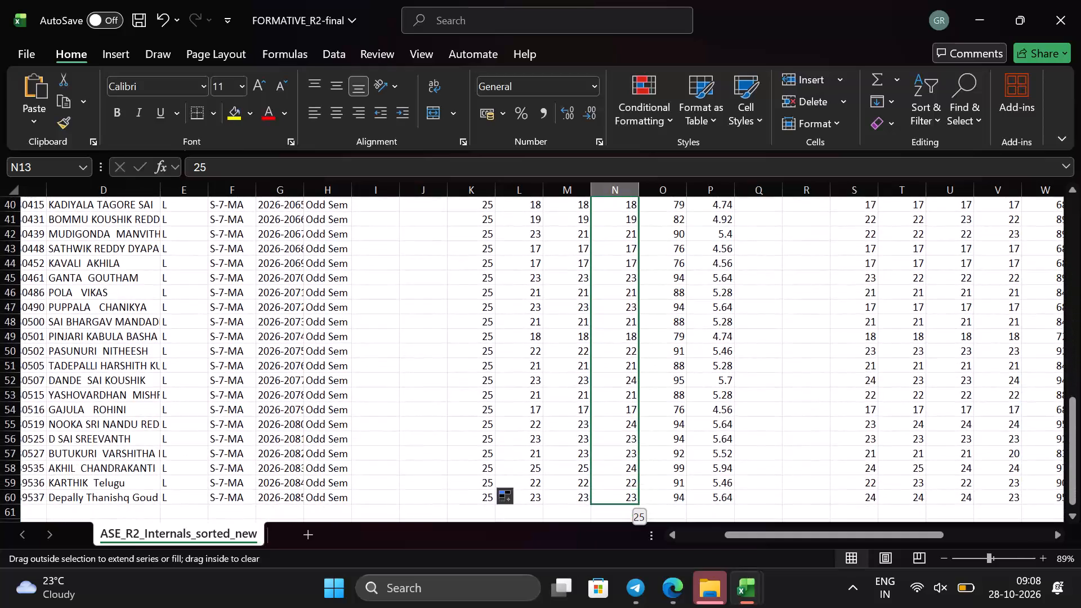
left_click_drag(622, 560, 618, 490)
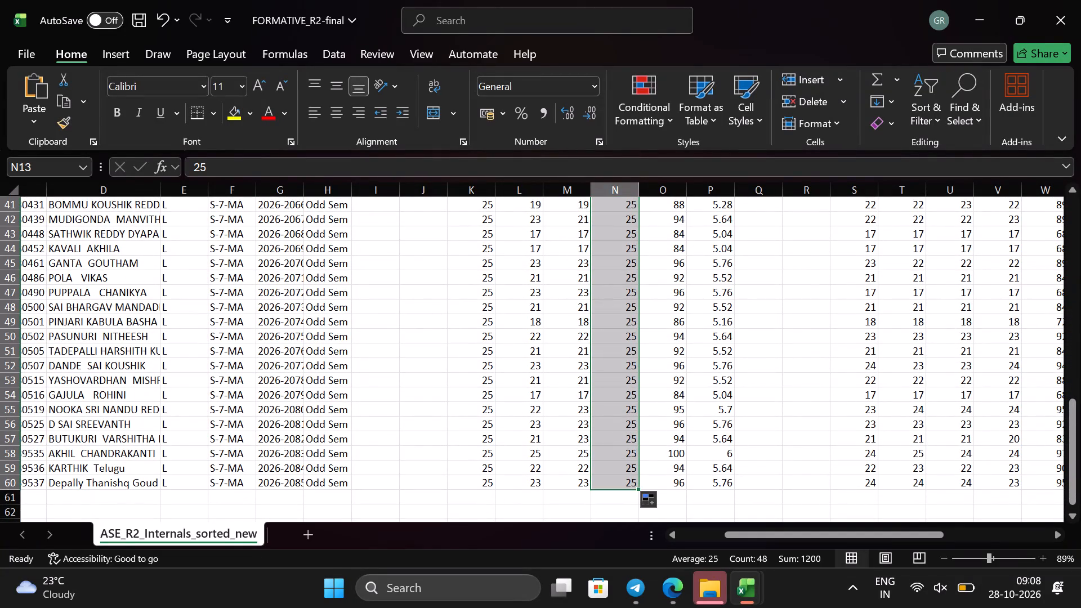
left_click(617, 455)
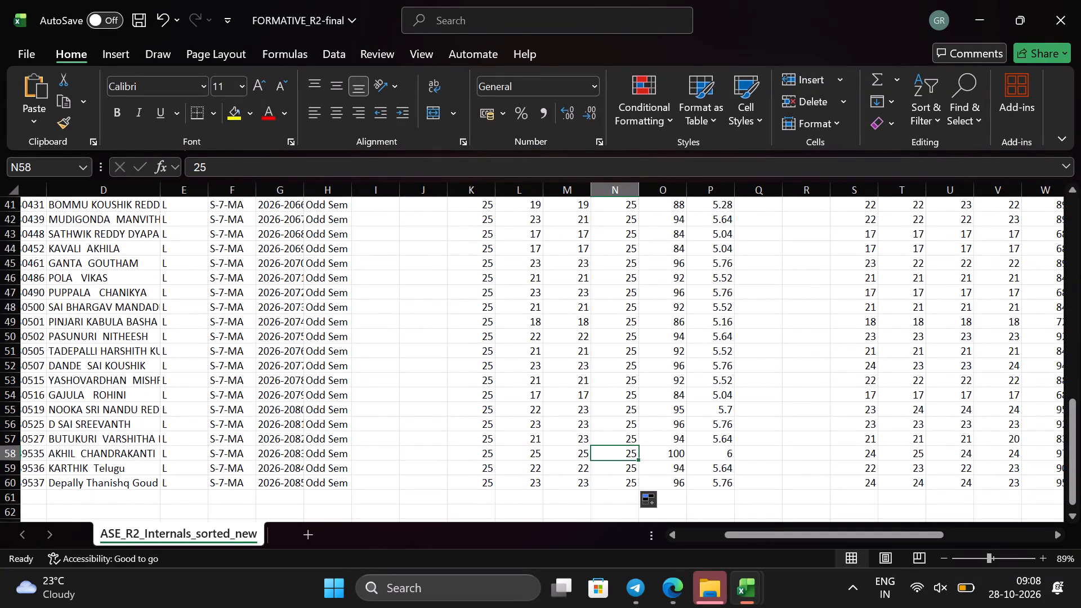
In row 54, set the second and third ALM marks, L54 and M54, to 25.
scroll(555, 446, "up", 1)
scroll(555, 446, "down", 2)
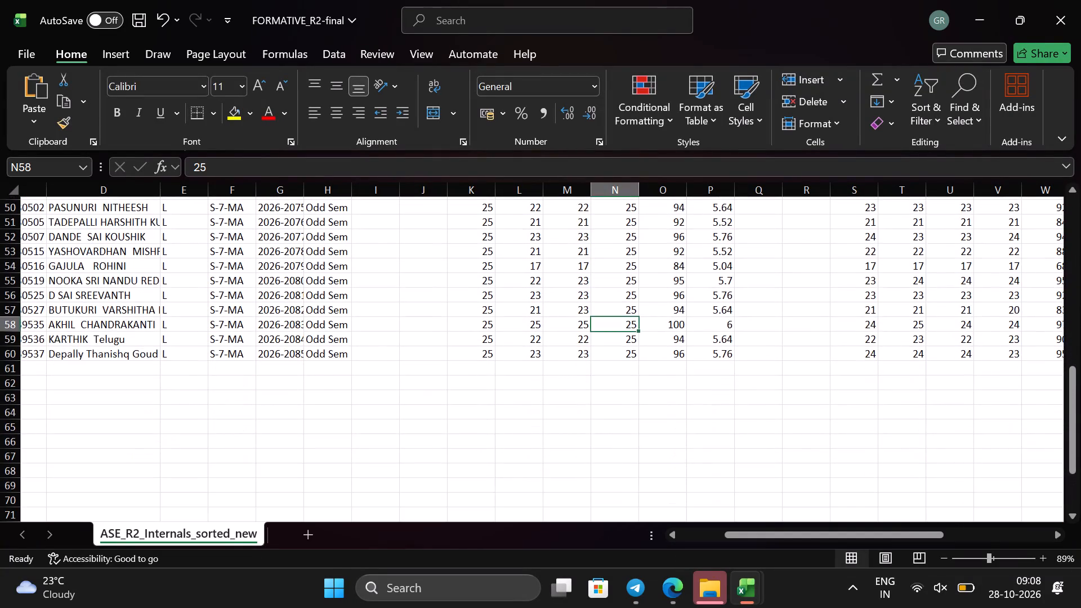
scroll(555, 446, "up", 1)
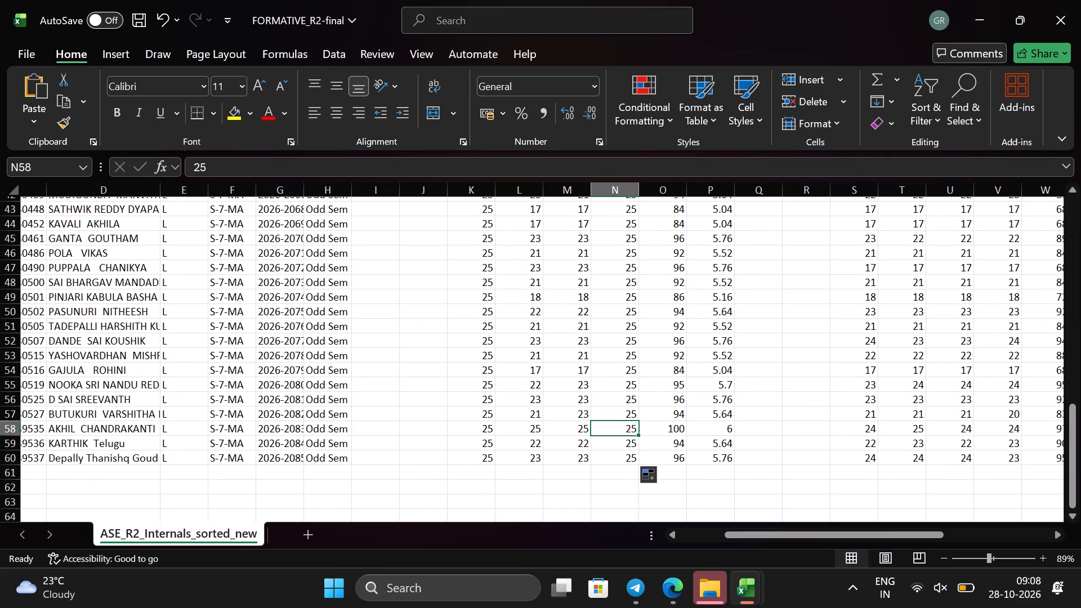
left_click(539, 368)
key("BackSpace")
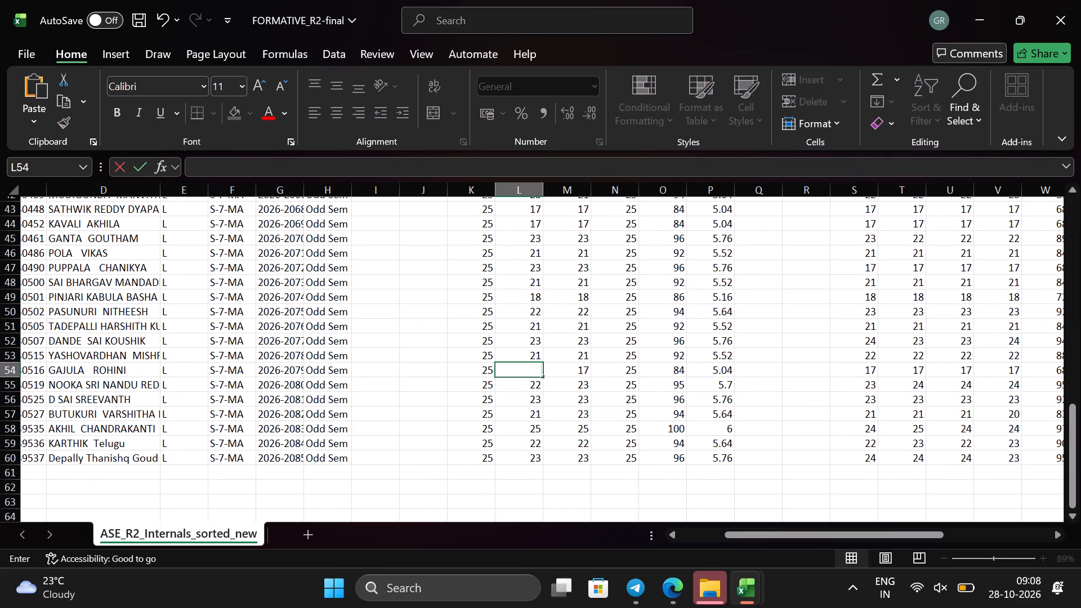
type("25")
left_click(577, 374)
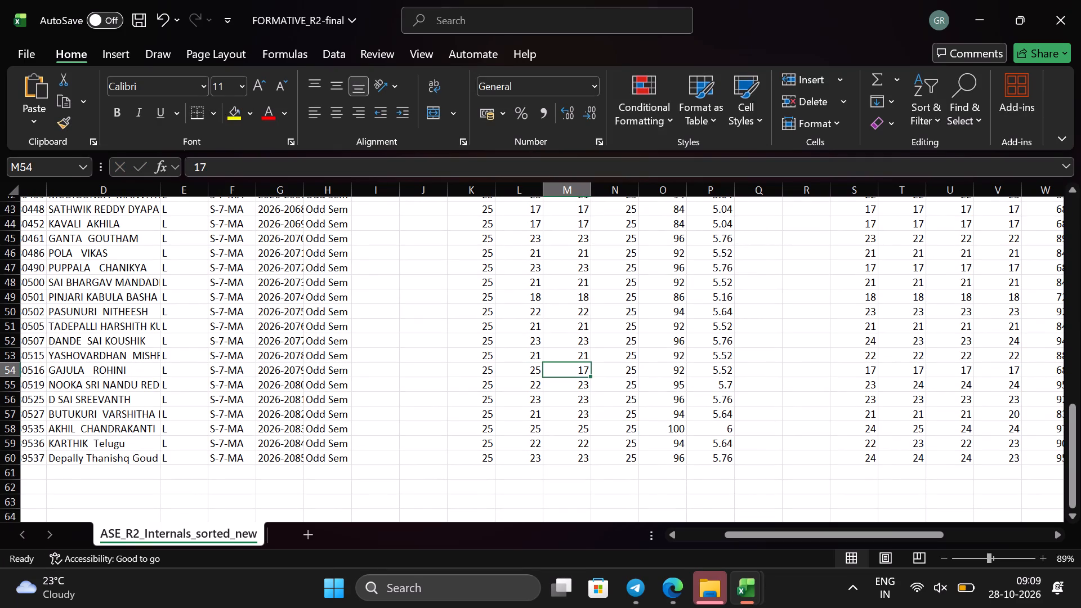
key("BackSpace")
type("25")
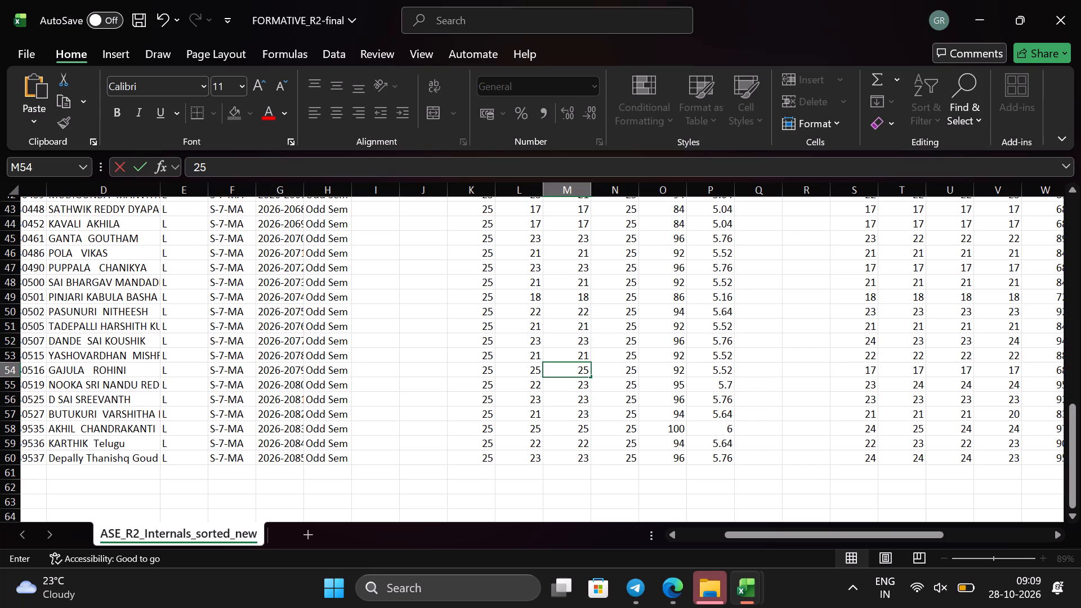
Set the second ALM mark in L57 to 24.
scroll(631, 383, "up", 5)
scroll(631, 383, "down", 3)
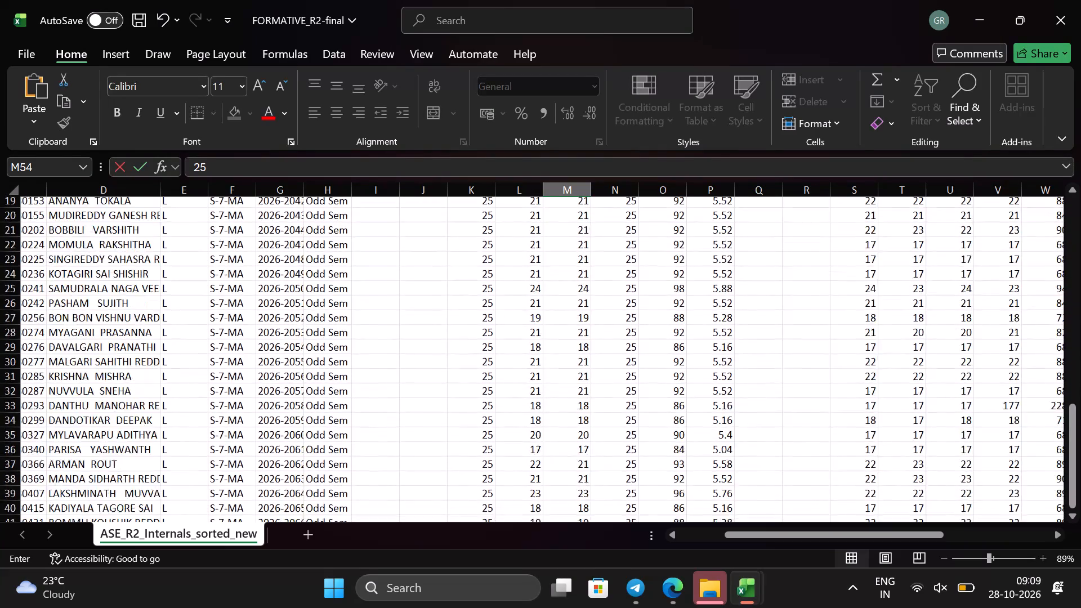
scroll(631, 383, "down", 2)
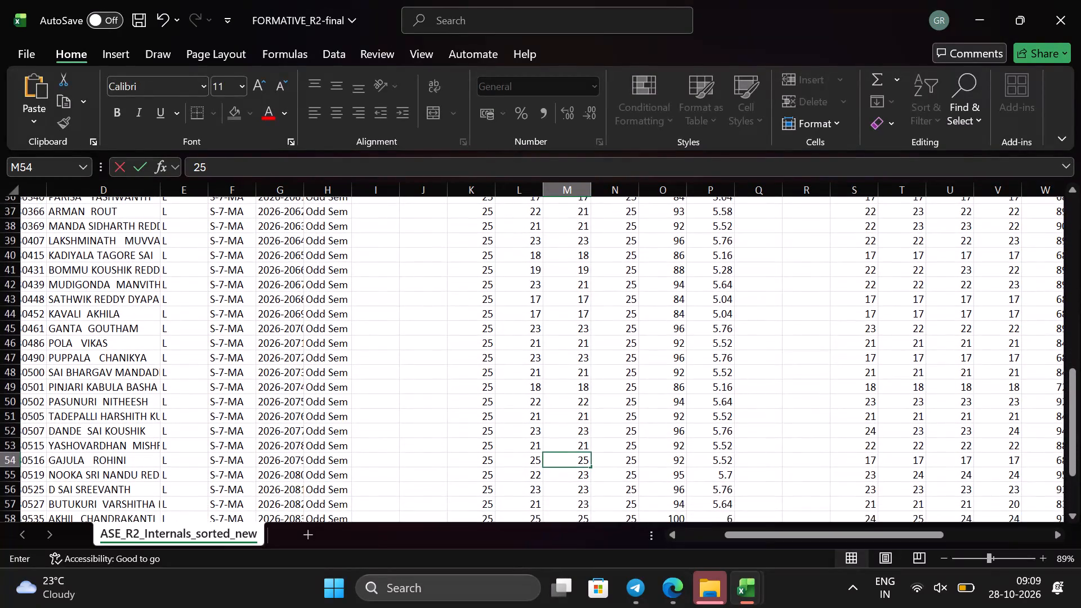
scroll(631, 383, "down", 2)
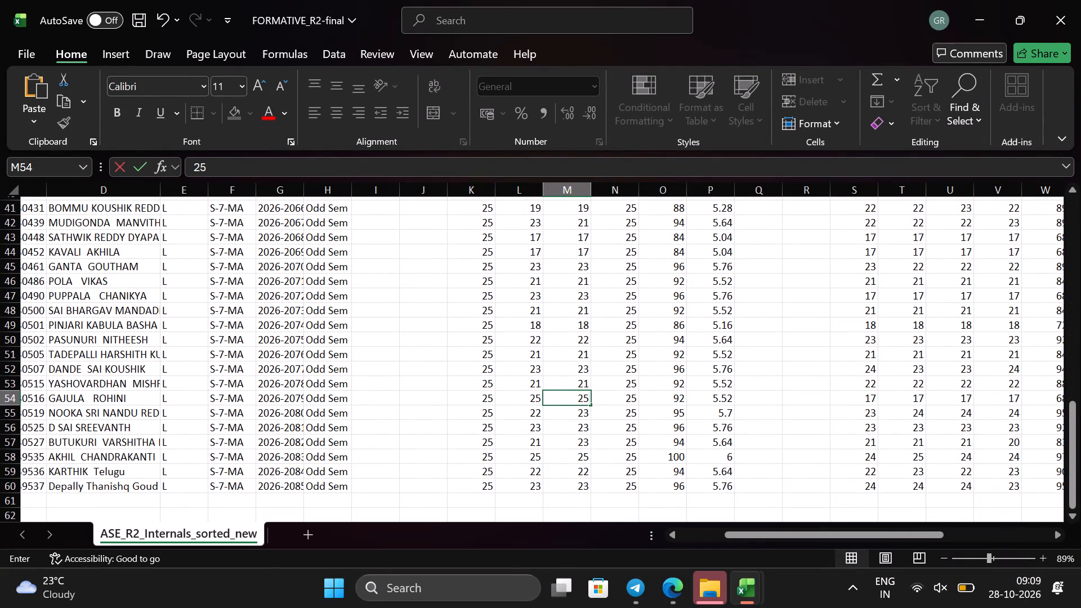
left_click(531, 445)
key("BackSpace")
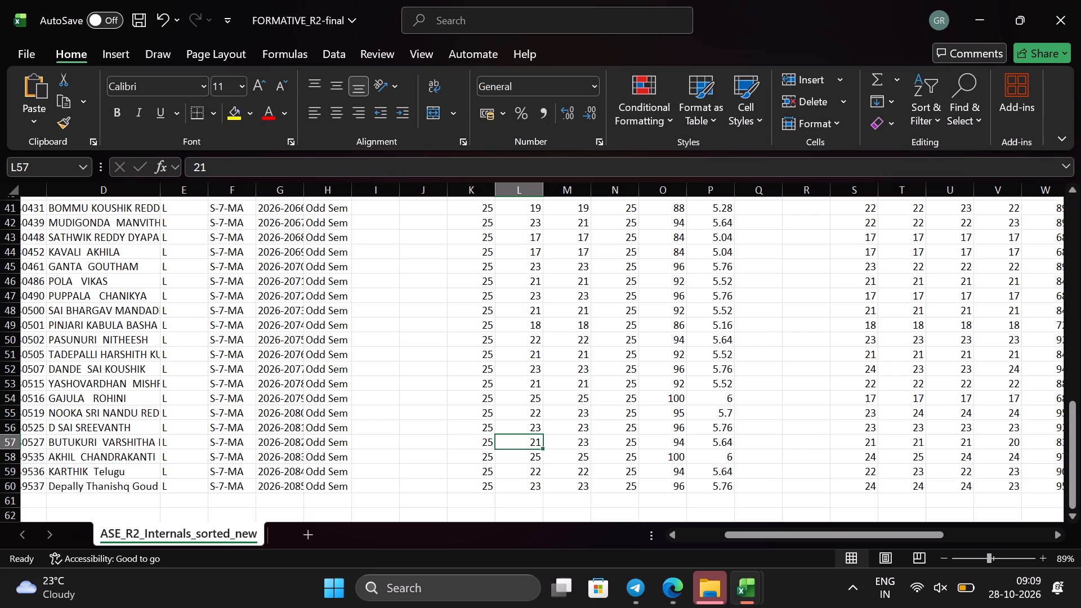
key("2")
key("3")
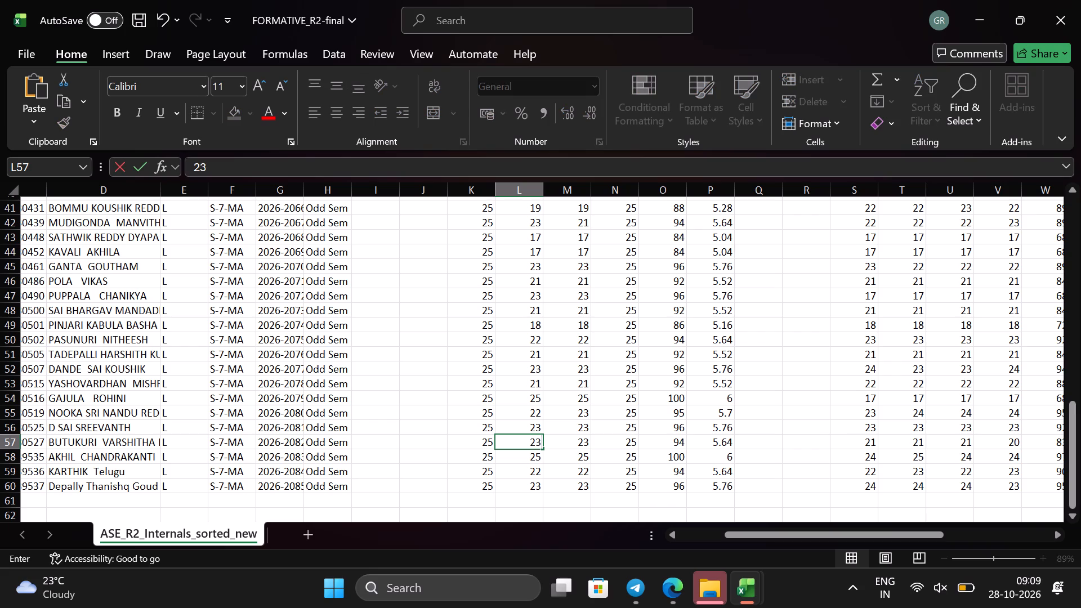
key("BackSpace")
key("4")
In the second ALM mark column, set L50 to 25, L51 to 24 and L53 to 25.
scroll(537, 480, "up", 1)
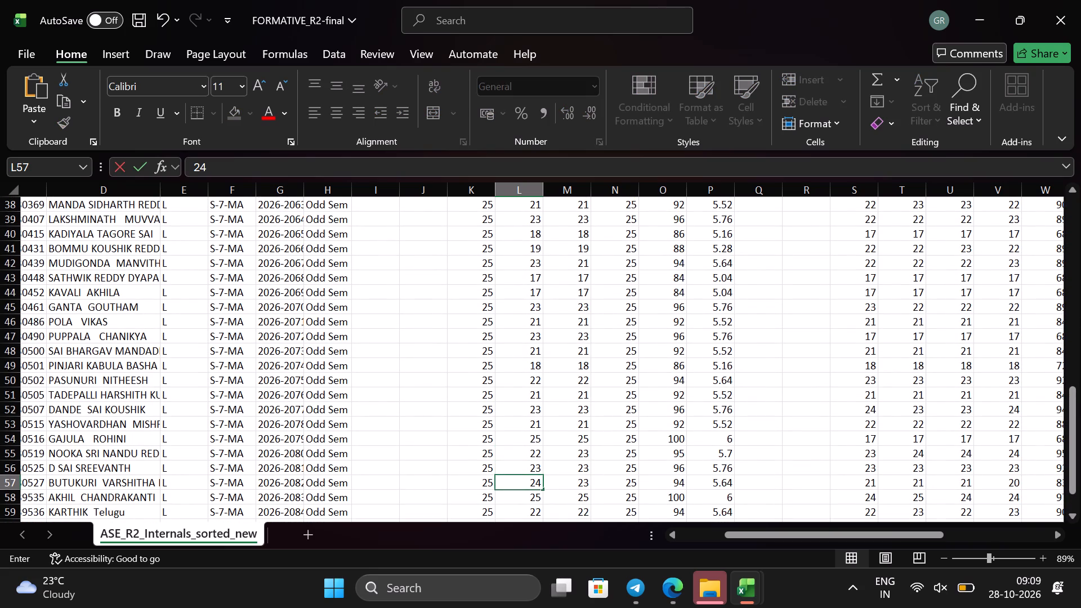
left_click(537, 378)
key("BackSpace")
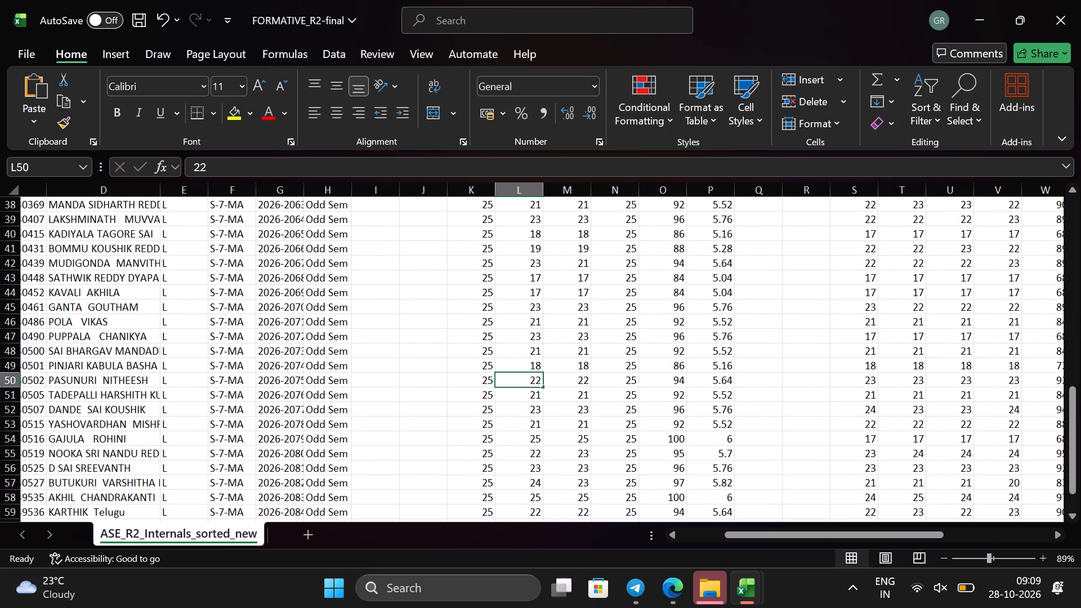
type("25")
key("BackSpace")
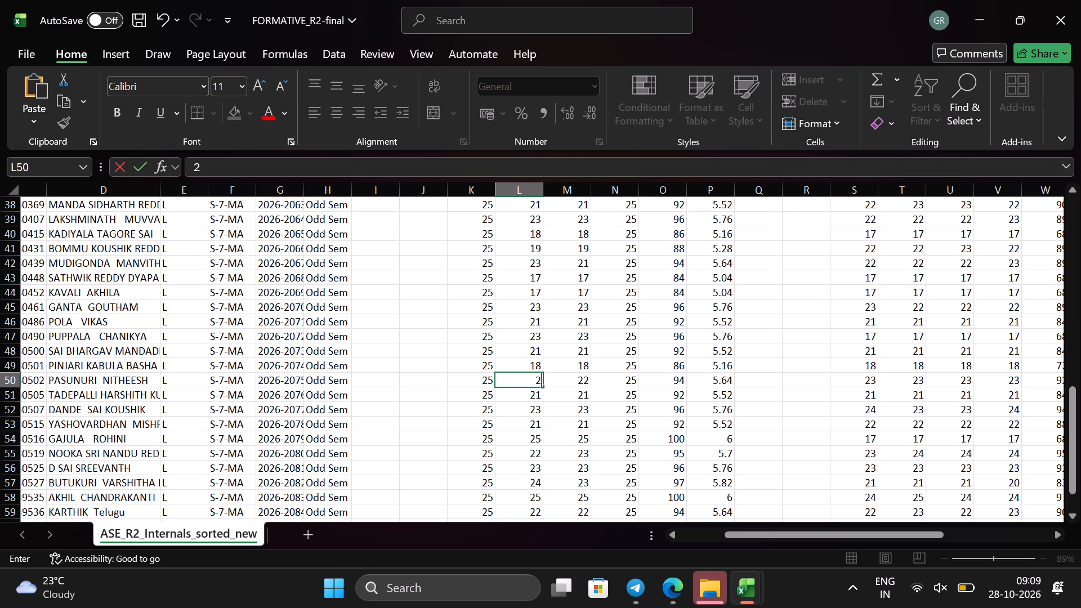
key("5")
left_click(535, 401)
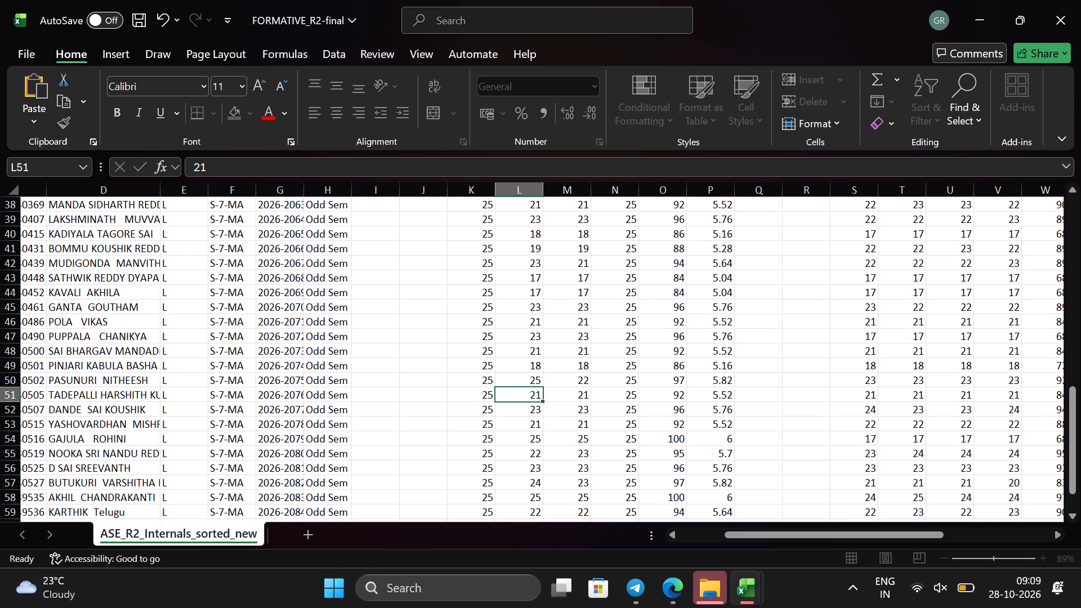
key("BackSpace")
type("24")
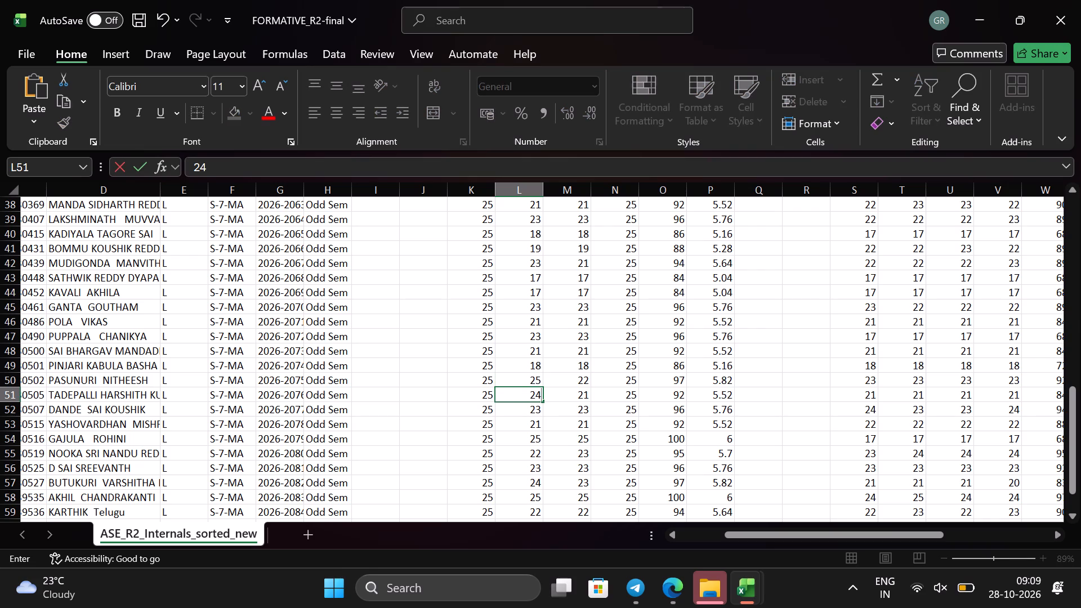
left_click(535, 429)
key("BackSpace")
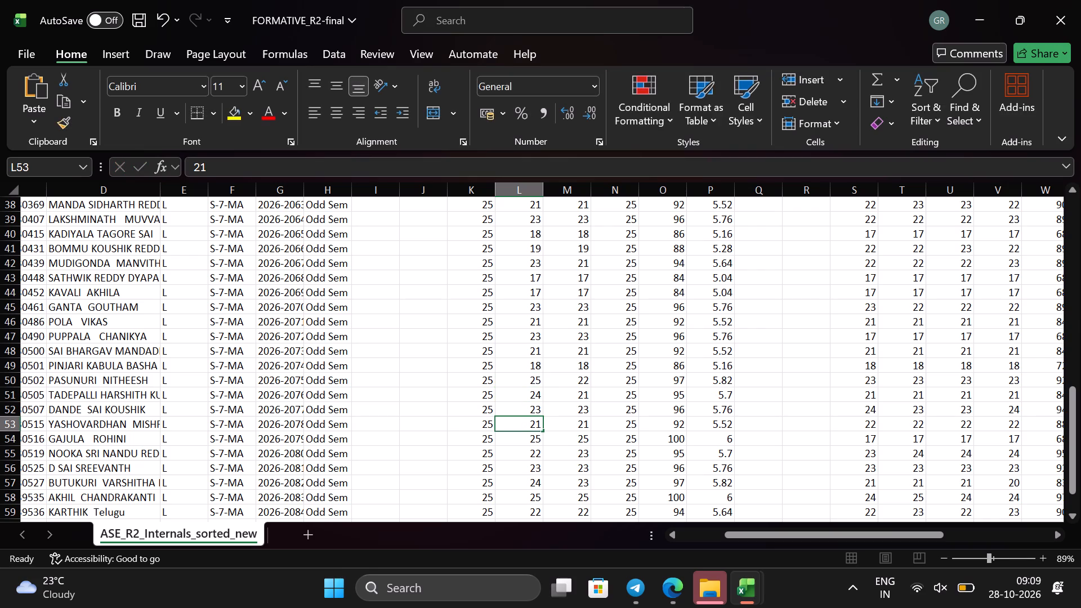
type("25")
left_click(535, 458)
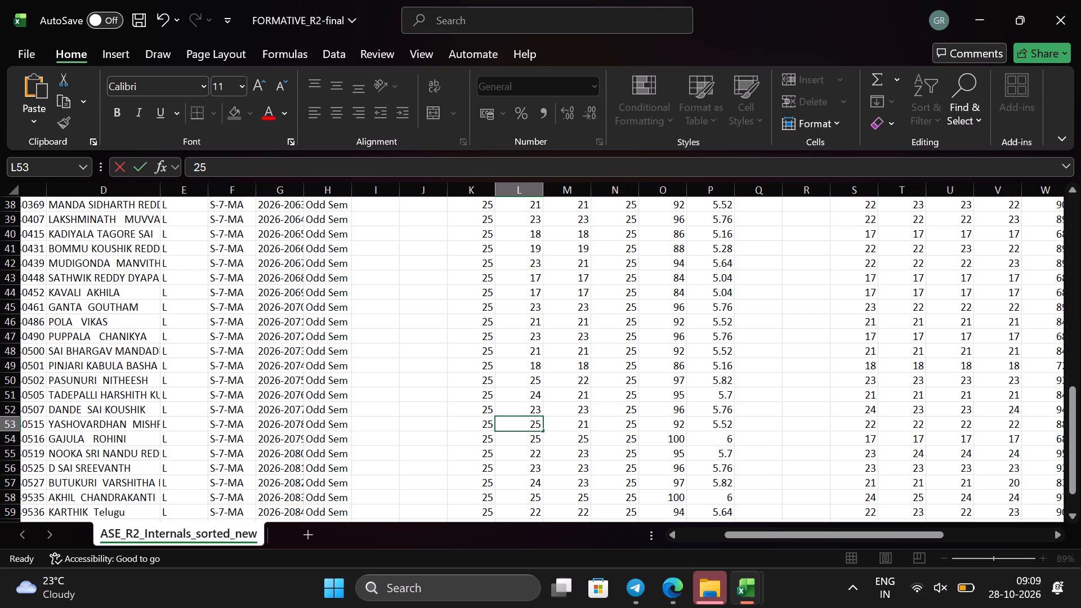
Set the second ALM mark in L55 to 24.
key("BackSpace")
type("24")
In row 60, set the second ALM mark L60 to 25 and the third ALM mark M60 to 24.
scroll(535, 458, "down", 1)
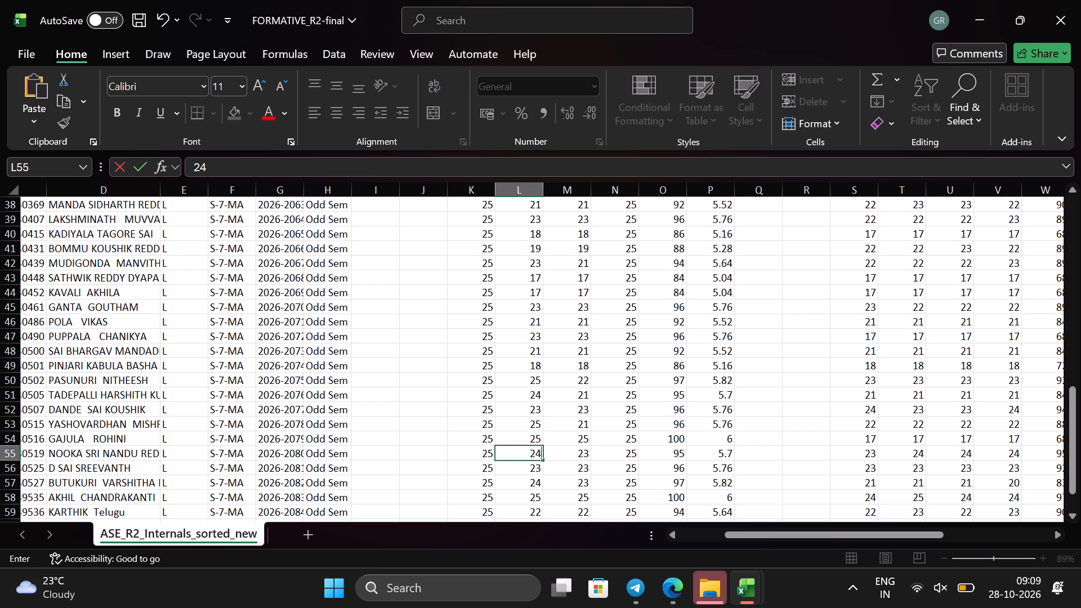
scroll(535, 458, "down", 2)
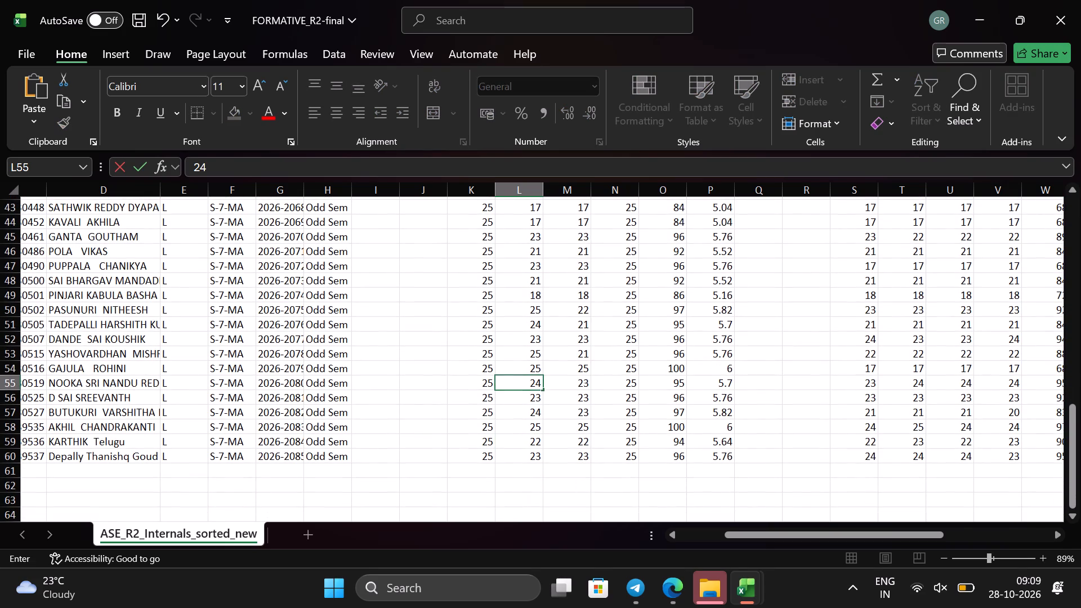
left_click(528, 462)
key("BackSpace")
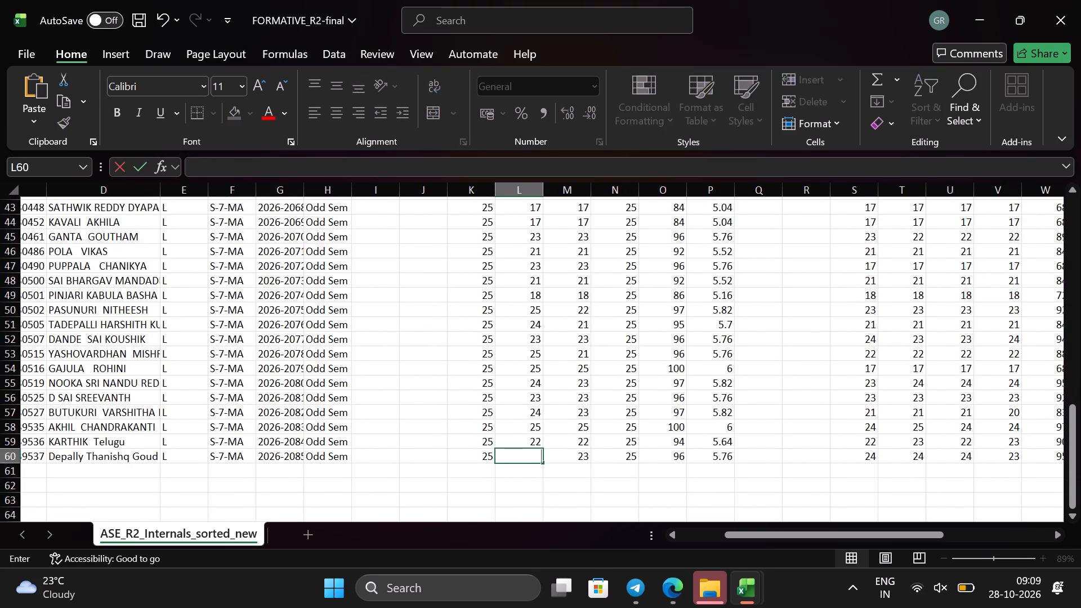
key("2")
key("5")
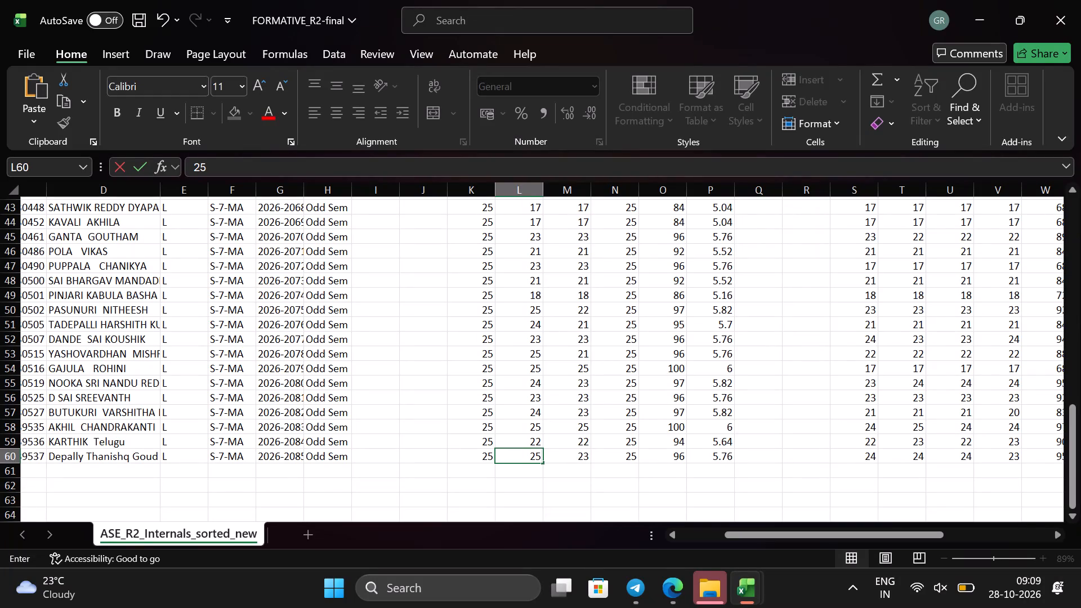
left_click(581, 455)
key("BackSpace")
type("24")
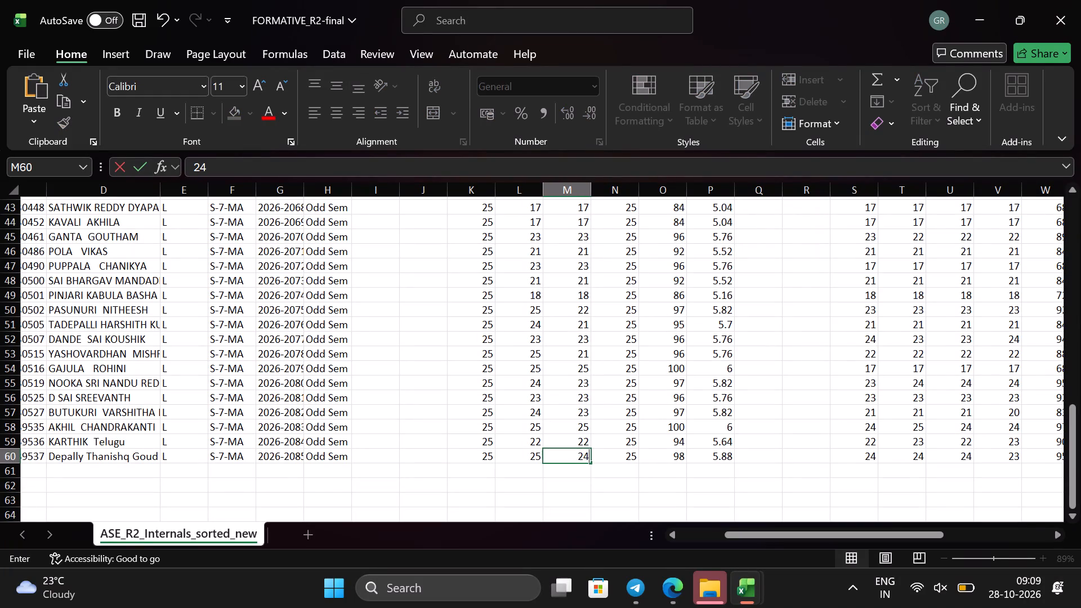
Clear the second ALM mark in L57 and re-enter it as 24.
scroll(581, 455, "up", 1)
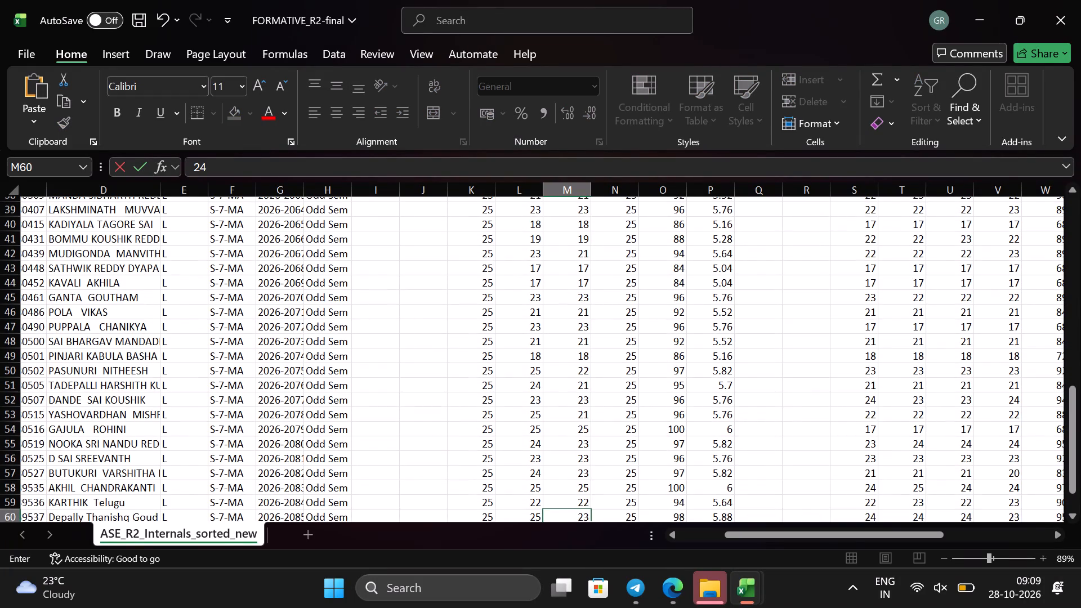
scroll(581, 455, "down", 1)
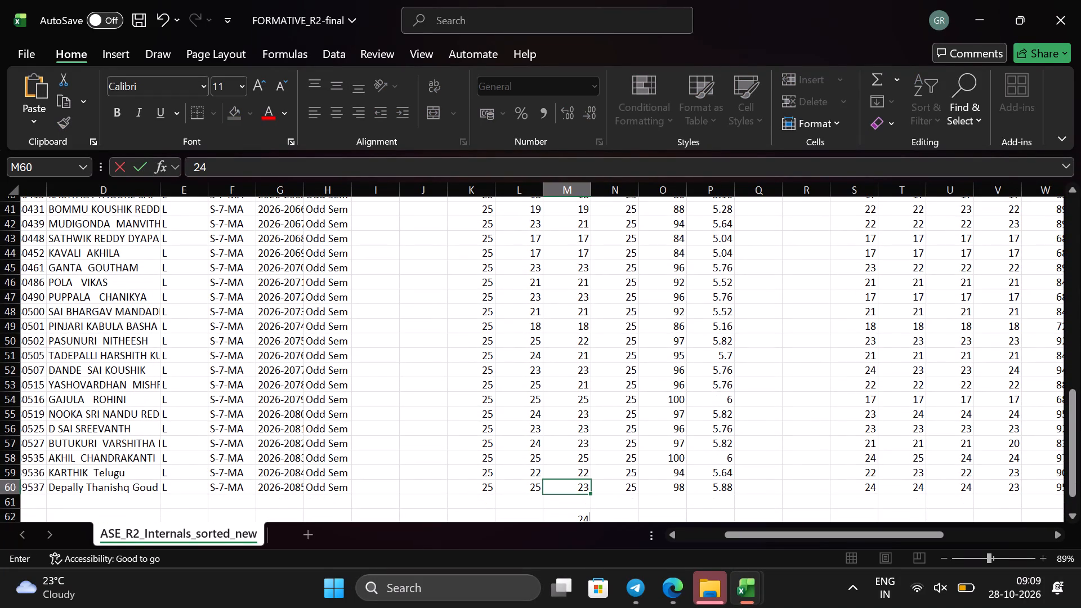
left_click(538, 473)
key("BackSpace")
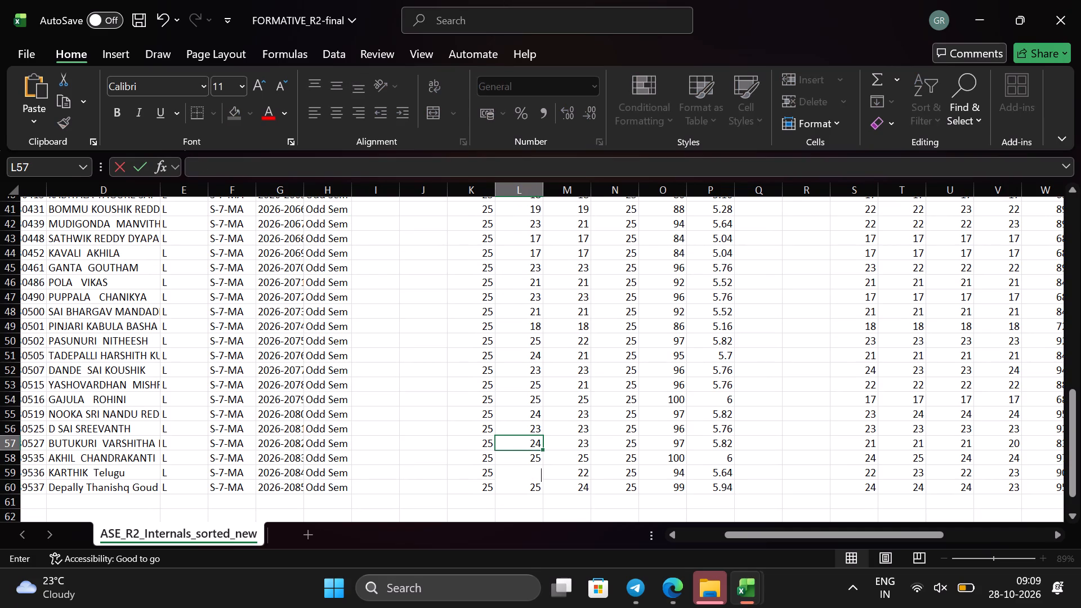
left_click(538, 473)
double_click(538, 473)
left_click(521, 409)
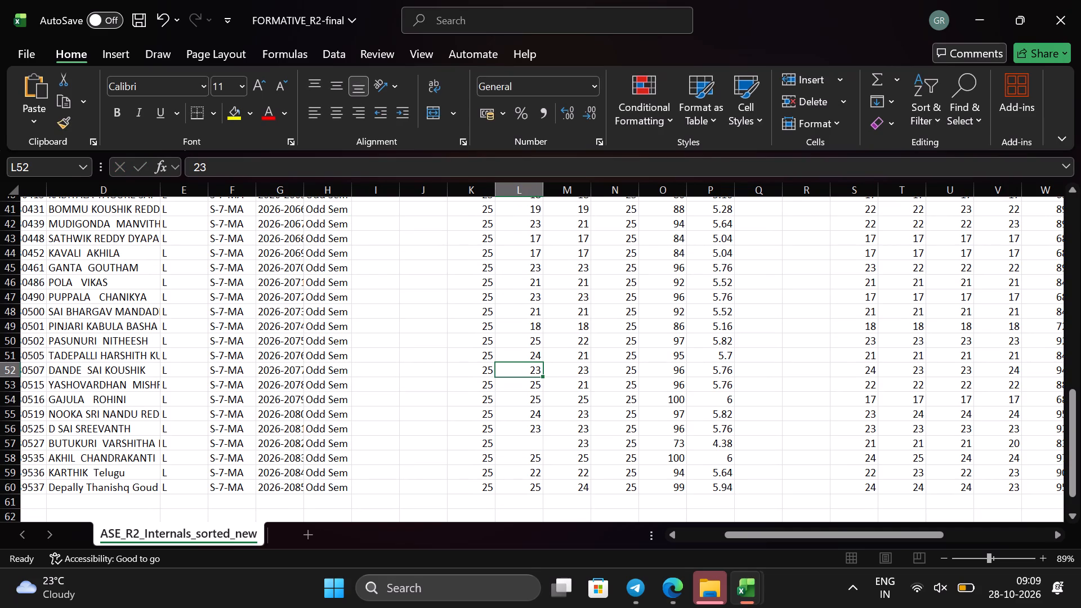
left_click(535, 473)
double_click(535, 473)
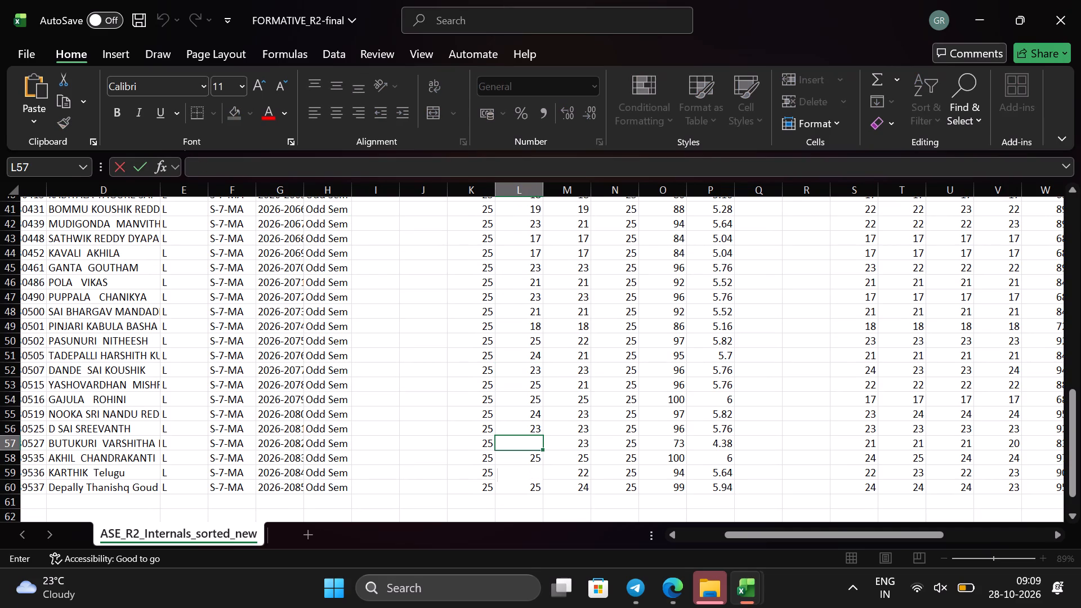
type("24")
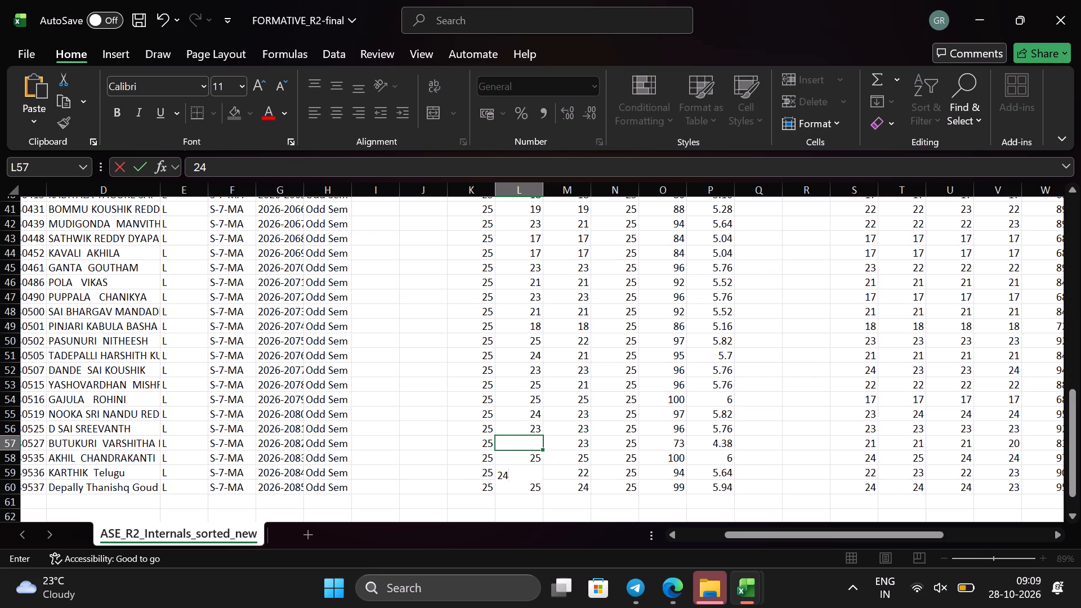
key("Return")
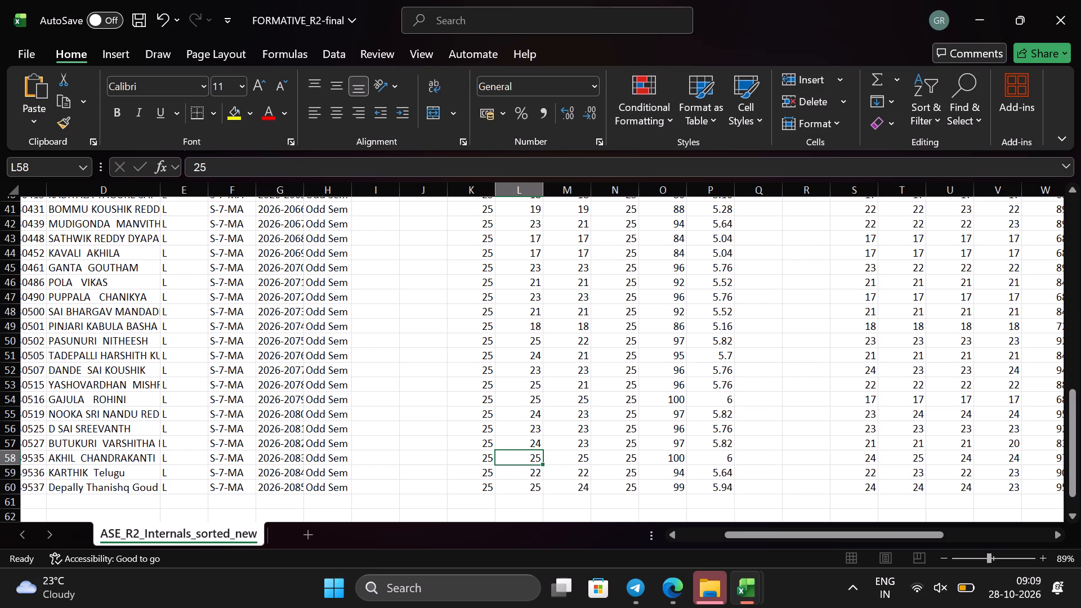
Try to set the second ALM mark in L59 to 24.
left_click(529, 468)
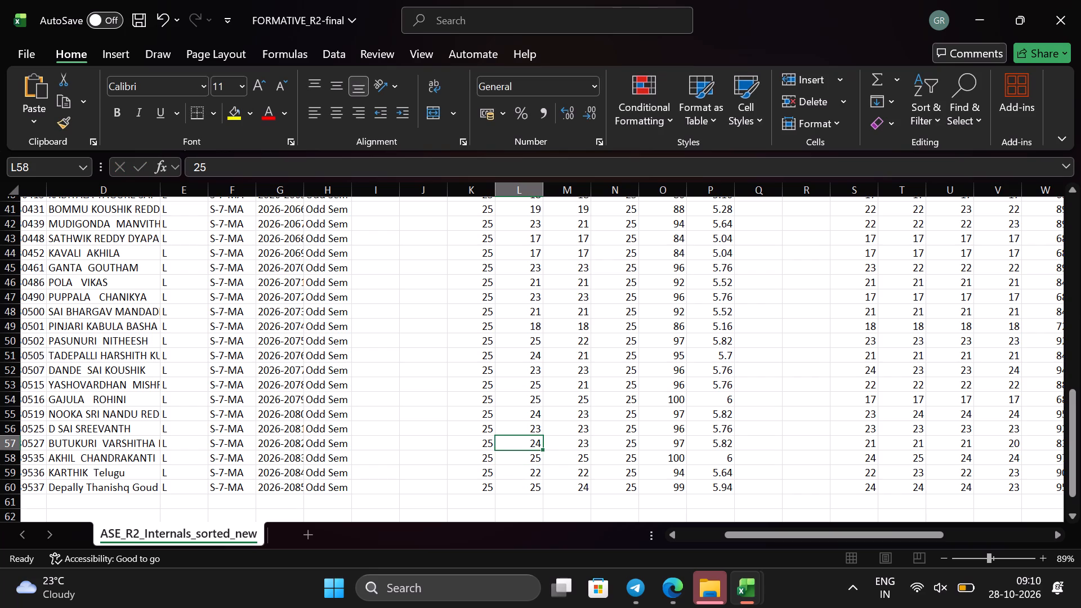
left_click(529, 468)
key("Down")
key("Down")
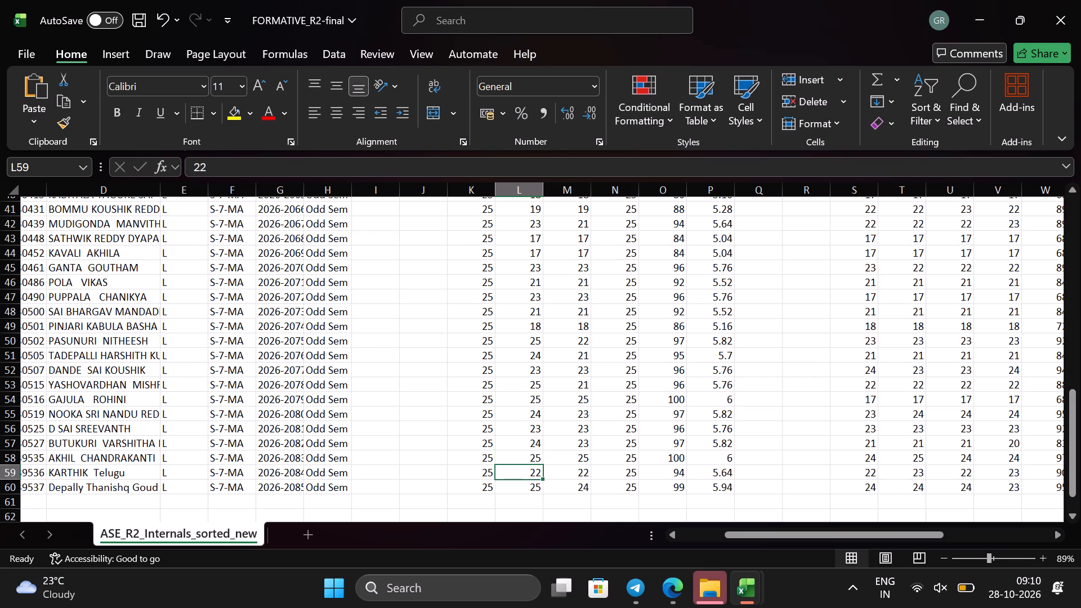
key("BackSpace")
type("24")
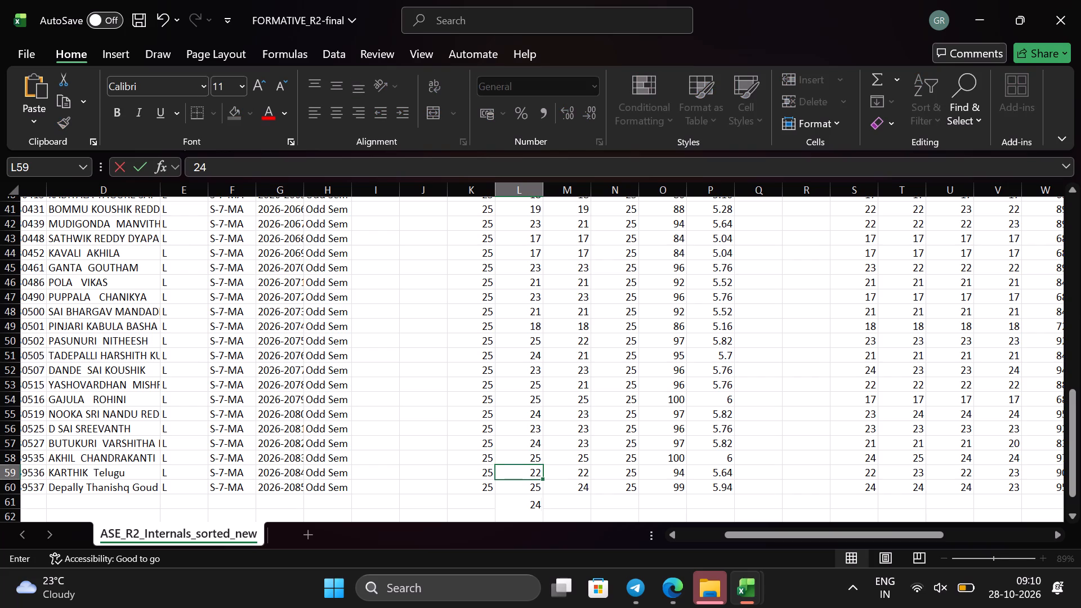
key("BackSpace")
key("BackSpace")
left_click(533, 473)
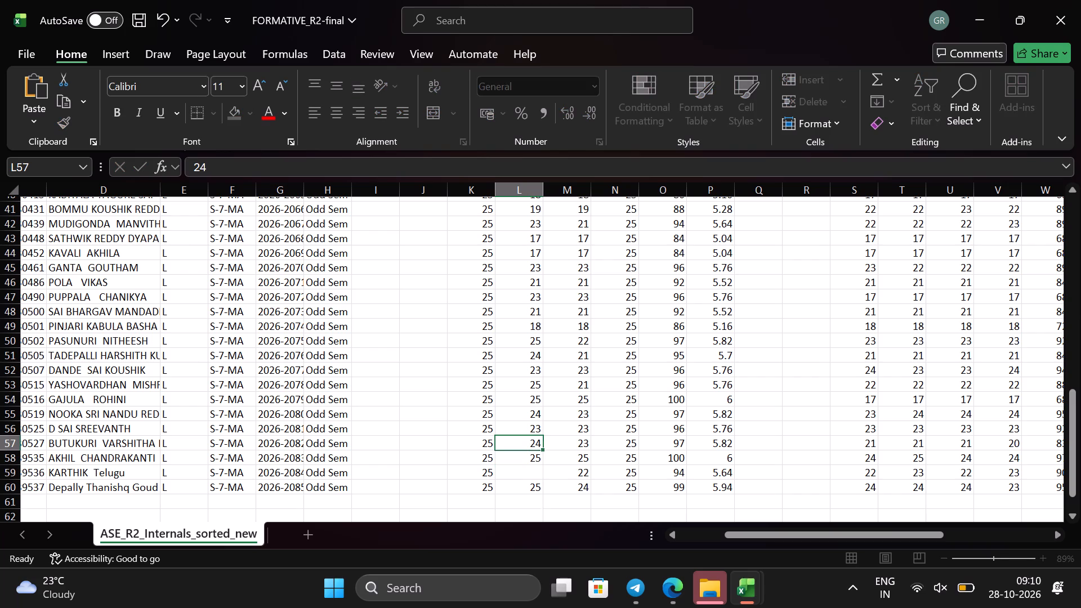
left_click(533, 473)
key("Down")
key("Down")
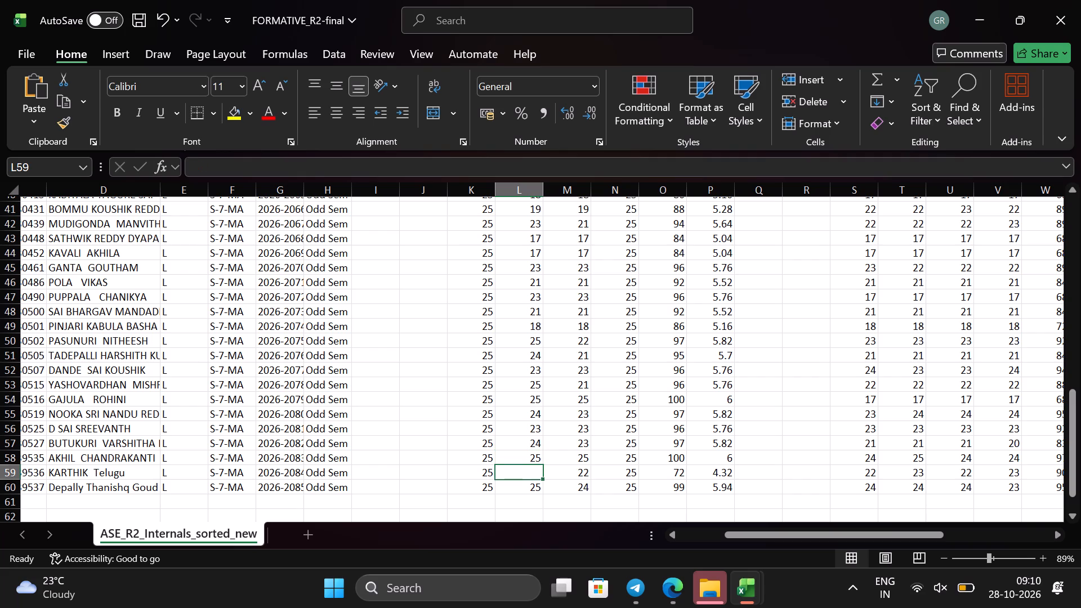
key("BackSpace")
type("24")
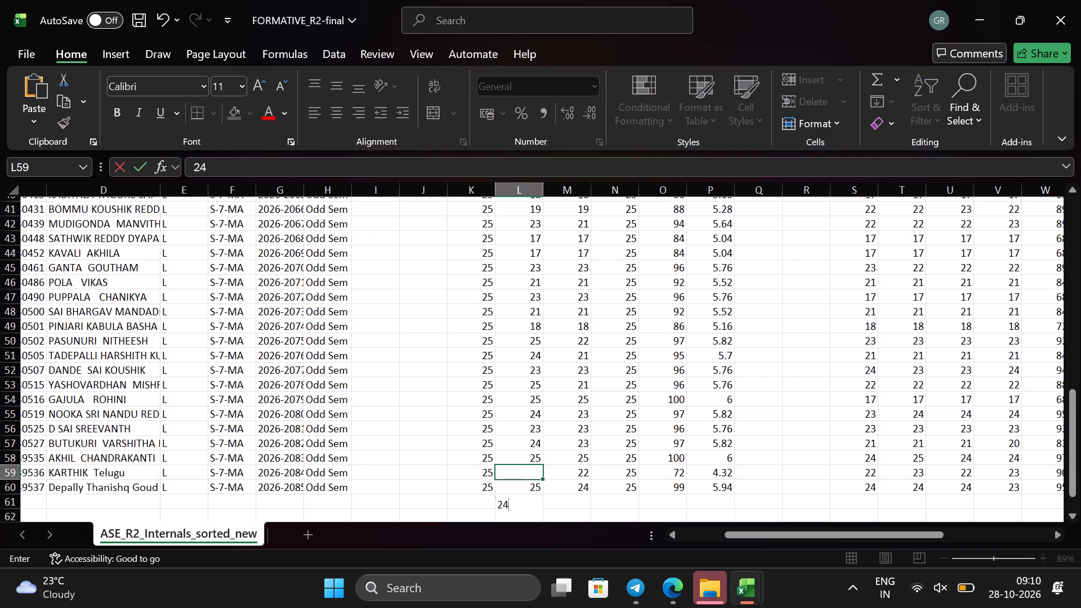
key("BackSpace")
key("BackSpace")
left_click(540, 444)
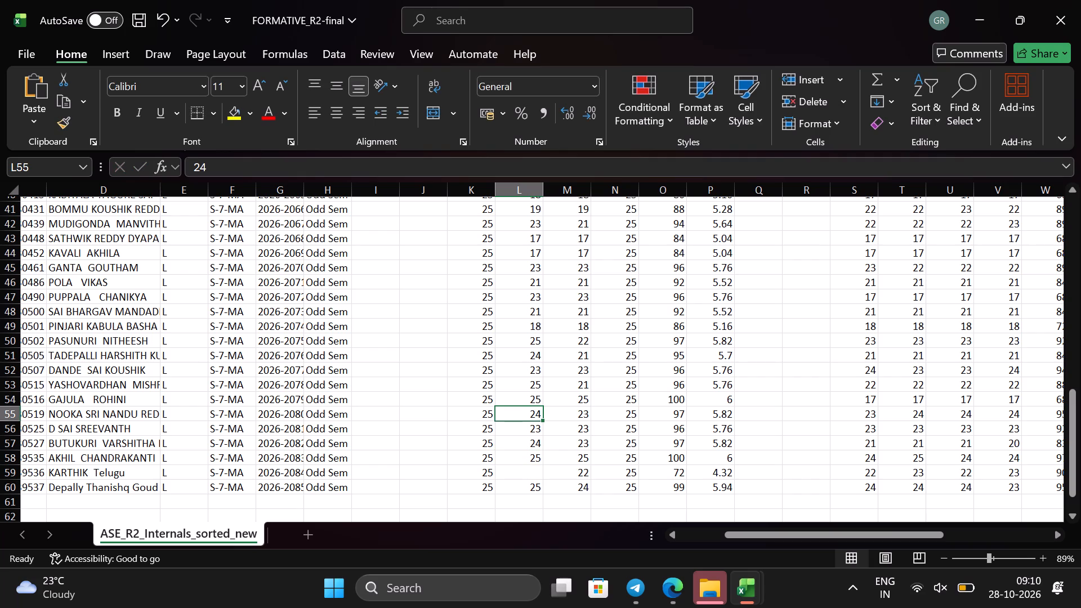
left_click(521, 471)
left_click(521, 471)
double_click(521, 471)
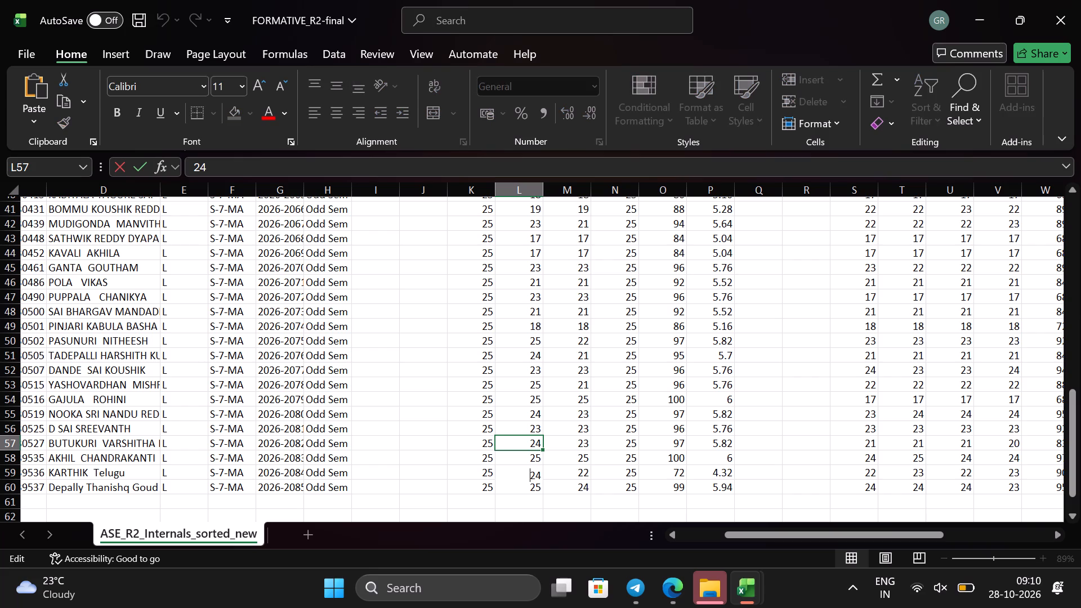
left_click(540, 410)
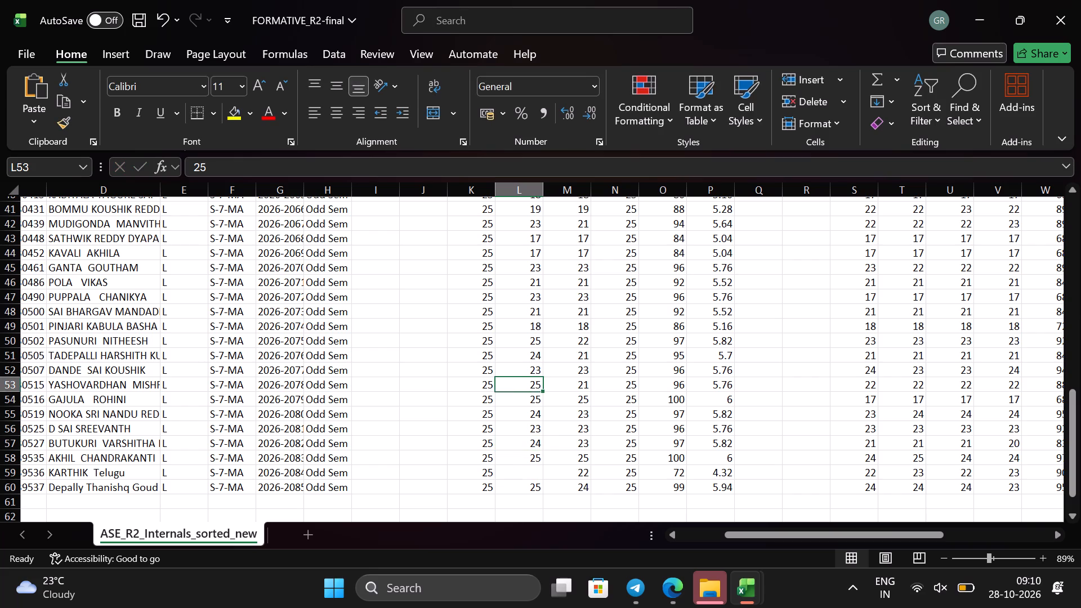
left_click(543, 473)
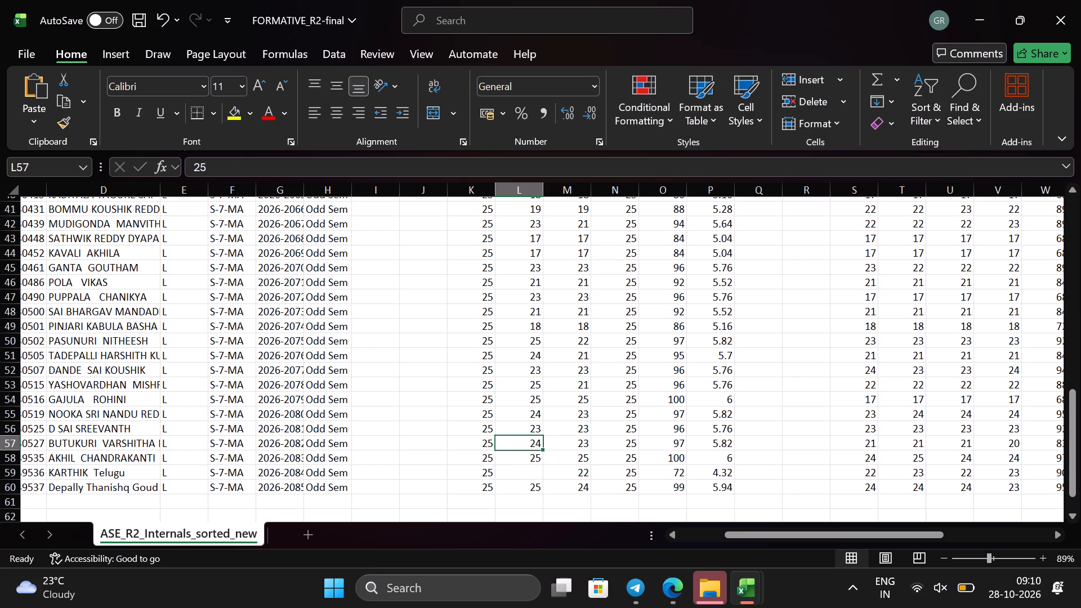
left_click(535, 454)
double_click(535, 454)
Fill the second ALM mark of 25 from L58 down through L60.
scroll(547, 312, "down", 4)
scroll(547, 312, "up", 1)
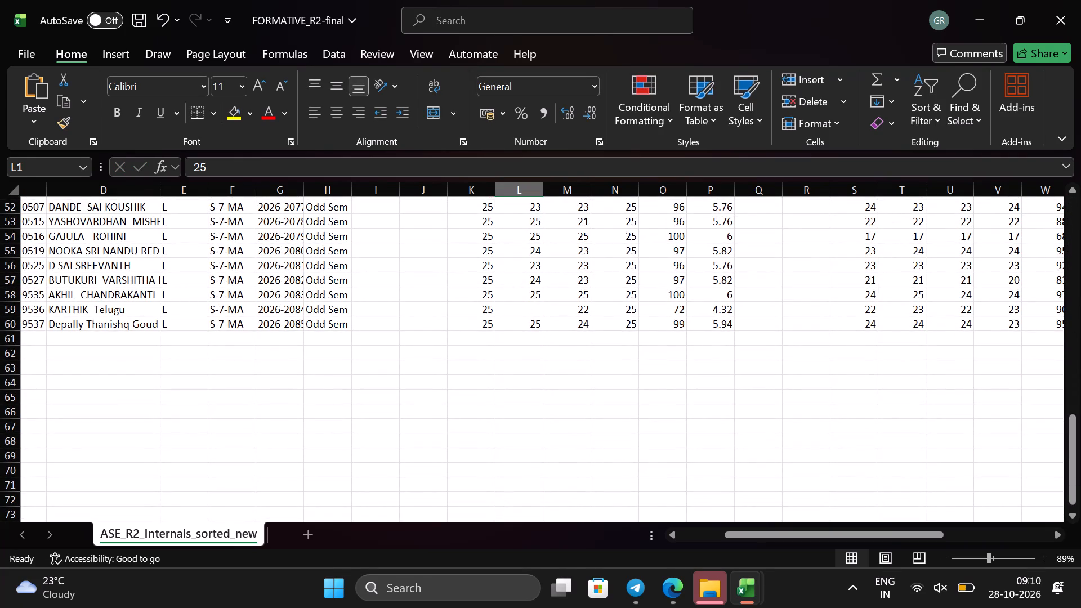
left_click(521, 293)
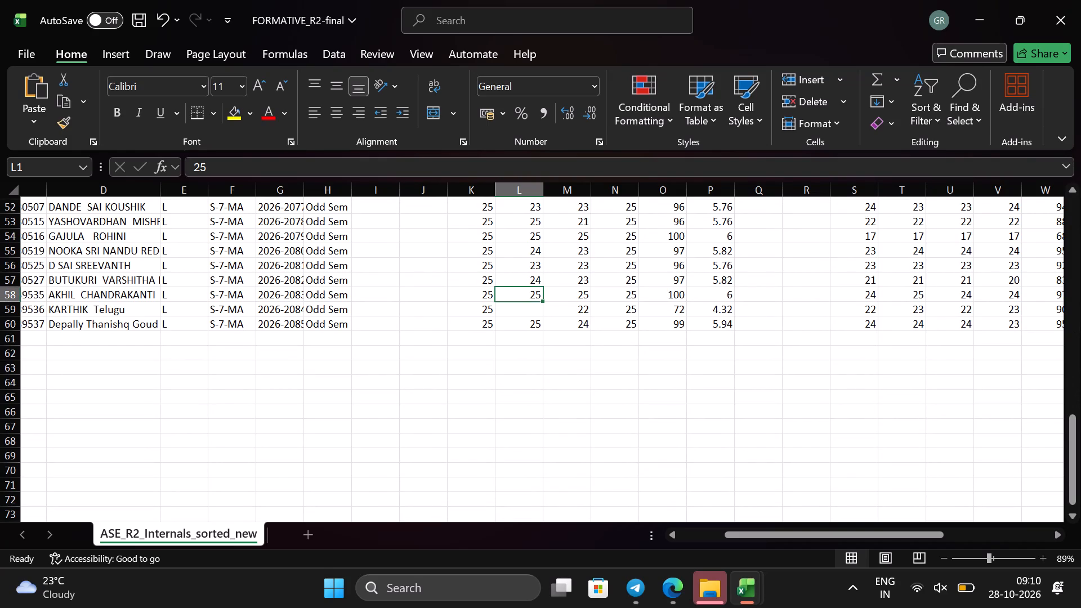
left_click_drag(540, 301, 540, 324)
left_click(550, 296)
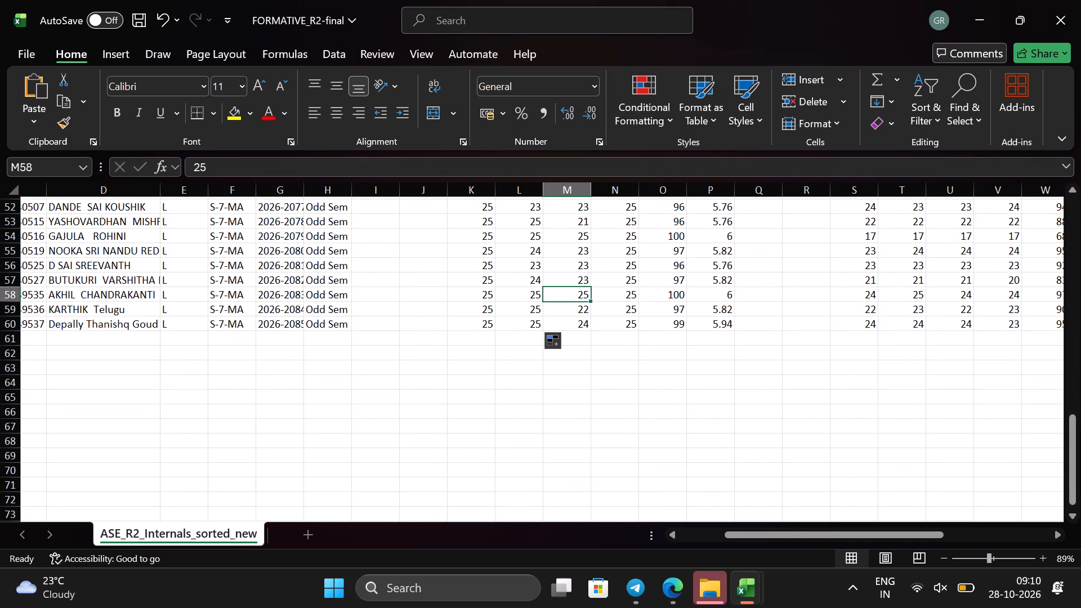
In the second ALM mark column, set L49 to 24, L48 to 23 and L46 to 24.
scroll(559, 299, "up", 2)
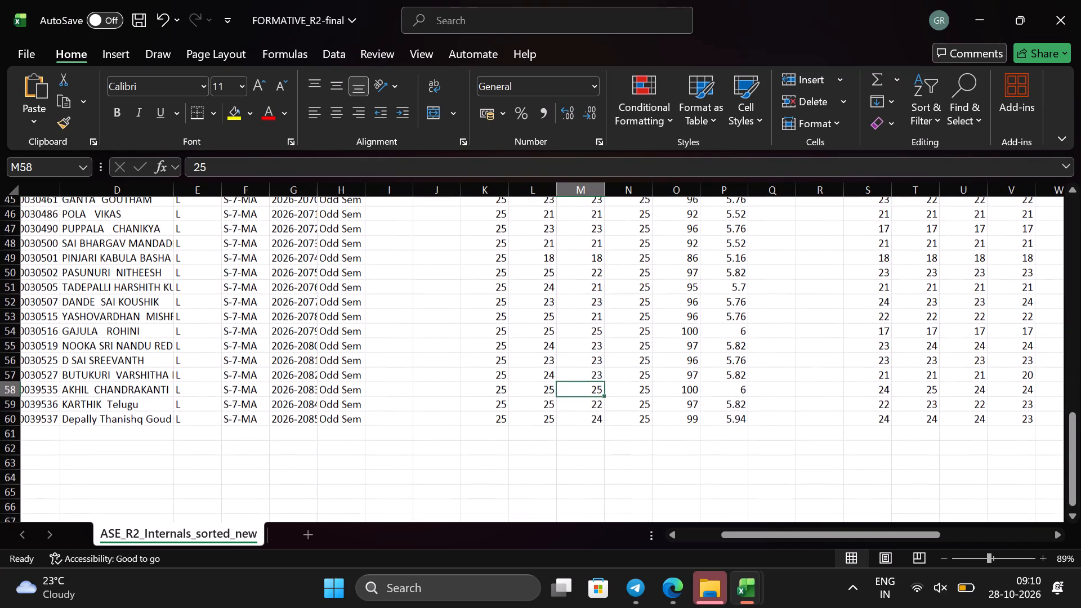
scroll(559, 299, "up", 1)
left_click(547, 280)
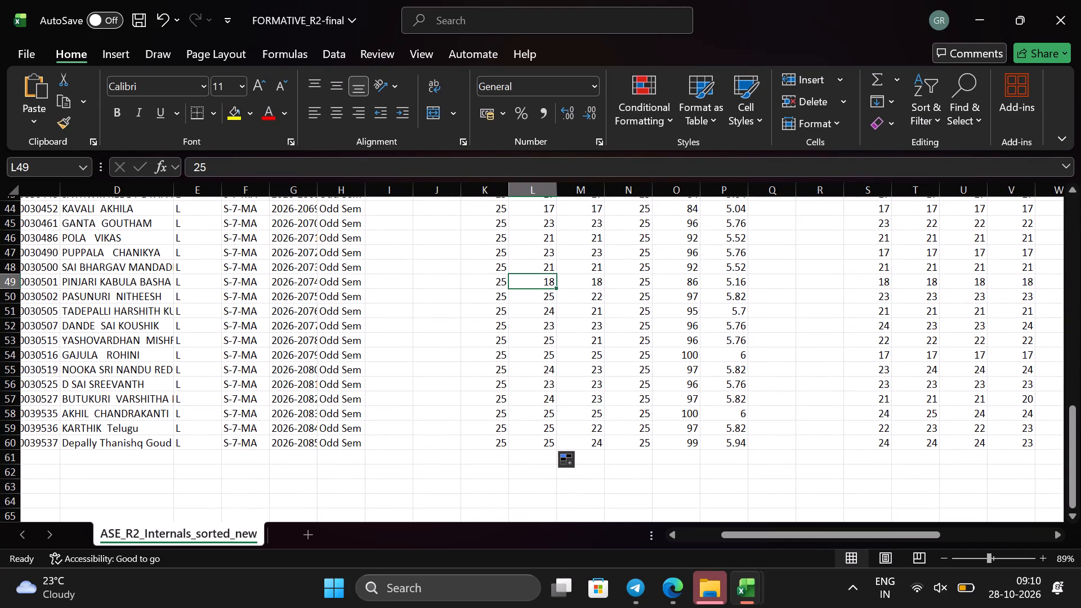
key("BackSpace")
type("24")
scroll(547, 280, "up", 1)
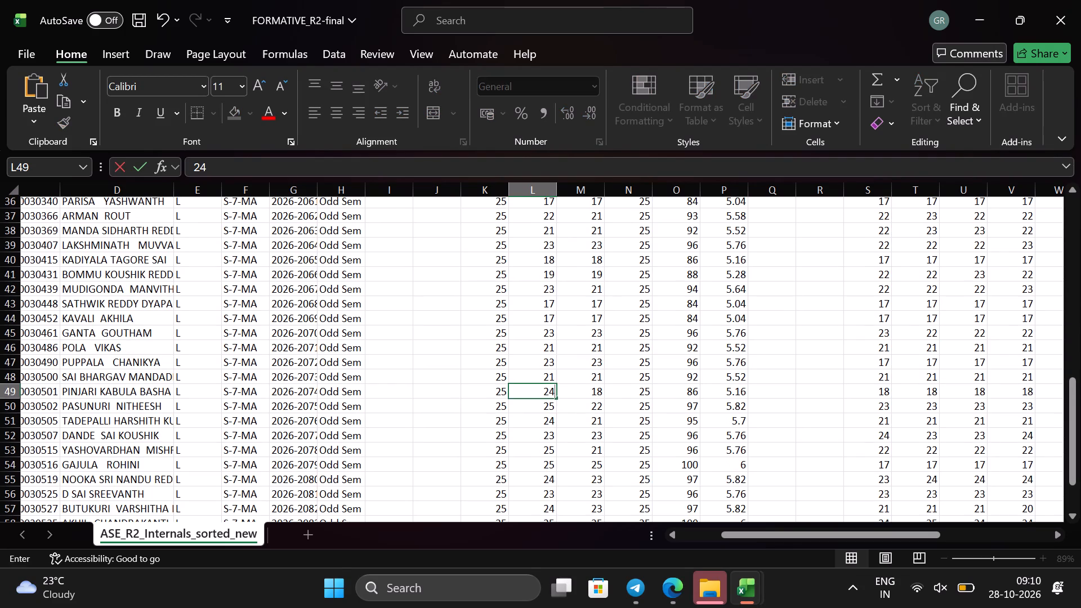
left_click(546, 378)
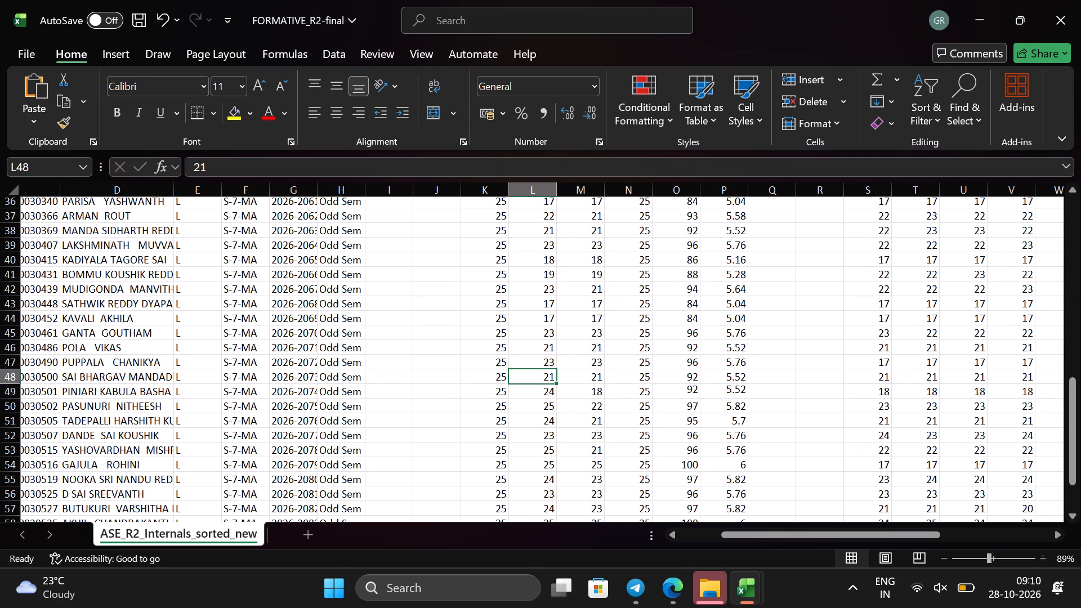
key("BackSpace")
type("23")
scroll(546, 378, "up", 1)
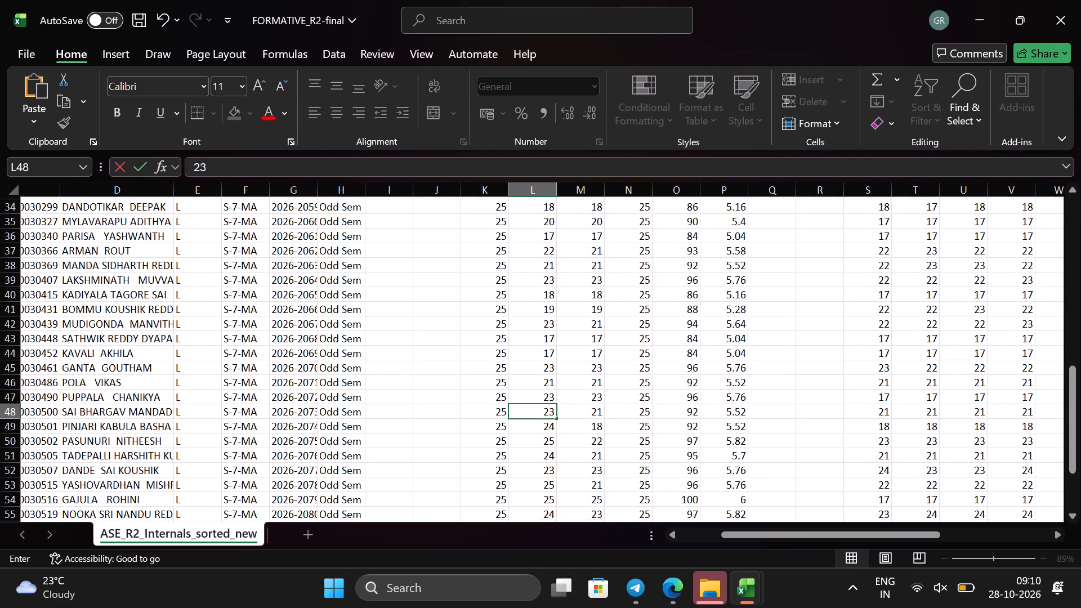
left_click(551, 380)
key("BackSpace")
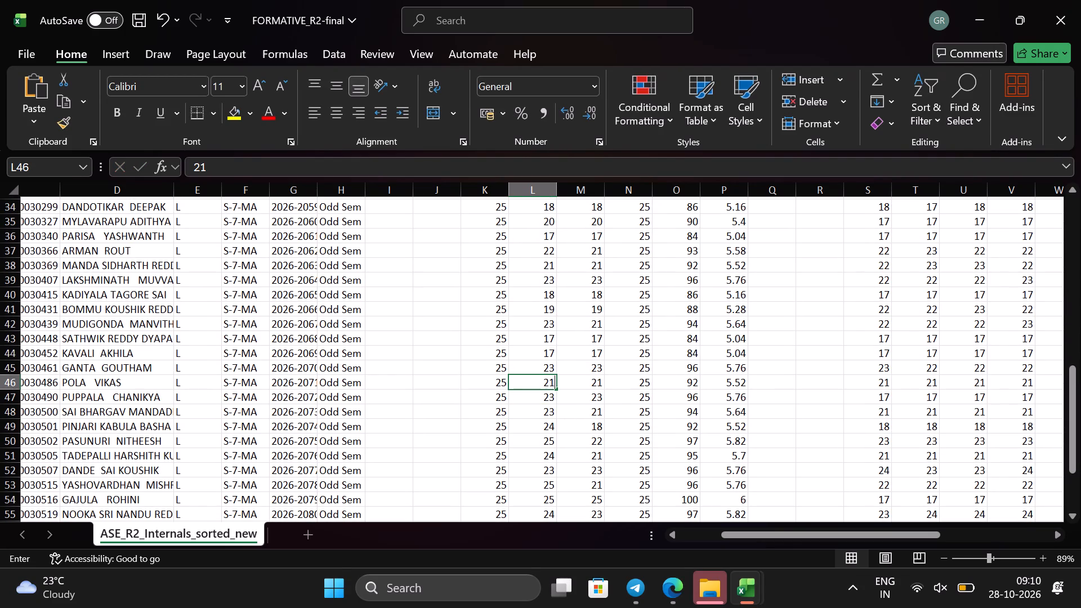
type("24")
scroll(551, 380, "up", 1)
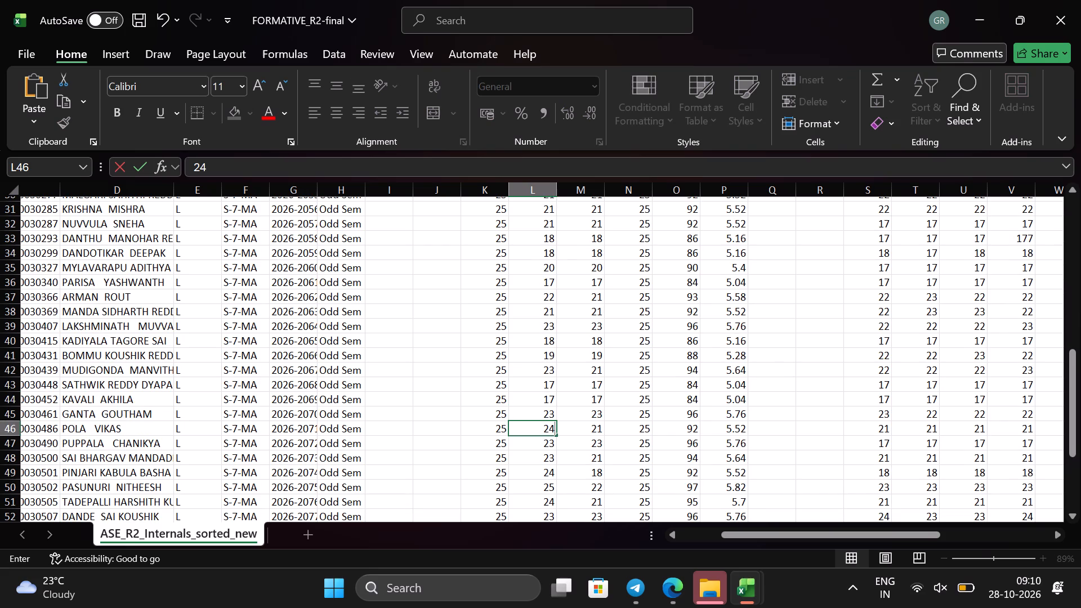
Set the second ALM marks in L43 and L44 to 25.
left_click(548, 385)
key("BackSpace")
type("25")
left_click(548, 400)
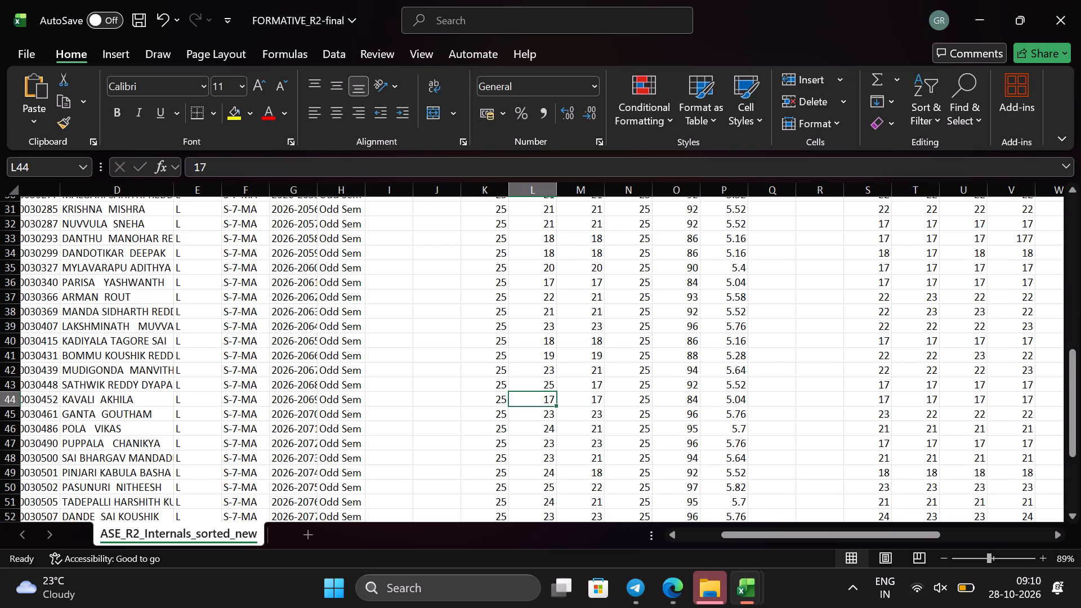
key("BackSpace")
type("25")
In mark column M, set M43 to 24, M44 to 25 and M46 to 25.
scroll(548, 400, "up", 1)
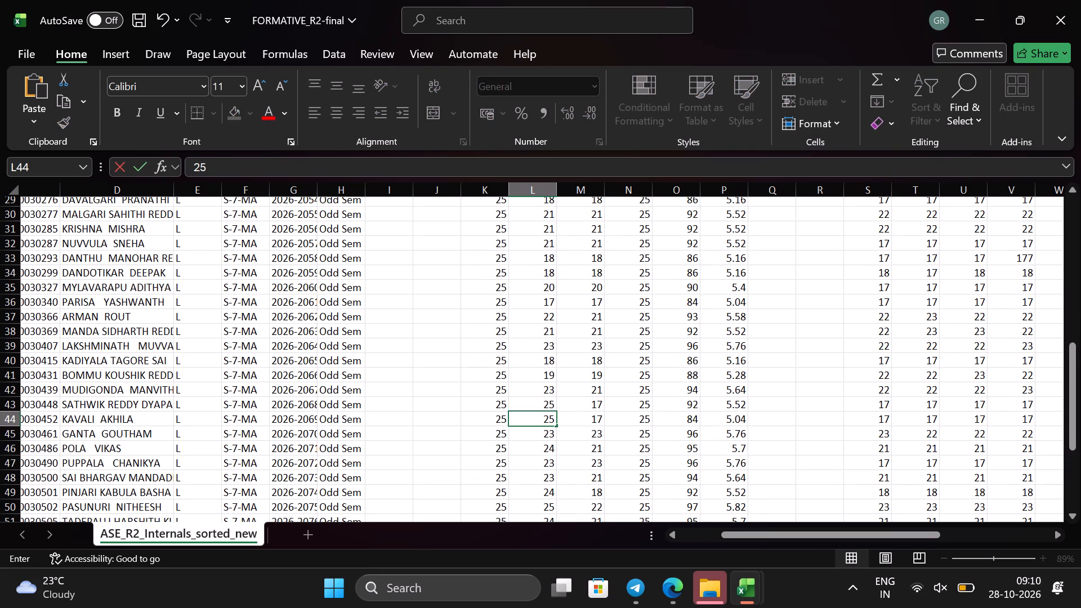
left_click(600, 409)
key("BackSpace")
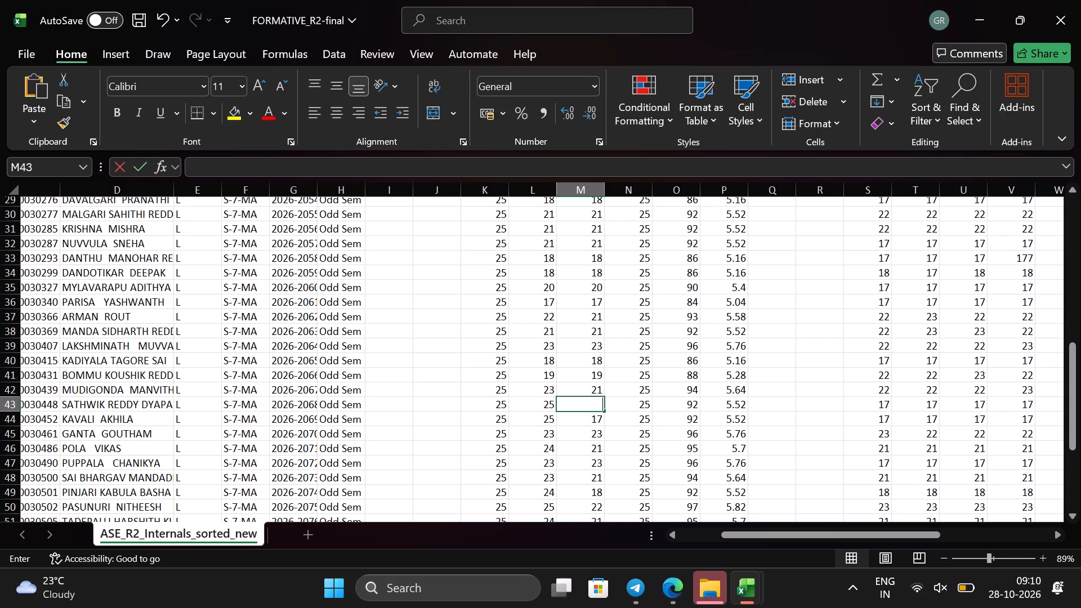
type("24")
left_click(600, 416)
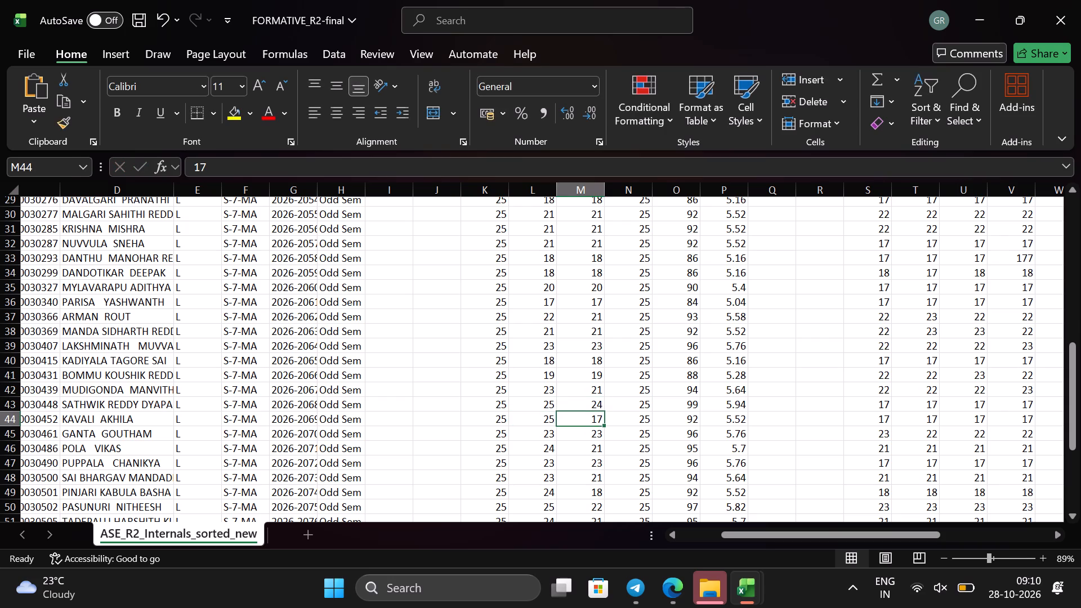
type("25")
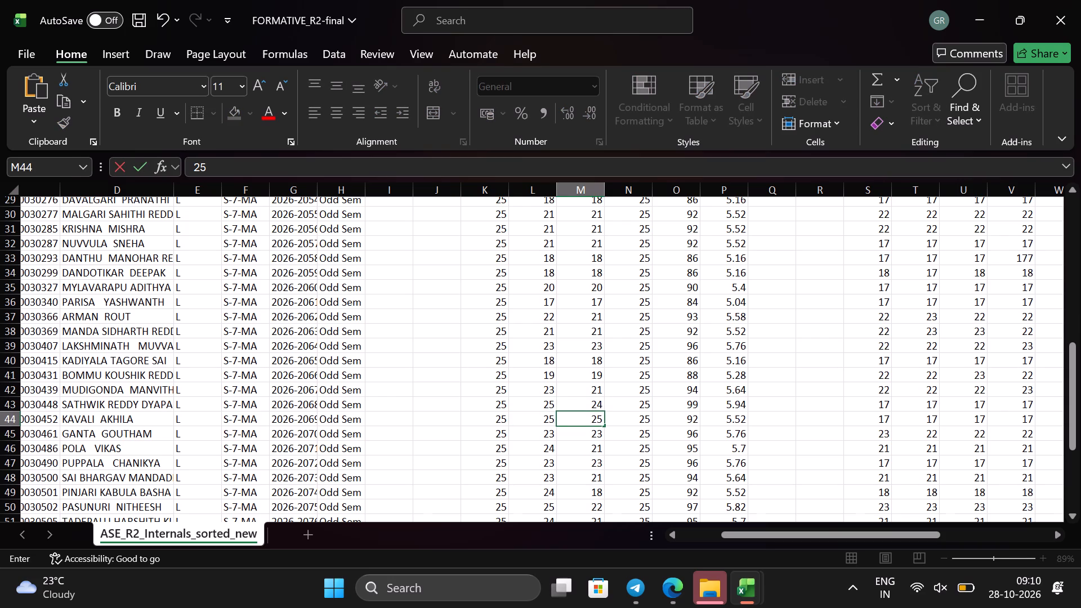
left_click(593, 448)
key("BackSpace")
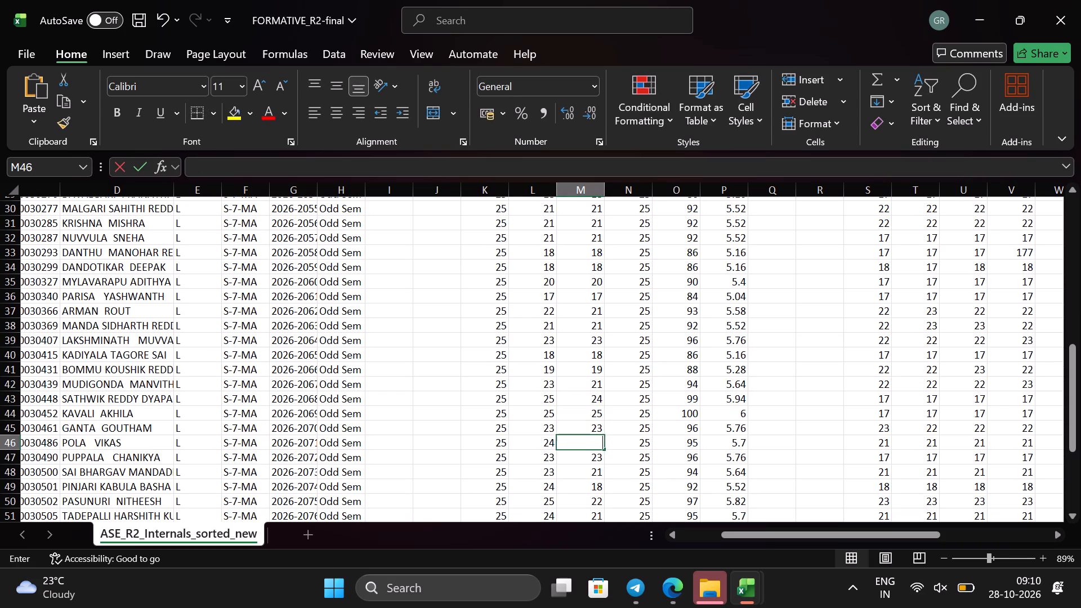
type("25")
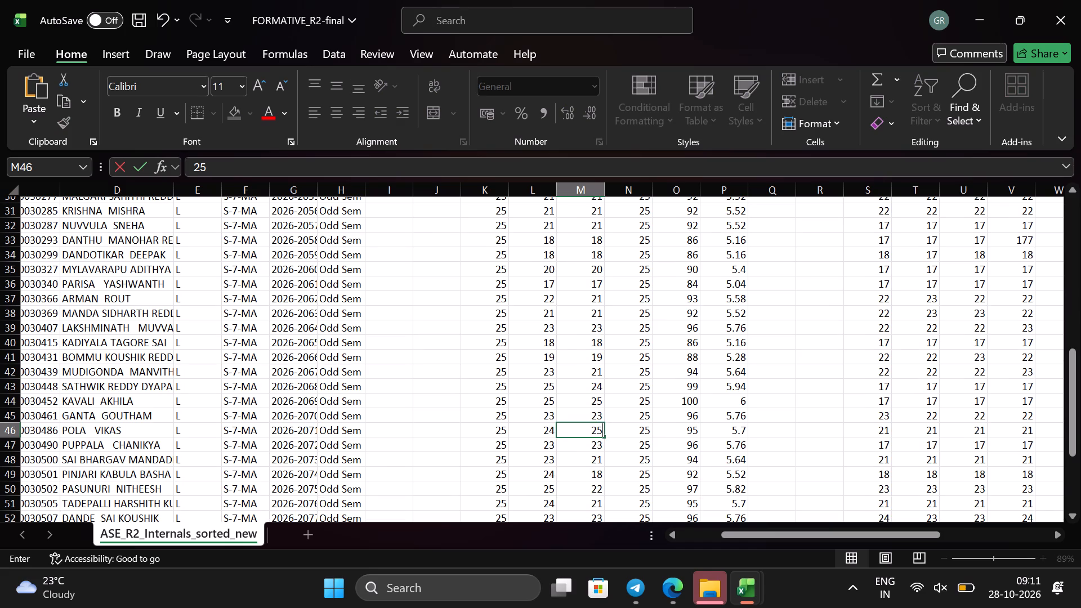
Set the column M marks in M49 to 25 and M48 to 24.
left_click(595, 475)
key("BackSpace")
type("25")
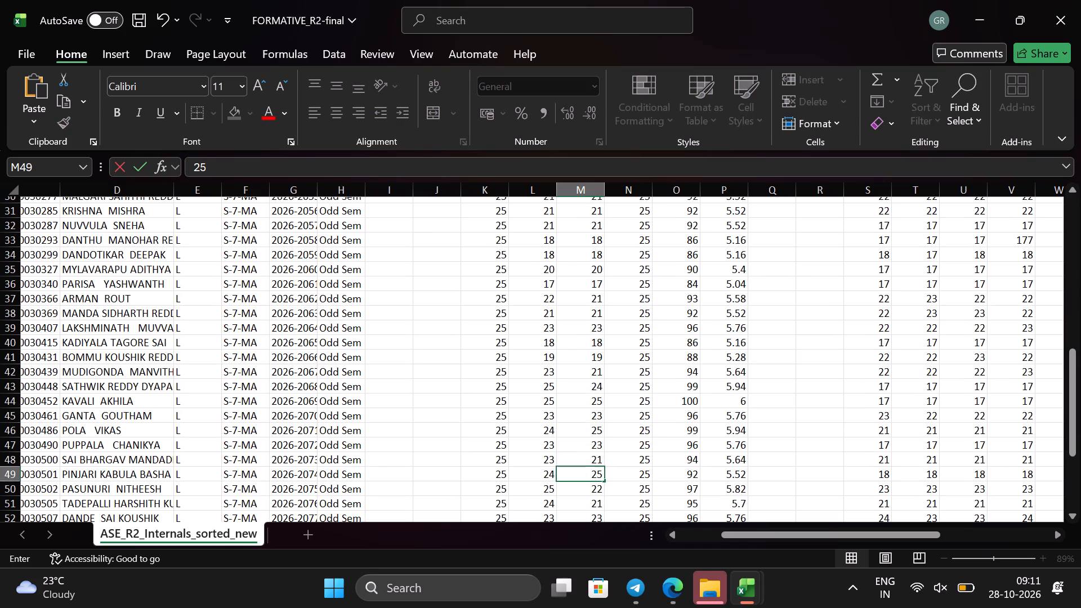
left_click(593, 414)
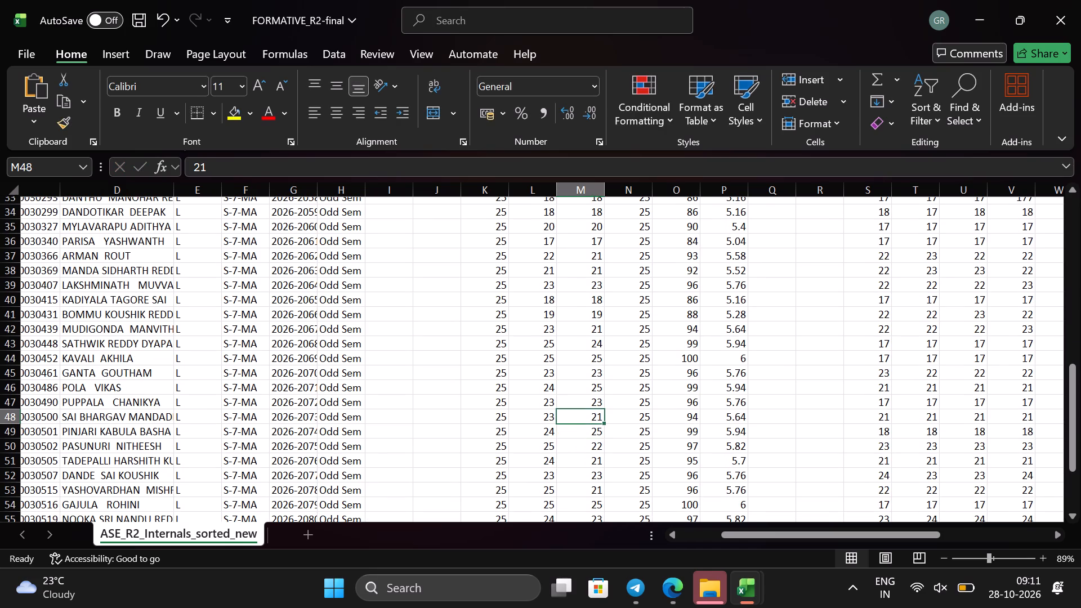
key("BackSpace")
type("24")
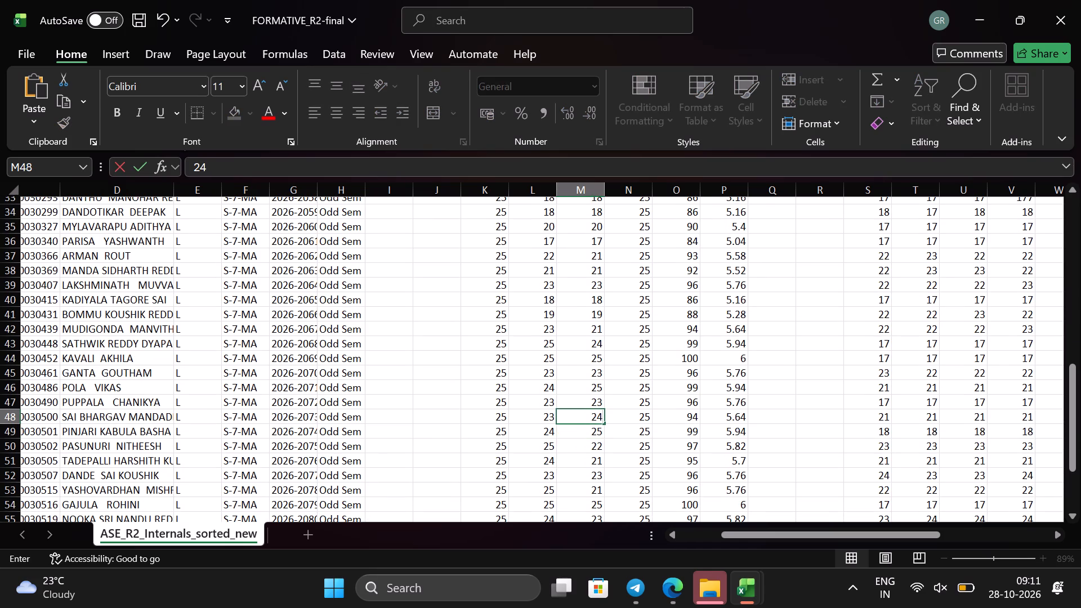
In mark column M, set M51 to 25, M50 to 24 and M53 to 24.
left_click(597, 460)
key("BackSpace")
type("25")
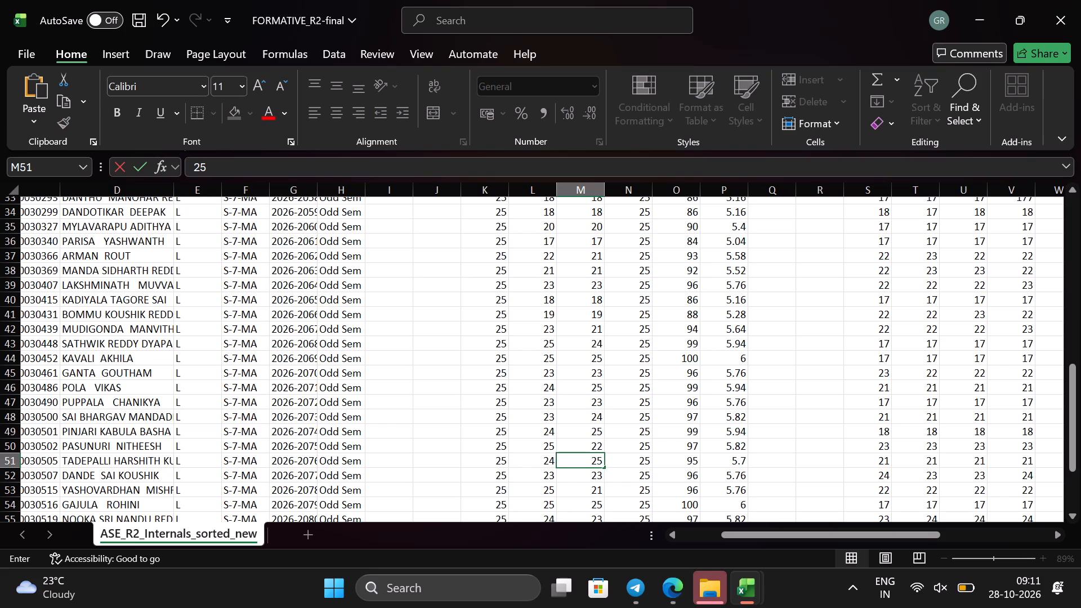
left_click(595, 449)
key("BackSpace")
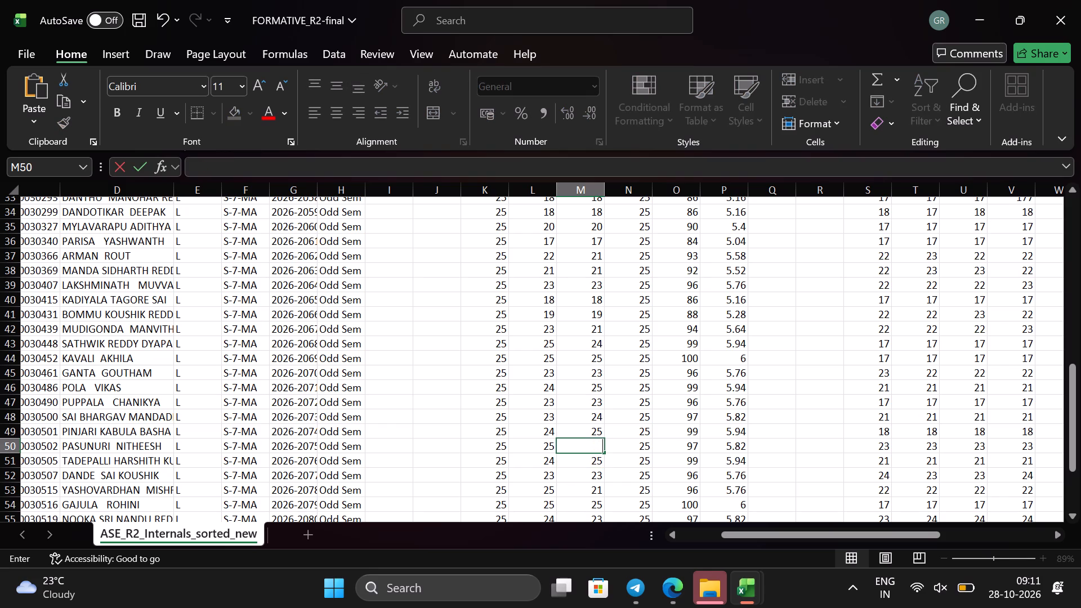
key("2")
key("BackSpace")
key("2")
key("4")
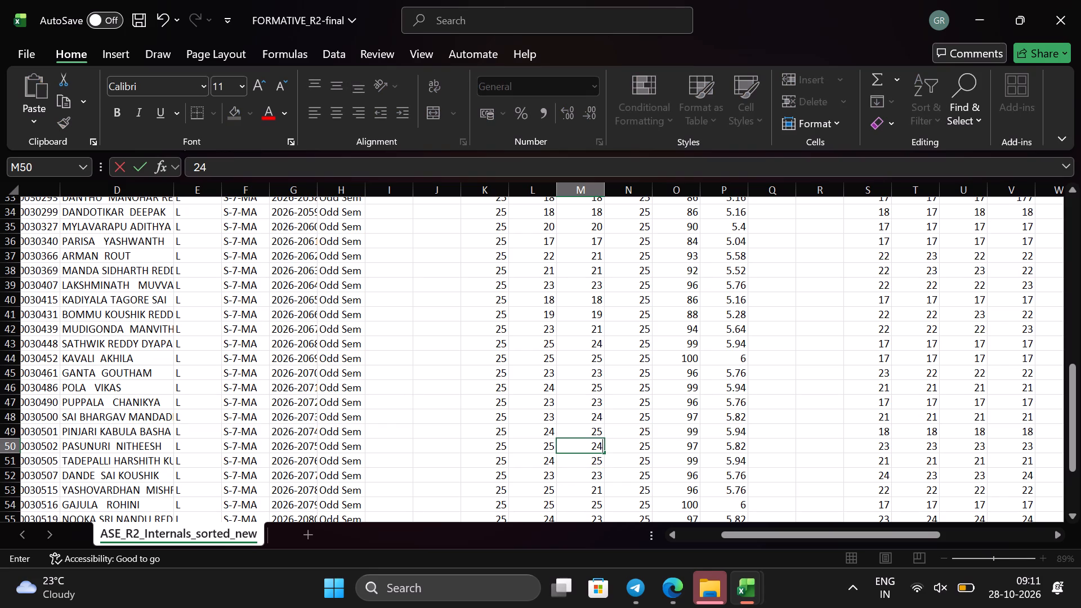
scroll(595, 449, "down", 1)
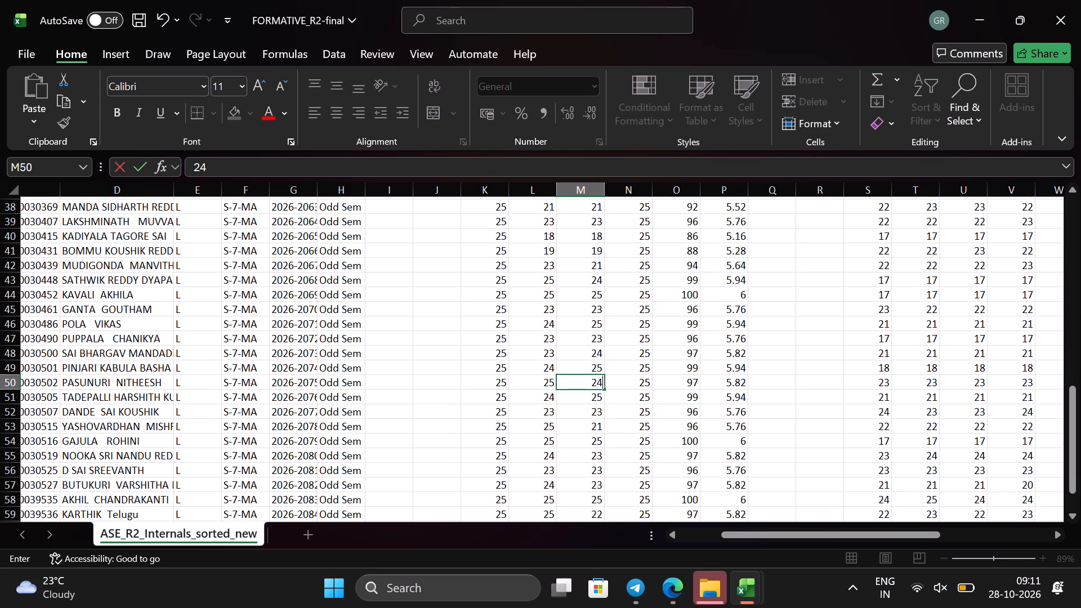
left_click(601, 425)
key("BackSpace")
type("24")
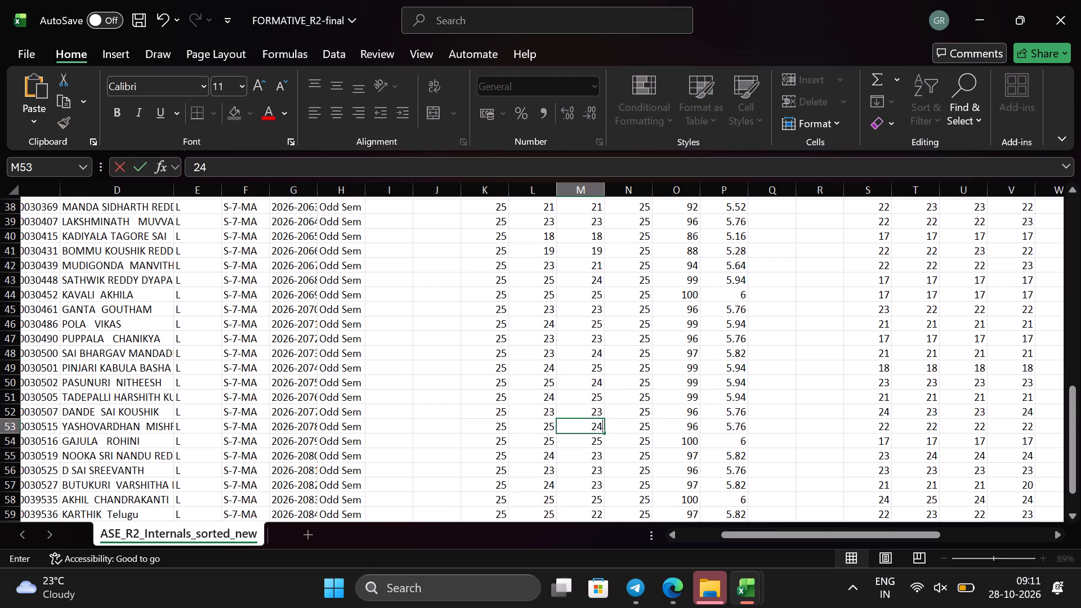
Set the column M marks in M42 to 24 and M41 to 25.
scroll(601, 425, "up", 2)
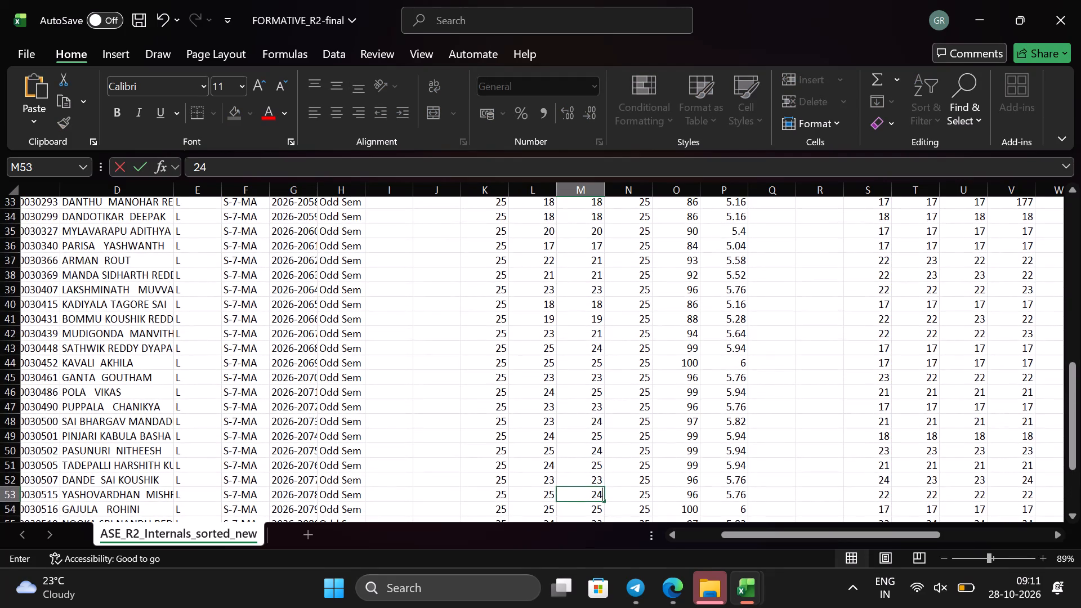
scroll(598, 357, "up", 1)
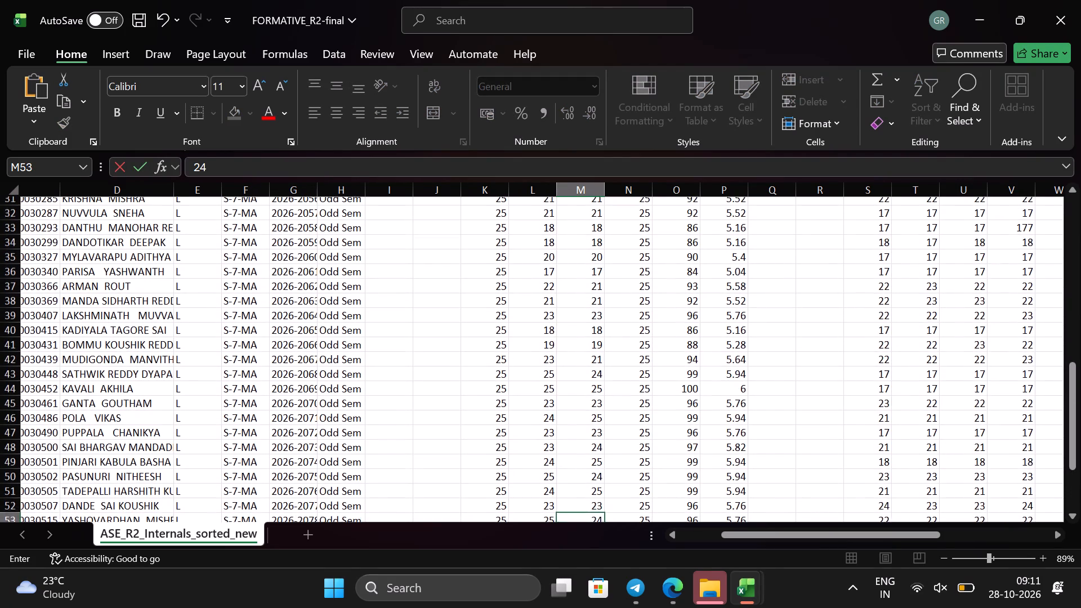
scroll(598, 357, "up", 1)
left_click(597, 381)
key("BackSpace")
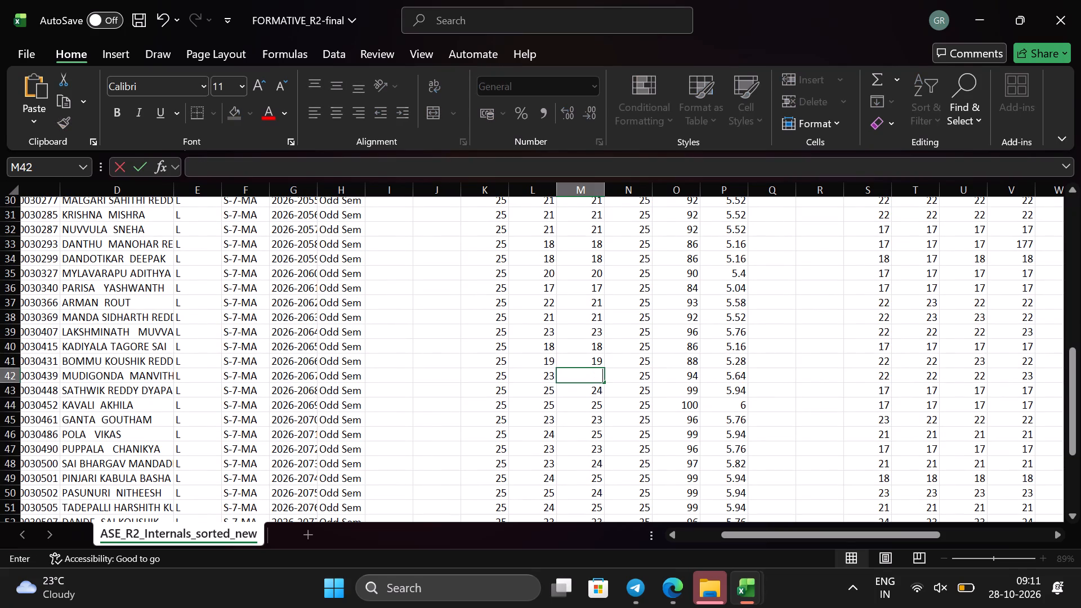
type("24")
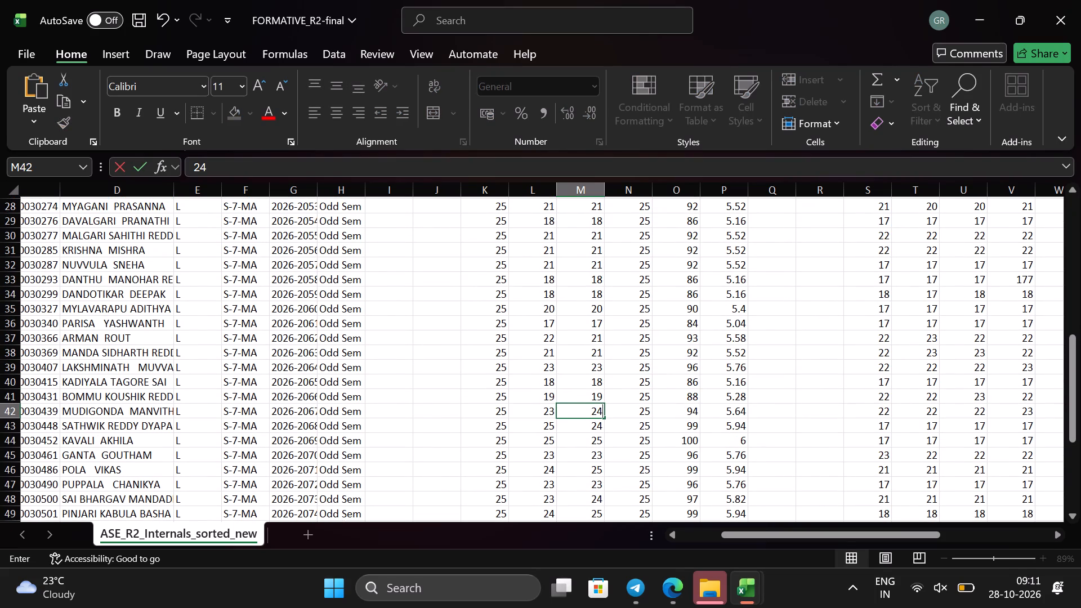
left_click(595, 392)
key("BackSpace")
type("25")
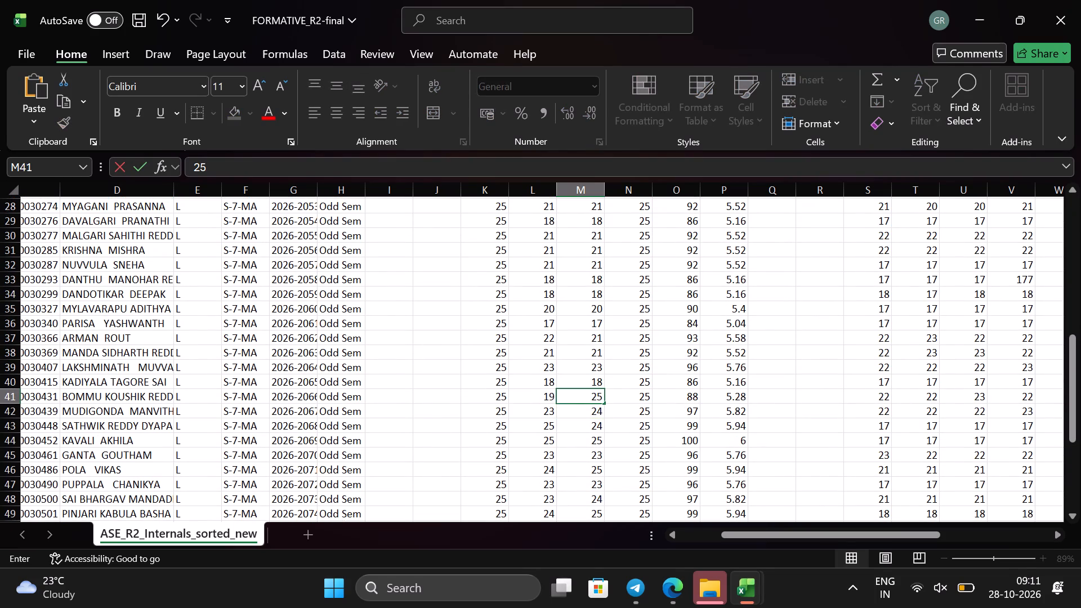
Set the marks in L41, L40 and M40 to 25.
left_click(548, 399)
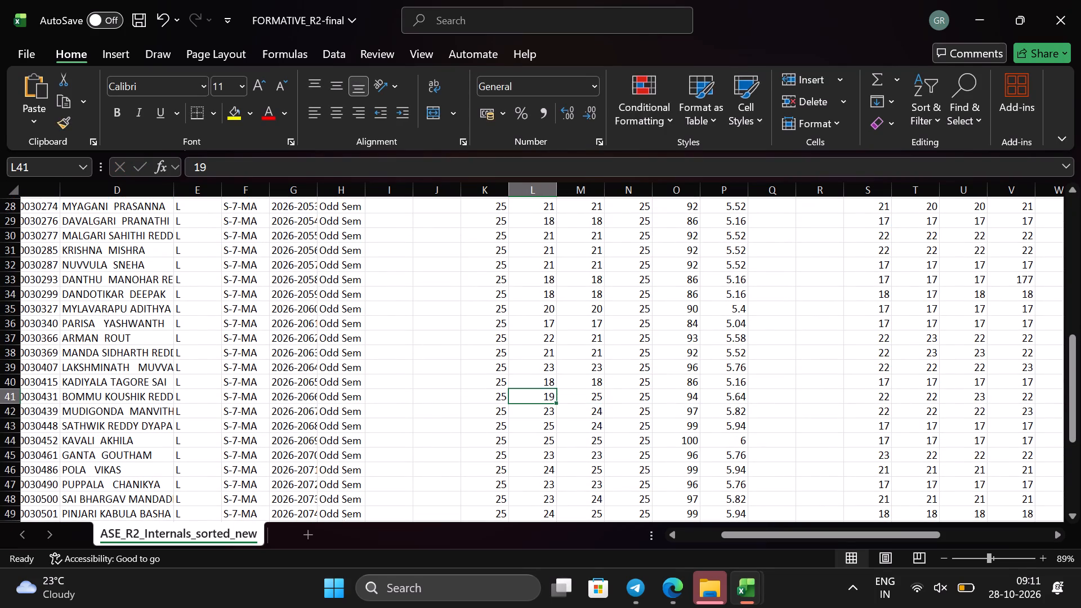
key("BackSpace")
type("25")
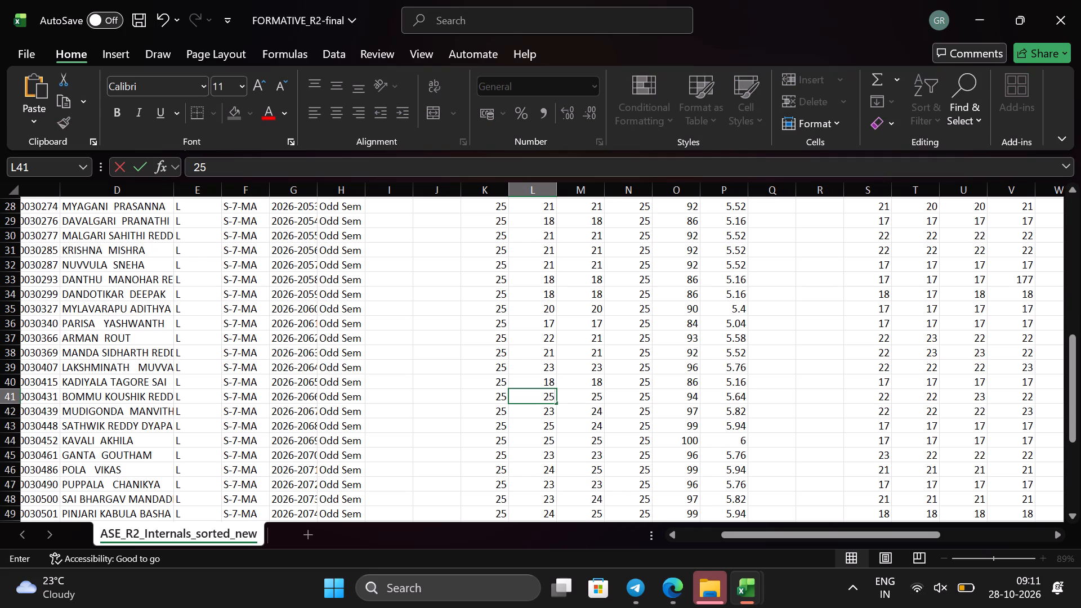
left_click(550, 384)
key("BackSpace")
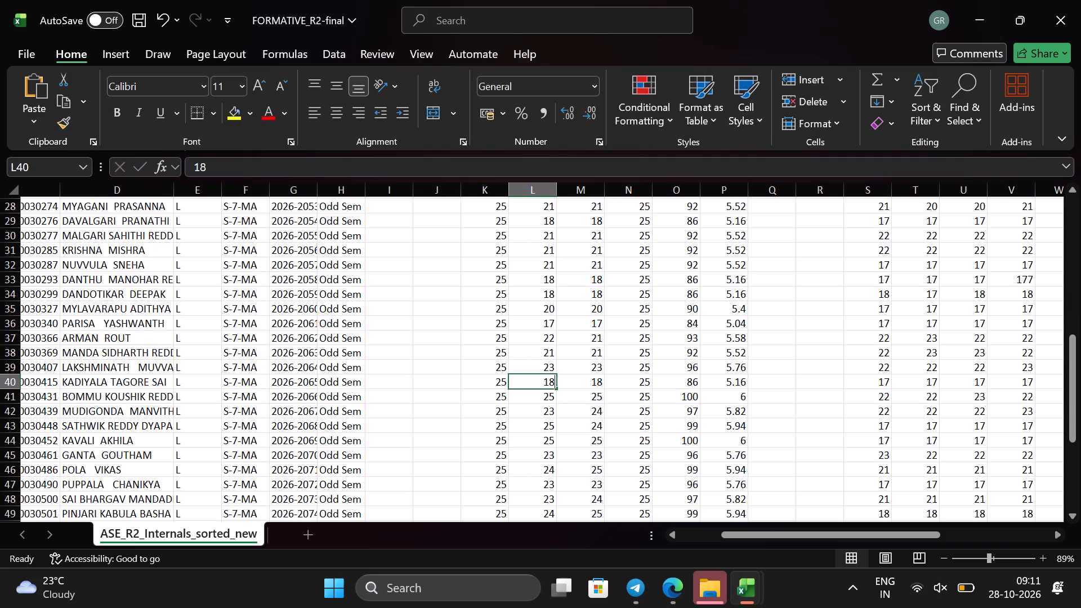
type("25")
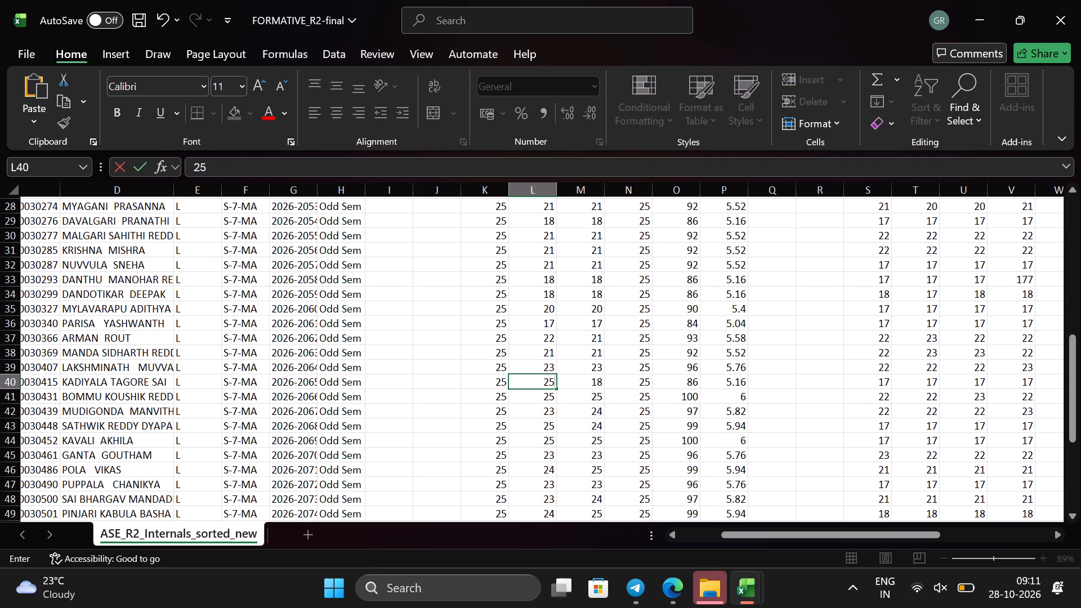
left_click(591, 382)
key("BackSpace")
type("25")
Set both row 38 marks, M38 and L38, to 24.
scroll(591, 382, "up", 1)
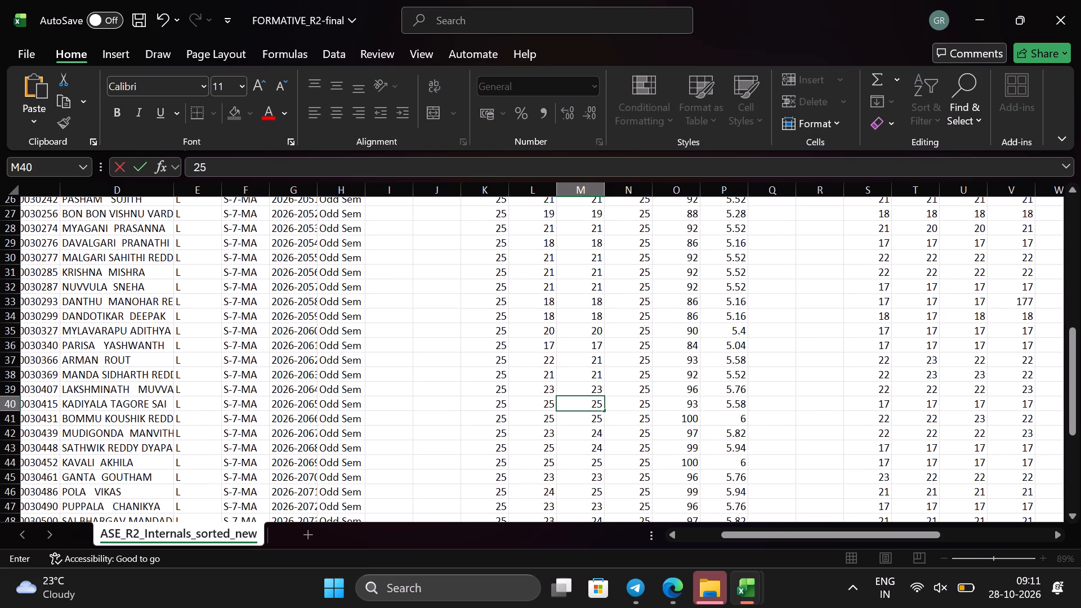
left_click(600, 375)
key("BackSpace")
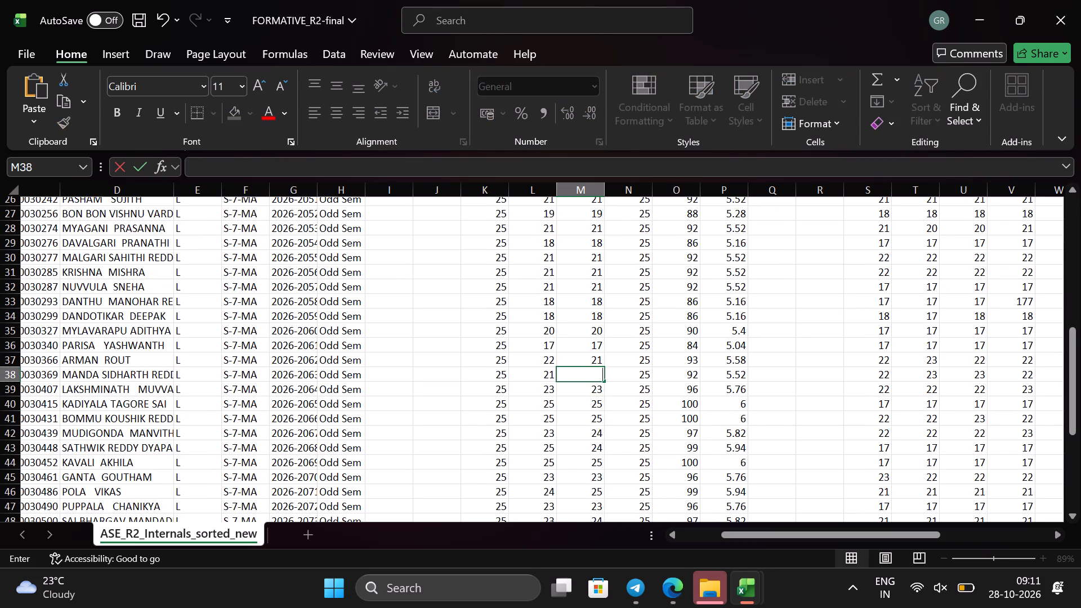
type("24")
left_click(544, 378)
key("BackSpace")
type("24")
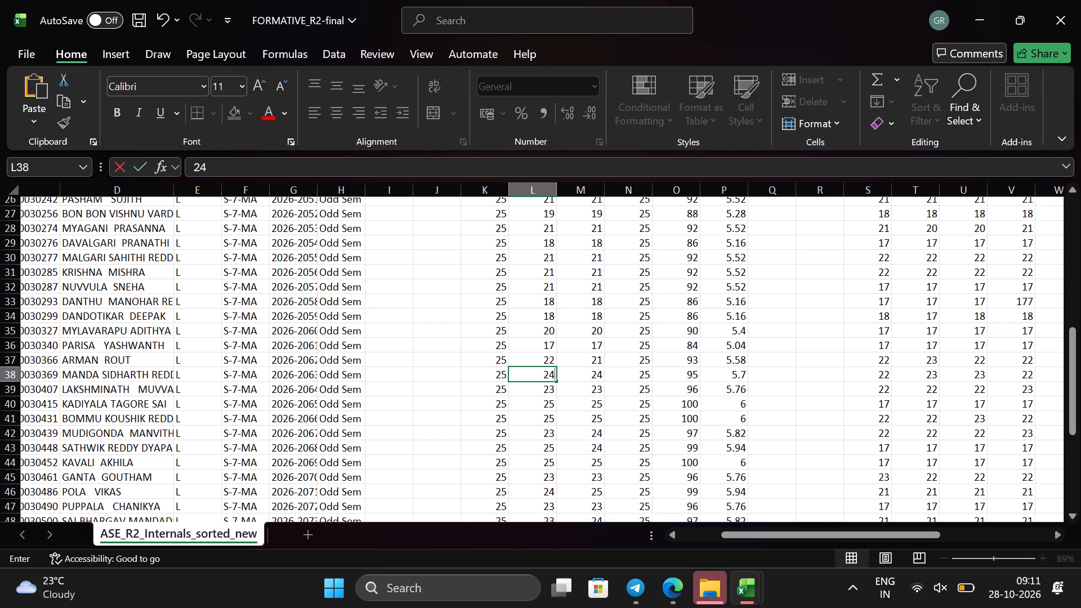
In row 37, set the mark in L37 to 23 and the one in M37 to 25.
left_click(552, 359)
key("BackSpace")
type("23")
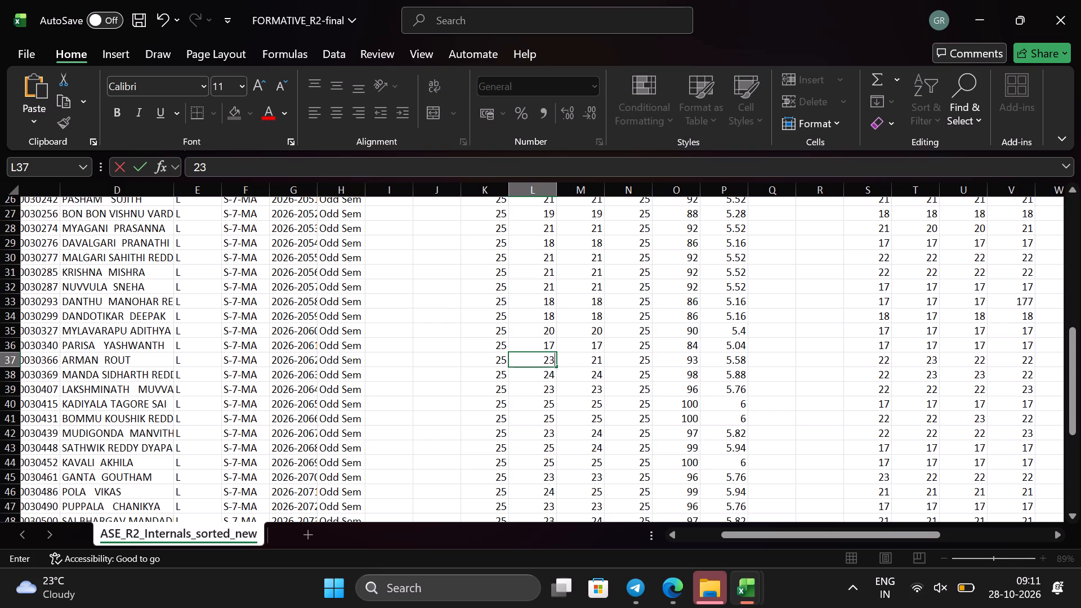
left_click(601, 361)
key("BackSpace")
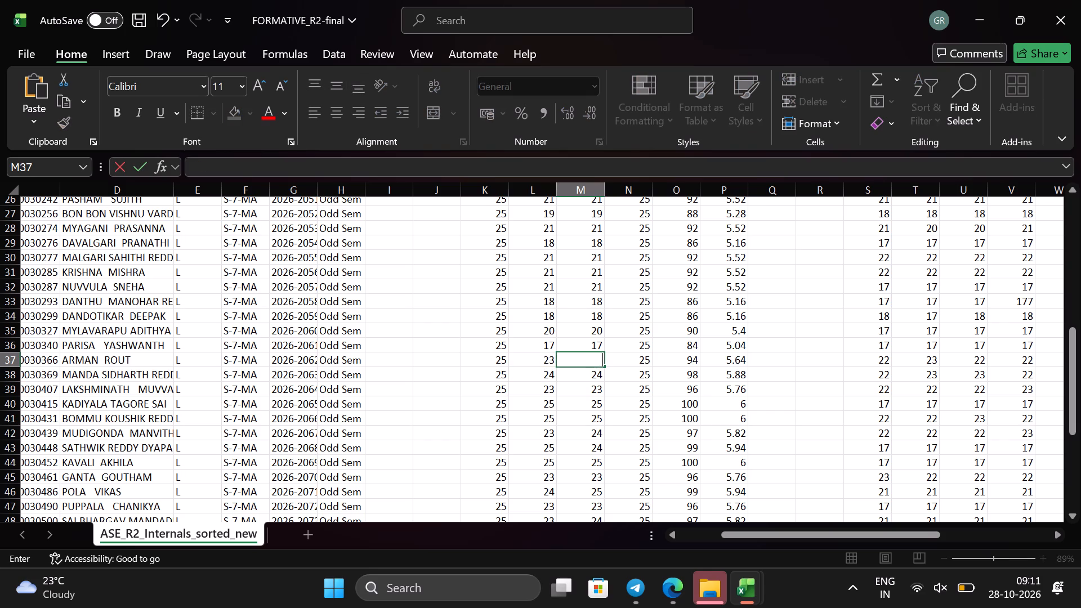
type("25")
Set the second ALM mark in L36 to 25.
scroll(601, 361, "up", 1)
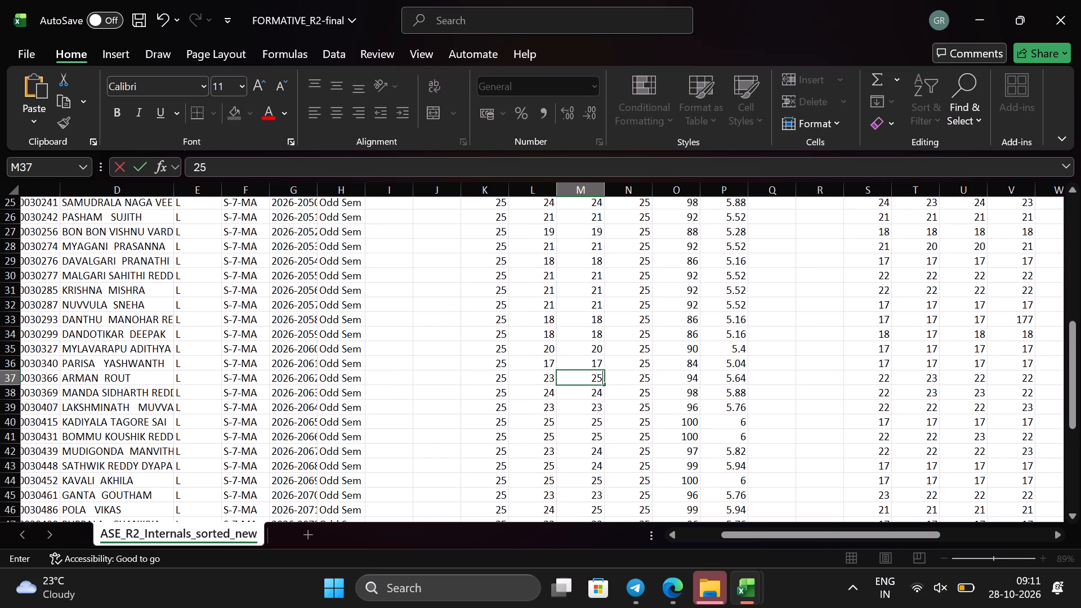
left_click(550, 364)
key("BackSpace")
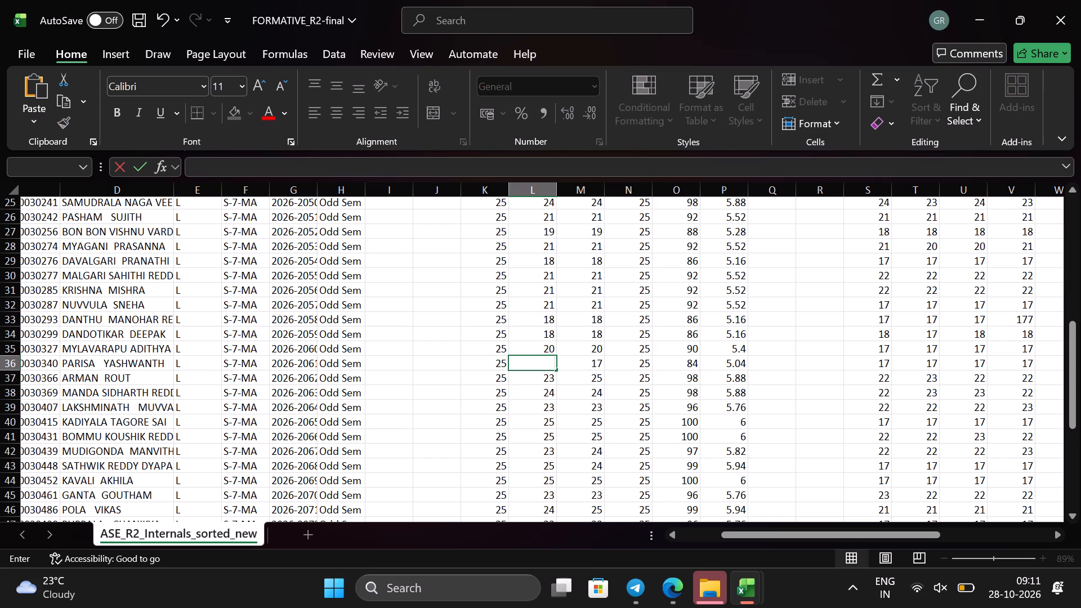
type("25")
left_click(608, 365)
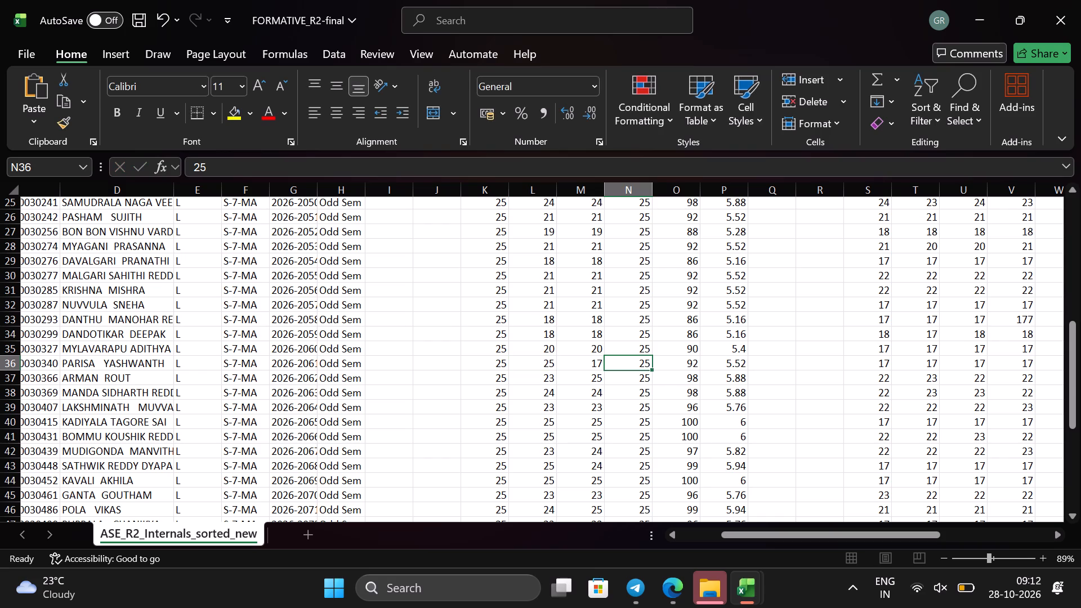
Set the ALM mark in M36 to 25.
left_click(595, 365)
type("25")
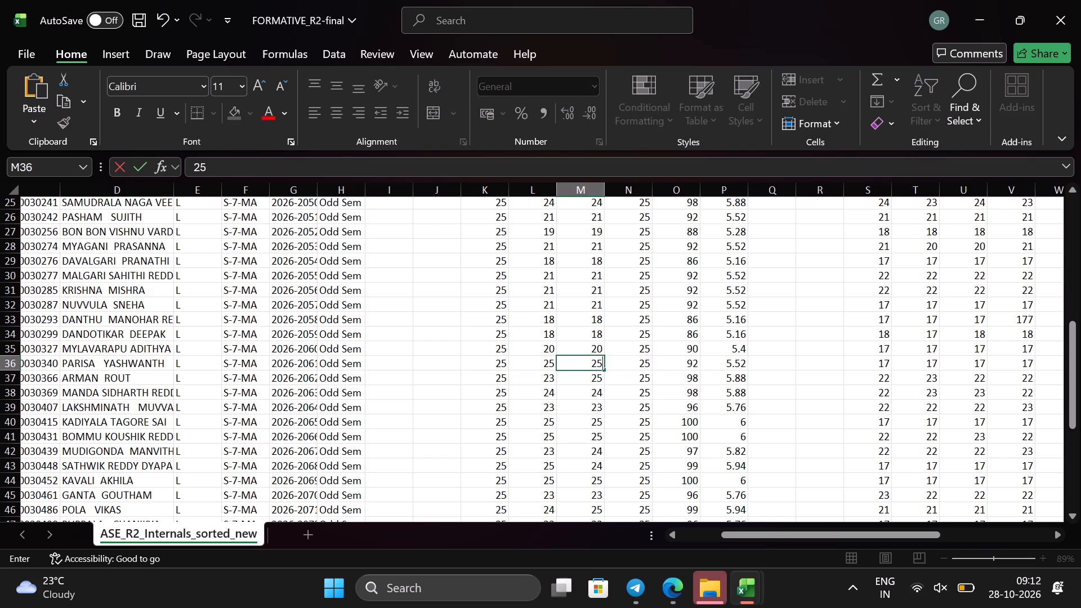
In row 35, set the mark in M35 to 24 and the one in L35 to 23.
scroll(595, 365, "up", 1)
left_click(589, 423)
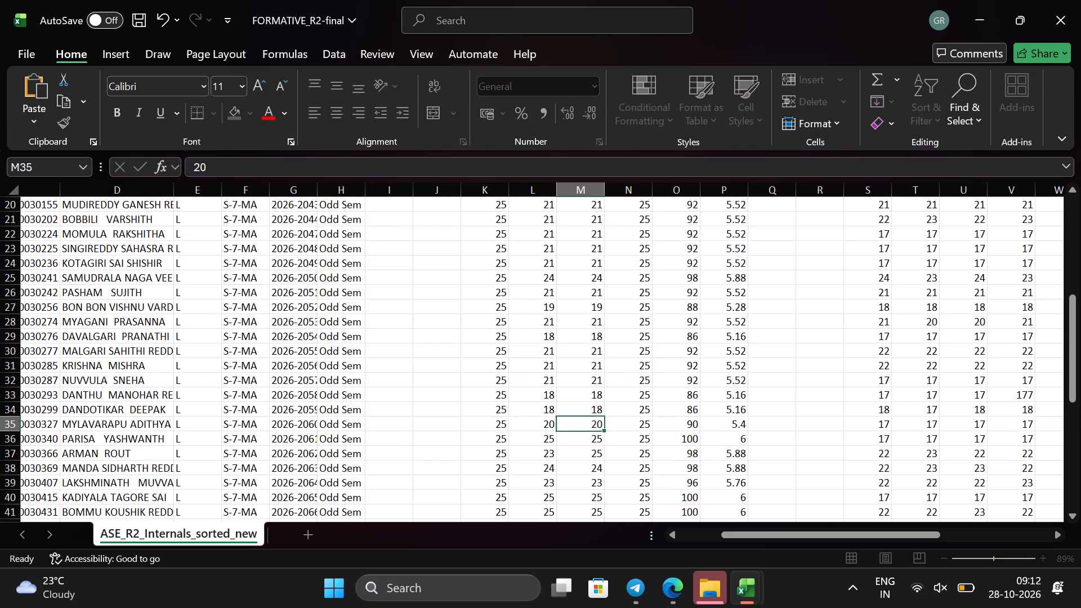
key("BackSpace")
type("24")
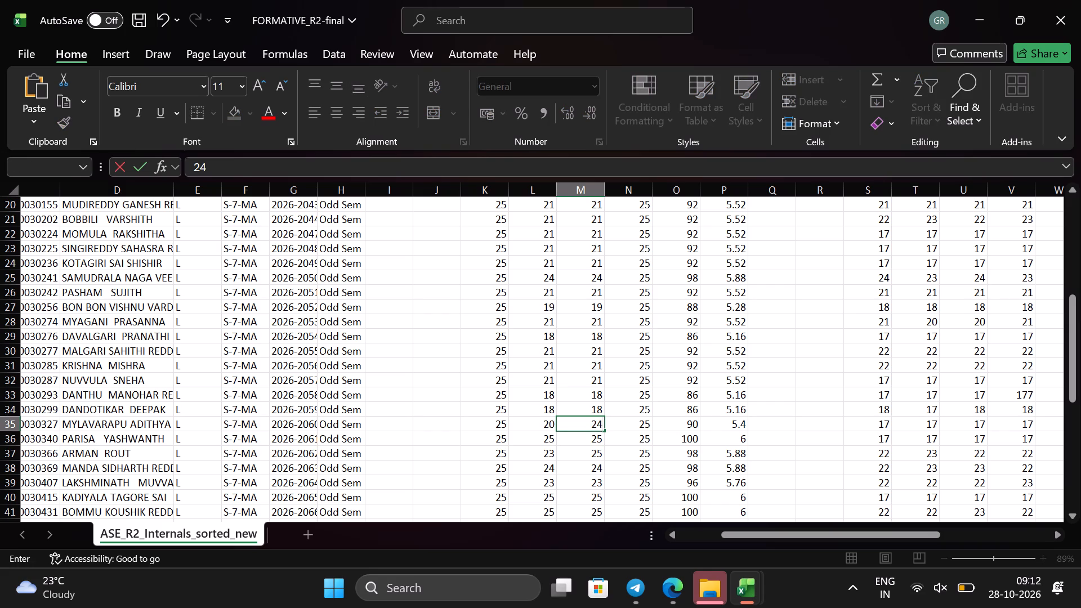
left_click(539, 424)
key("BackSpace")
type("23")
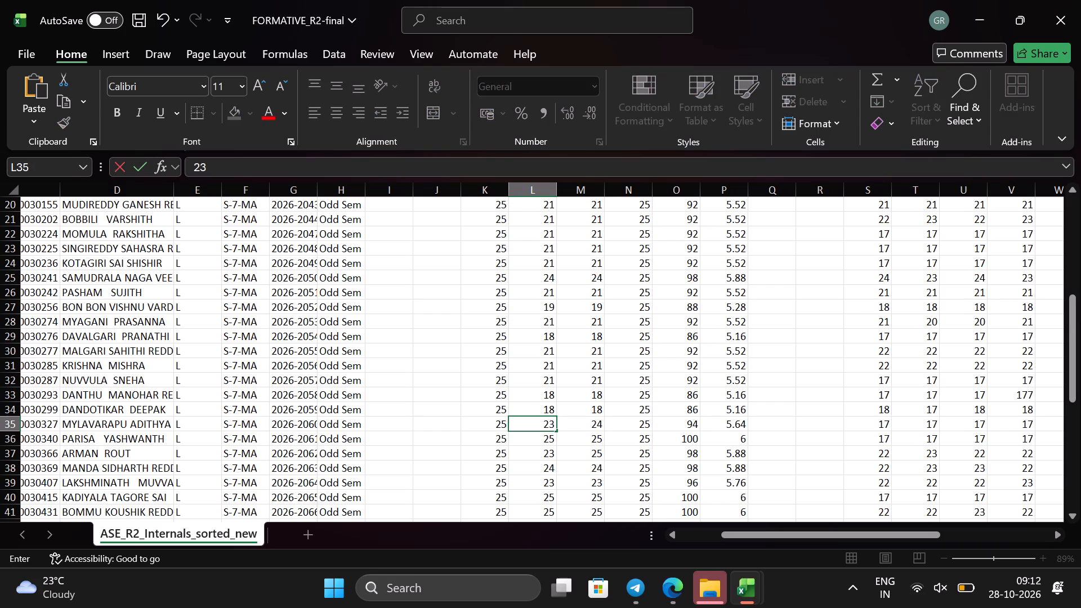
In row 34, set the mark in L34 to 24 and the one in M34 to 23.
left_click(551, 414)
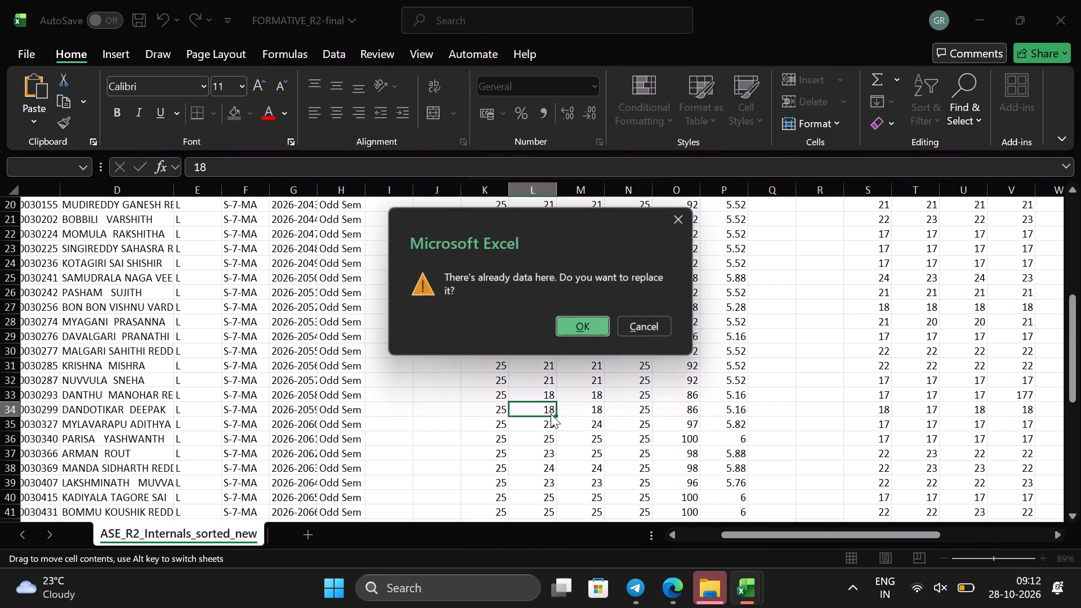
left_click(673, 224)
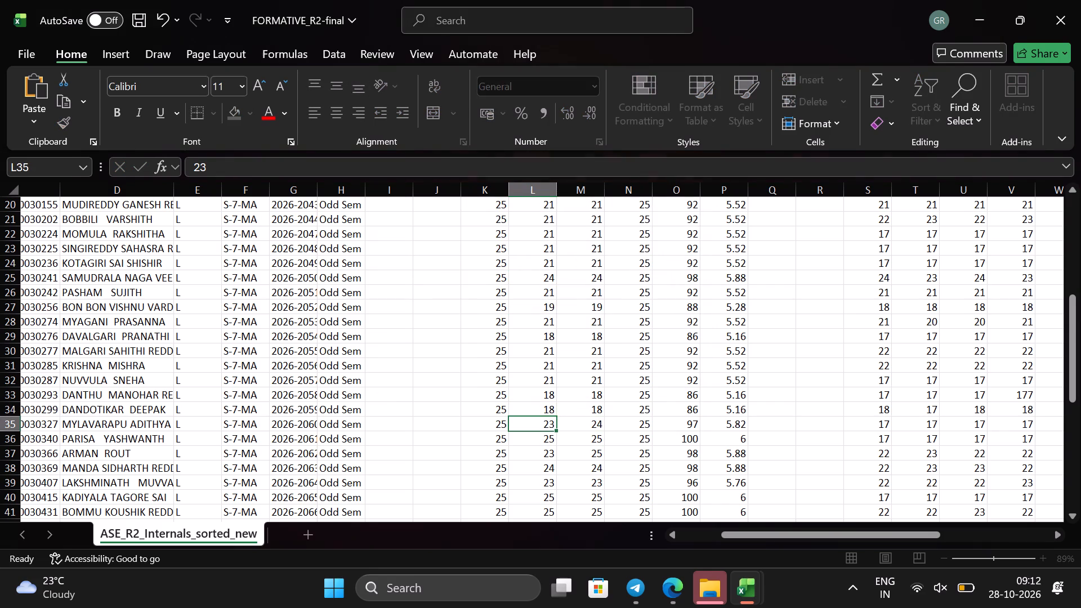
left_click(551, 409)
key("BackSpace")
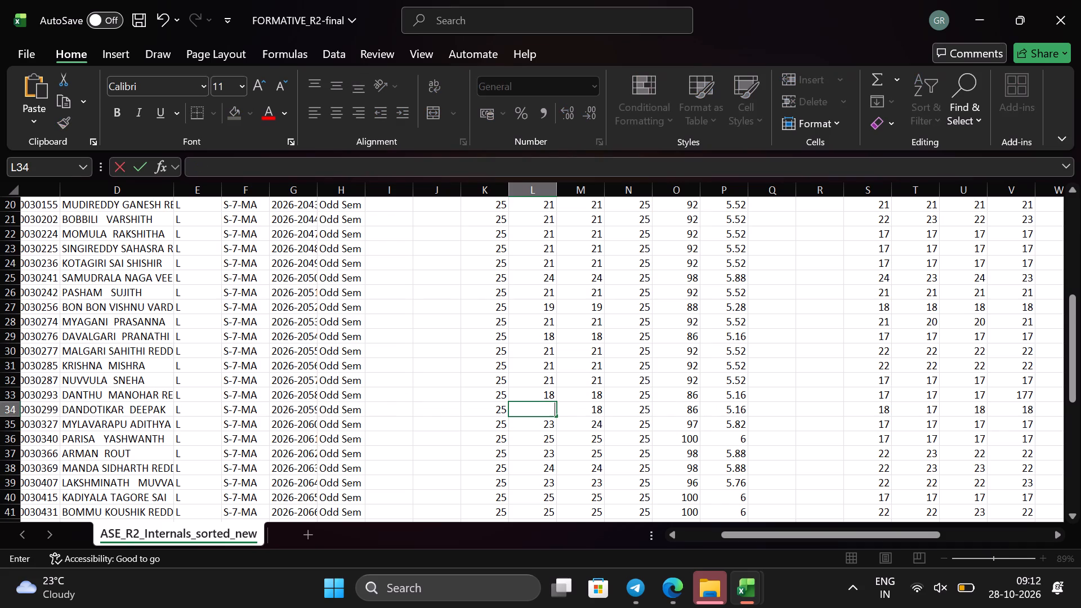
type("24")
left_click(601, 415)
key("BackSpace")
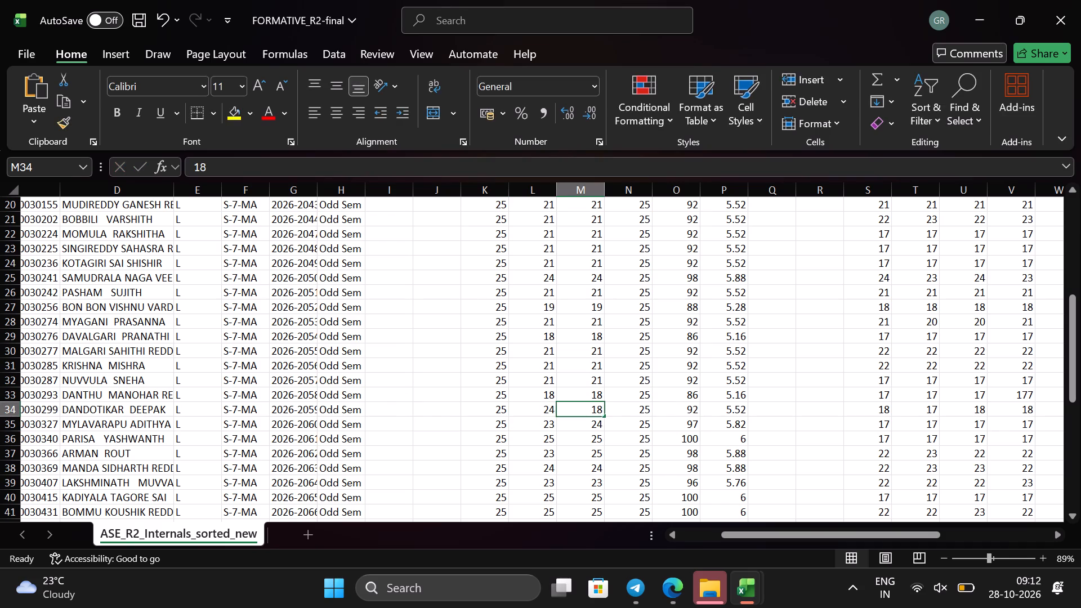
type("23")
Set both row 33 ALM marks, M33 and L33, to 25.
left_click(595, 396)
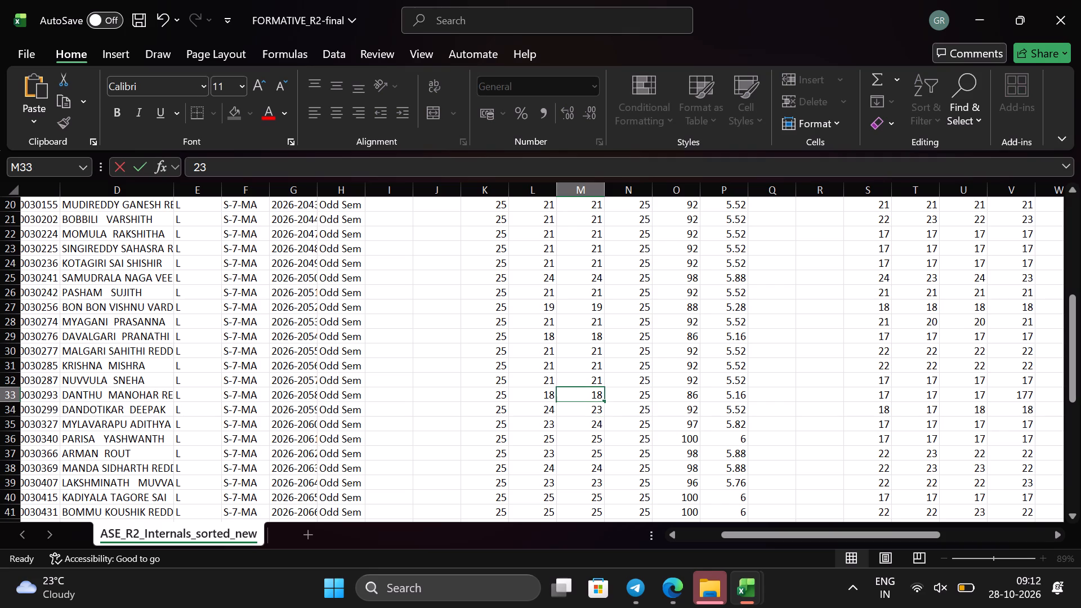
key("BackSpace")
type("25")
left_click(550, 397)
key("BackSpace")
key("2")
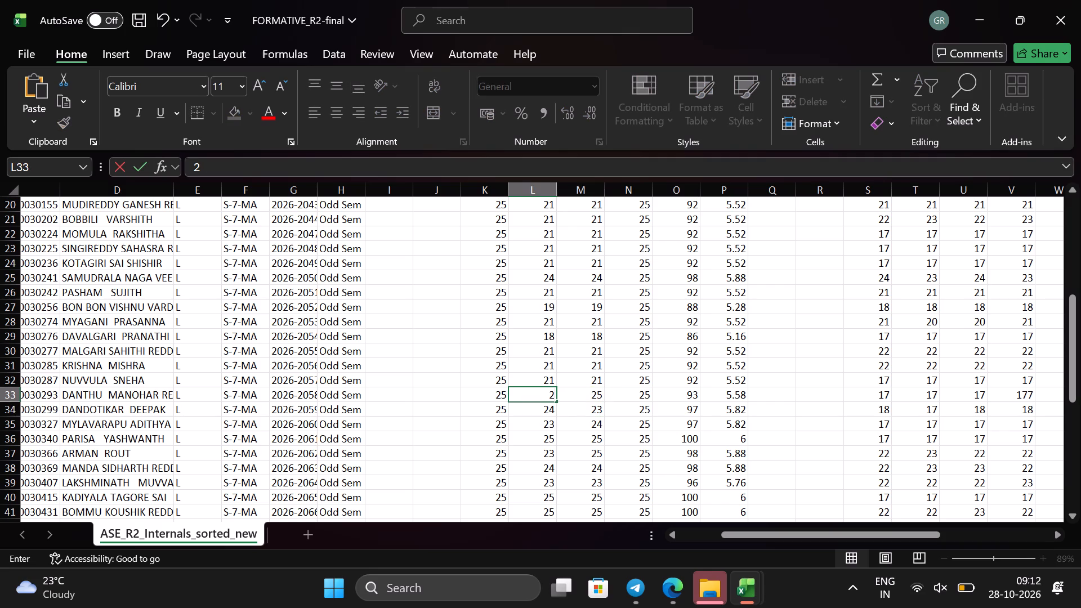
key("5")
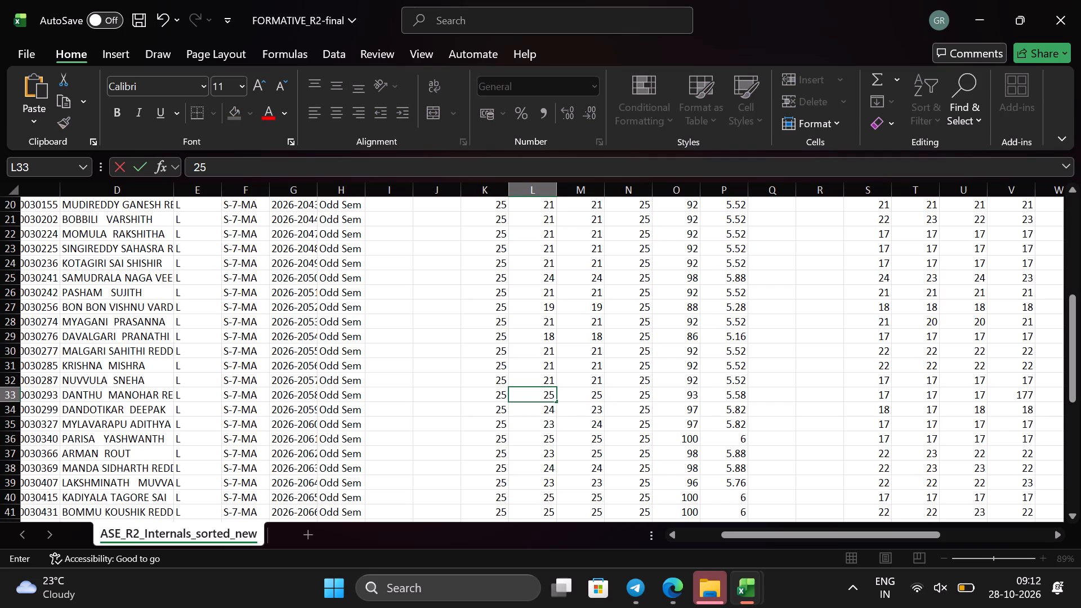
In row 32, set the mark in L32 to 24 and the one in M32 to 25.
left_click(551, 382)
key("BackSpace")
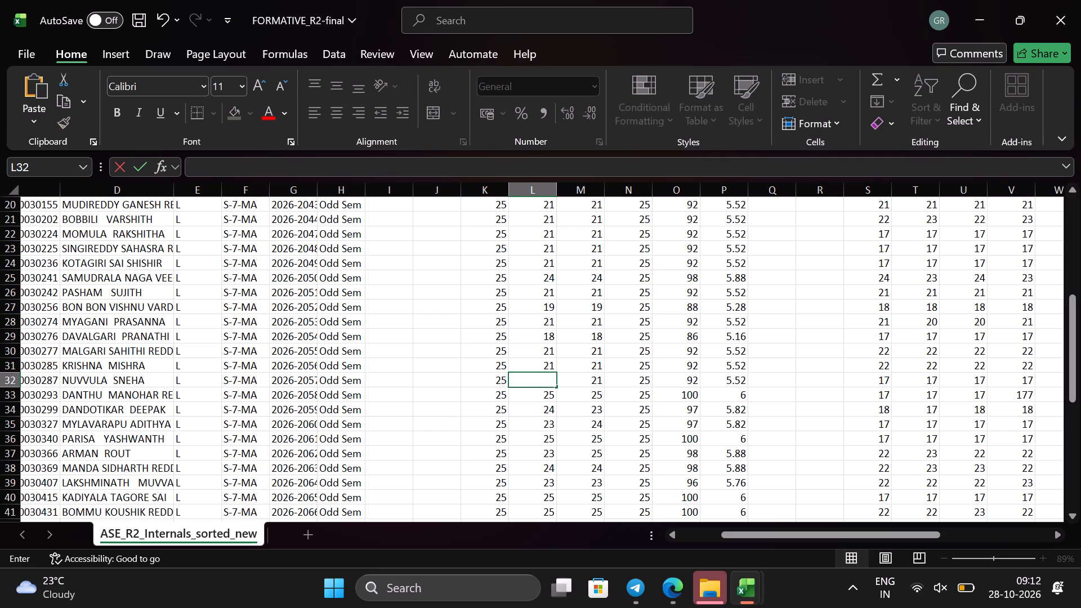
type("24")
left_click(603, 385)
type("25")
Set both row 31 ALM marks, L31 and M31, to 25.
scroll(603, 385, "up", 1)
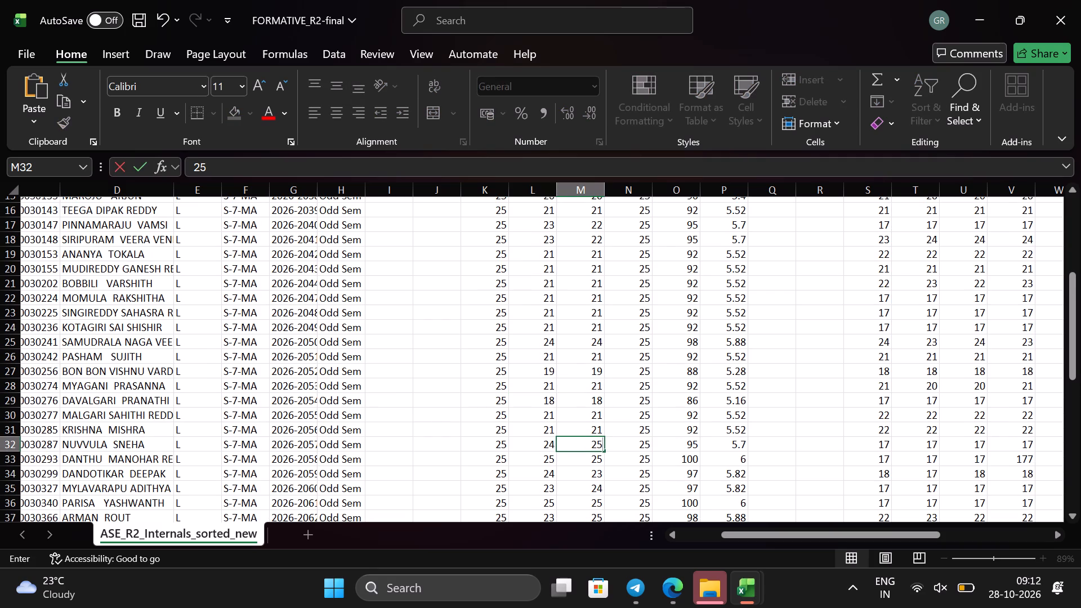
scroll(569, 400, "up", 1)
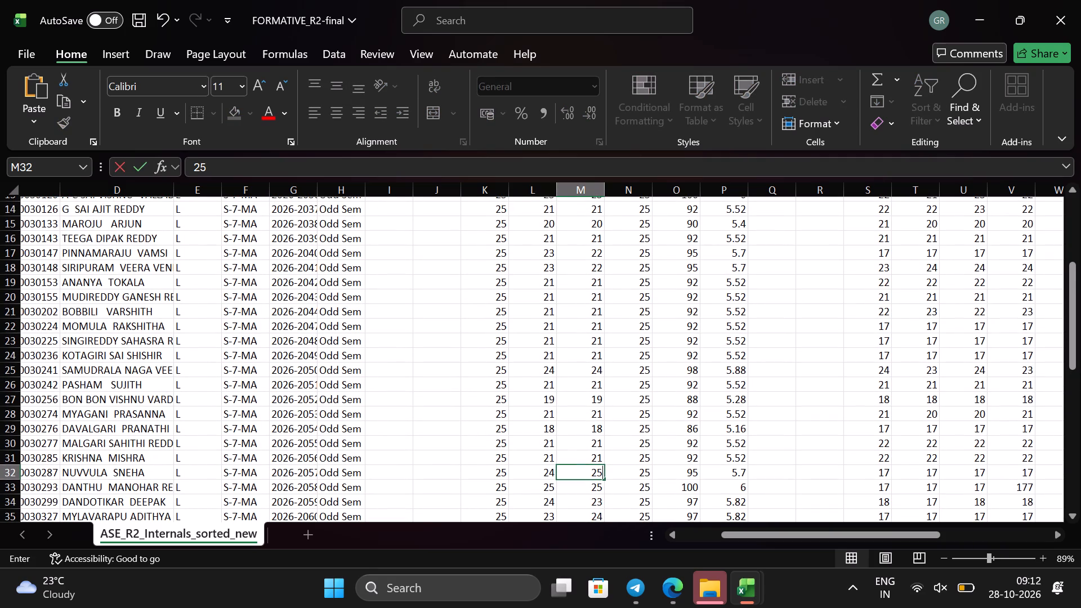
left_click(544, 463)
key("BackSpace")
type("25")
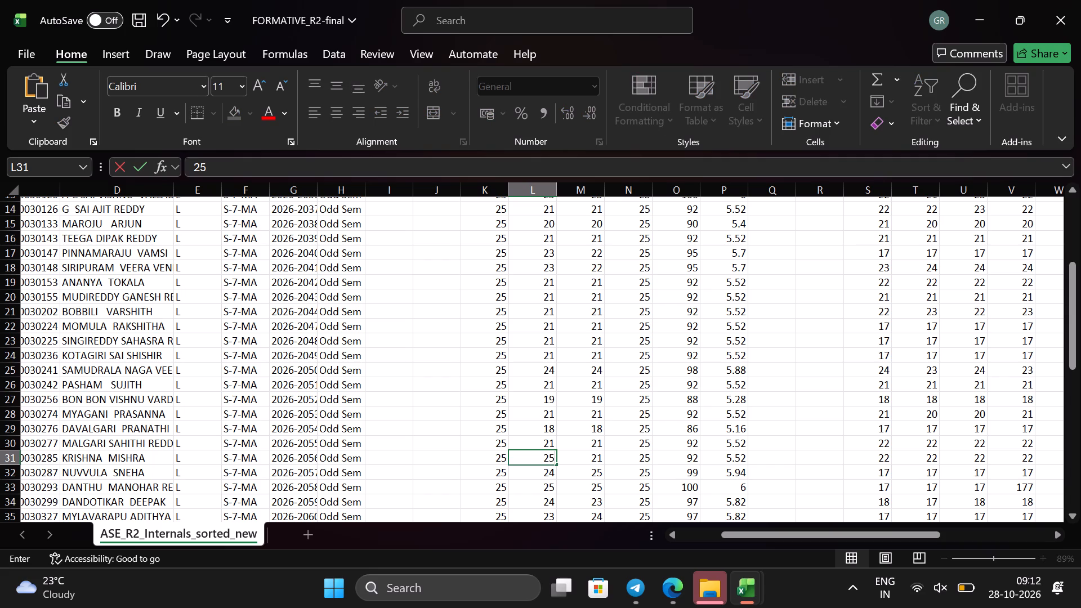
left_click(592, 459)
type("25")
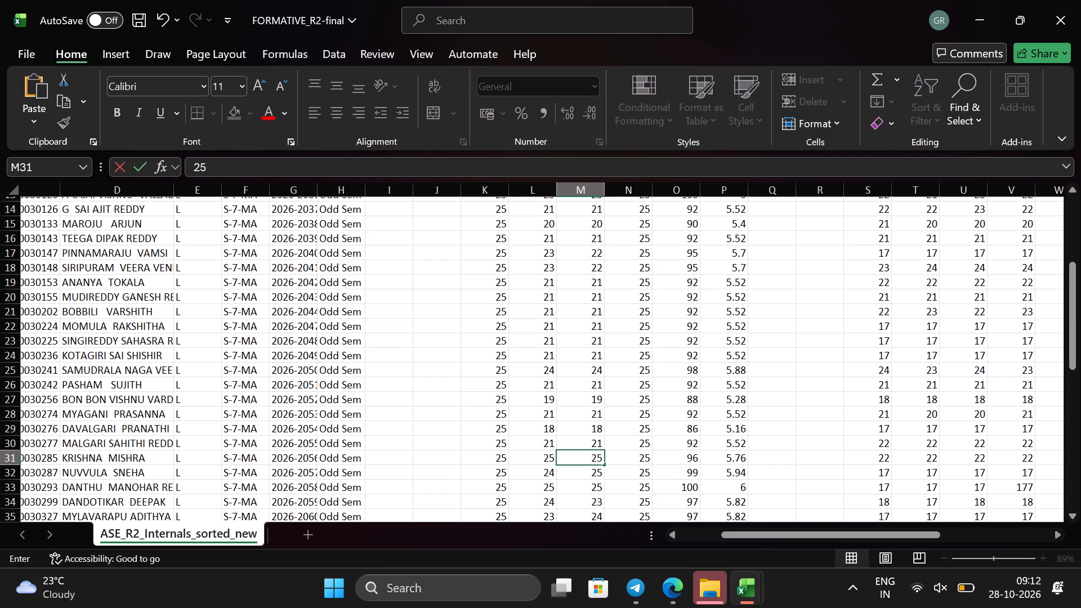
In row 30, set the mark in M30 to 23 and the one in L30 to 24.
left_click(597, 441)
type("23")
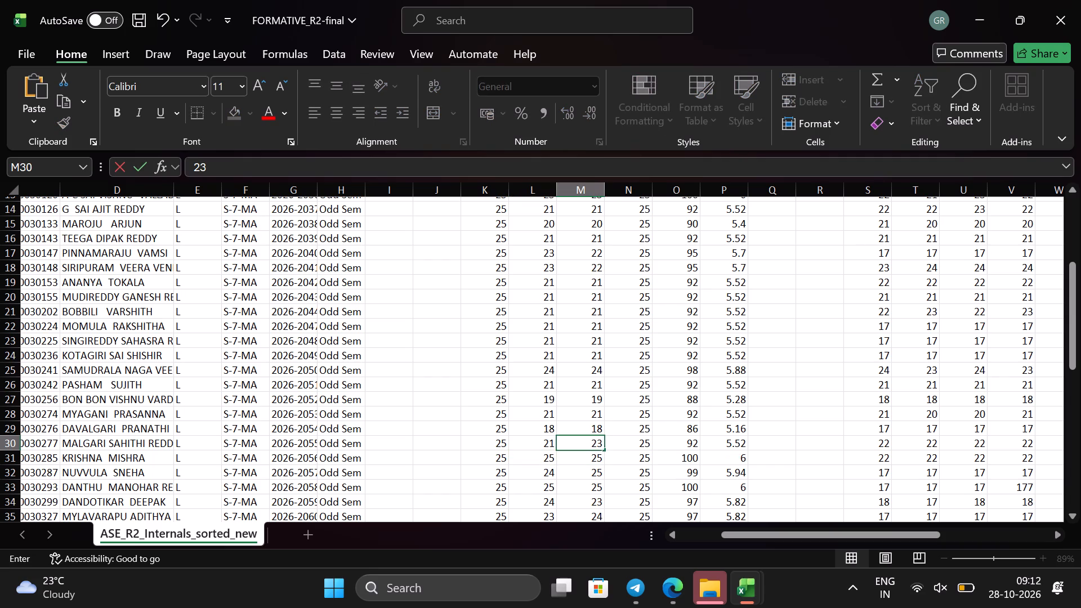
left_click(551, 441)
key("BackSpace")
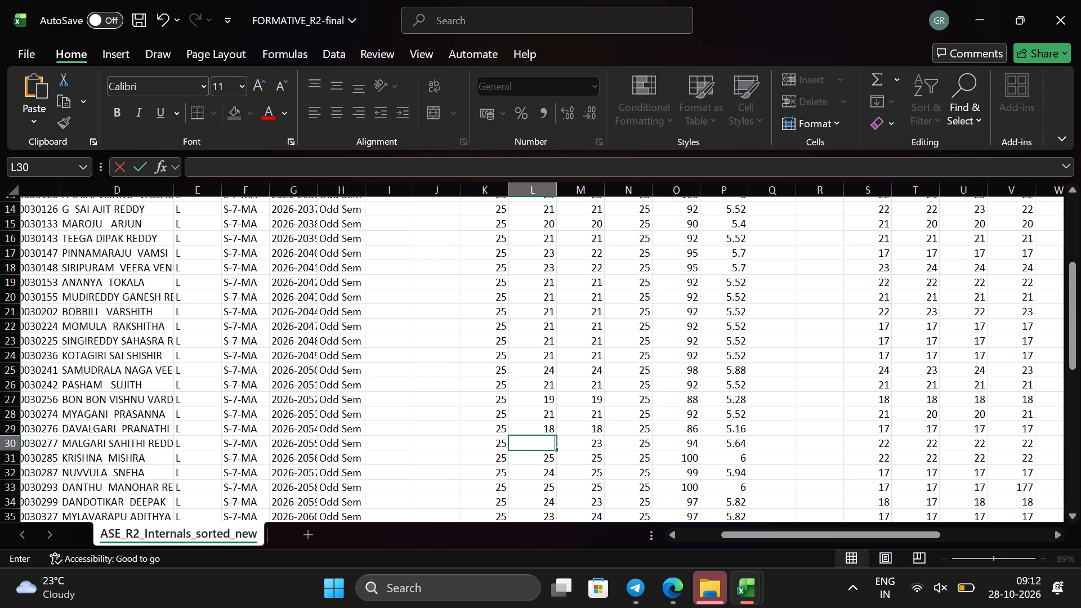
type("24")
In row 29, set the mark in L29 to 25 and the one in M29 to 24.
left_click(548, 430)
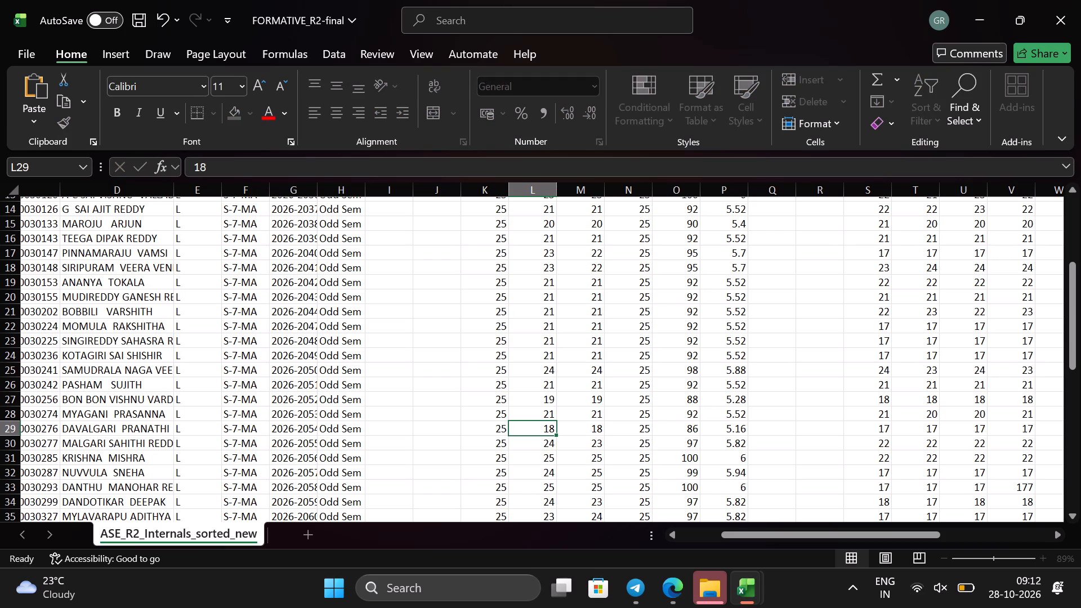
key("BackSpace")
type("25")
left_click(602, 429)
key("BackSpace")
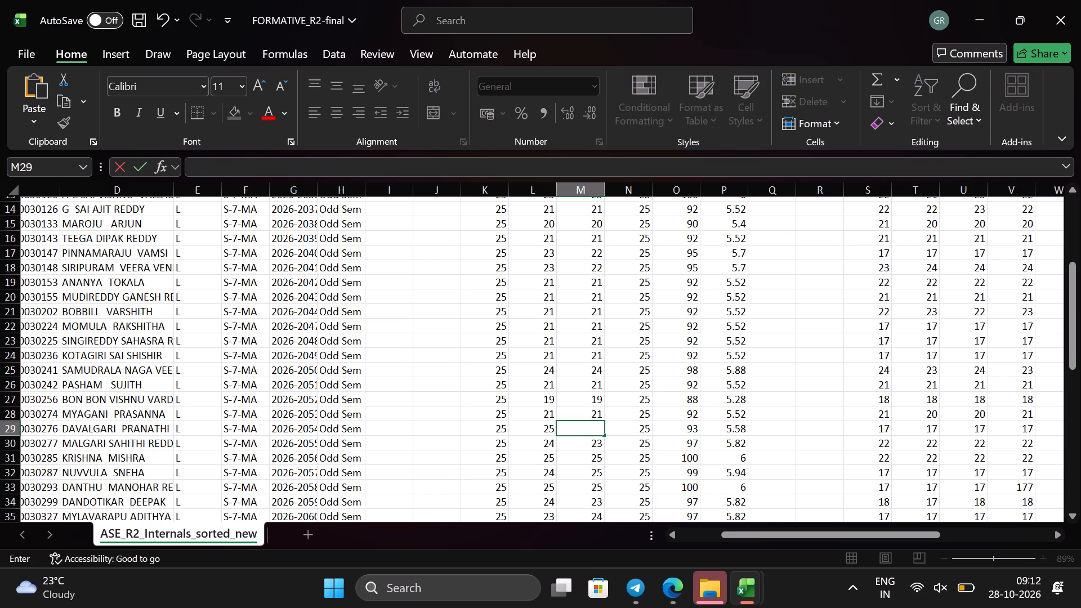
type("24")
Set both row 28 ALM marks, M28 and L28, to 25.
scroll(602, 429, "up", 1)
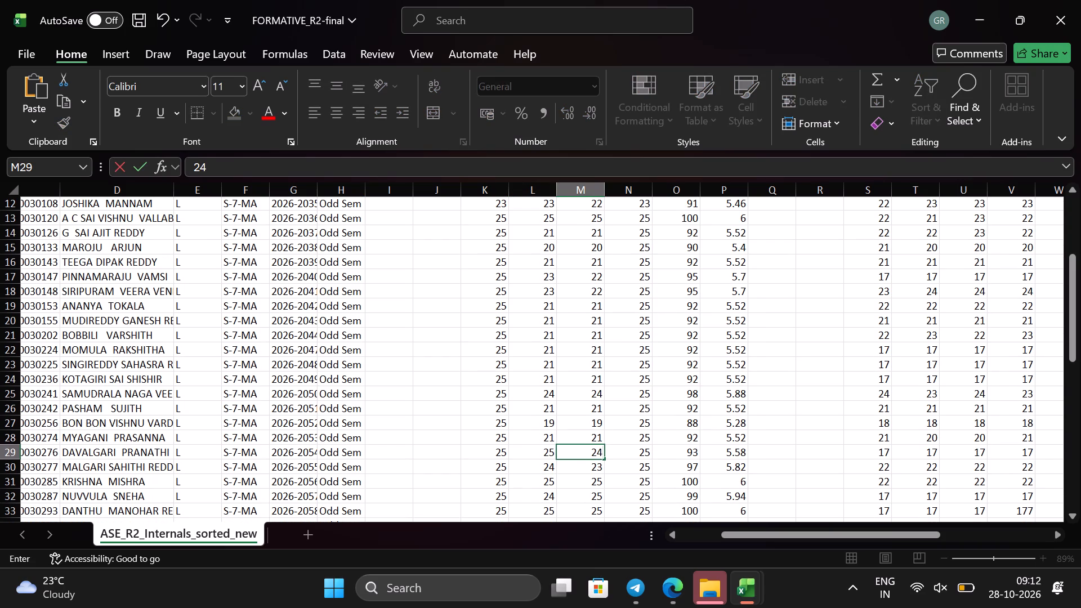
left_click(593, 437)
key("BackSpace")
type("25")
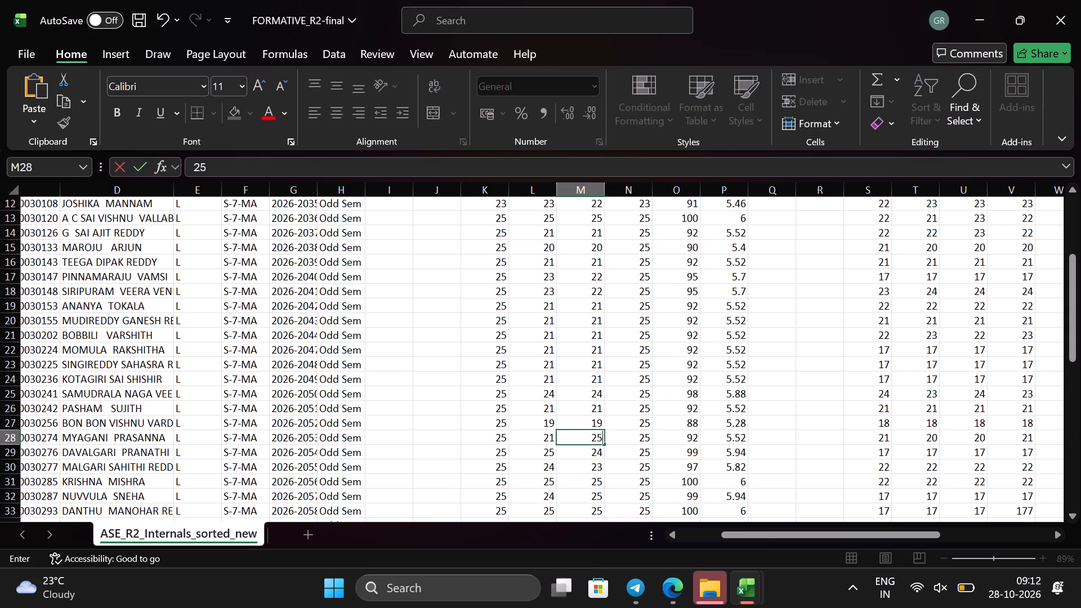
left_click(545, 435)
key("BackSpace")
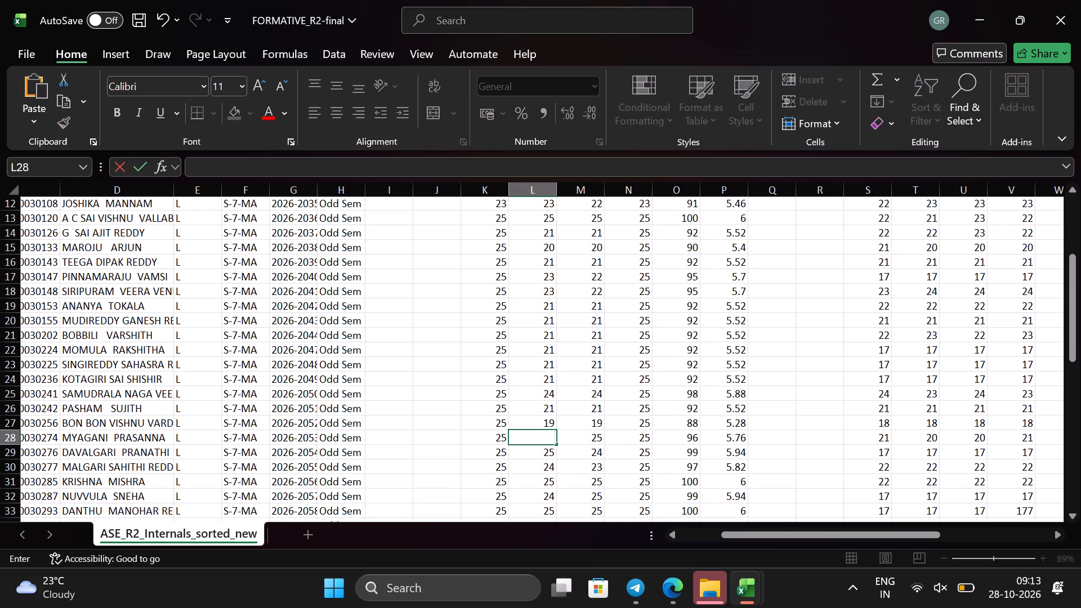
type("25")
Set both row 27 ALM marks, L27 and M27, to 25.
left_click(551, 424)
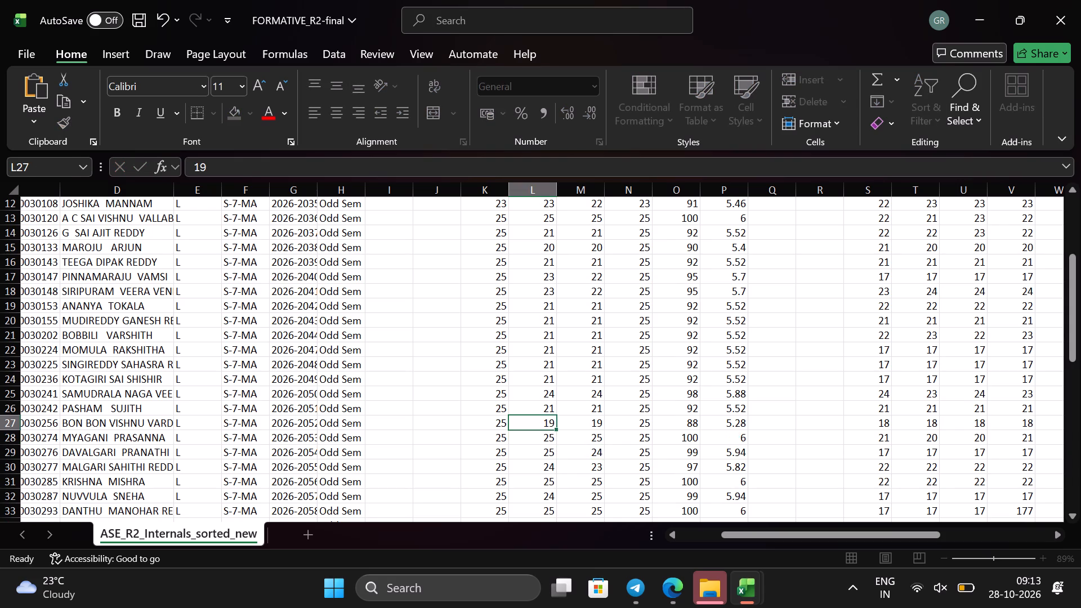
key("BackSpace")
type("25")
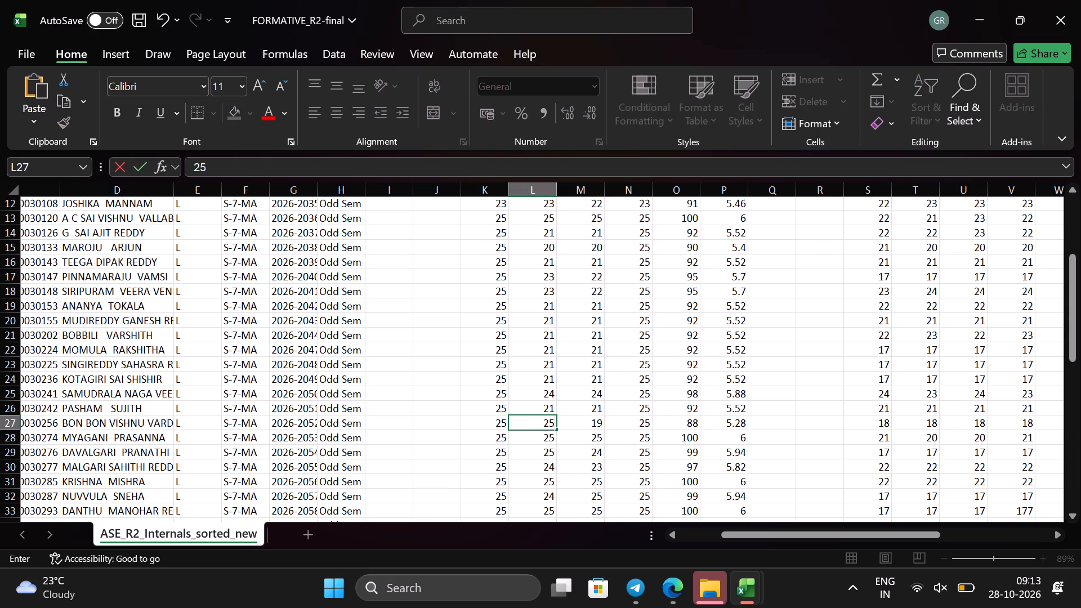
left_click(601, 426)
key("BackSpace")
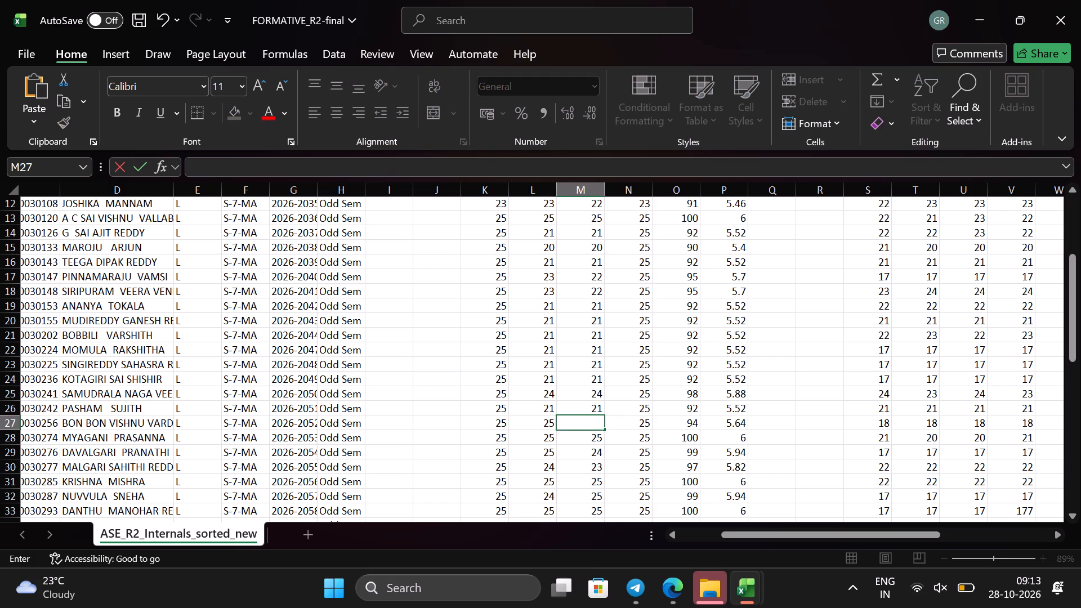
type("25")
In row 26, set the mark in M26 to 24 and the one in L26 to 23.
left_click(597, 404)
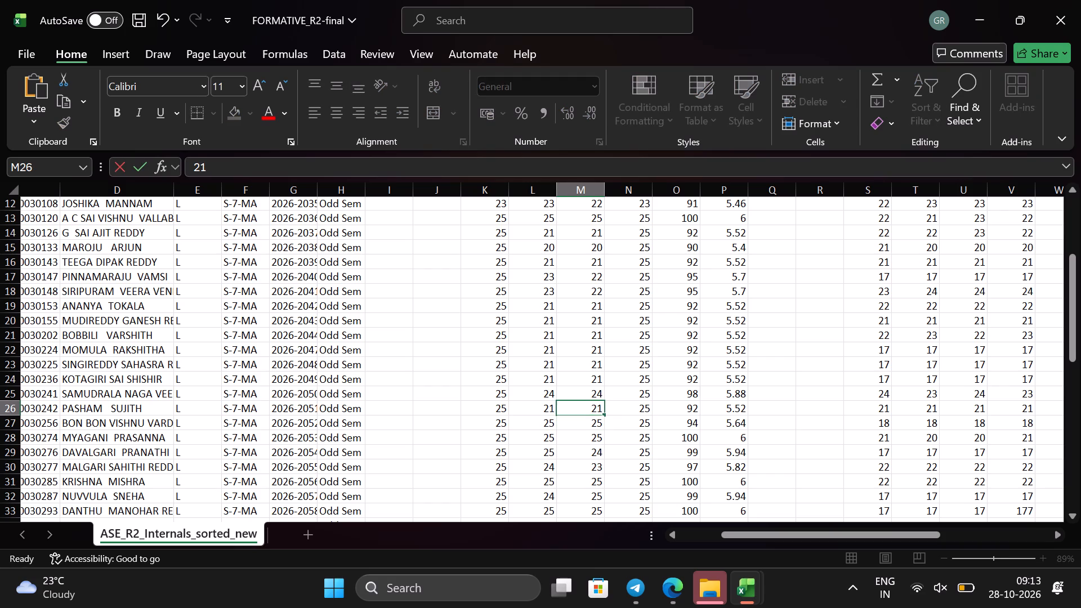
key("BackSpace")
type("24")
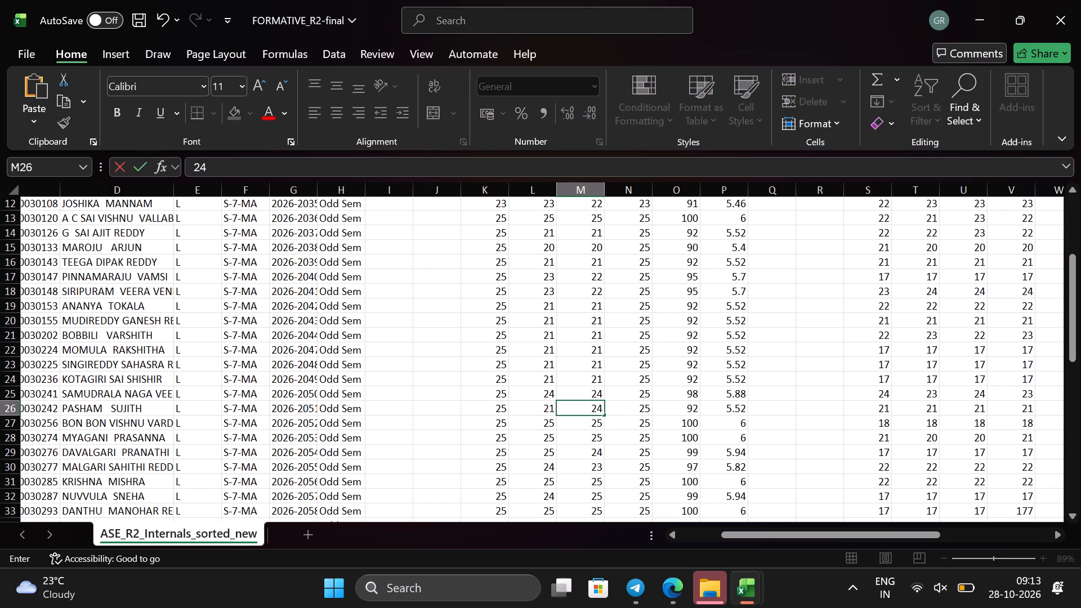
left_click(548, 406)
key("BackSpace")
type("23")
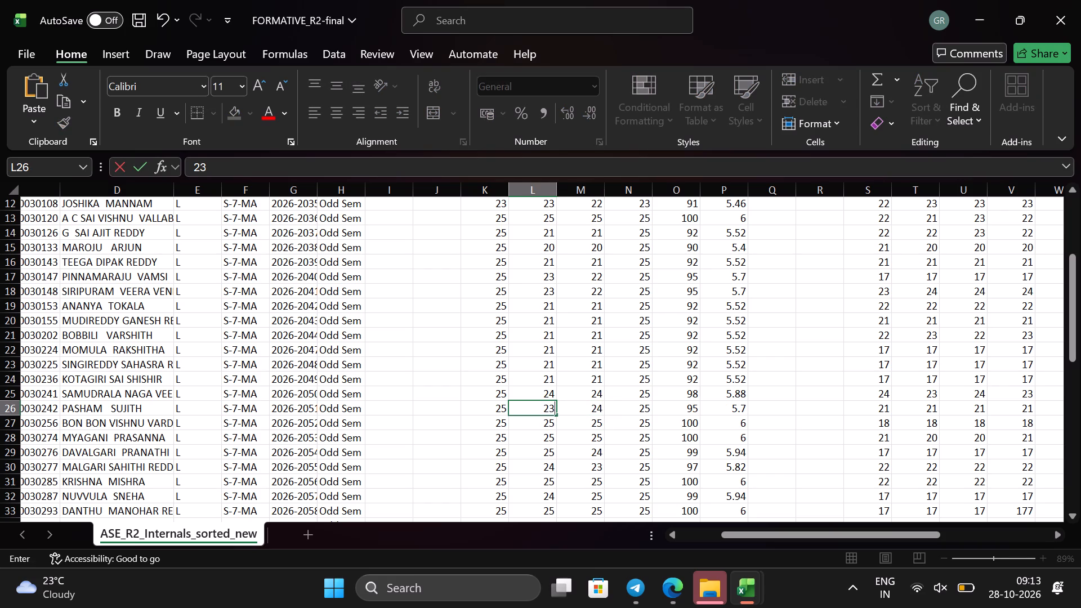
In row 24, set the mark in L24 to 25 and the one in M24 to 23.
scroll(548, 406, "up", 1)
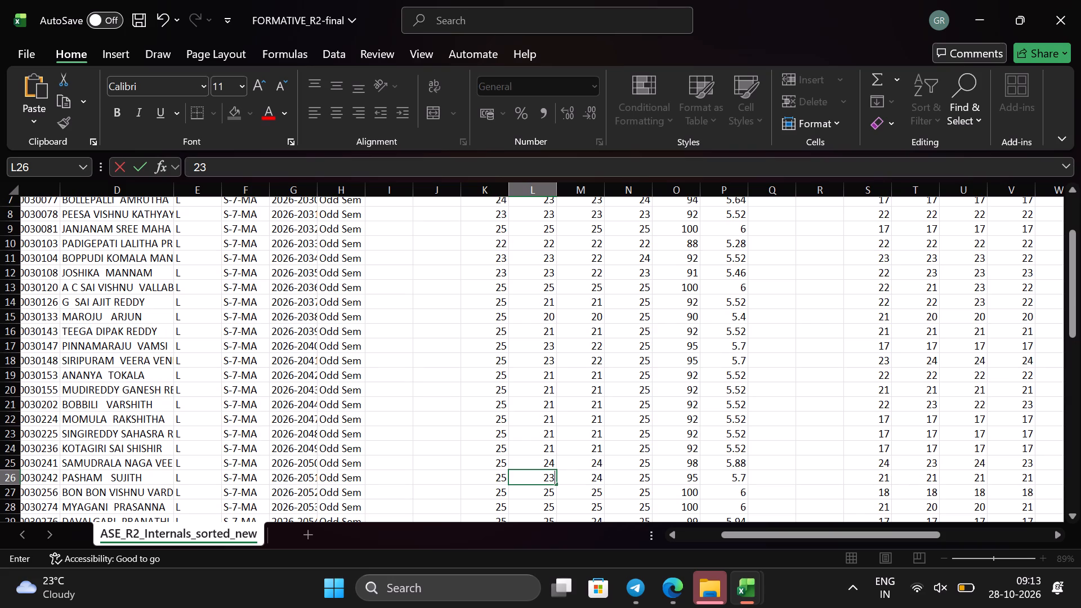
left_click(551, 449)
key("BackSpace")
type("25")
left_click(592, 448)
key("BackSpace")
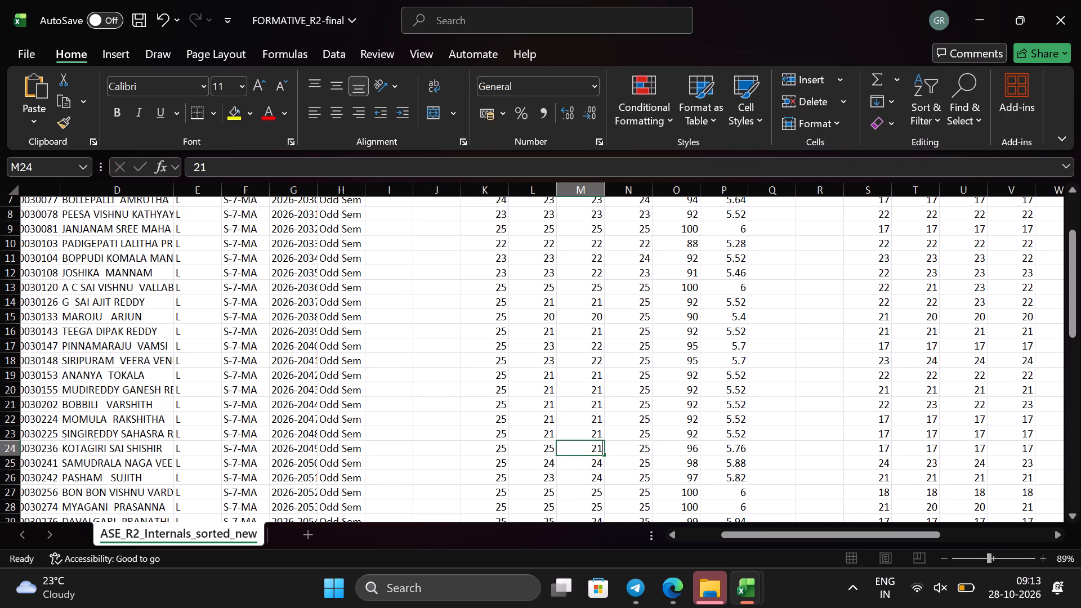
type("23")
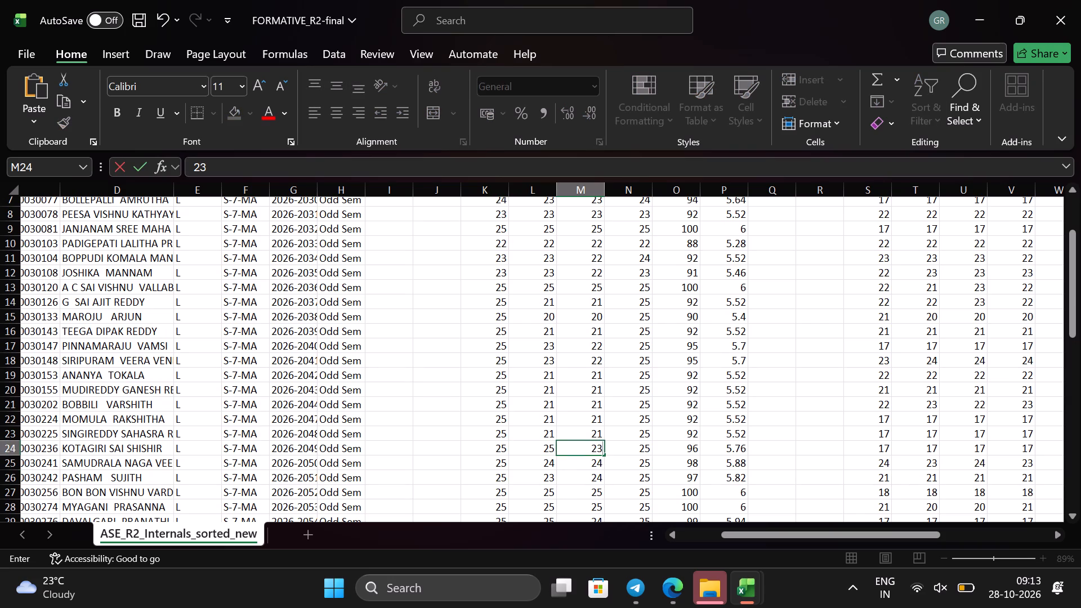
In the ALM marks, set M23 to 24 and each of M22, M21 and M20 to 25.
left_click(597, 433)
key("BackSpace")
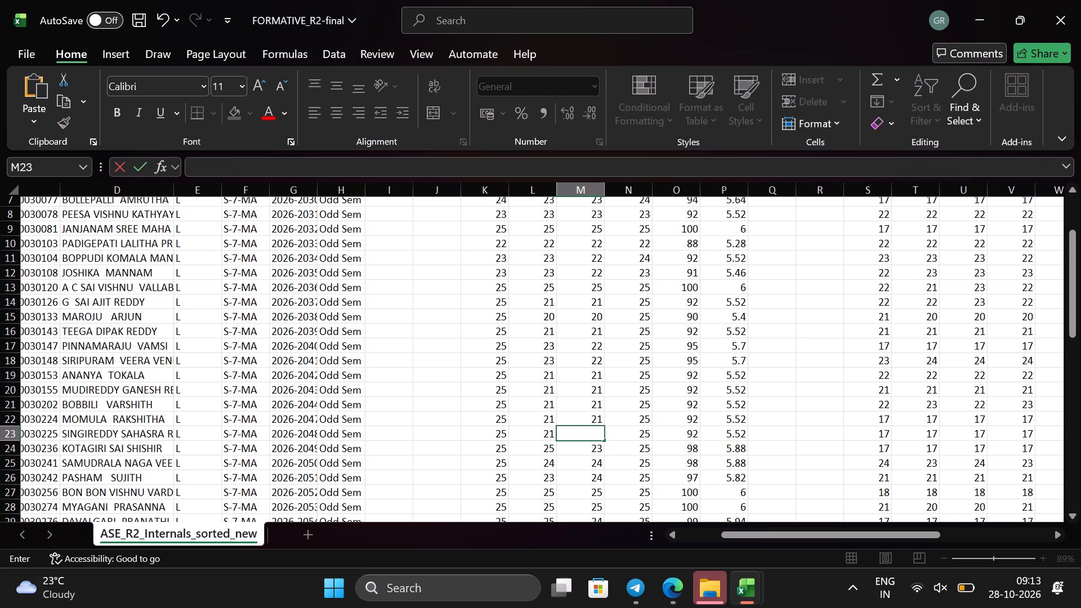
type("24")
left_click(595, 414)
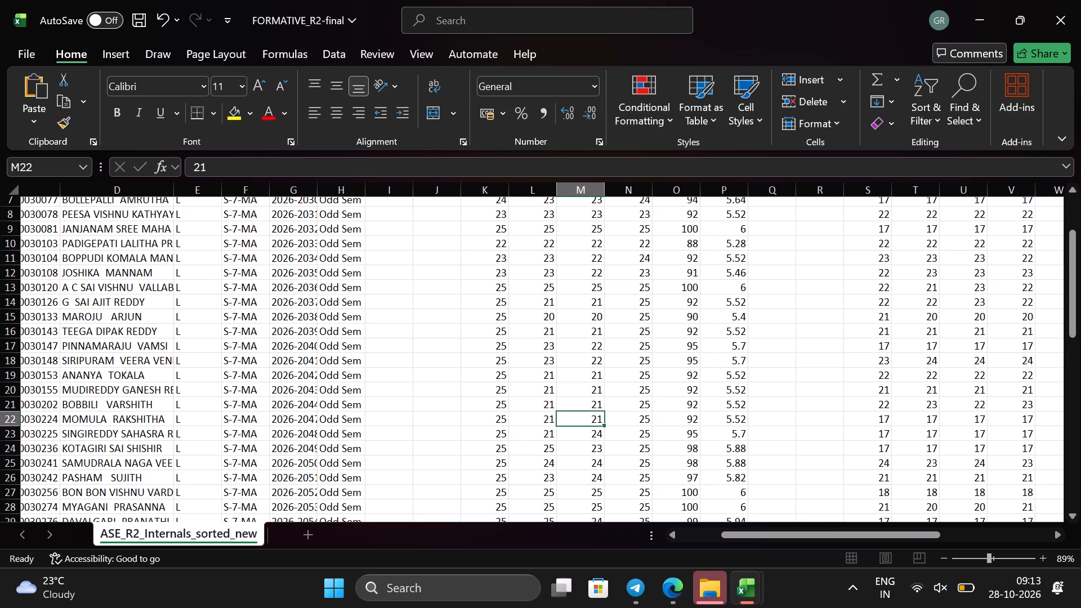
key("BackSpace")
type("25")
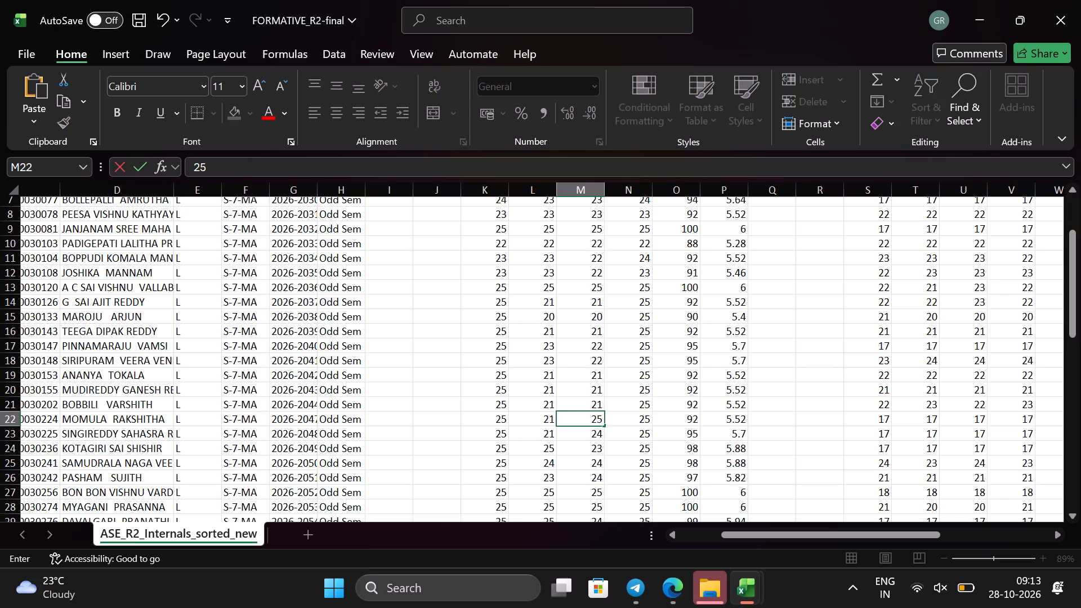
left_click(597, 405)
key("BackSpace")
type("25")
left_click(598, 387)
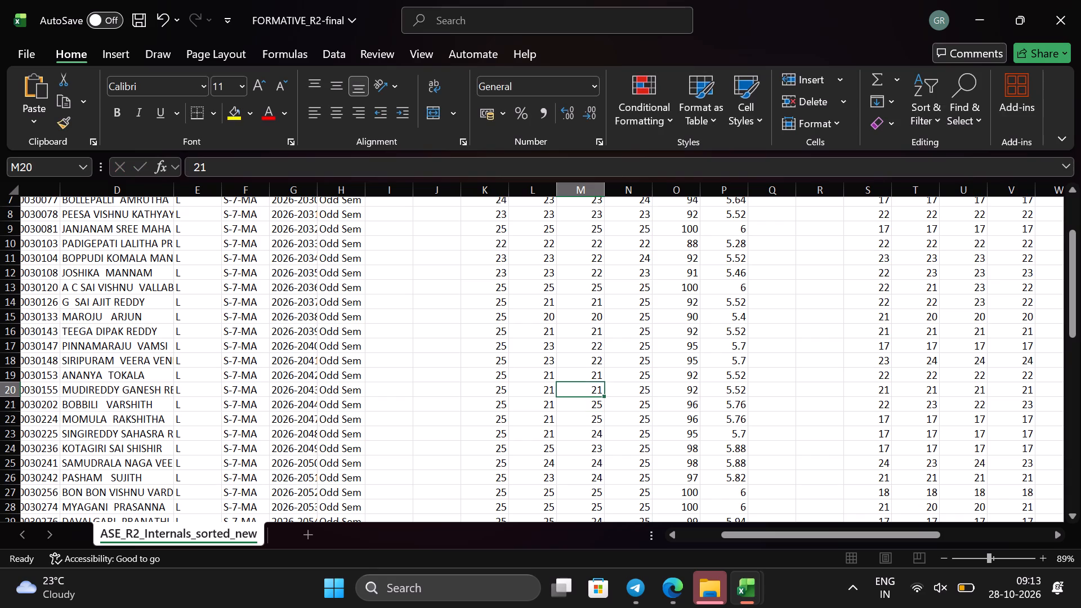
key("BackSpace")
type("25")
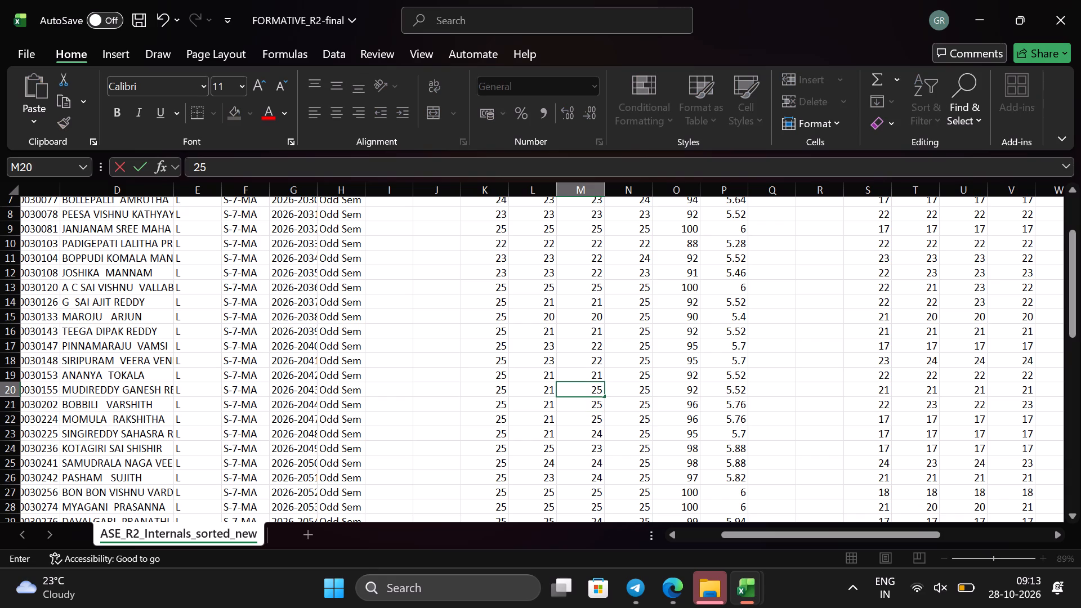
Set the ALM mark in M19 to 24, the one in M18 to 23 and the one in M17 to 25.
left_click(596, 378)
key("BackSpace")
type("24")
left_click(599, 362)
key("BackSpace")
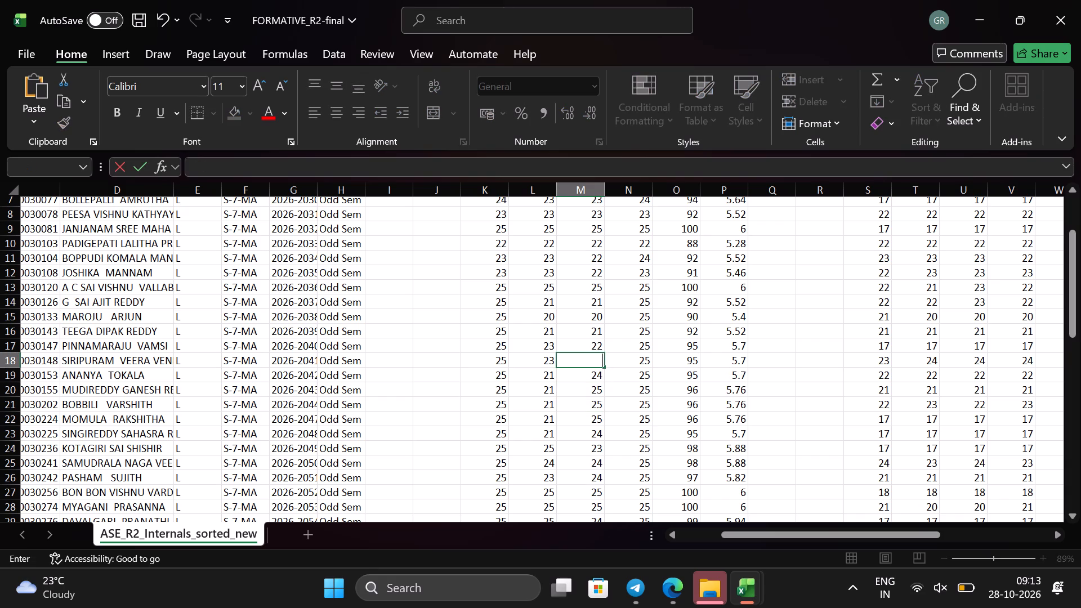
type("23")
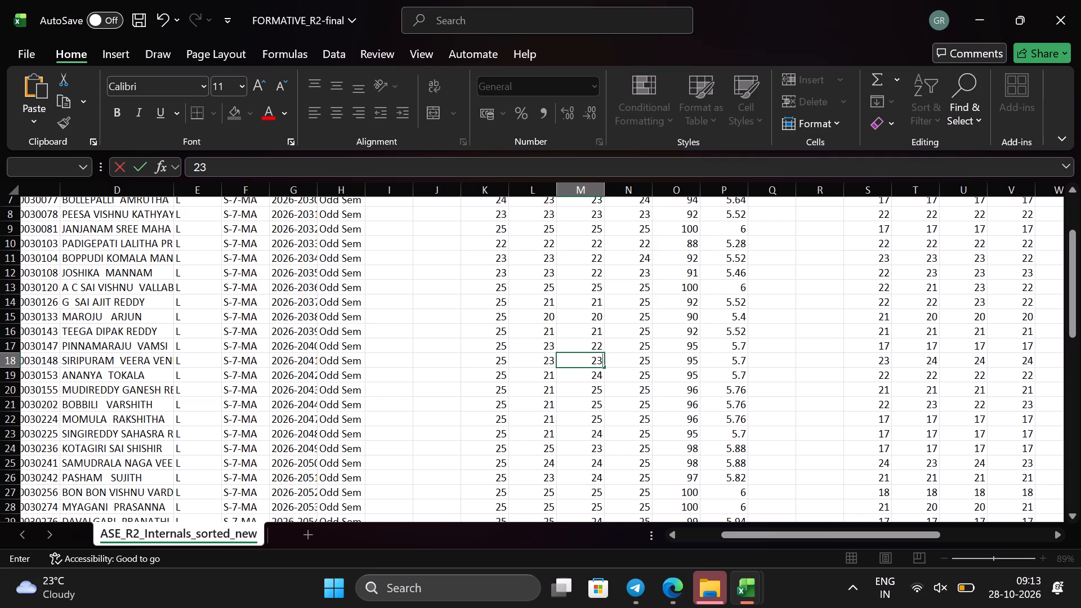
left_click(602, 346)
key("BackSpace")
type("25")
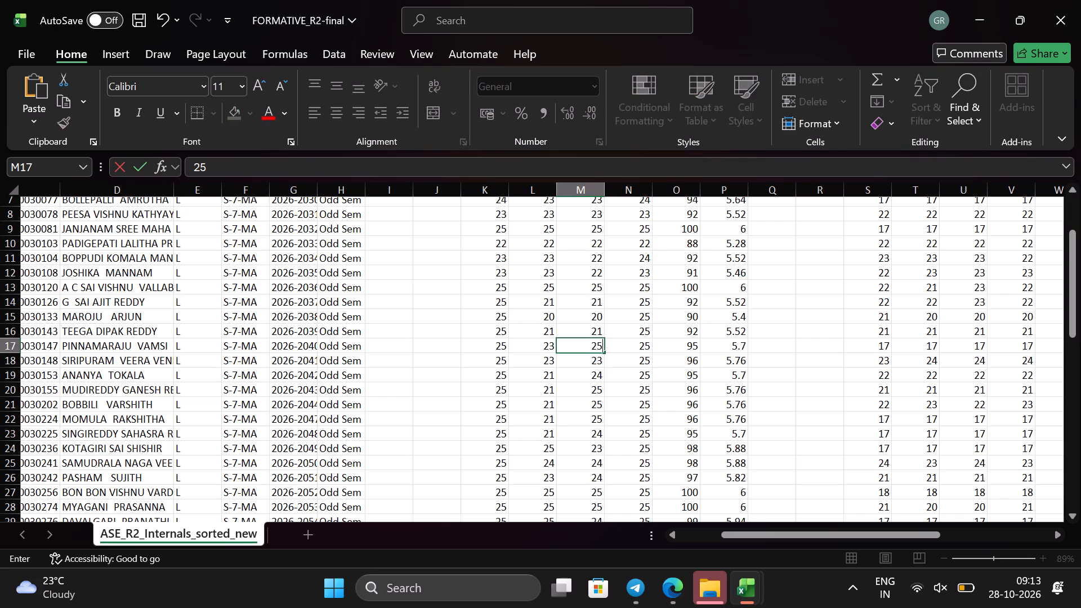
Set the ALM marks in M16, M15 and M14 to 25 each.
left_click(597, 330)
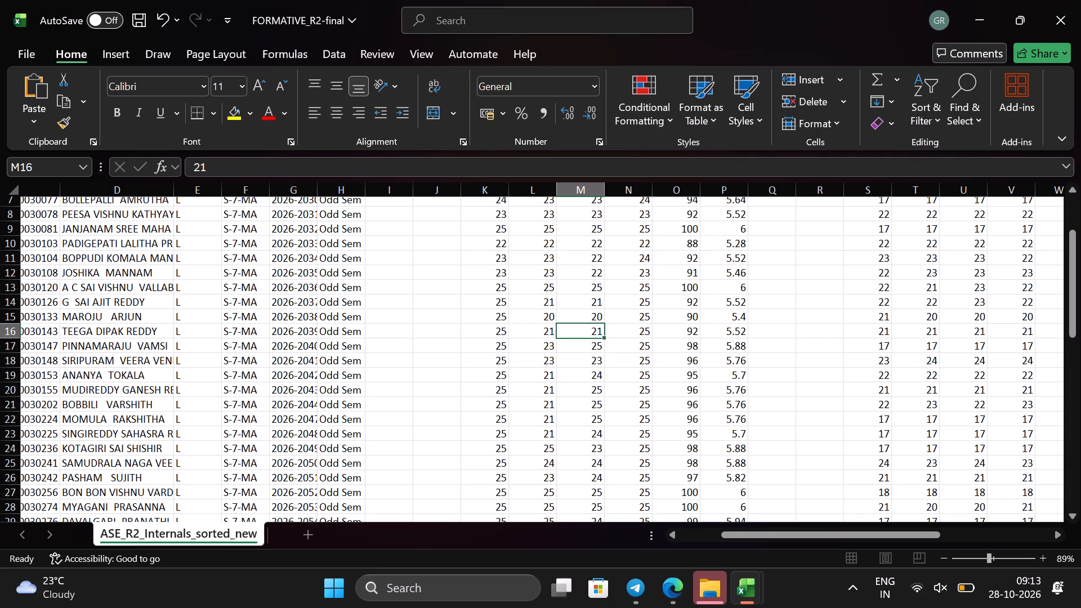
key("BackSpace")
type("25")
left_click(593, 310)
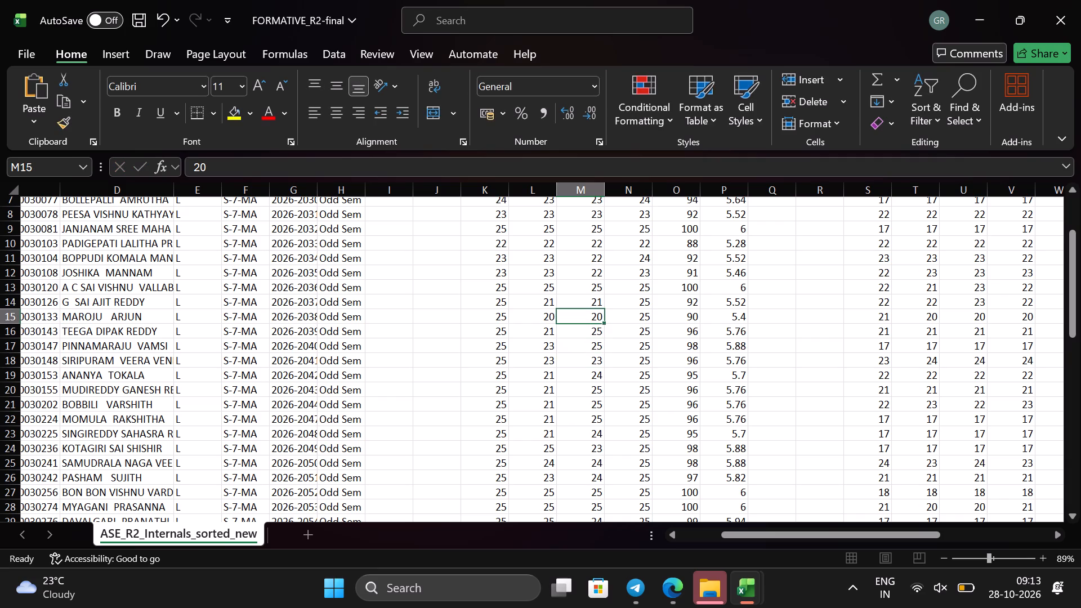
key("BackSpace")
type("25")
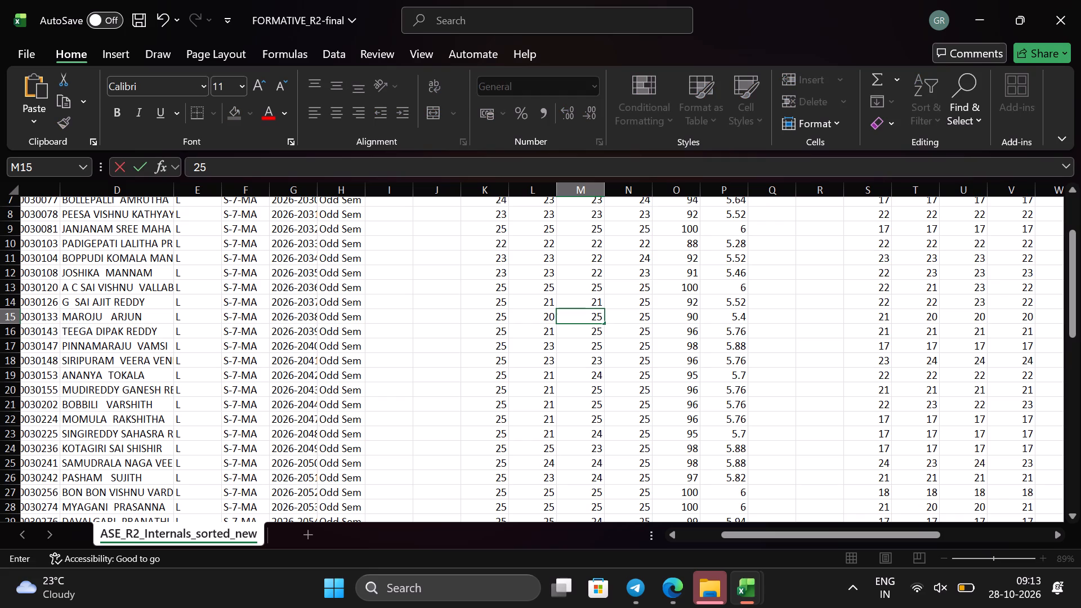
left_click(596, 302)
key("BackSpace")
type("25")
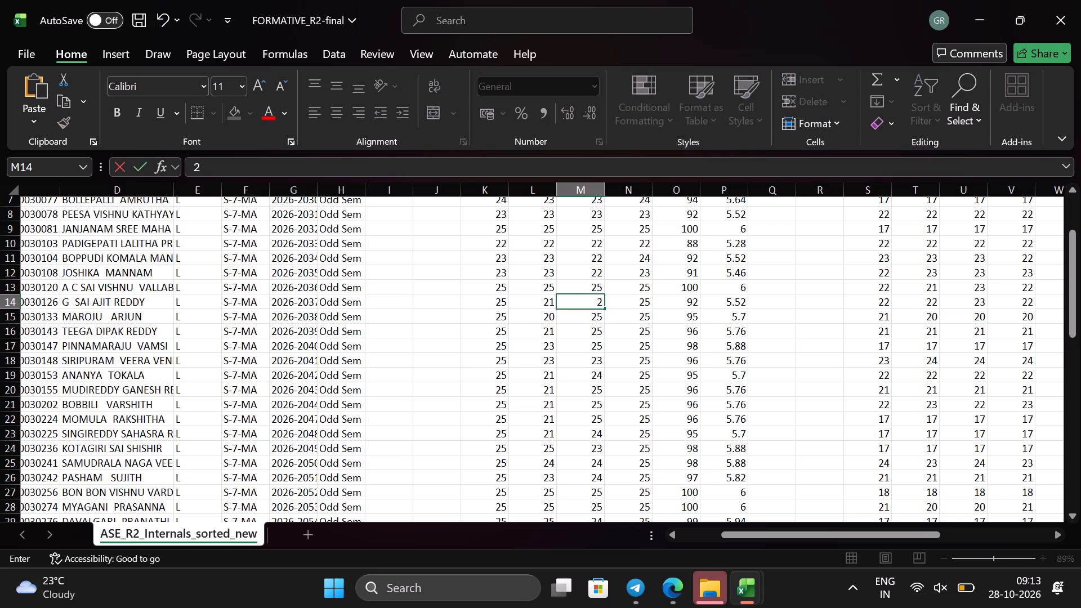
In column L, set the ALM mark in L14 to 24, L15 to 23 and L16 to 25.
left_click(548, 302)
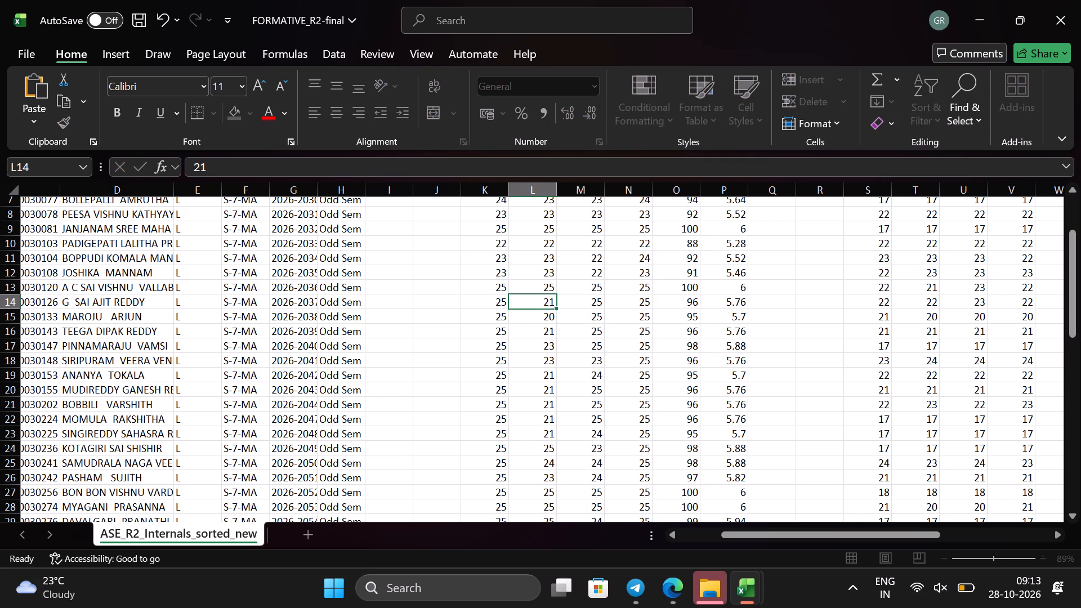
key("BackSpace")
type("24")
left_click(548, 317)
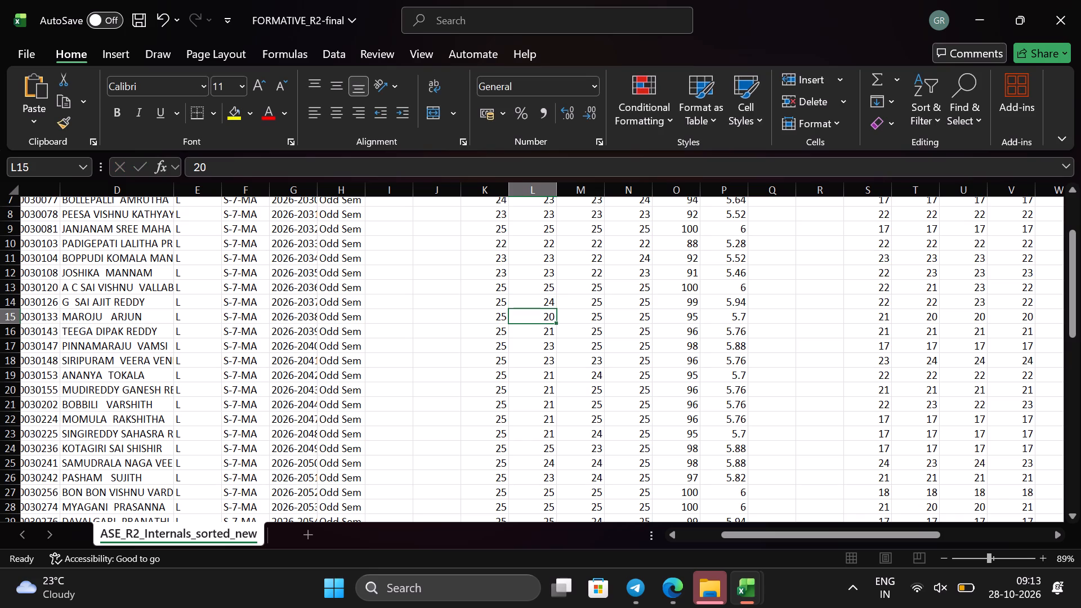
key("BackSpace")
key("2")
key("3")
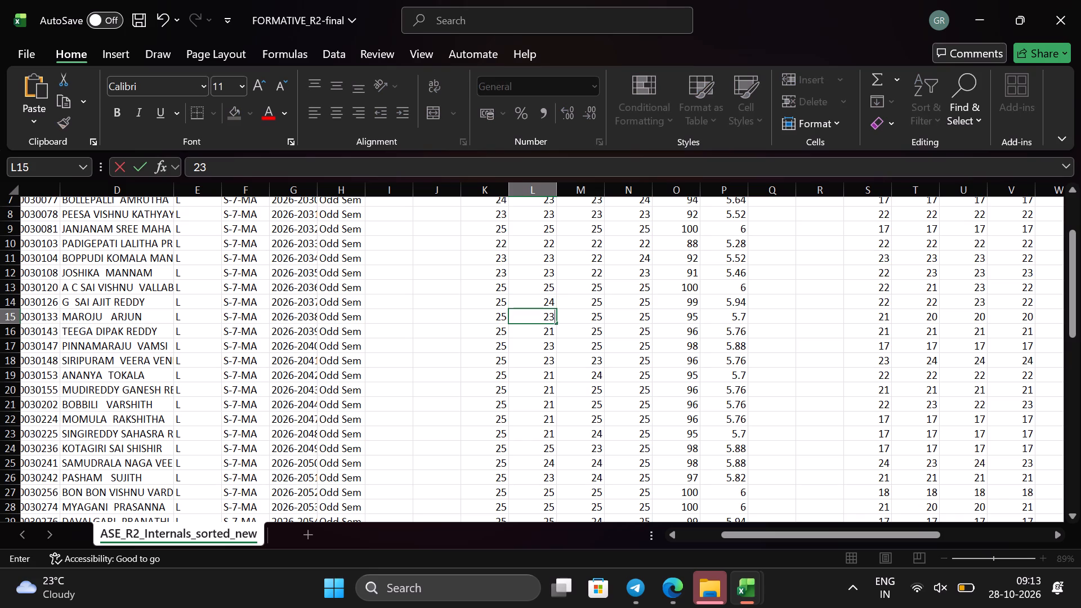
left_click(550, 332)
key("BackSpace")
type("25")
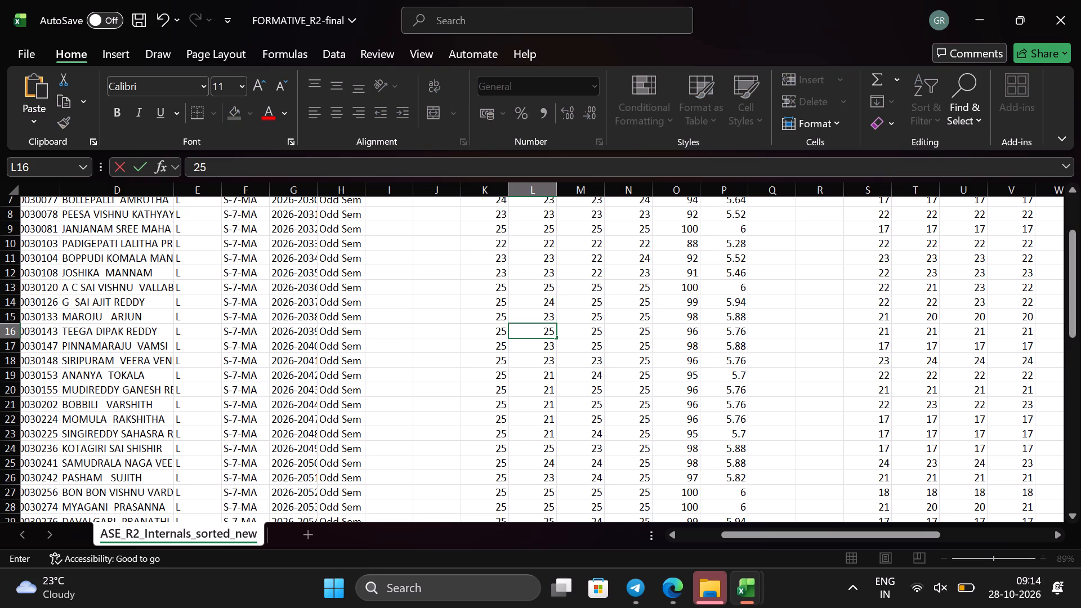
Set the ALM marks in L19 and L20 to 25 and the one in L21 to 24.
left_click(550, 382)
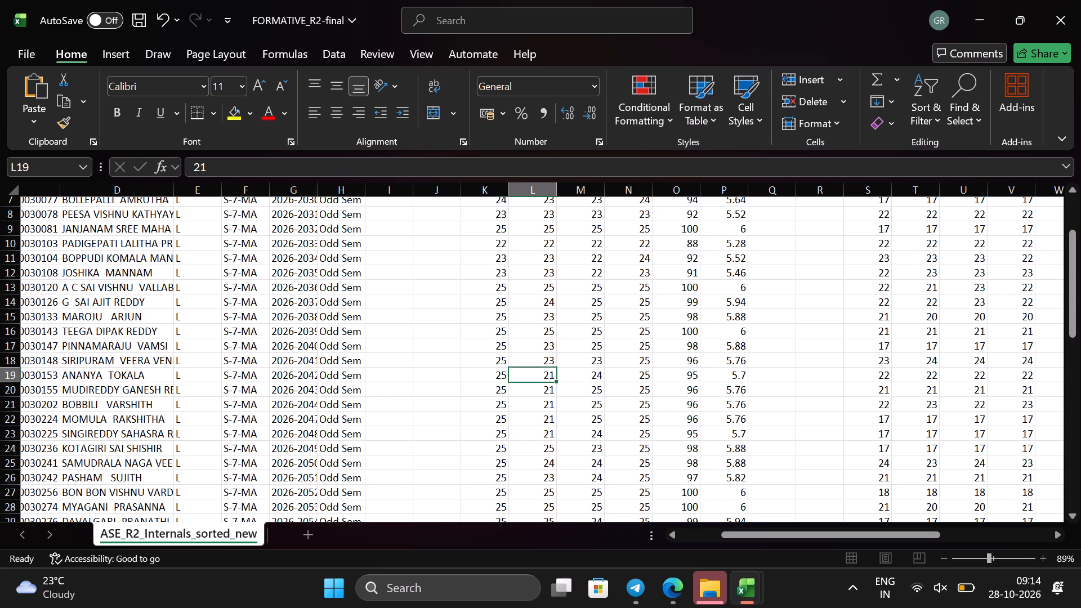
key("BackSpace")
type("25")
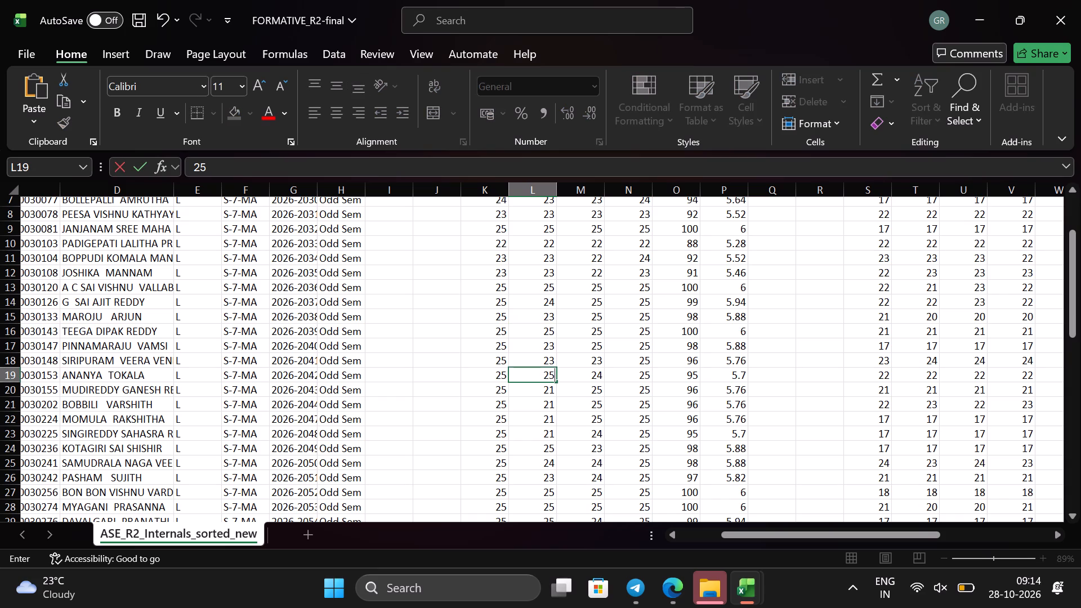
left_click(549, 396)
key("BackSpace")
type("25")
left_click(548, 410)
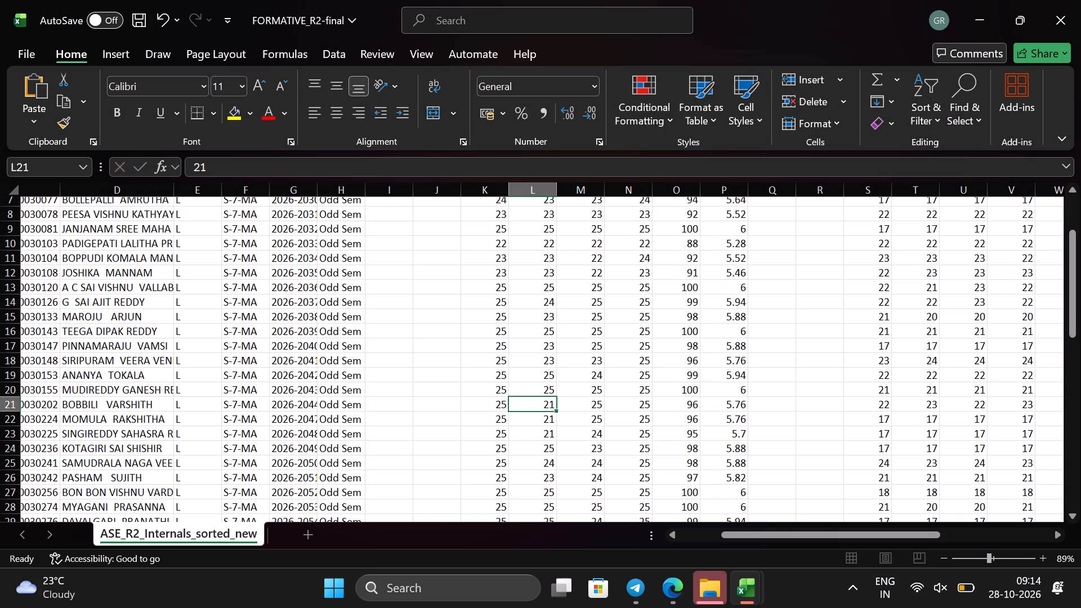
key("BackSpace")
type("24")
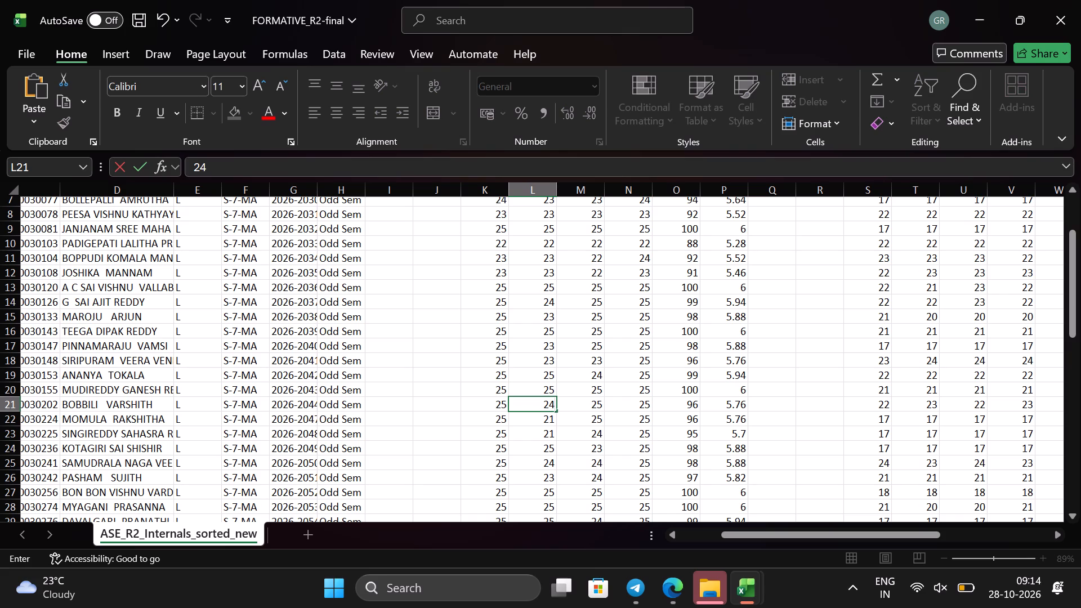
Set the ALM marks in L23 and L22 to 25 each.
left_click(548, 428)
key("BackSpace")
type("25")
left_click(546, 416)
key("BackSpace")
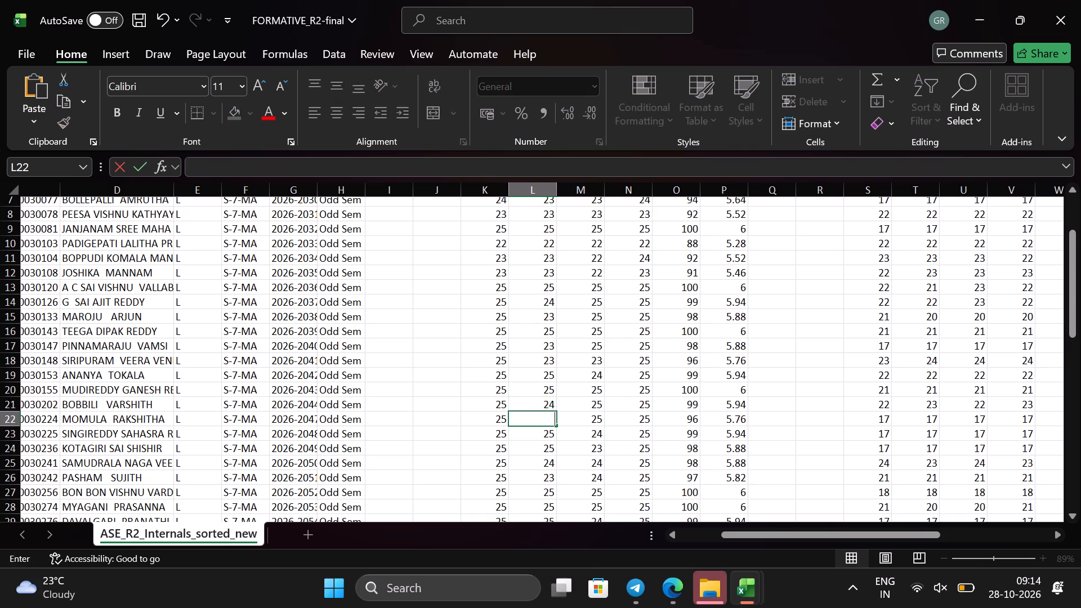
type("25")
Review the ALM marks down the student rows and back to the headings, including the HA and Lab columns.
scroll(546, 416, "down", 1)
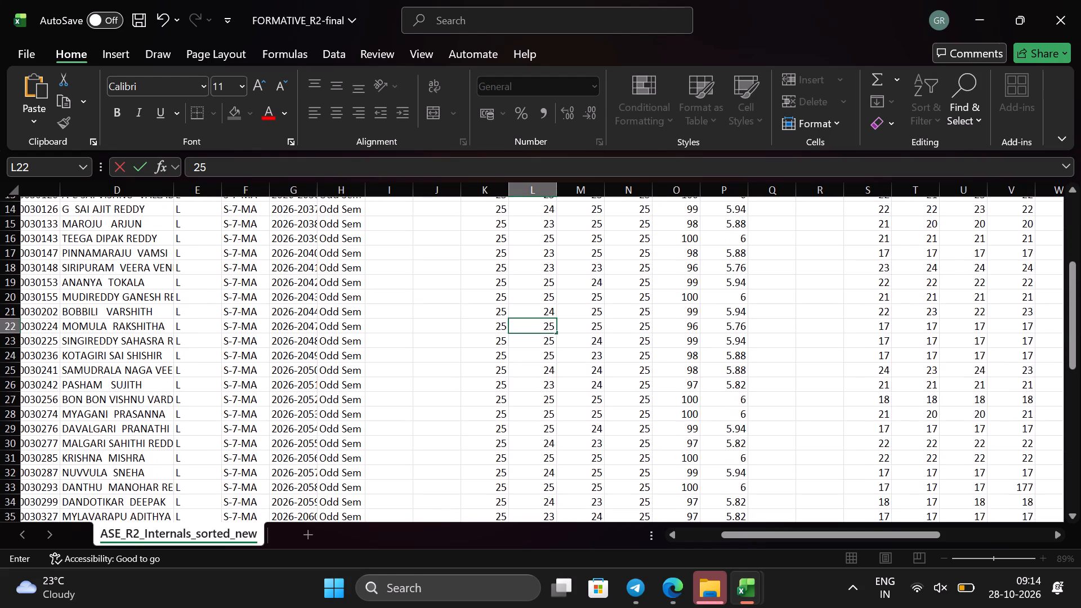
scroll(546, 416, "down", 2)
scroll(546, 416, "up", 1)
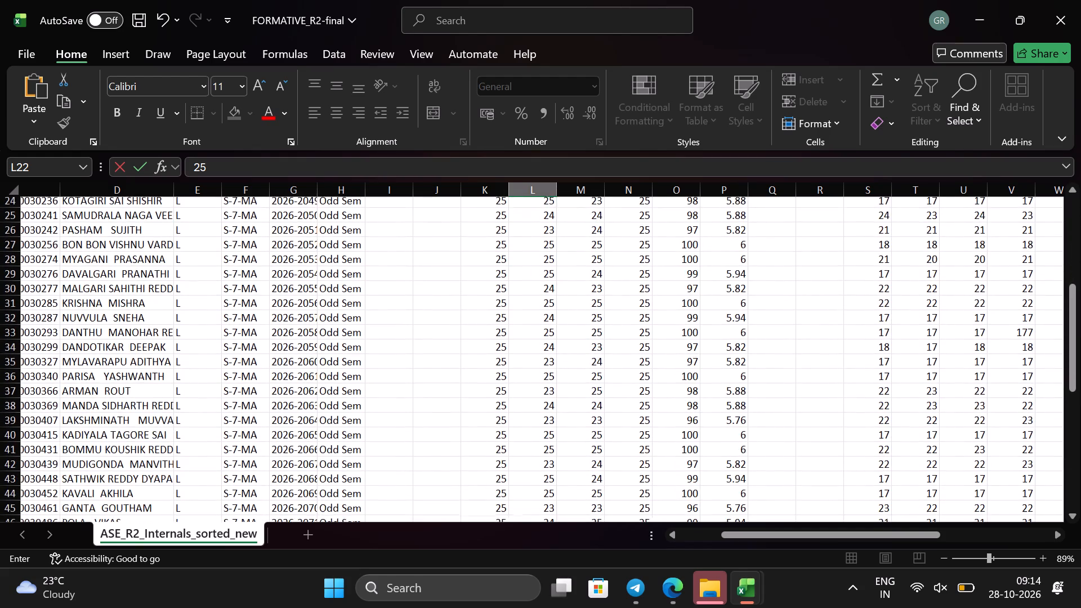
scroll(546, 416, "up", 1)
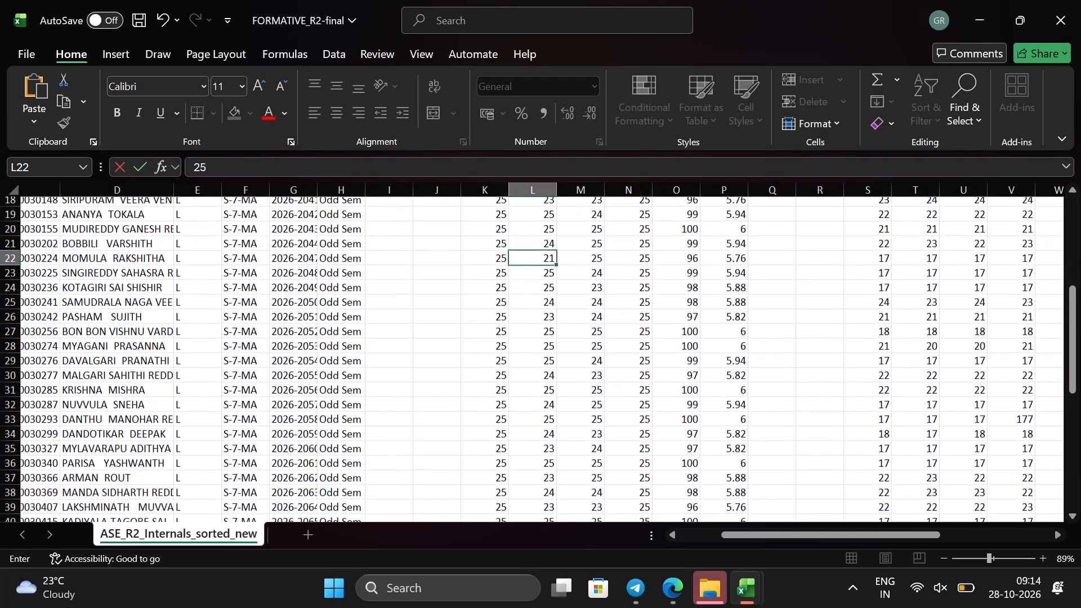
scroll(546, 416, "up", 2)
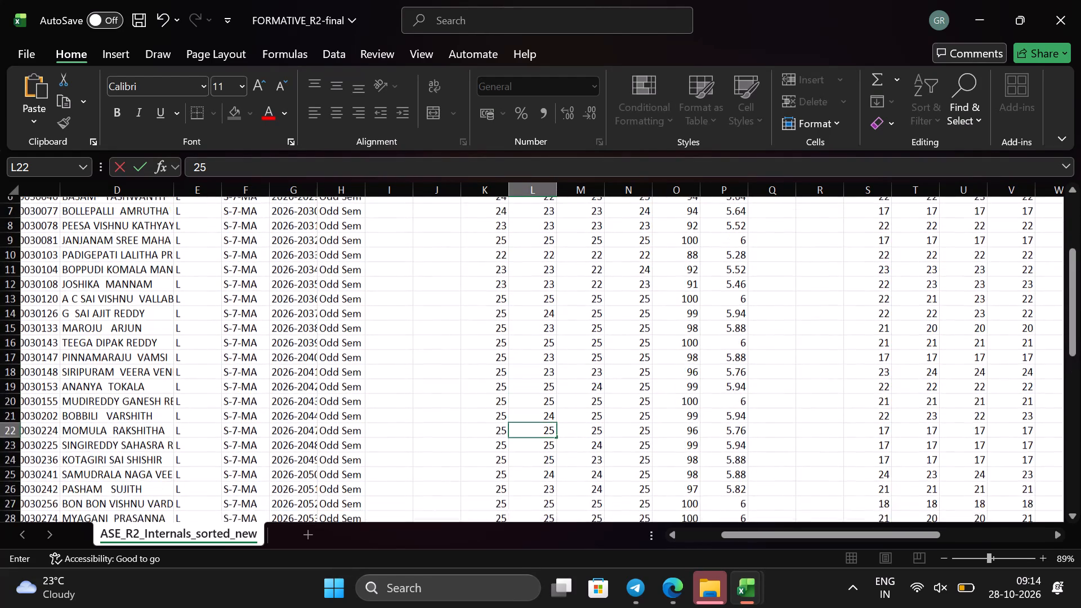
scroll(546, 416, "up", 1)
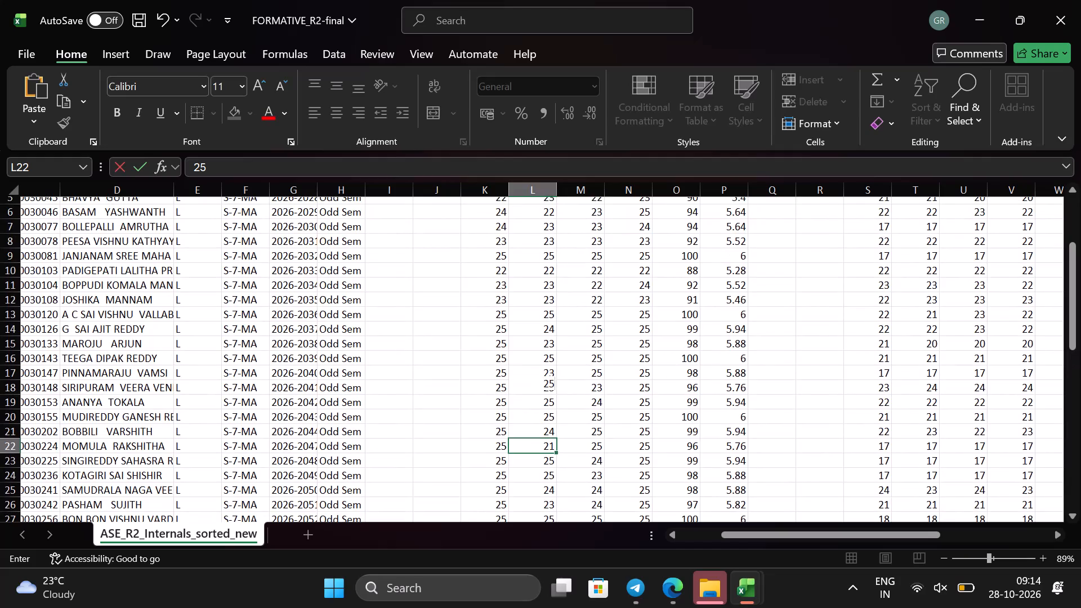
scroll(584, 306, "up", 2)
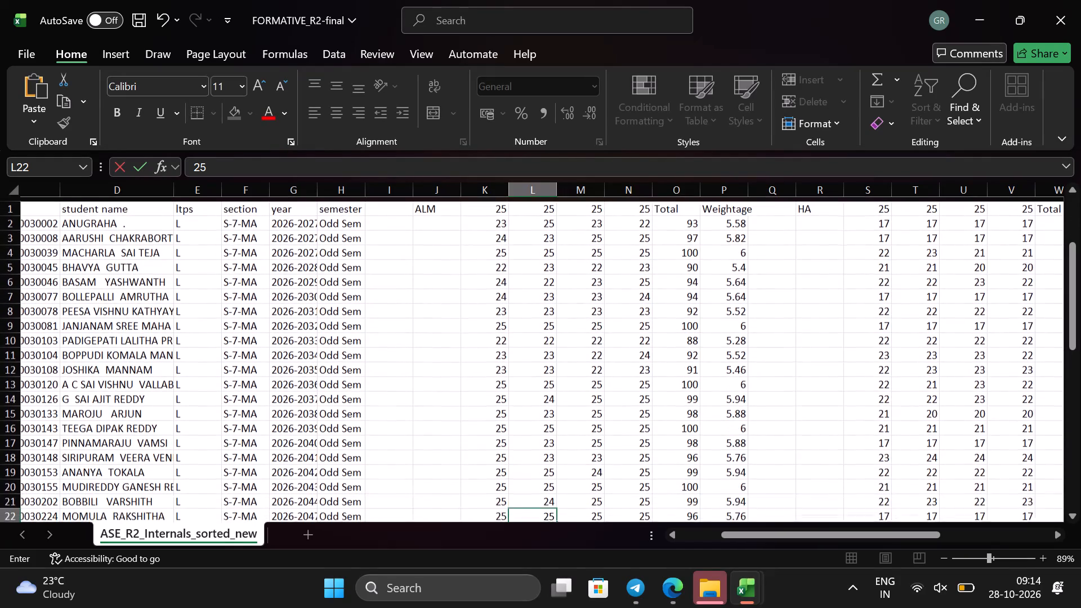
scroll(584, 306, "up", 1)
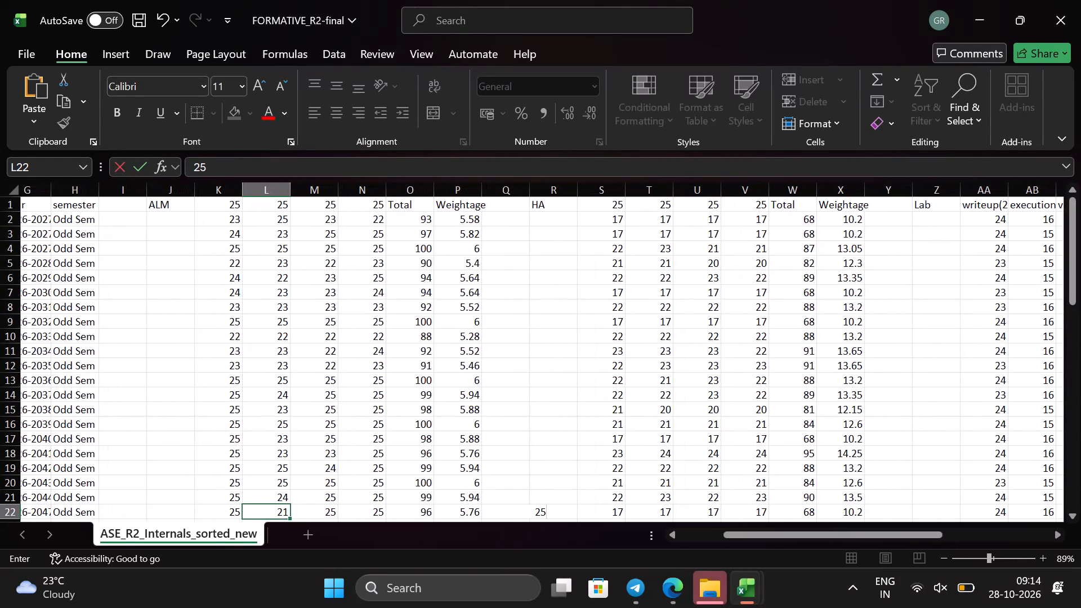
scroll(584, 306, "left", 2)
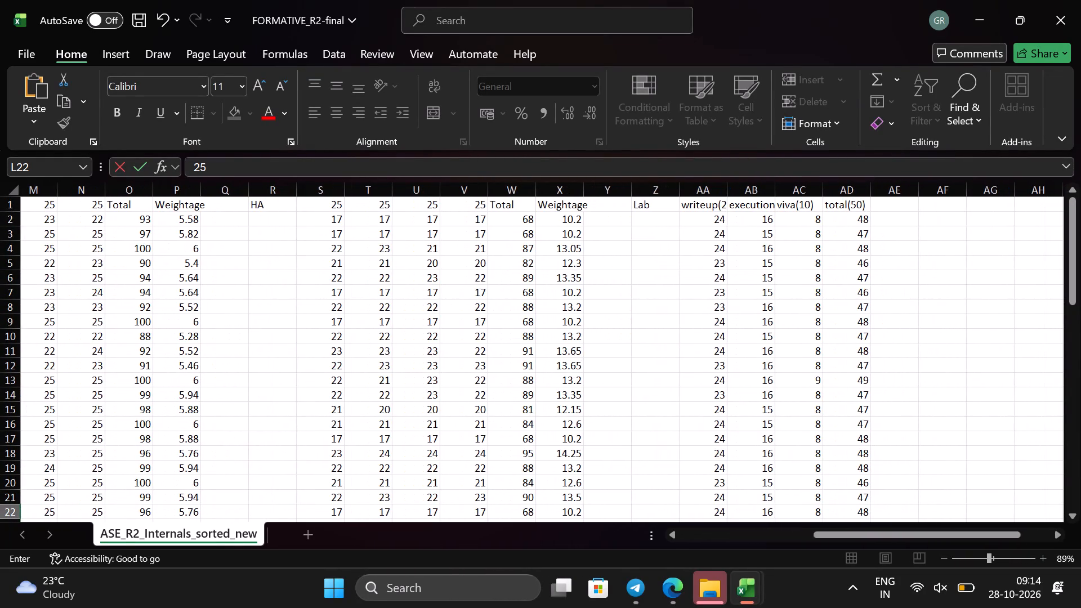
scroll(584, 306, "left", 1)
scroll(584, 306, "up", 1)
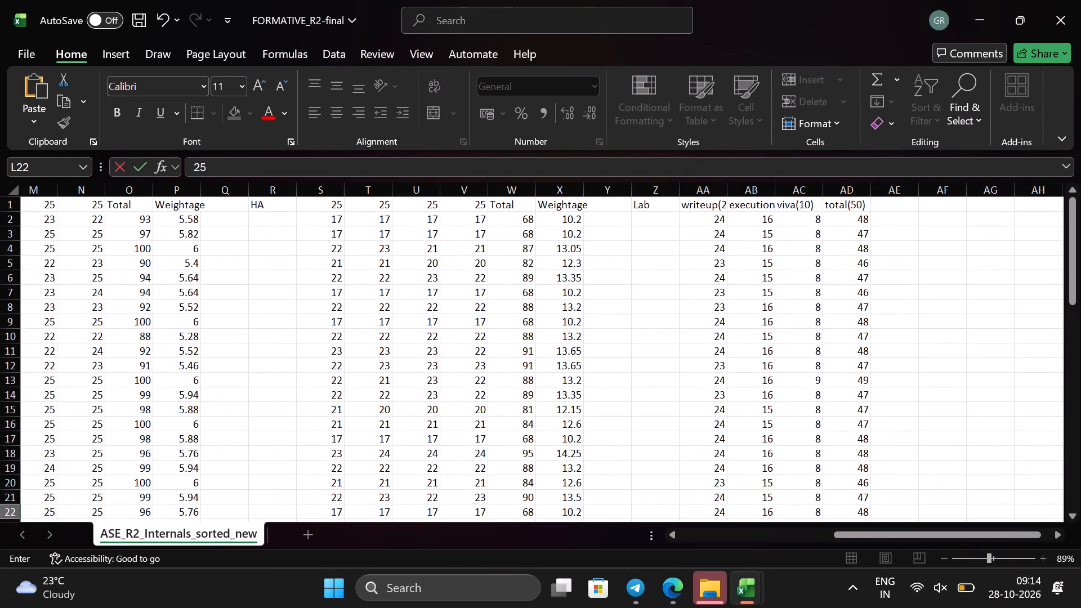
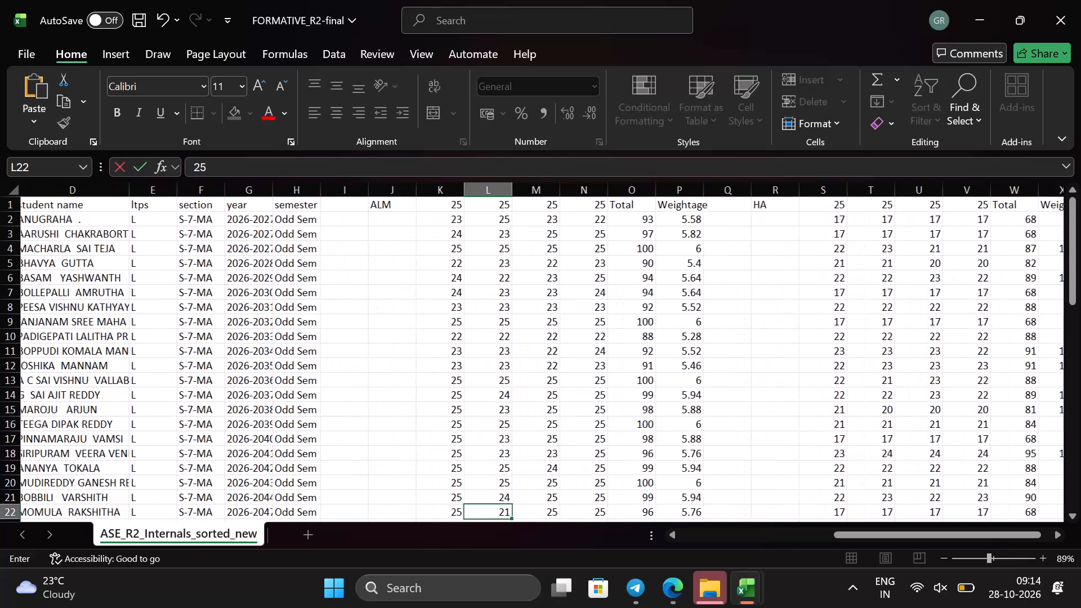
Set the ALM marks in K10 and L10 to 25 each and fill that value across to M10 and N10.
scroll(386, 269, "right", 1)
scroll(386, 269, "down", 1)
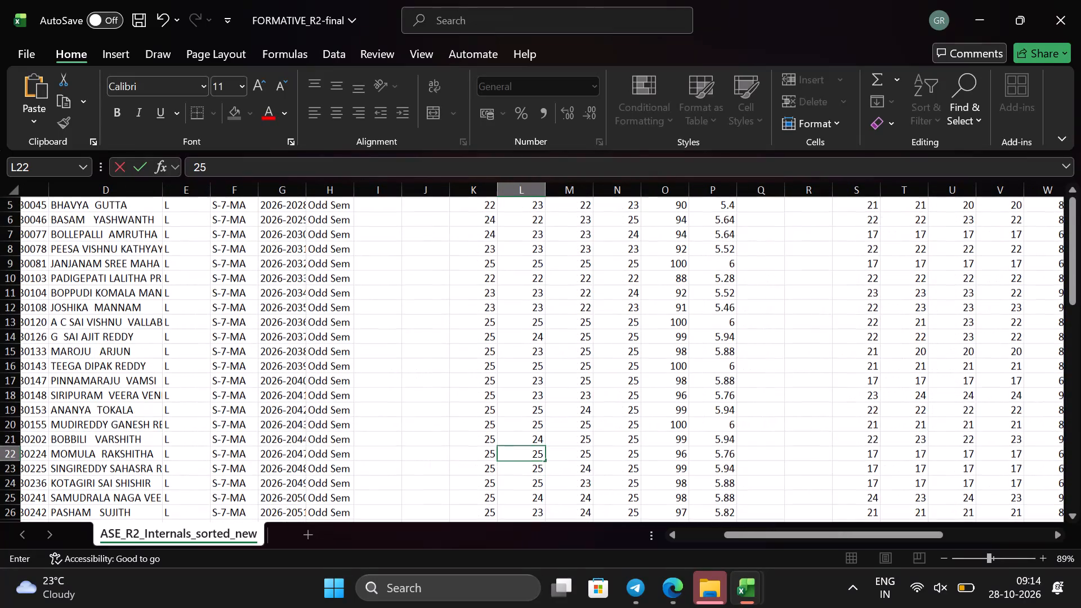
scroll(386, 269, "up", 1)
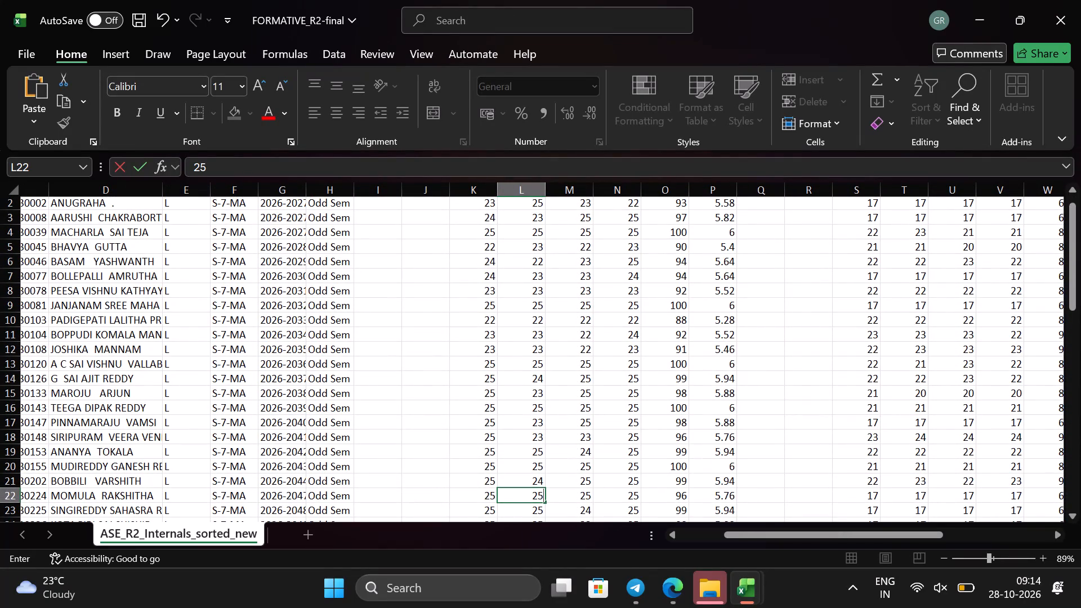
left_click(490, 319)
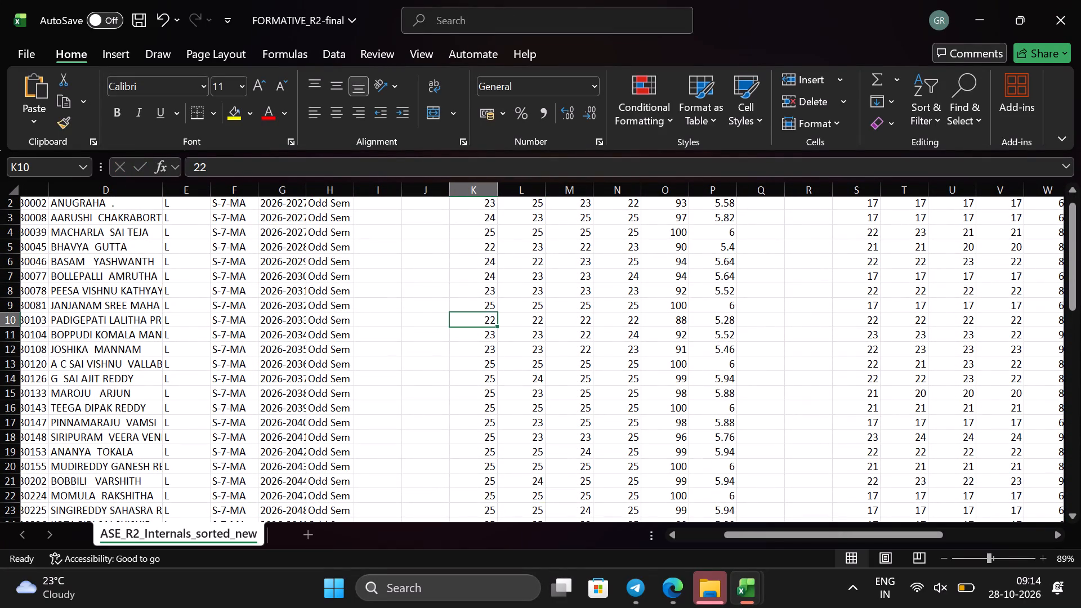
key("BackSpace")
type("25")
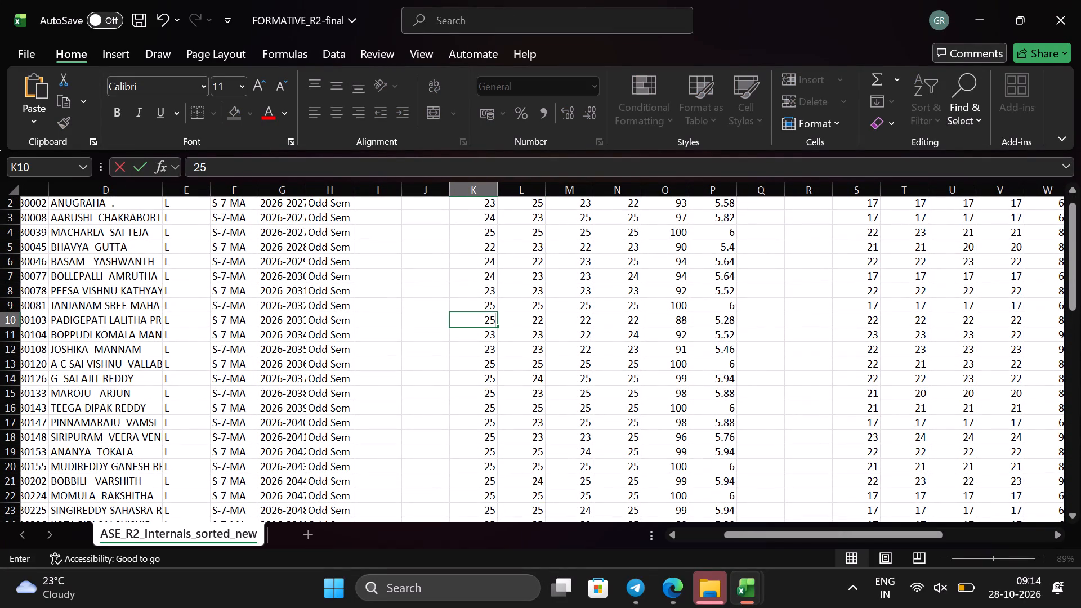
left_click(539, 325)
key("BackSpace")
type("25")
left_click_drag(545, 323, 598, 324)
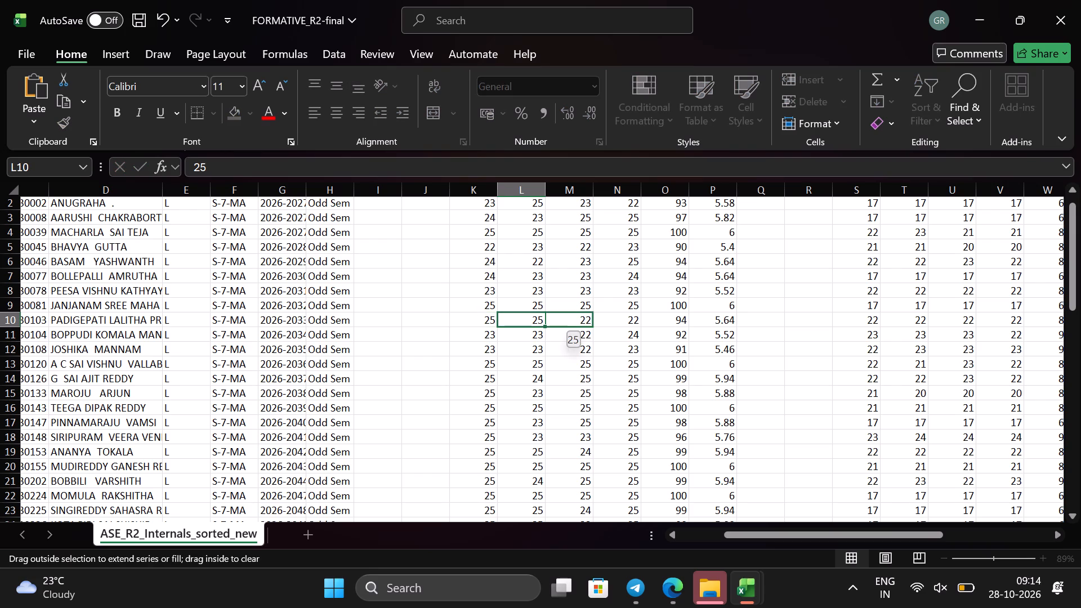
left_click_drag(598, 324, 649, 319)
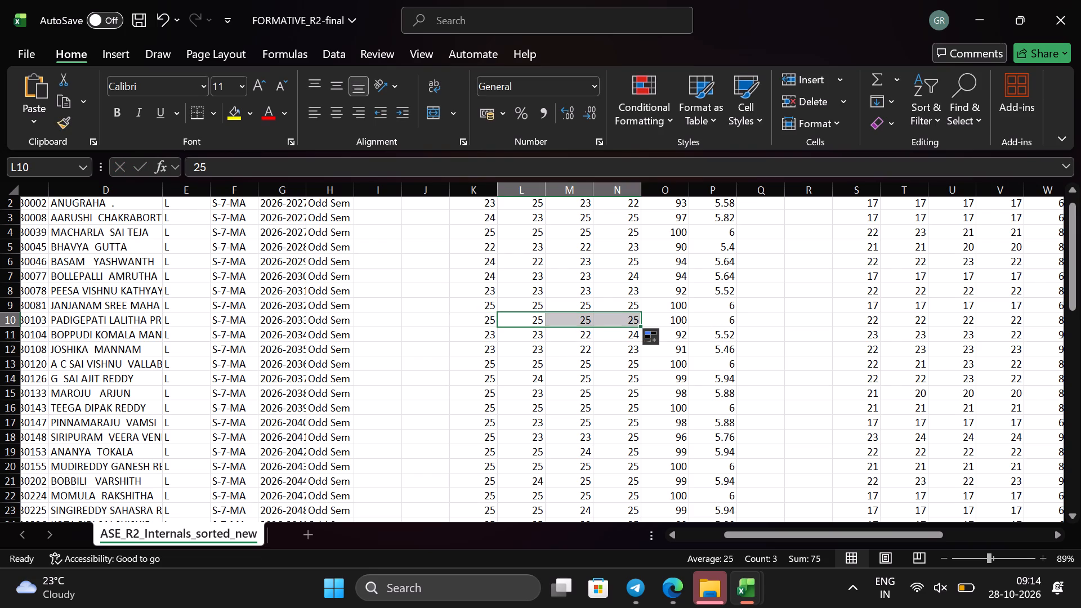
scroll(635, 307, "up", 1)
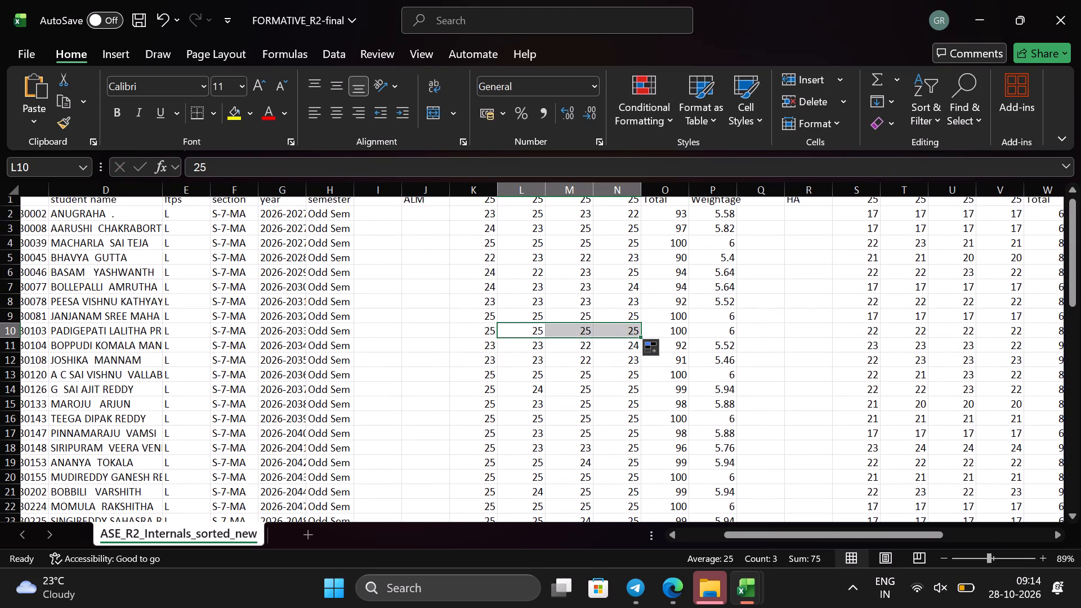
left_click(620, 323)
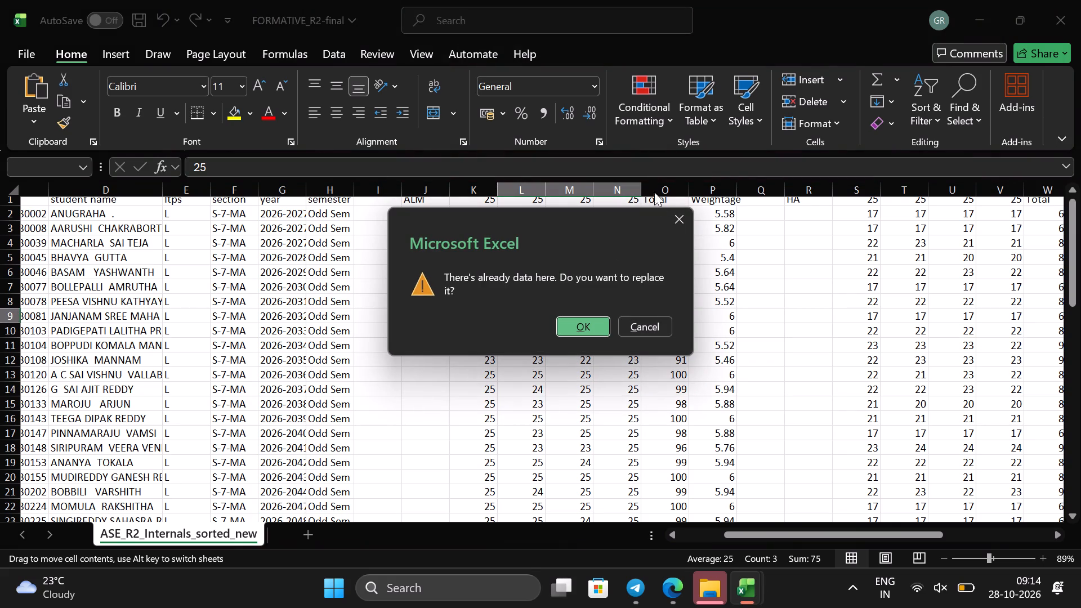
left_click(681, 222)
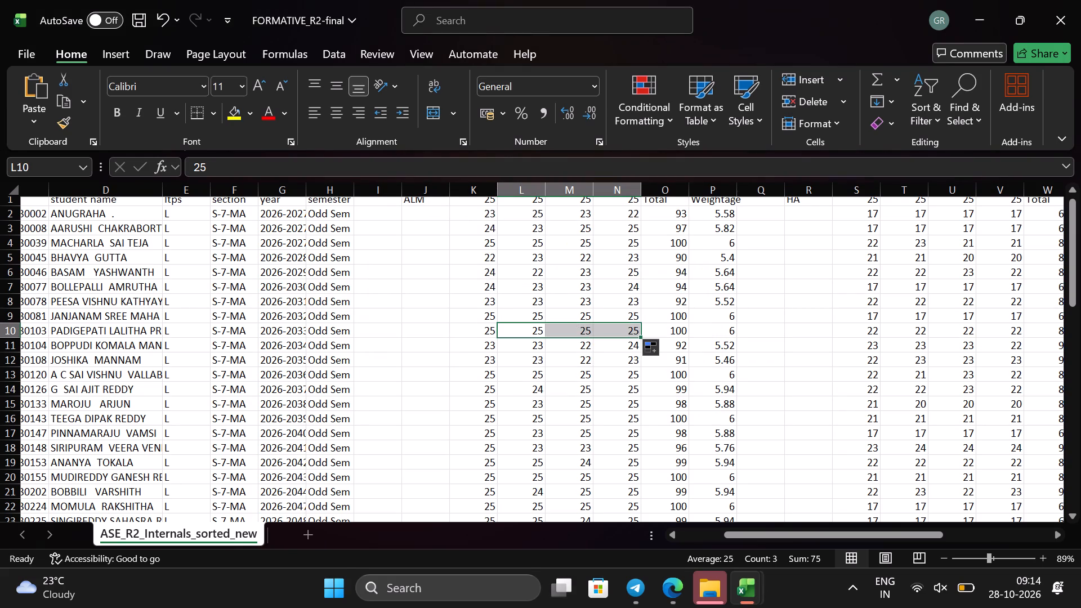
Review the ALM marks down to the last student row and back up to the middle rows.
scroll(618, 306, "down", 2)
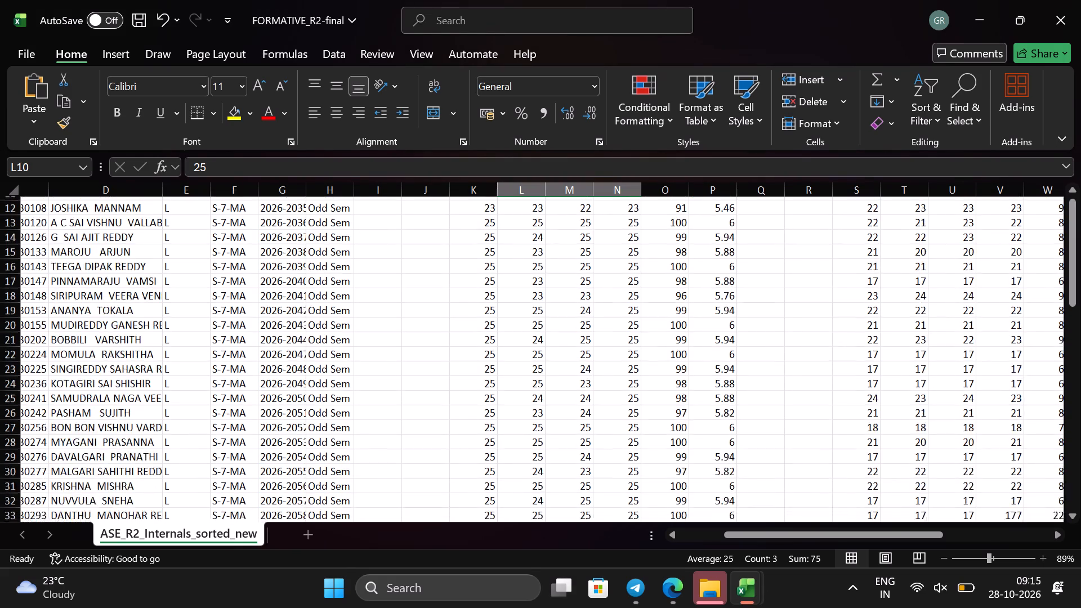
scroll(618, 306, "down", 1)
scroll(618, 306, "right", 1)
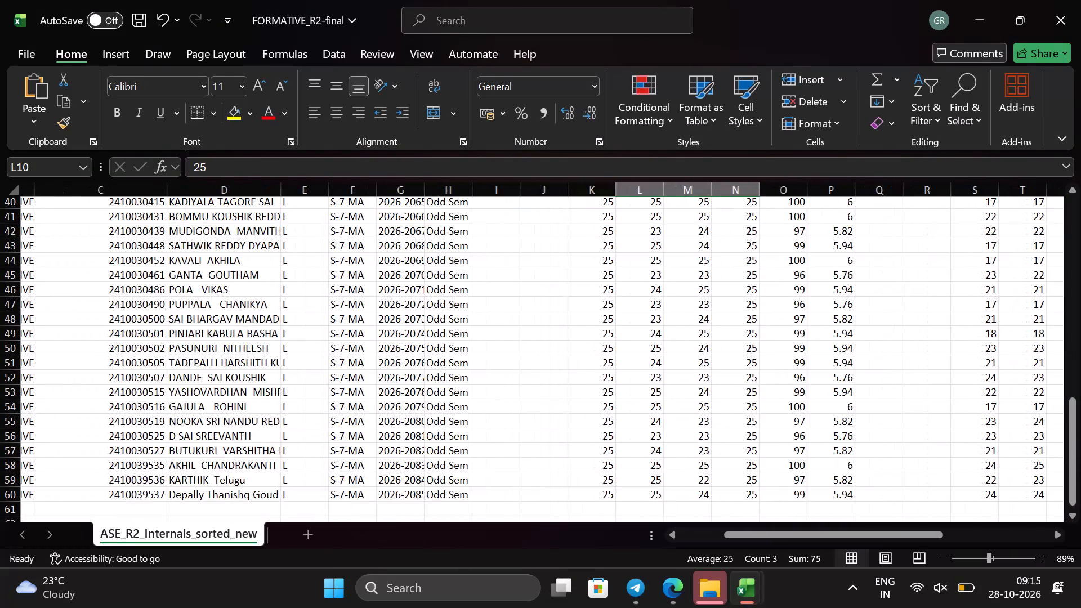
scroll(618, 306, "right", 1)
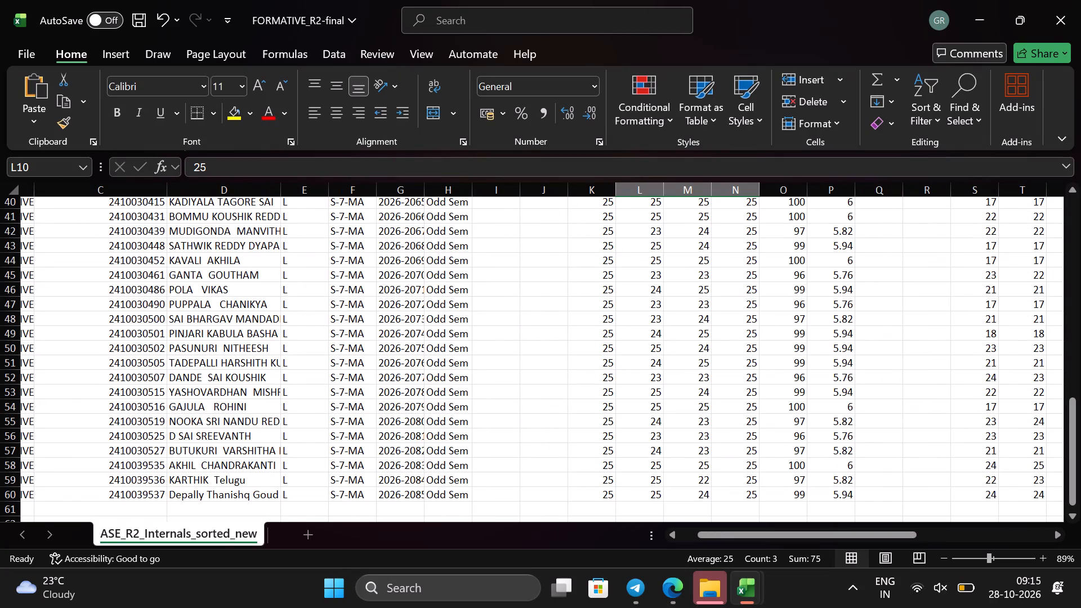
scroll(779, 460, "up", 1)
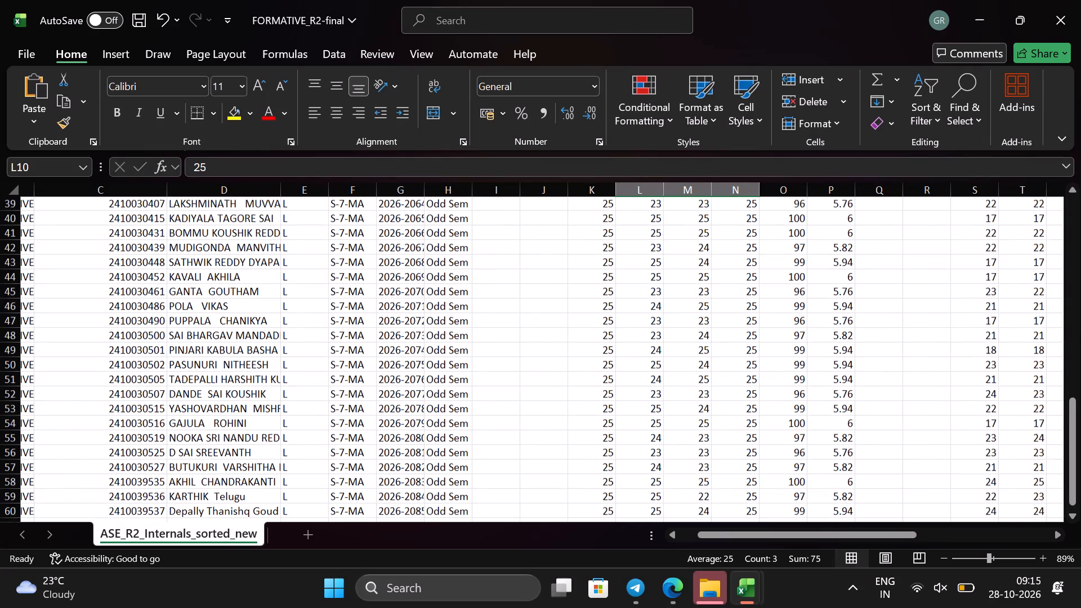
scroll(779, 460, "up", 2)
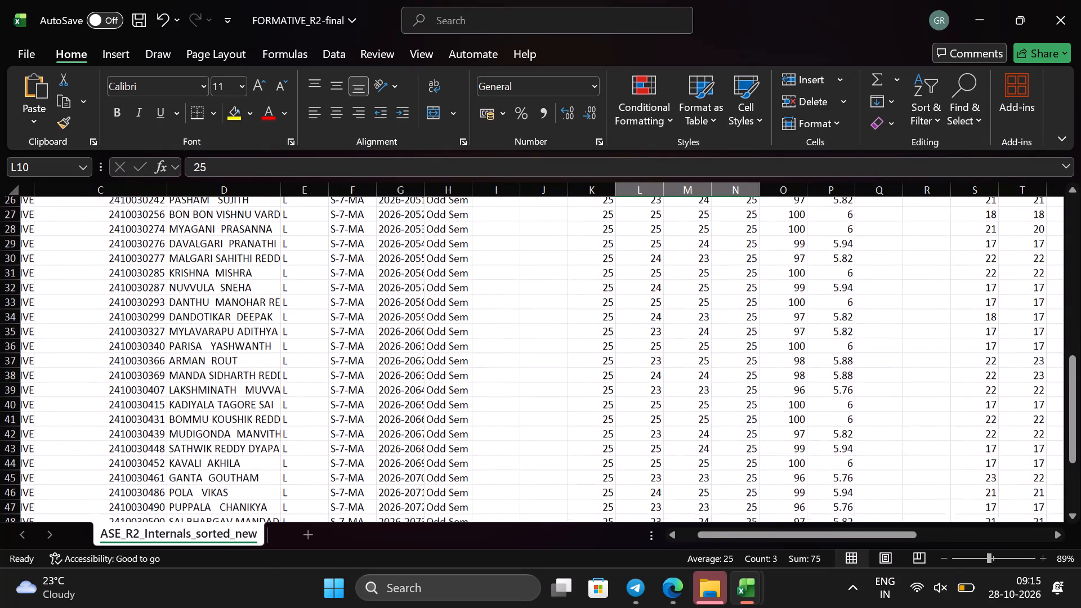
scroll(779, 460, "up", 1)
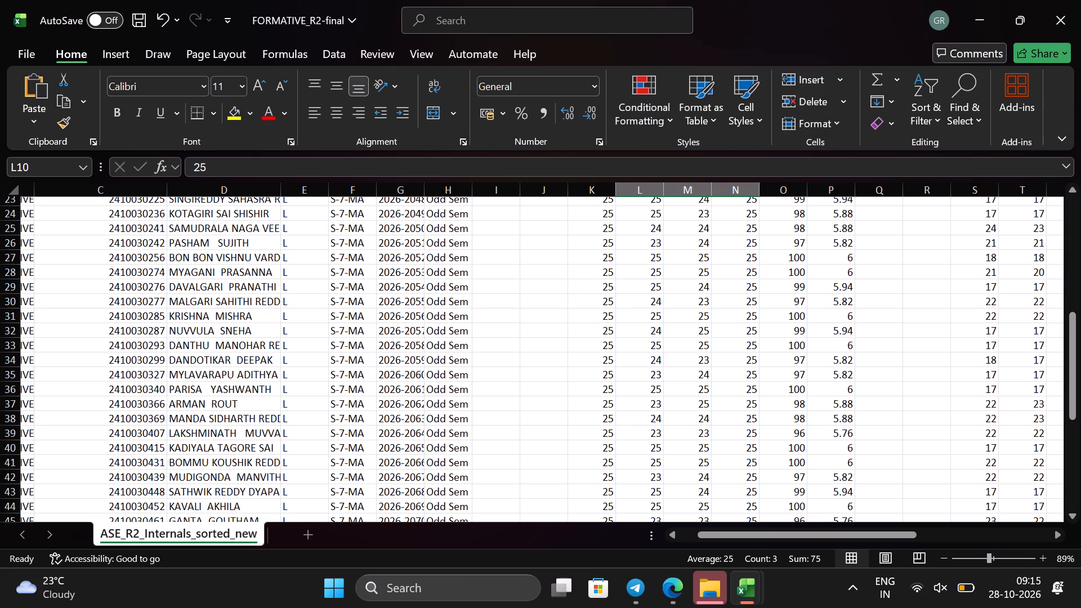
Set the ALM mark in M30 to 24 and clear the neighbouring mark in L30 for a new entry.
left_click(709, 305)
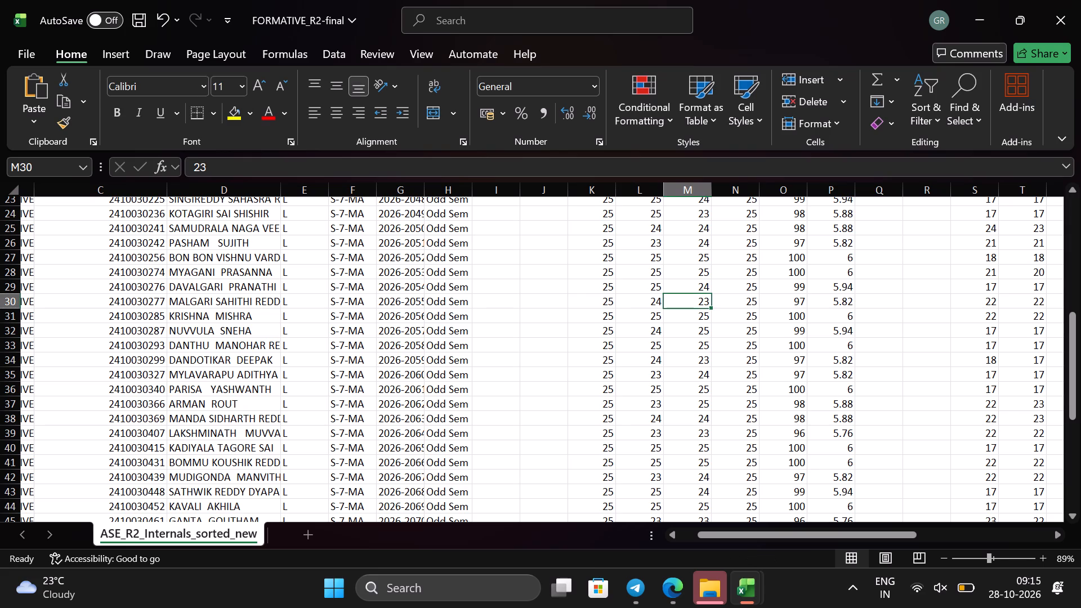
key("BackSpace")
type("24")
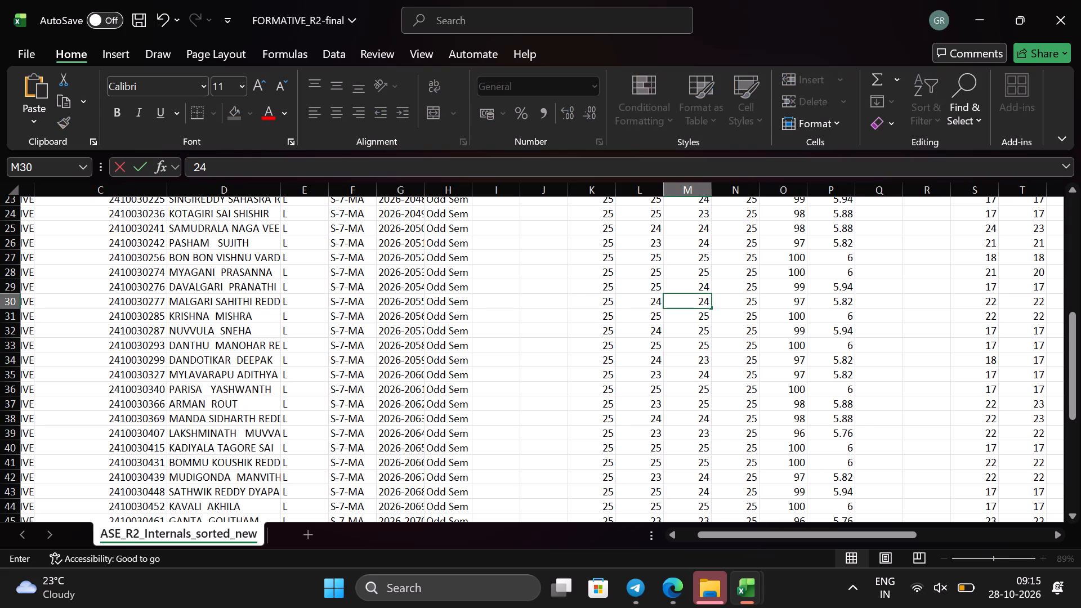
key("Return")
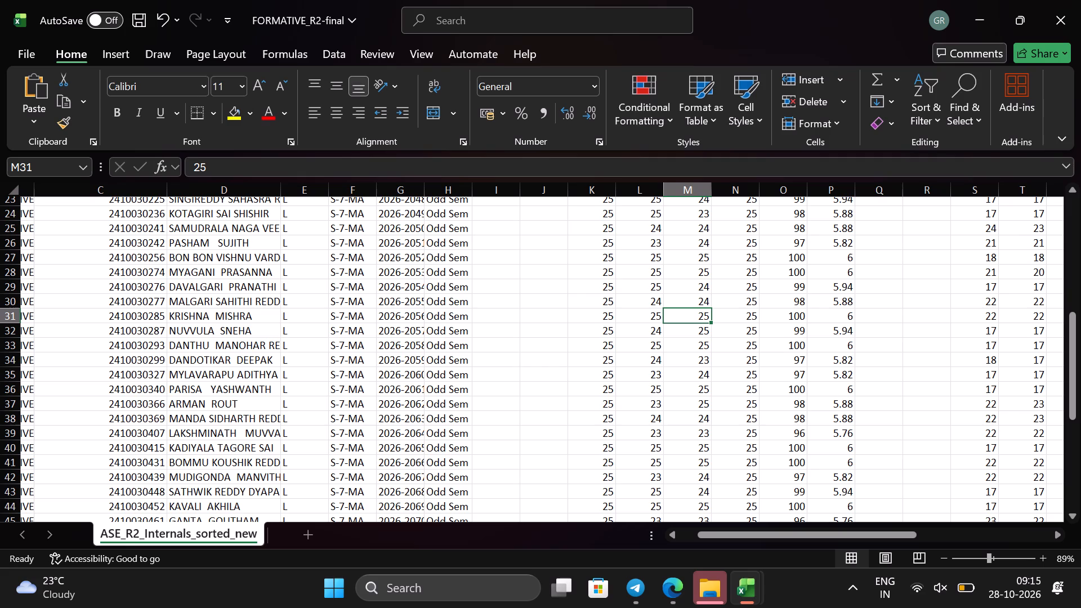
left_click(655, 301)
key("BackSpace")
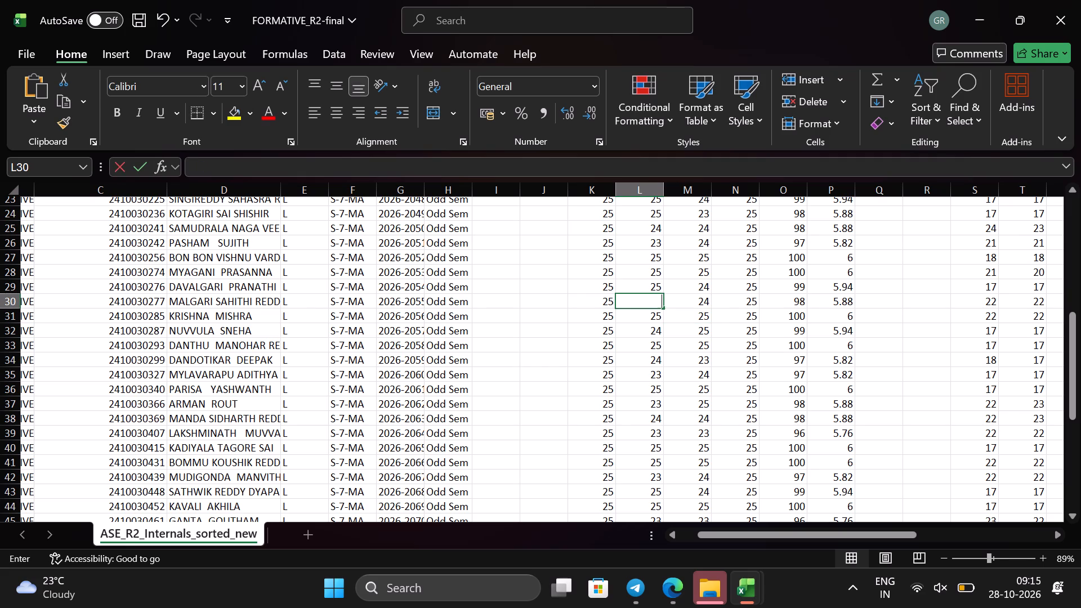
Set the ALM mark in L30 to 25.
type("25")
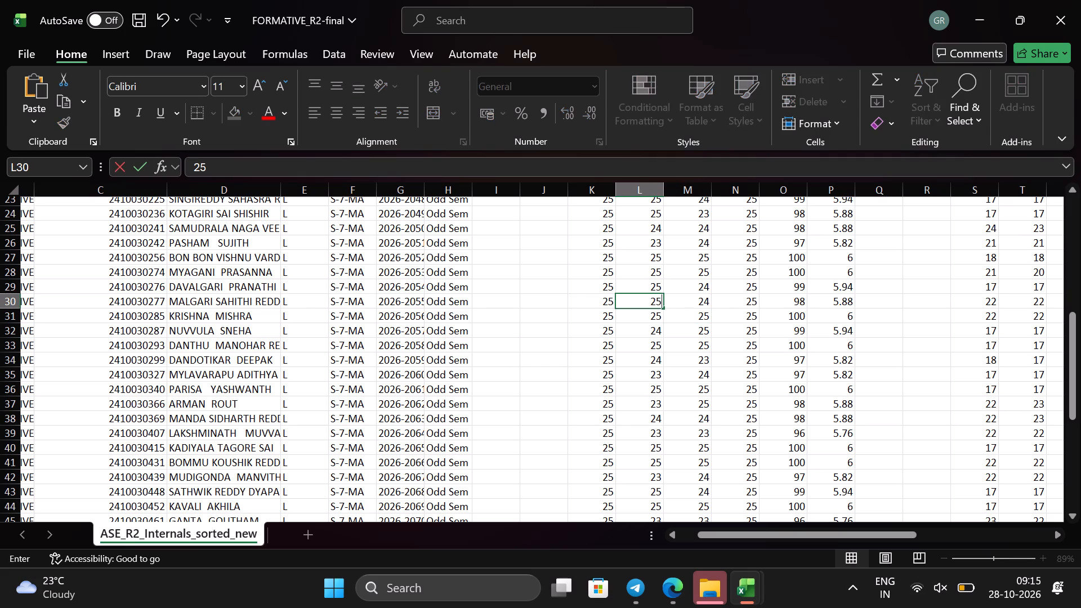
left_click(686, 293)
Clear the HA heading text in R1, ready for a new entry.
scroll(686, 293, "up", 5)
scroll(686, 293, "left", 3)
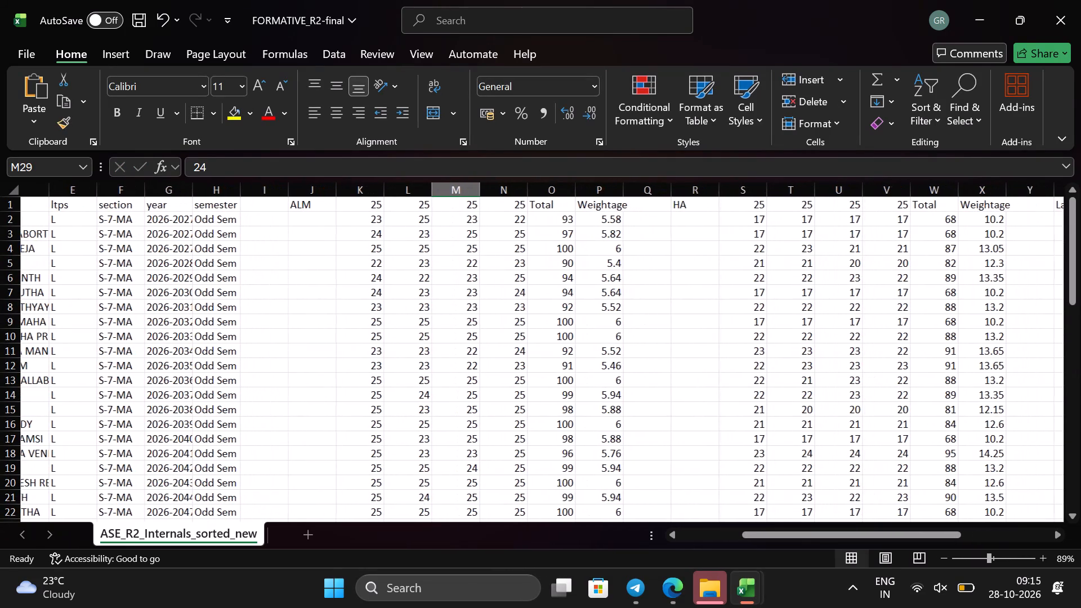
scroll(686, 293, "left", 1)
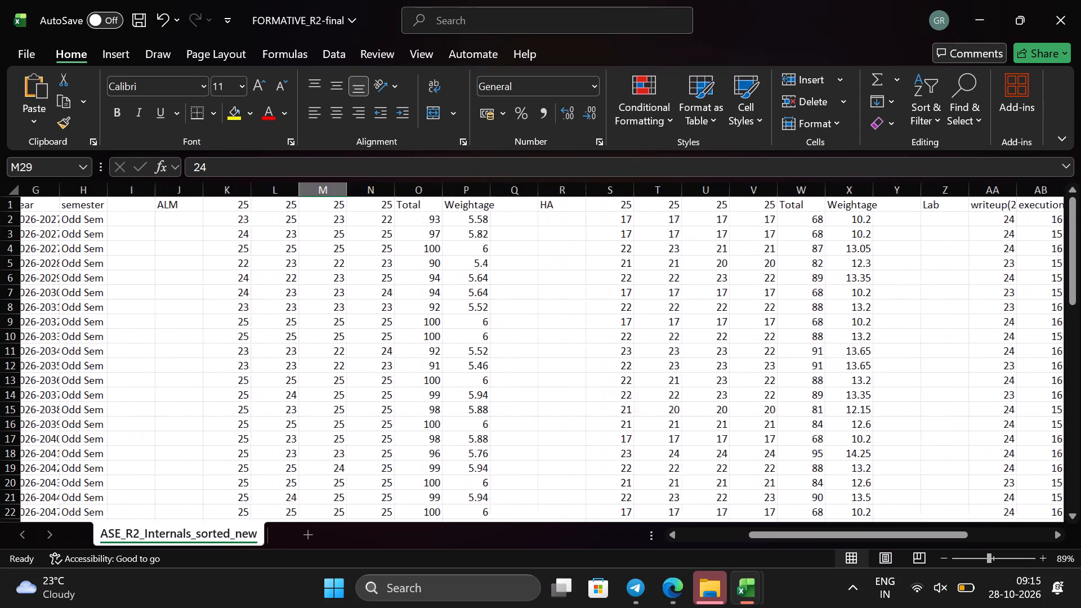
scroll(686, 293, "left", 2)
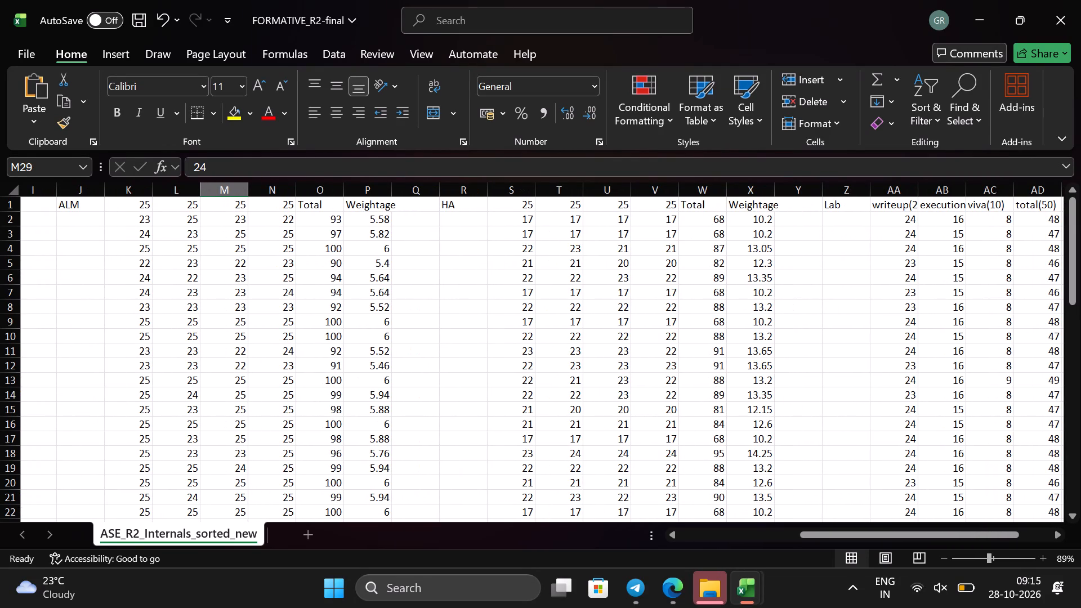
left_click(461, 207)
key("BackSpace")
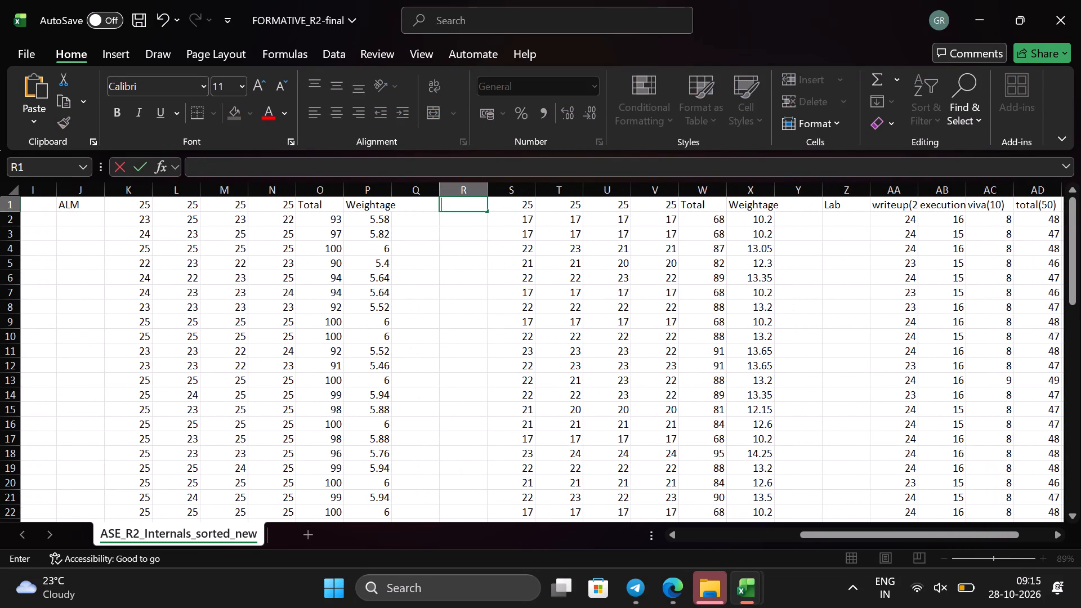
Switch to the marks-lab workbook.
key("alt+Tab")
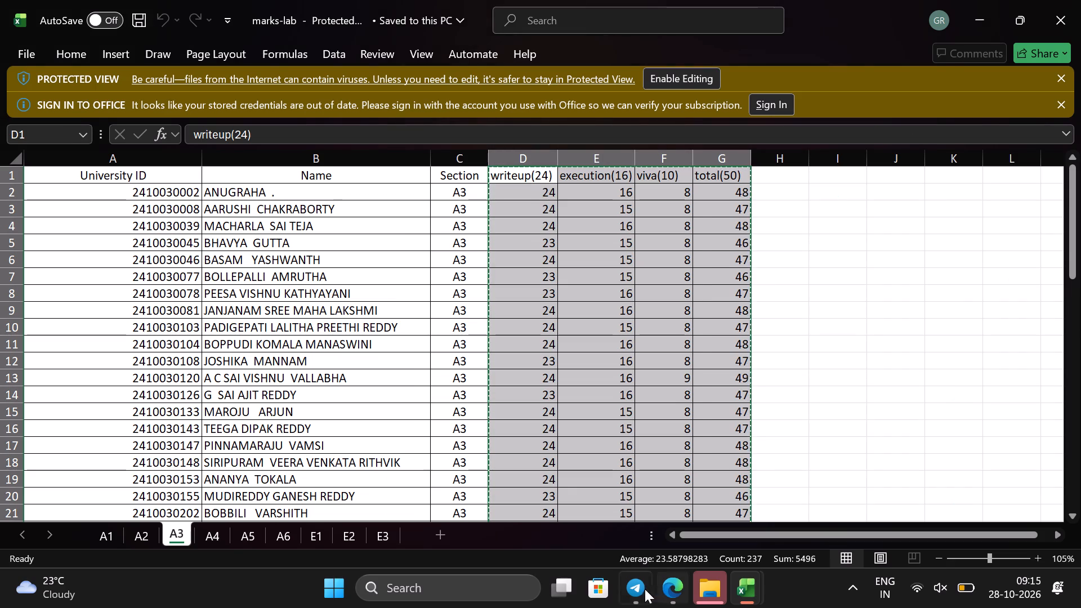
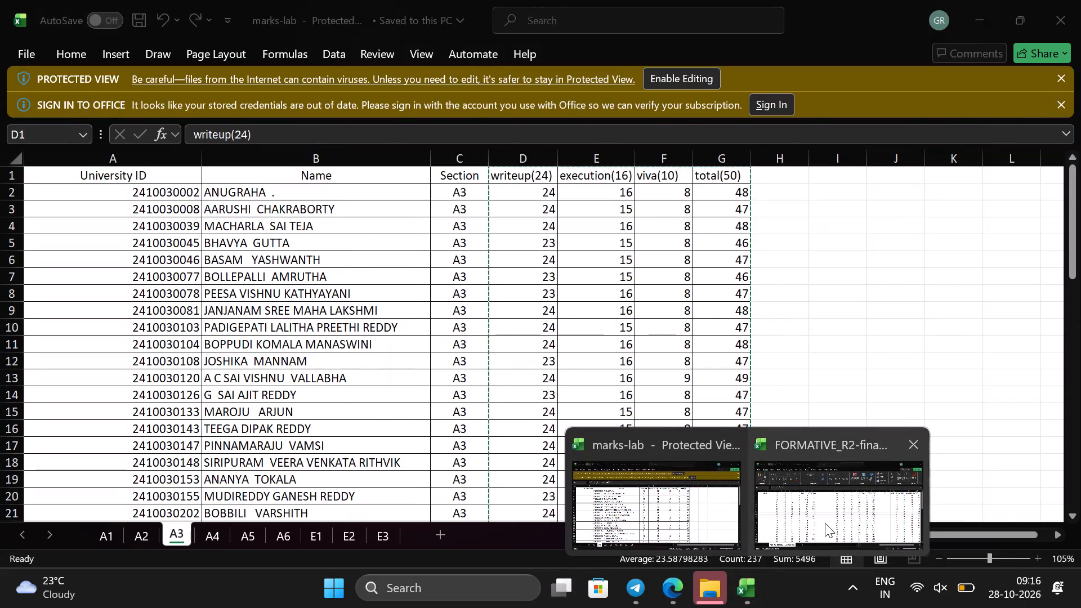
Switch to the FORMATIVE_R2-final workbook and review the ALM, HA and Lab marks from the headings down to the last student row.
left_click(825, 523)
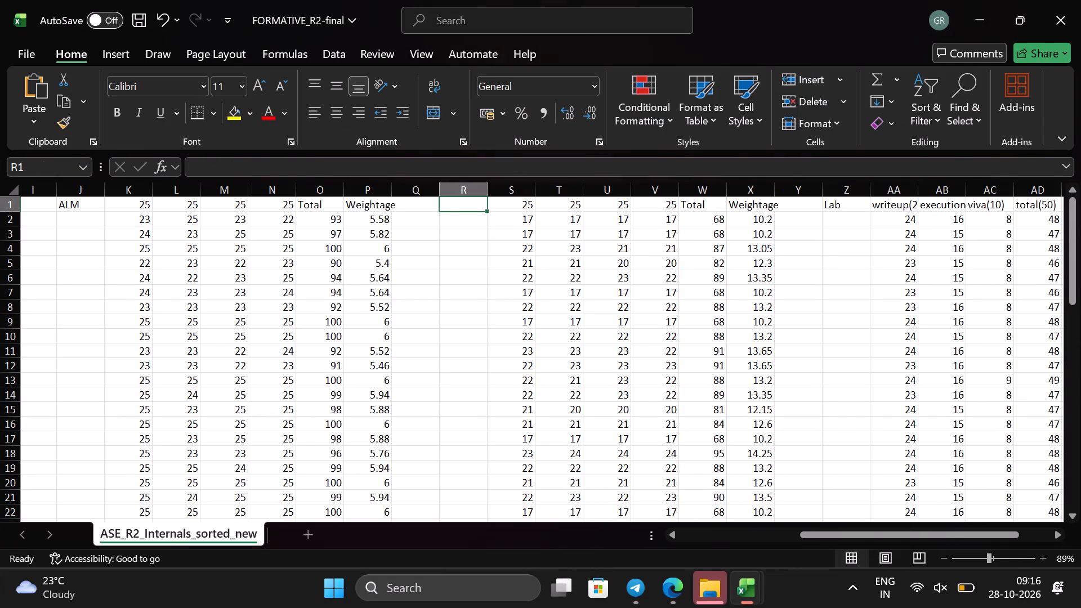
scroll(722, 458, "left", 1)
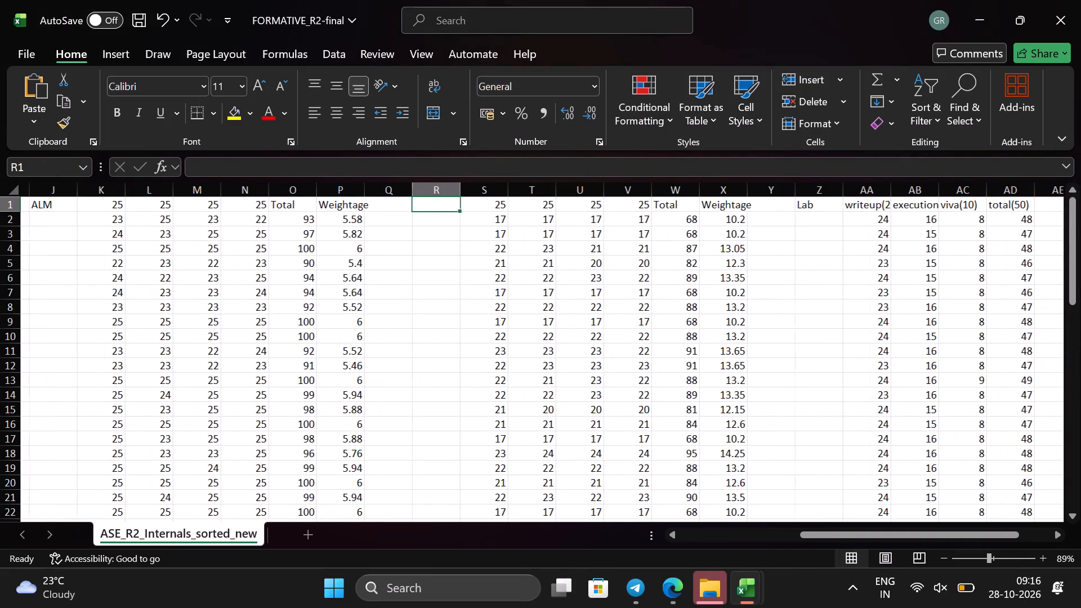
scroll(722, 458, "left", 1)
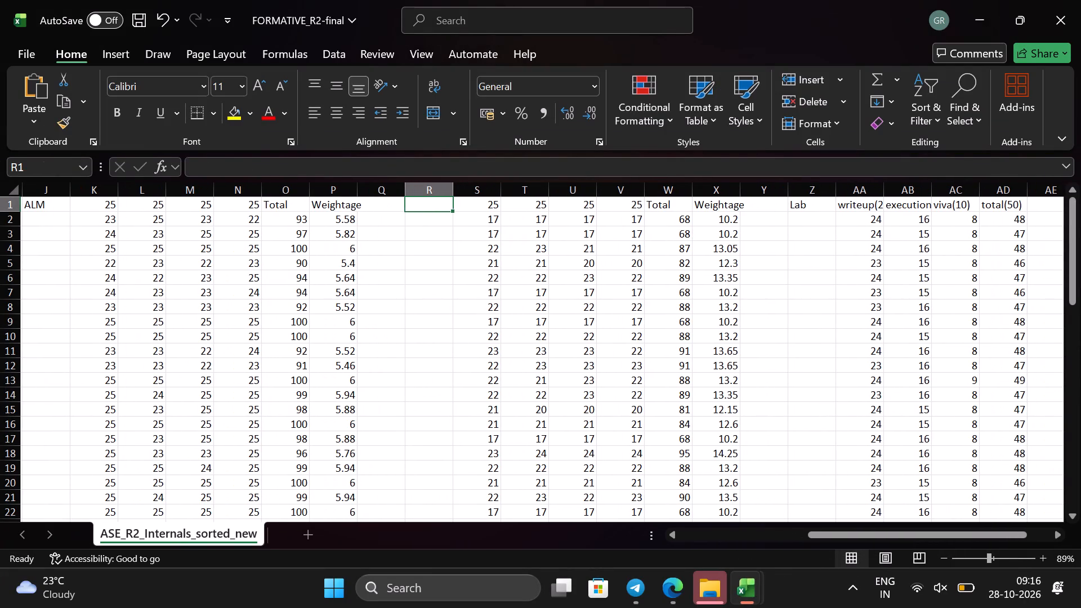
scroll(314, 324, "right", 1)
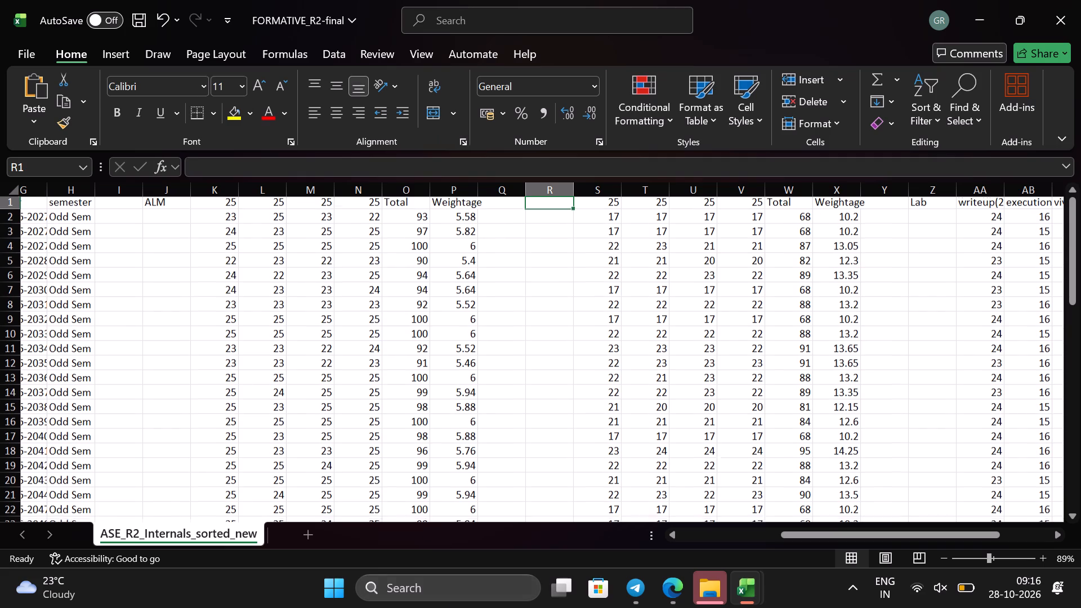
scroll(363, 315, "down", 2)
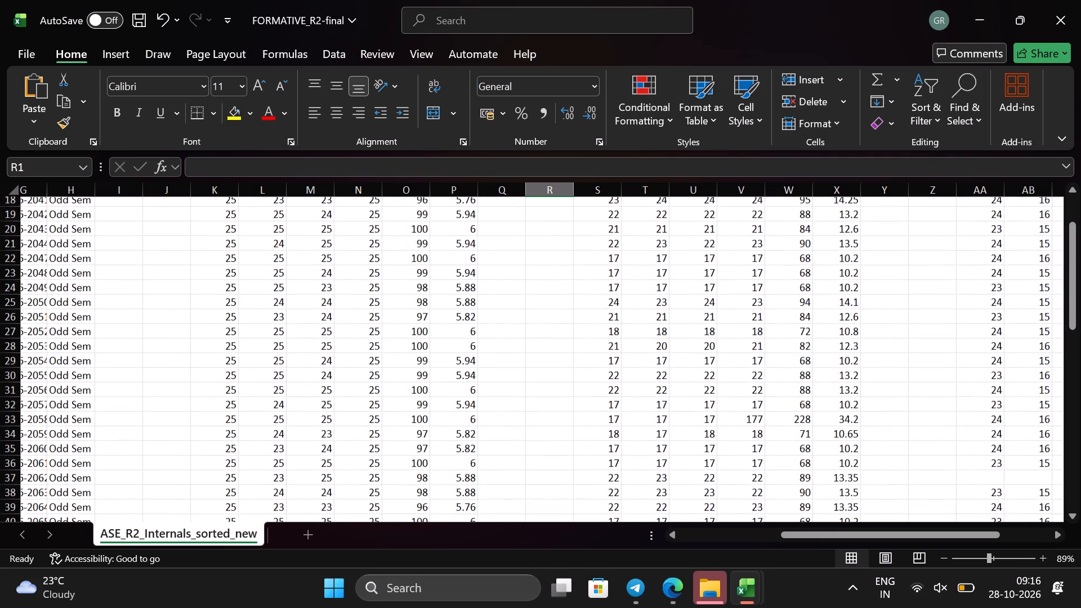
scroll(363, 315, "down", 3)
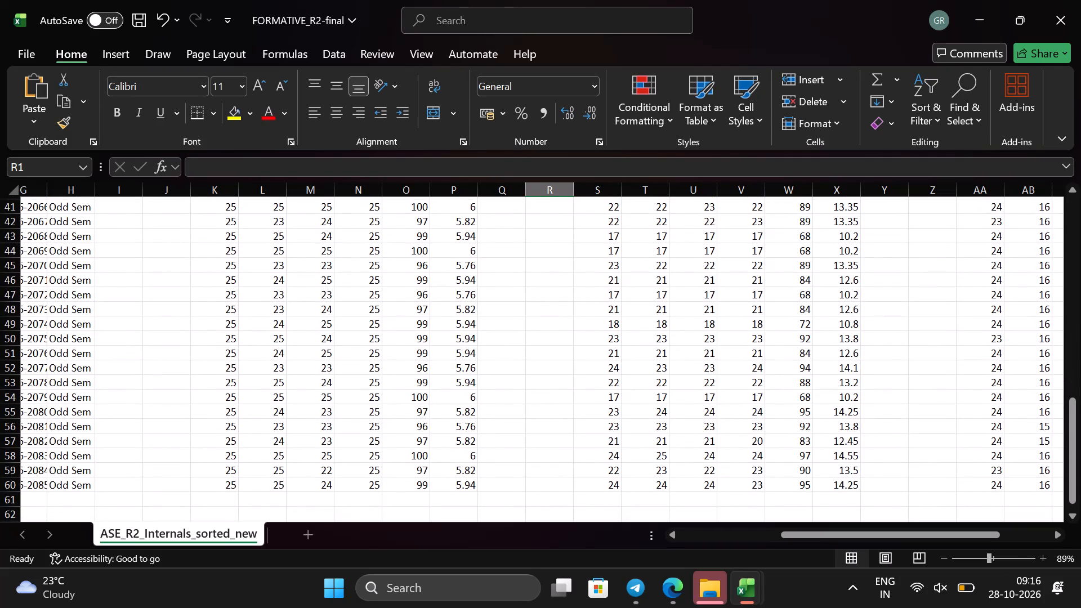
Review the marks columns S to X and the Lab columns Z to AD, including their row 1 headings and the blank R1.
scroll(363, 315, "up", 4)
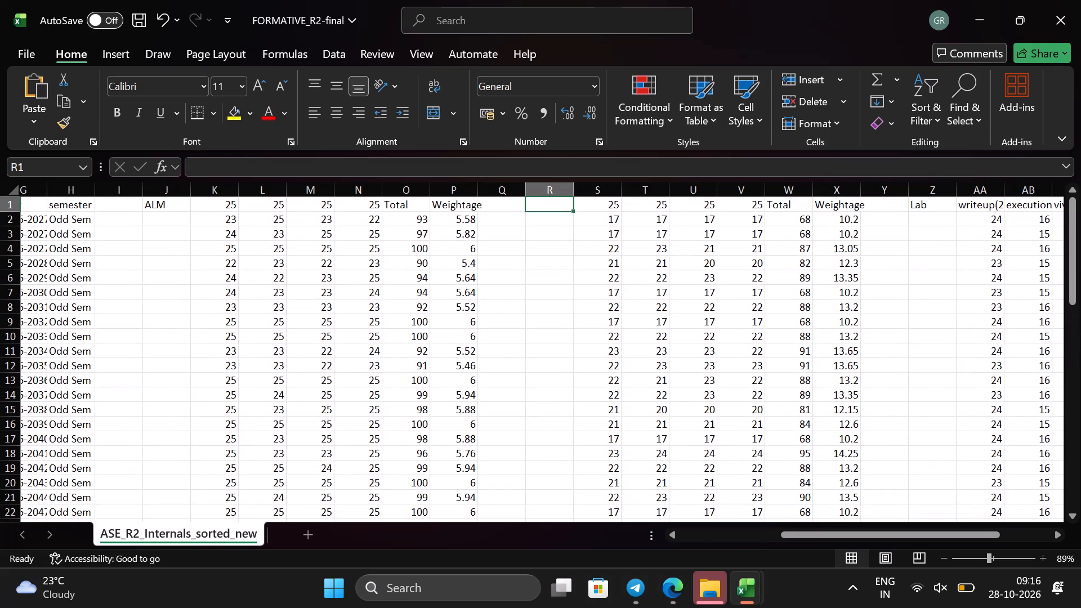
left_click(553, 207)
scroll(553, 207, "left", 1)
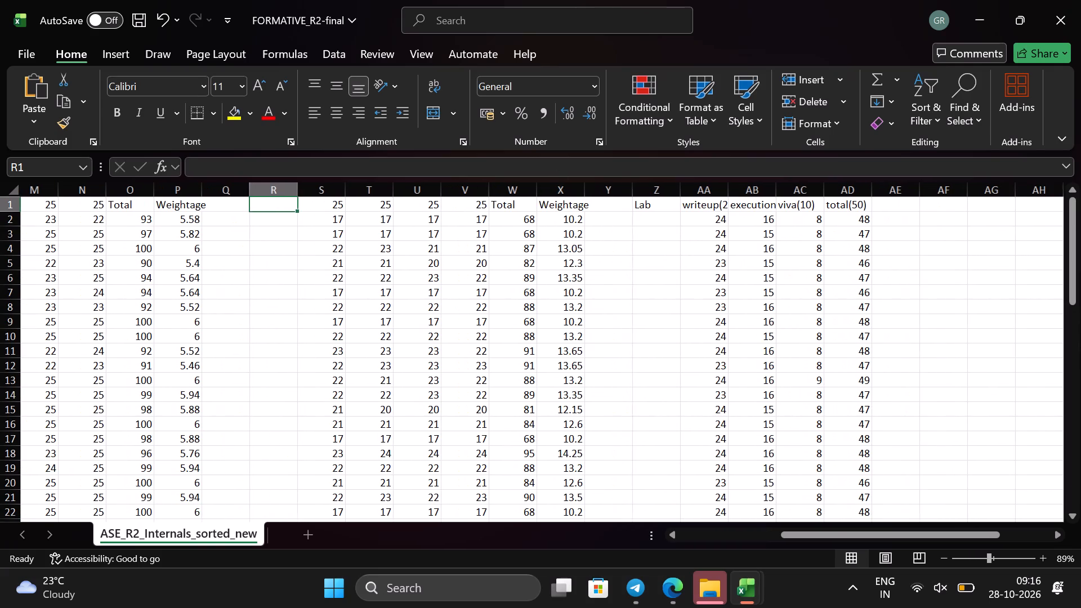
scroll(553, 207, "left", 1)
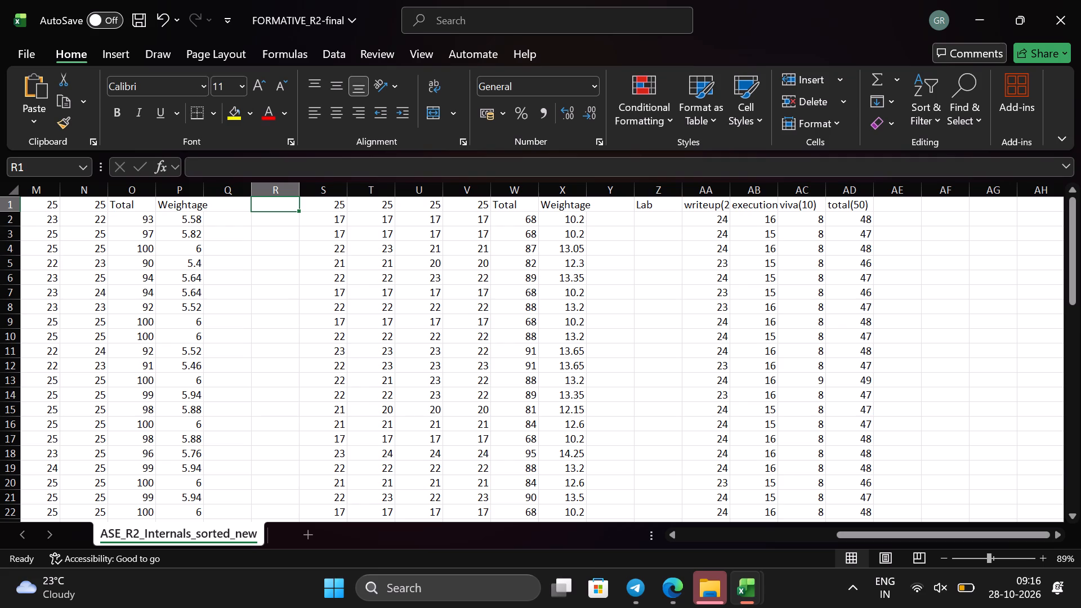
scroll(779, 302, "left", 1)
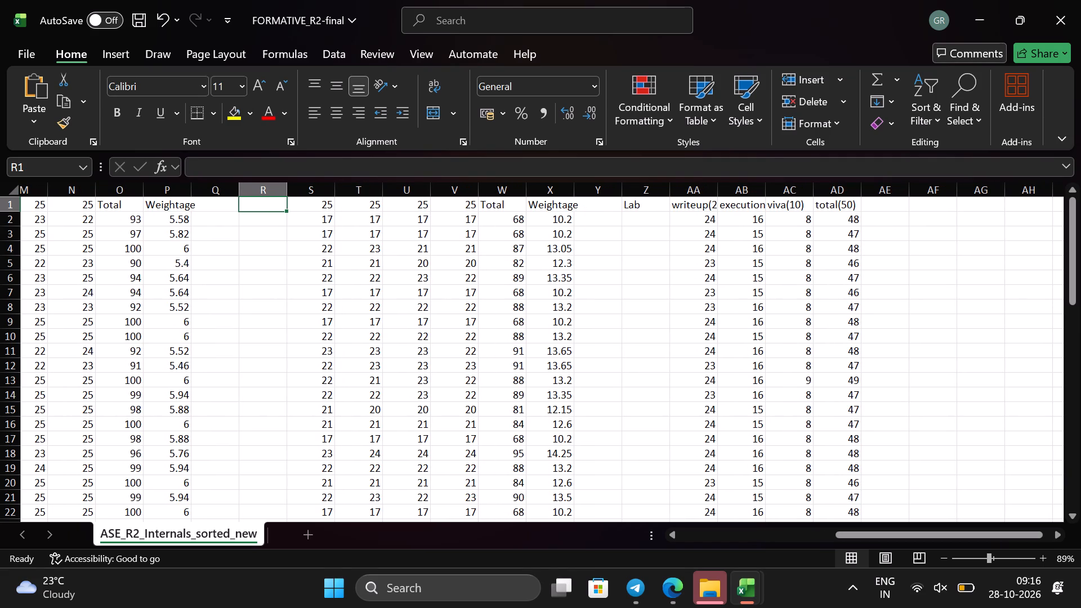
left_click(641, 208)
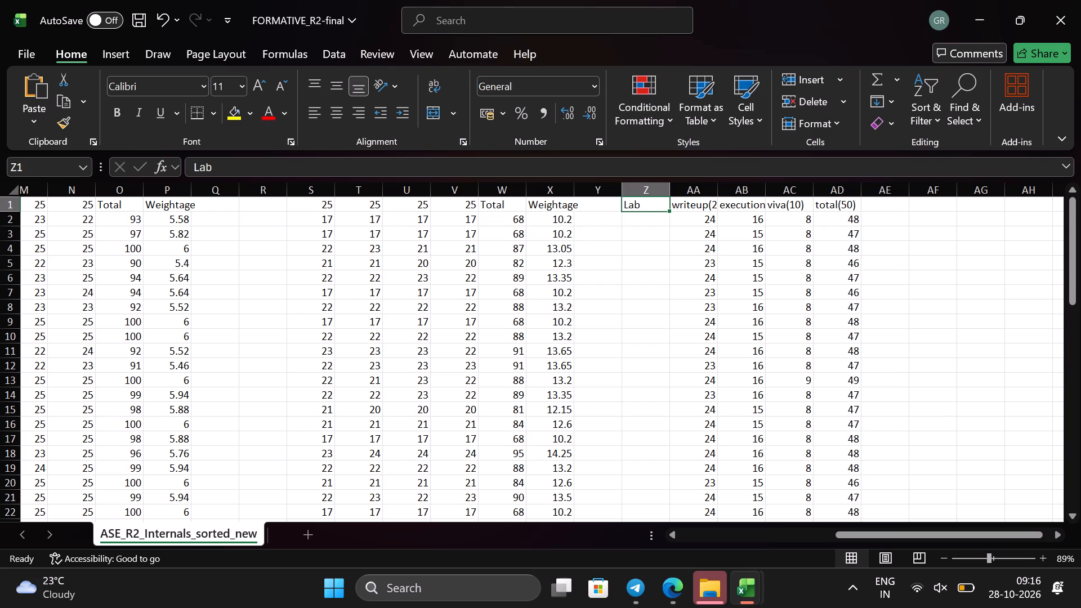
scroll(437, 262, "right", 1)
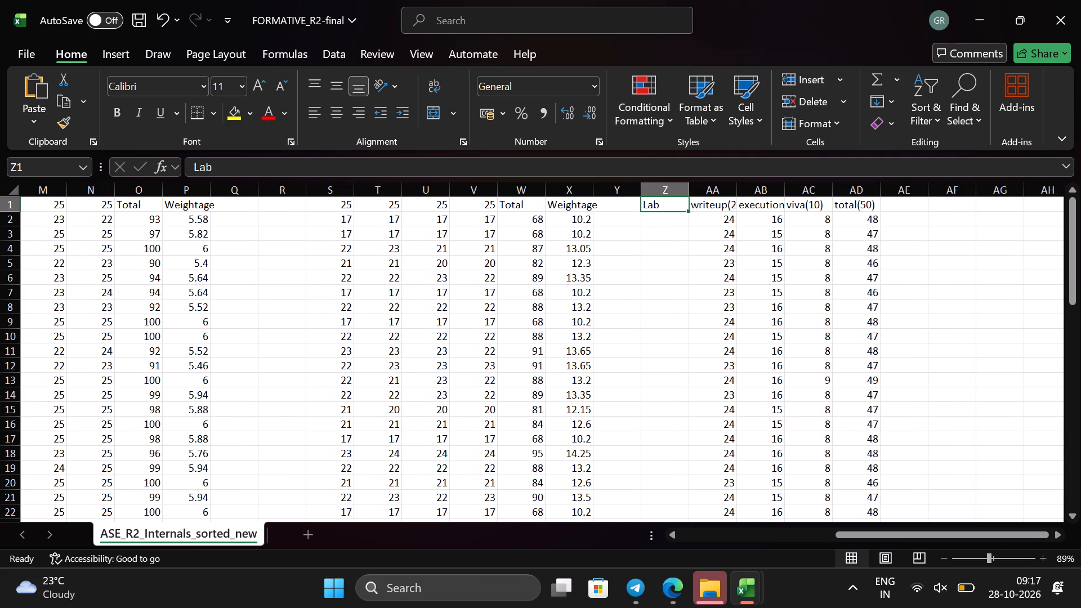
left_click_drag(349, 205, 458, 244)
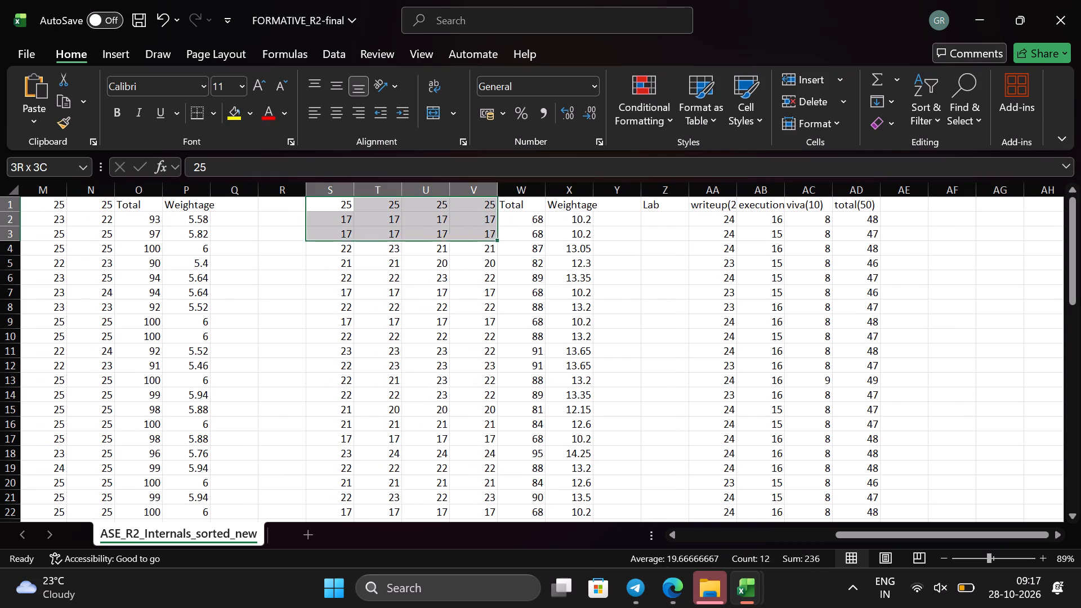
left_click_drag(458, 244, 553, 332)
left_click(300, 378)
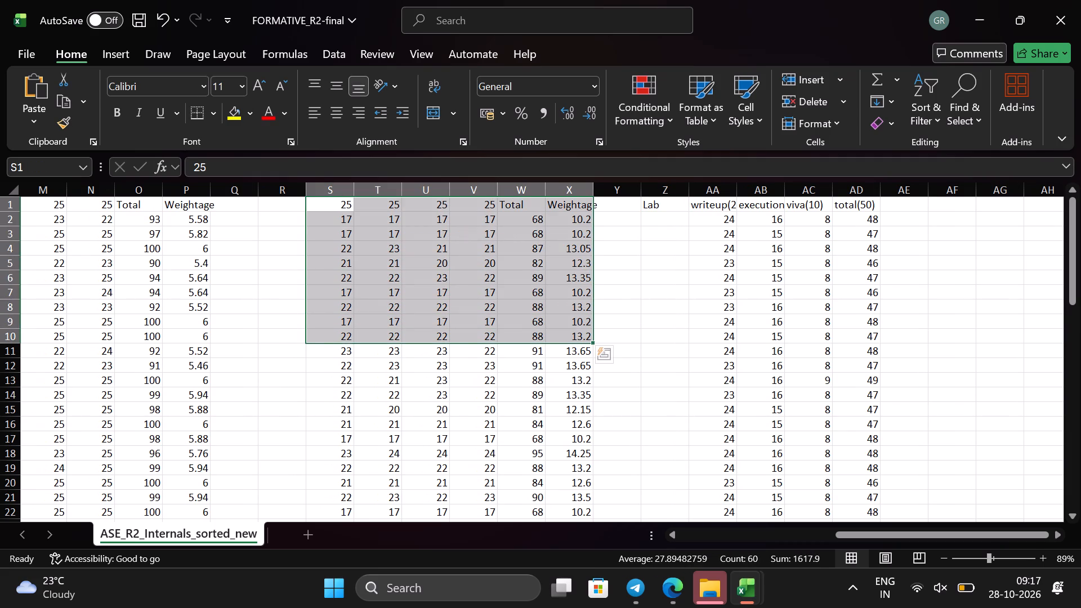
left_click(294, 201)
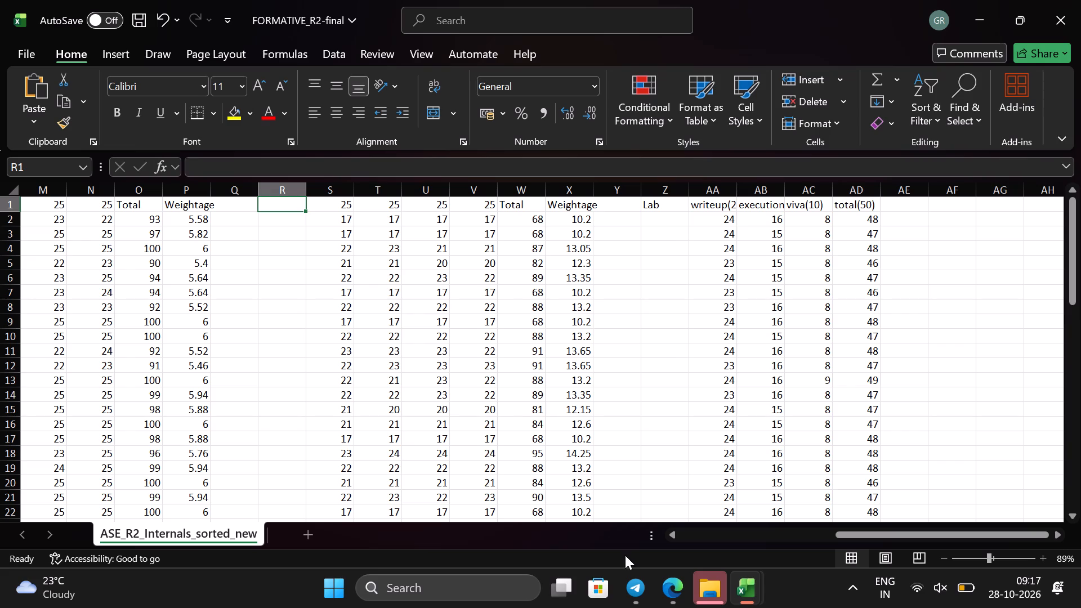
Switch to the Edge browser window with the Adaptive Software Engineering 2026-27 Odd Semester course page.
left_click(667, 593)
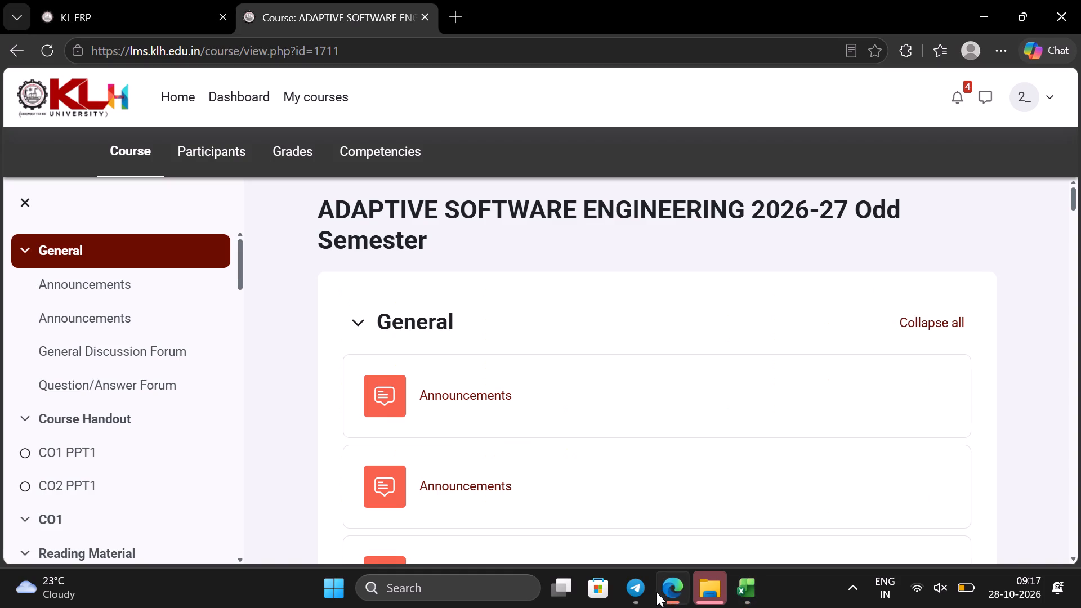
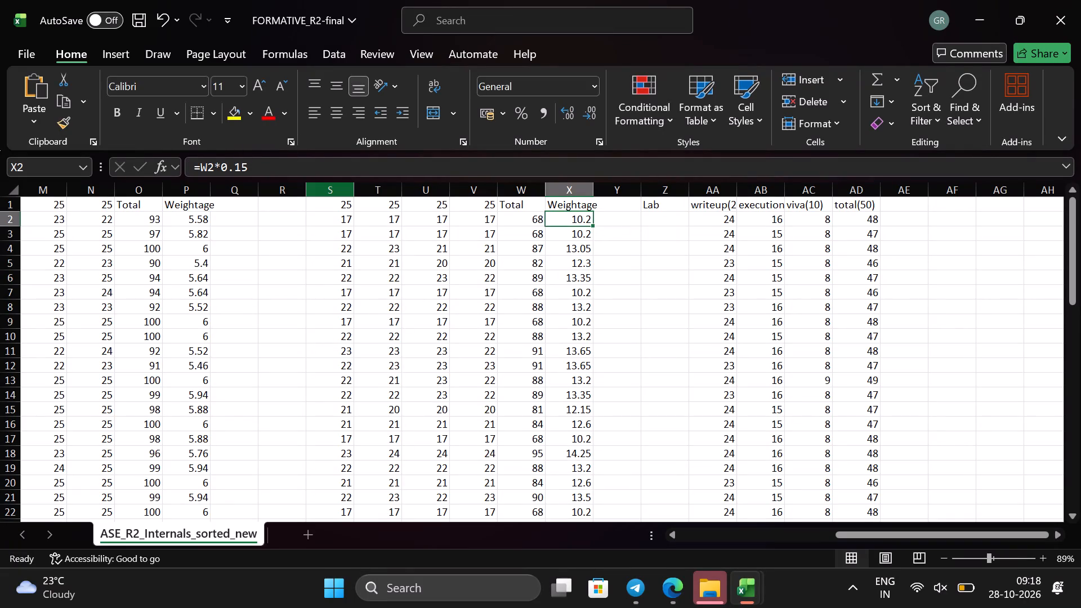
Change the Weightage formula in X3 to =W3*2.
left_click(532, 218)
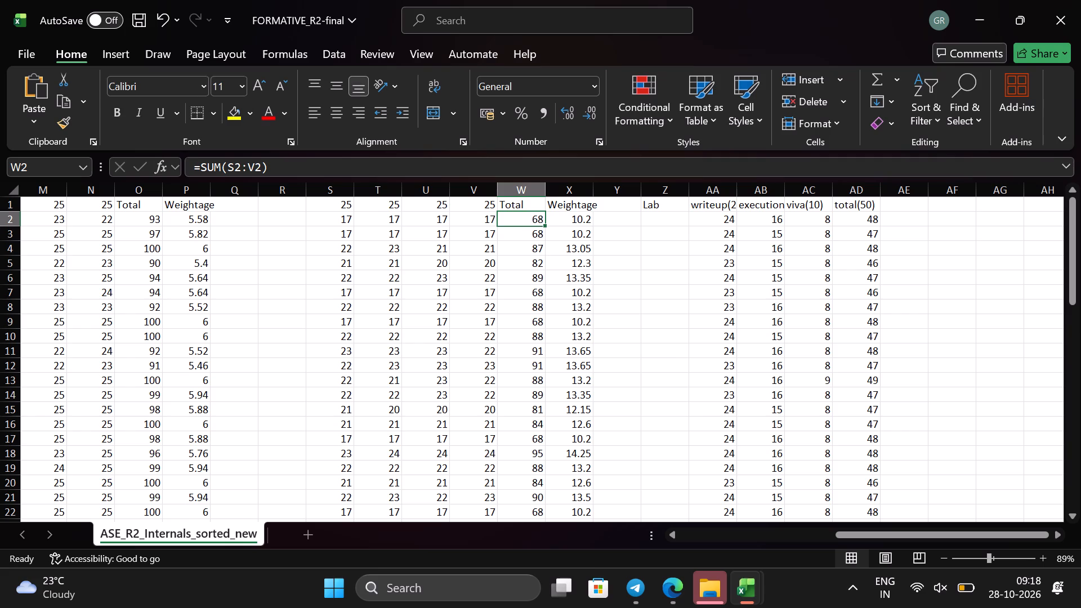
left_click(574, 226)
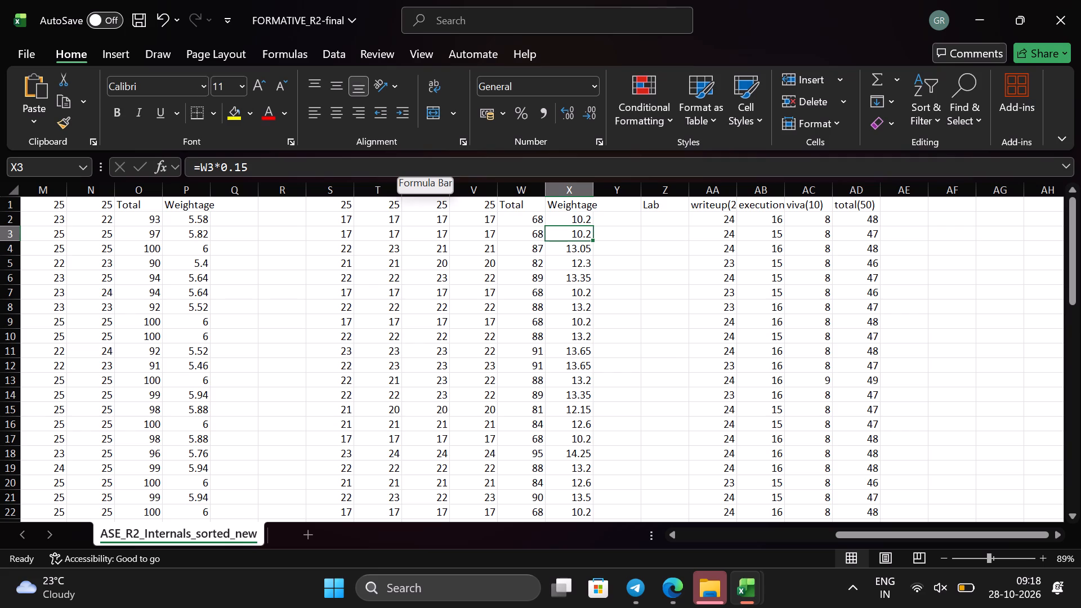
left_click(264, 171)
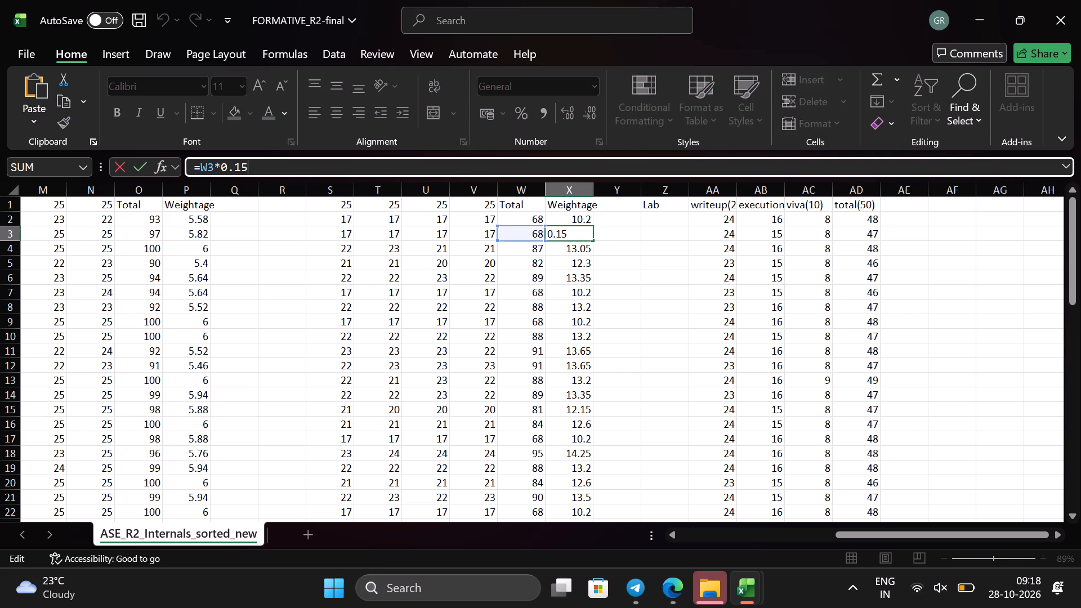
key("BackSpace")
key("BackSpace")
key("BackSpace")
key("BackSpace")
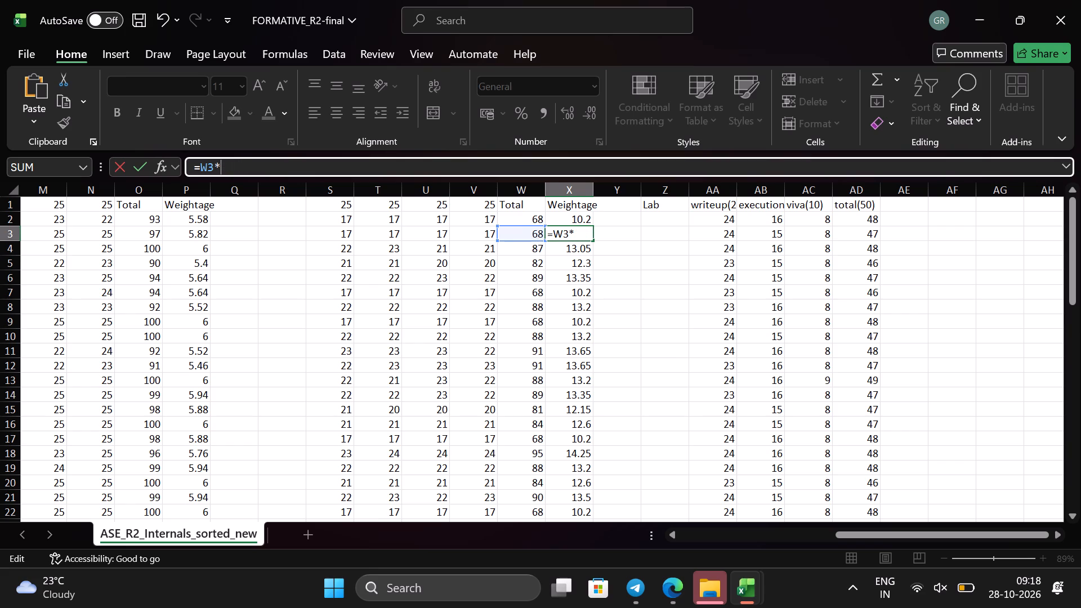
key("2")
Change the Weightage formula in X8 to =W8*2.
left_click(555, 306)
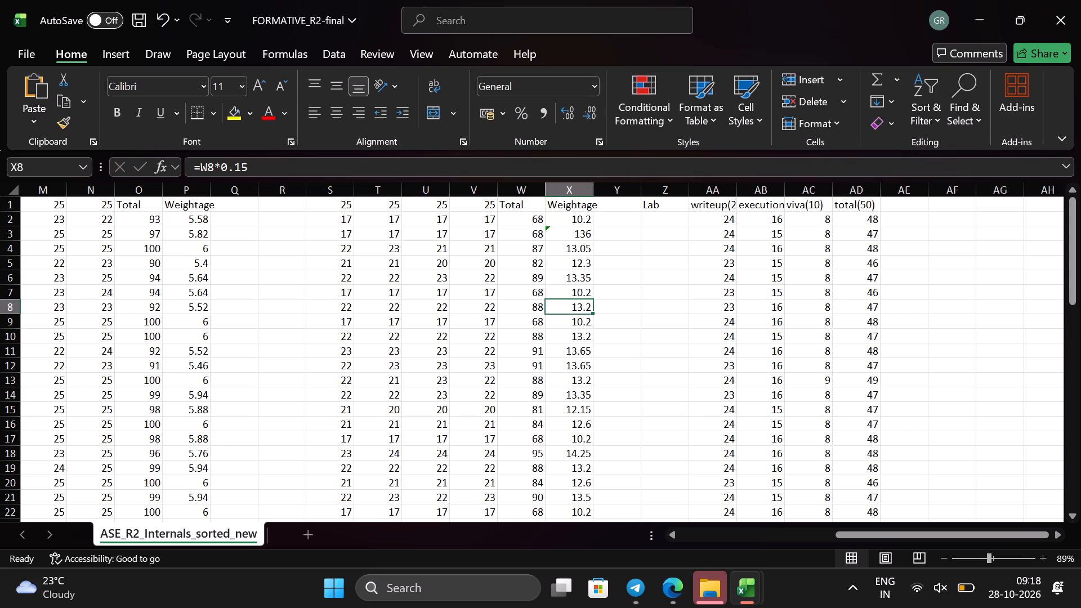
left_click(283, 169)
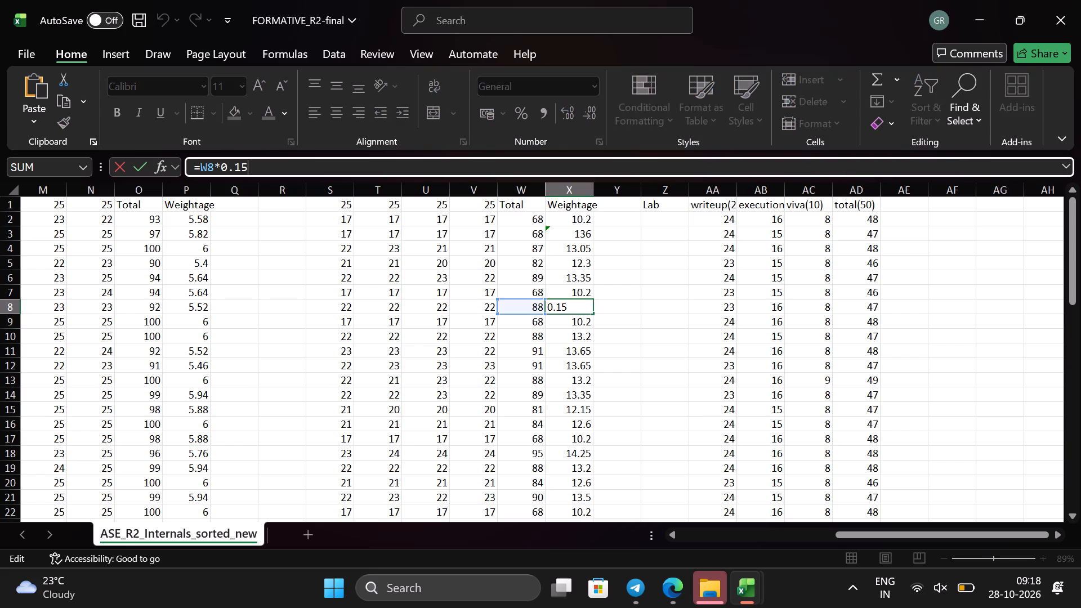
key("BackSpace")
key("BackSpace")
key("BackSpace")
key("BackSpace")
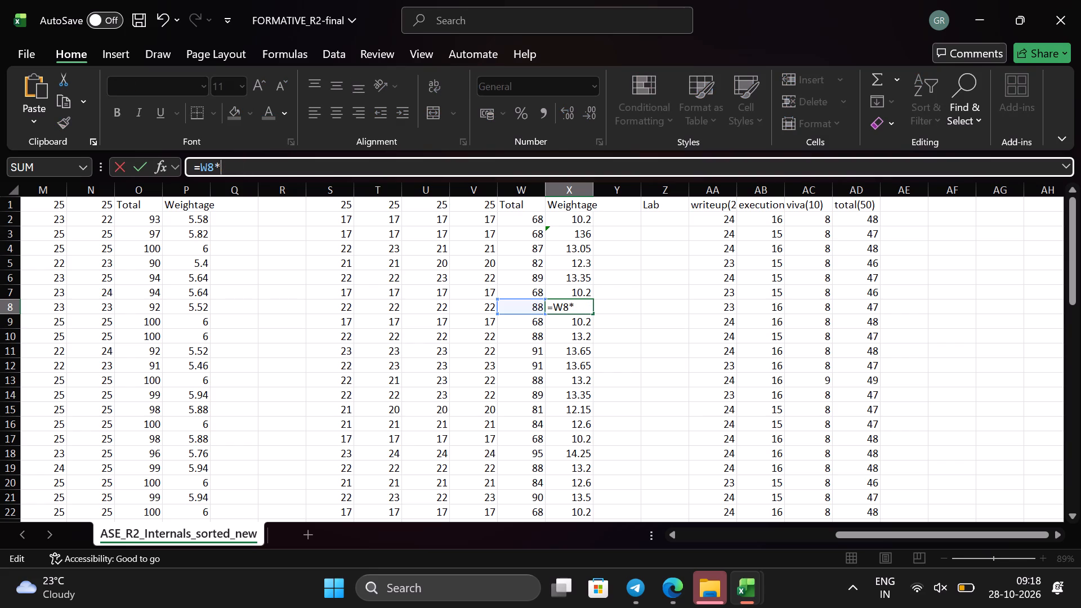
key("2")
key("Return")
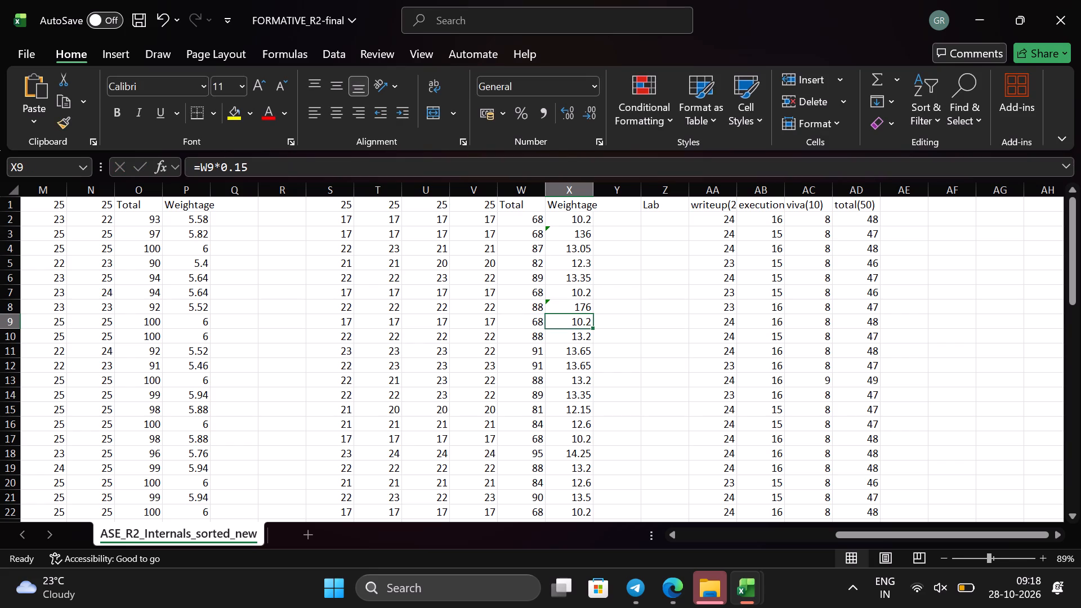
Replace the 0.15 factor in the X9 Weightage formula with a reference to T6, giving =W9*T6.
left_click(276, 169)
key("BackSpace")
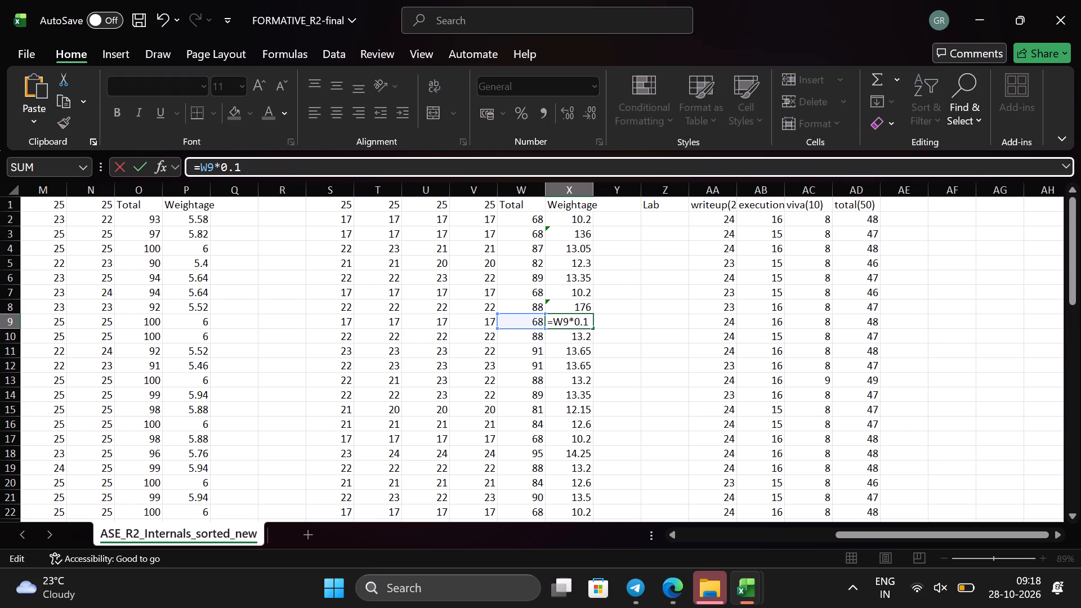
key("BackSpace")
key("BackSpace")
key("BackSpace")
left_click(627, 293)
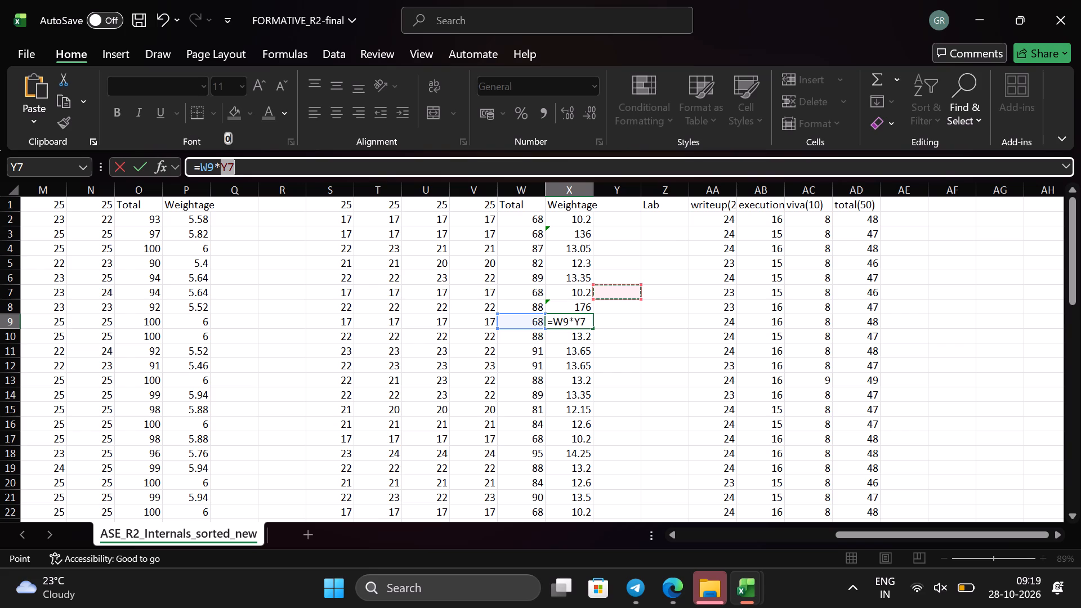
left_click(555, 295)
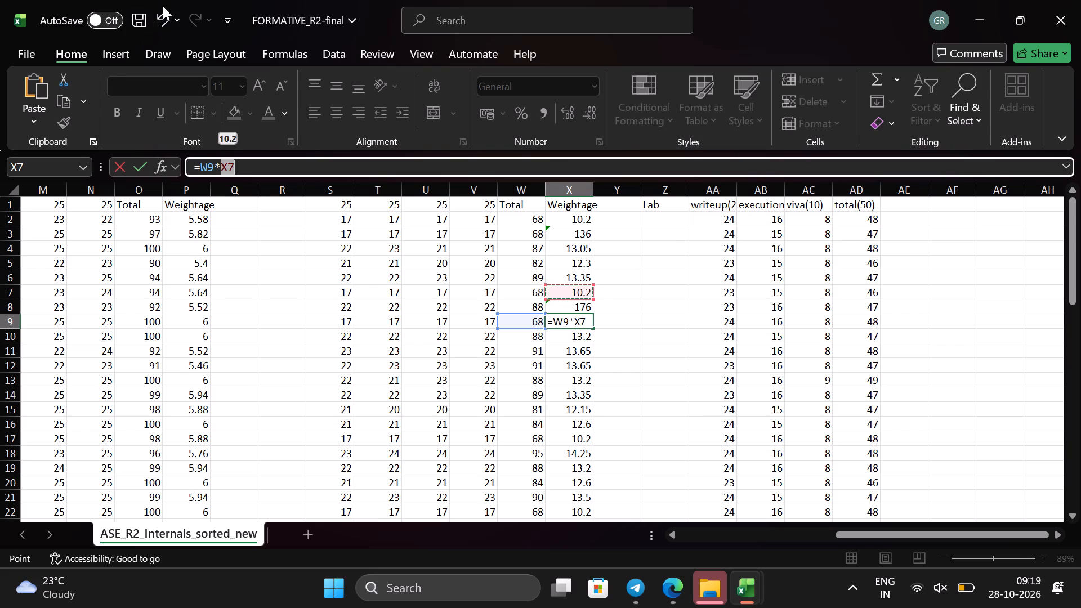
left_click(154, 20)
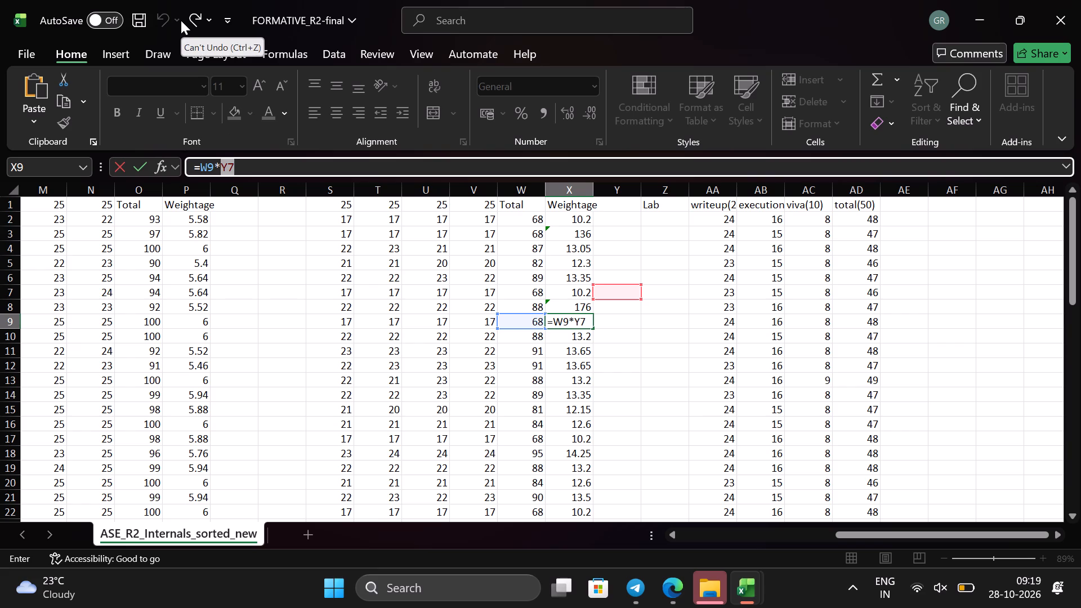
left_click(374, 271)
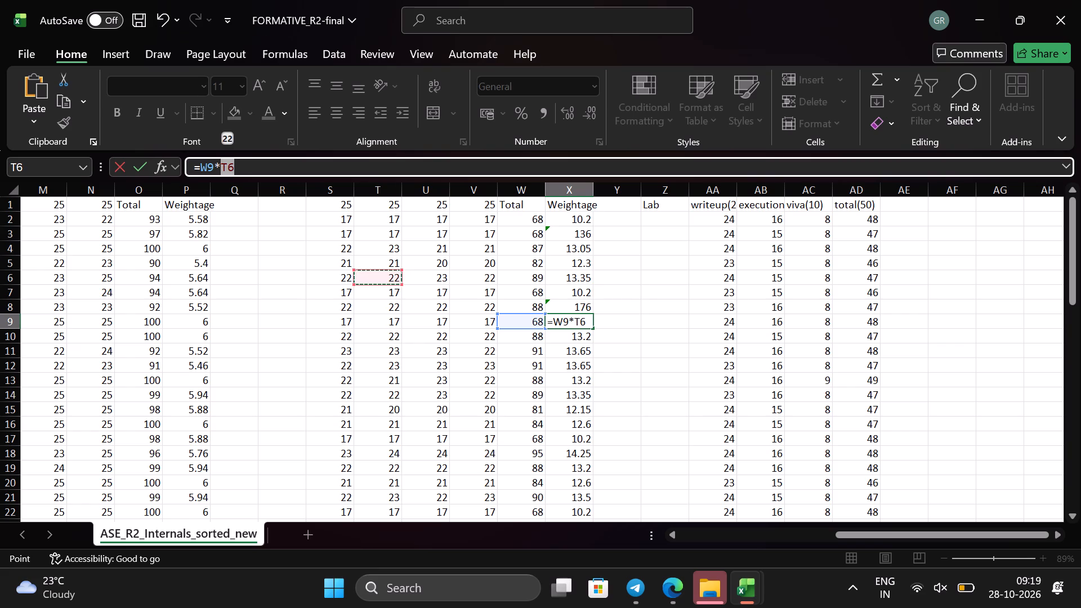
left_click(583, 314)
left_click(566, 281)
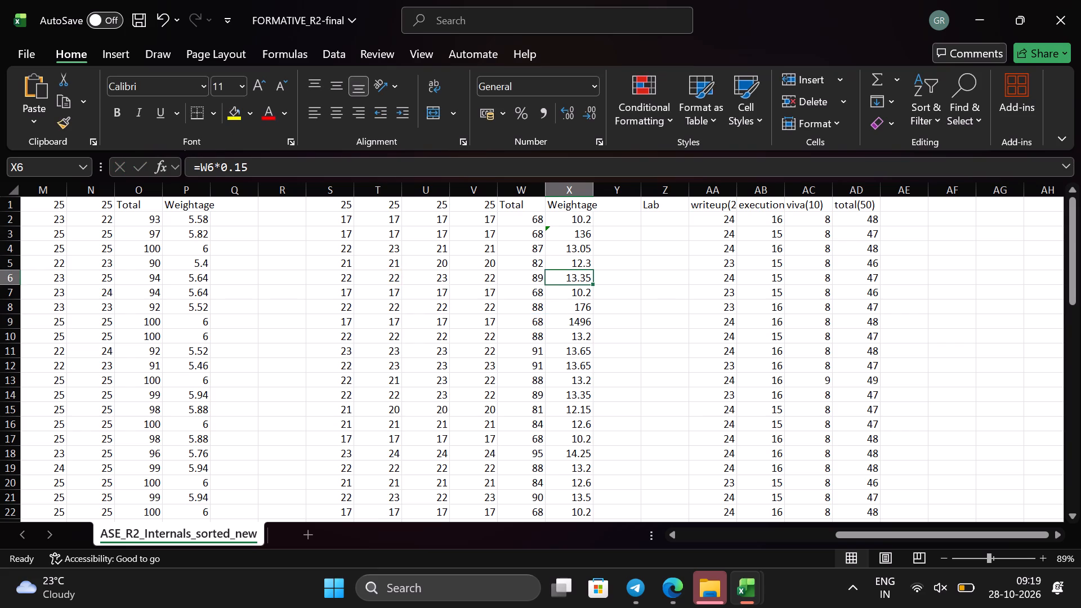
Enter the heading HA in cell R1, beside the second set of marks columns.
left_click(733, 301)
scroll(551, 318, "up", 3)
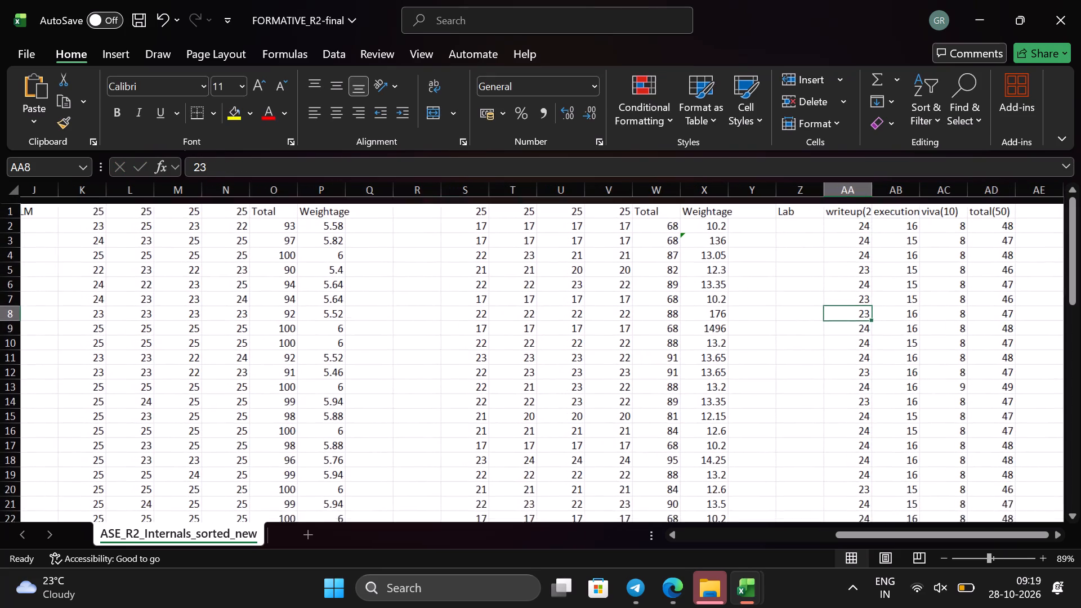
scroll(551, 318, "up", 1)
scroll(551, 318, "right", 2)
scroll(551, 318, "up", 1)
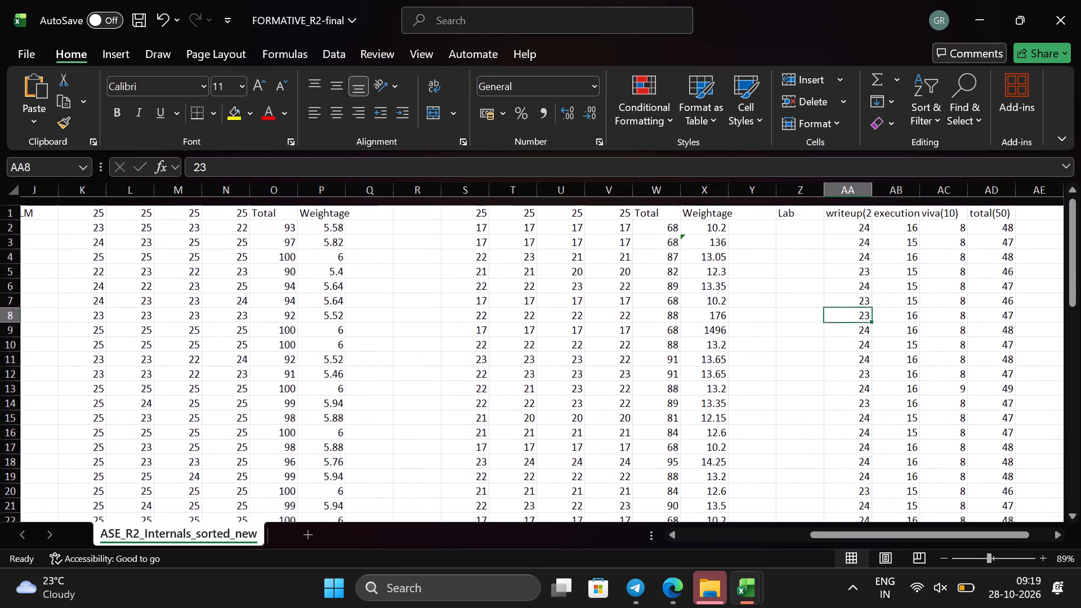
scroll(551, 318, "up", 1)
scroll(526, 262, "up", 1)
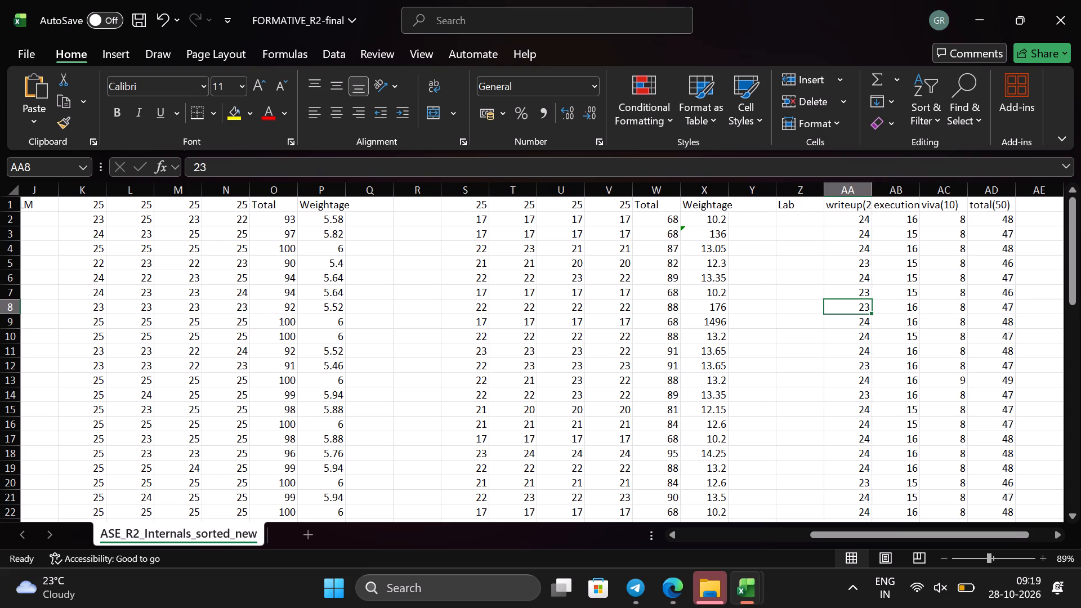
left_click(426, 212)
left_click(421, 204)
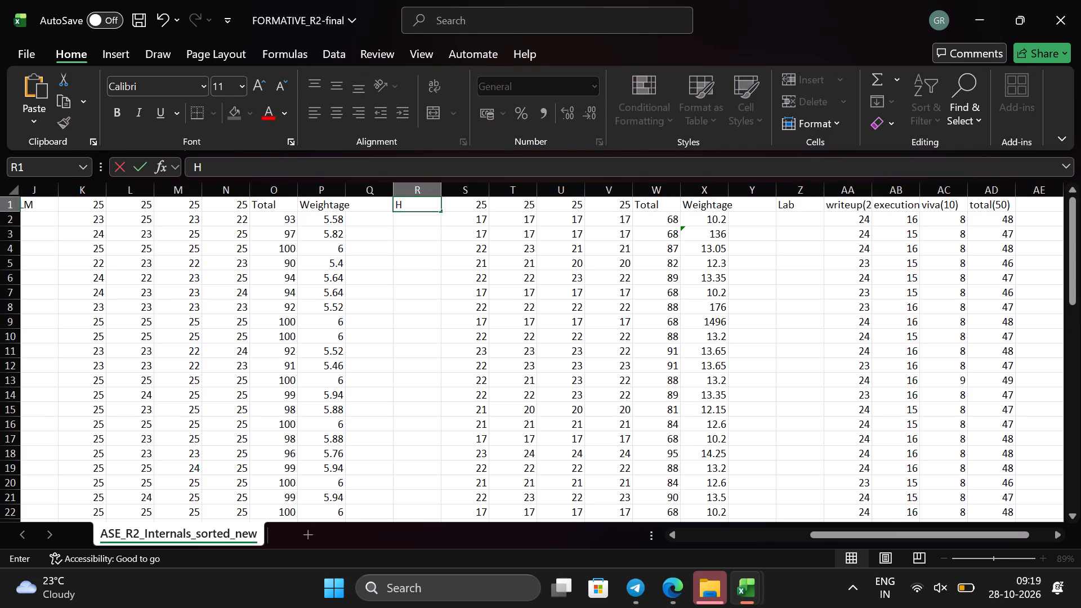
key("a")
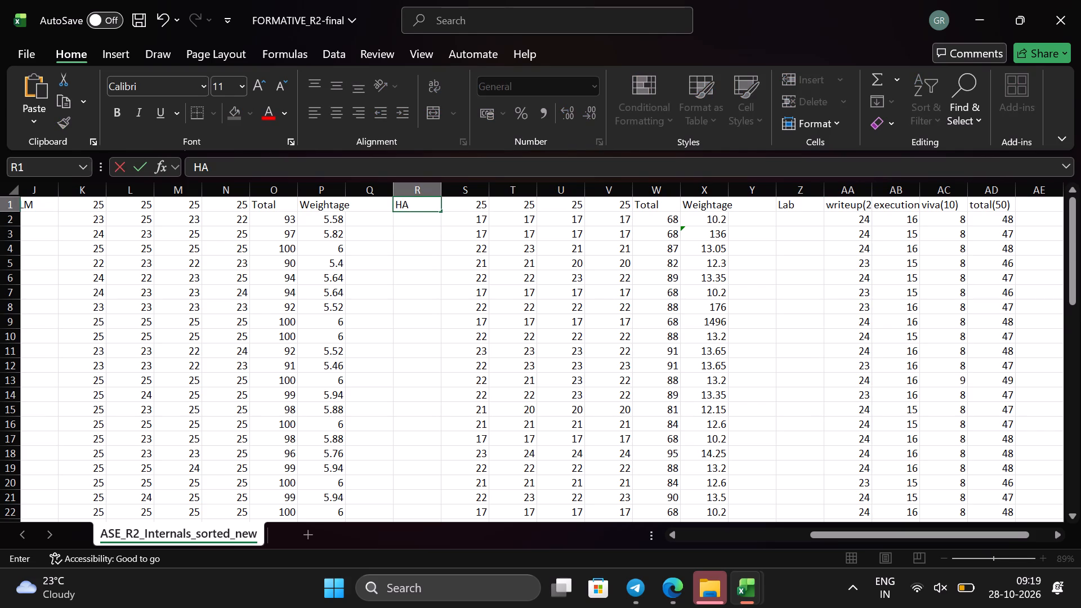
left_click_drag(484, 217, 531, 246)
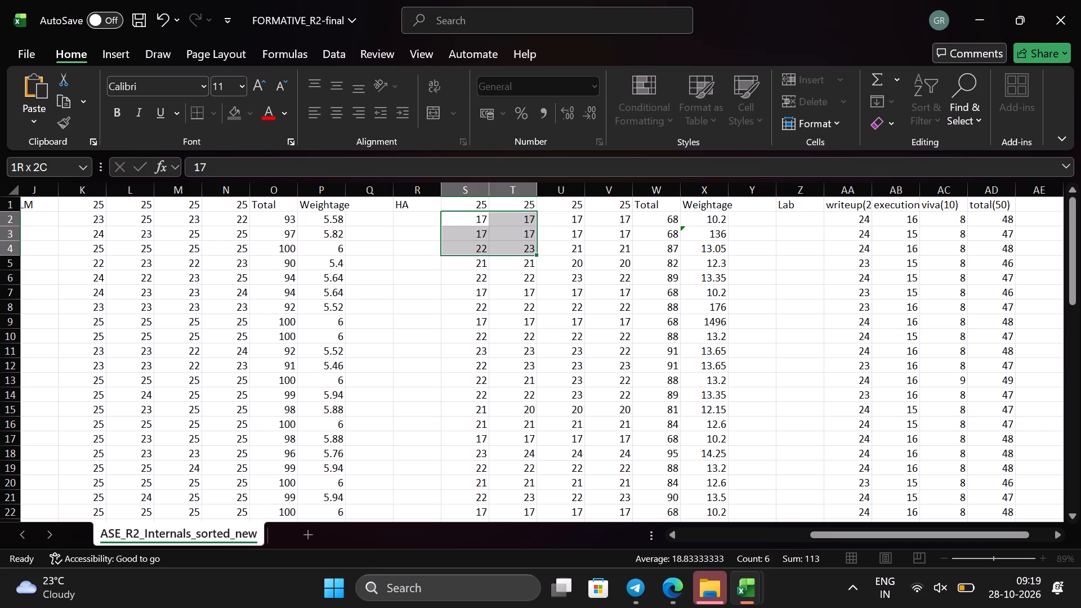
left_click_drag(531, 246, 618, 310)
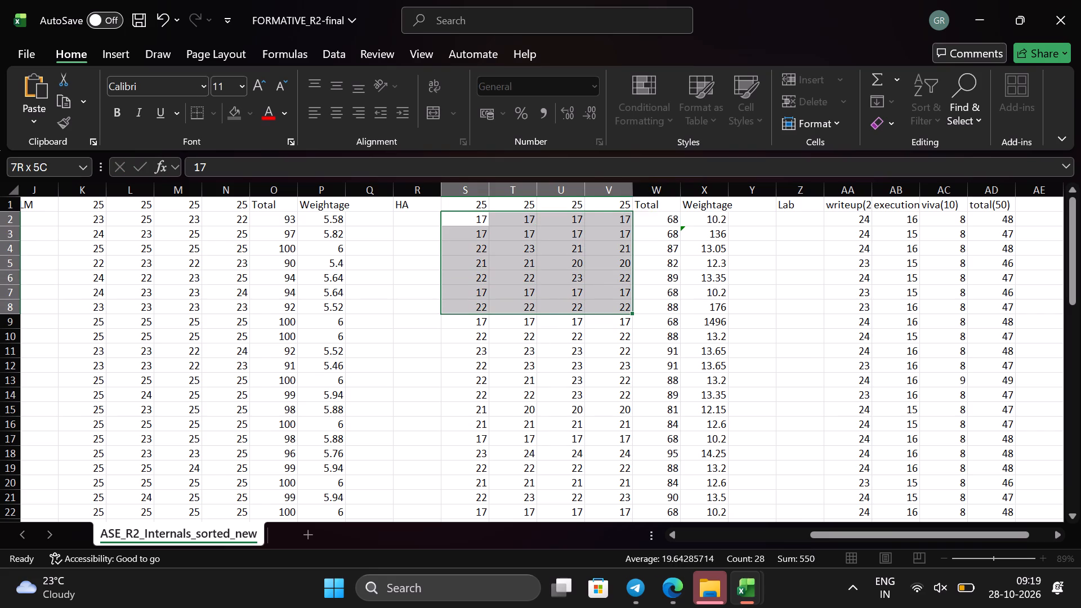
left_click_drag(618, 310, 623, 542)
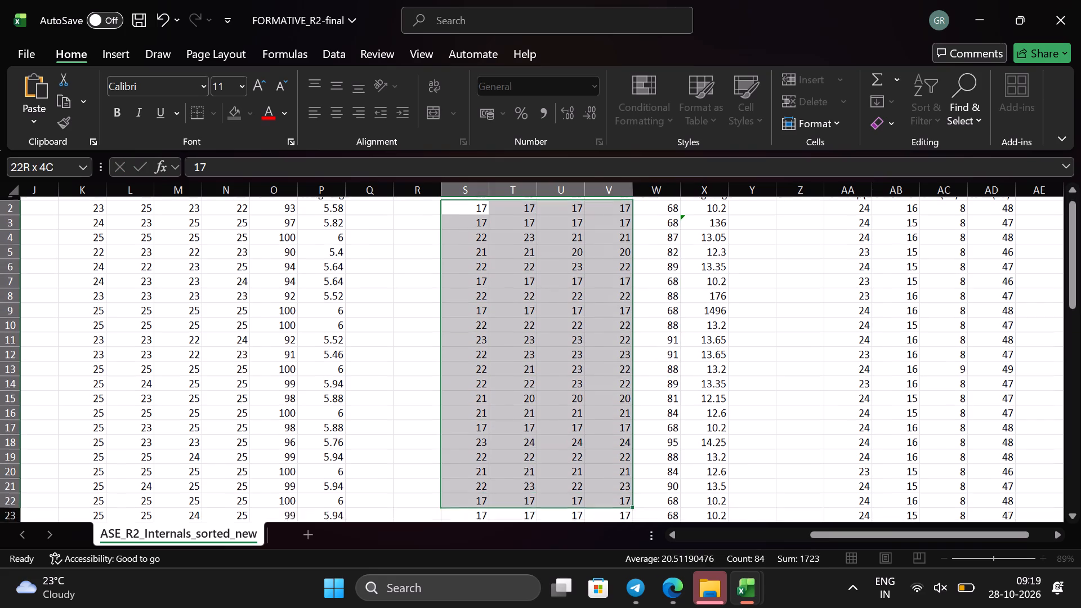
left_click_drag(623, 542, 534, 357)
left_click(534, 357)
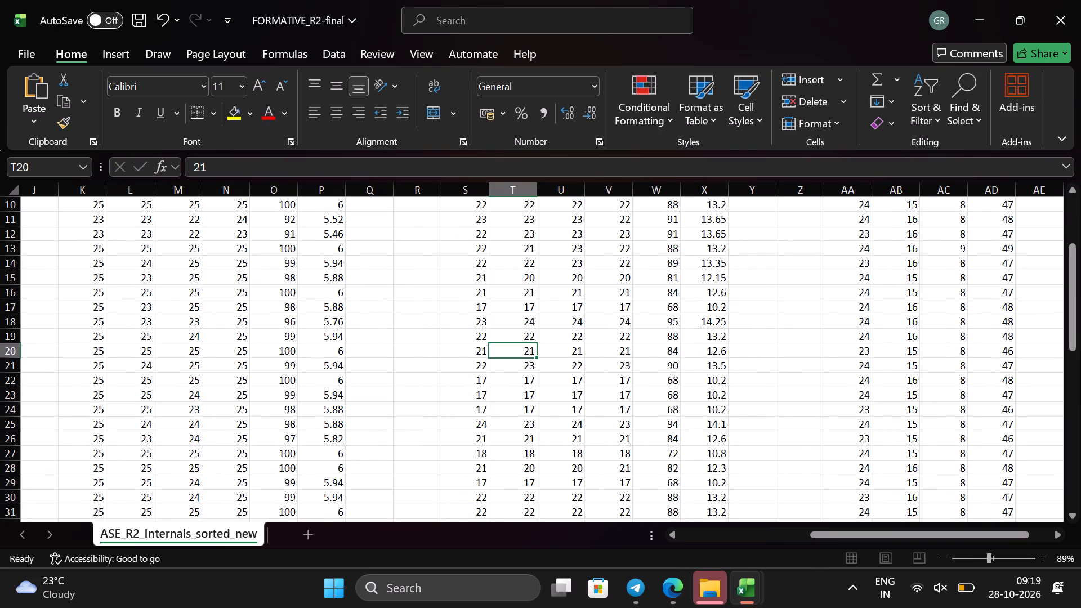
Replace the contents of cell S2 with the mark 25.
scroll(512, 361, "up", 5)
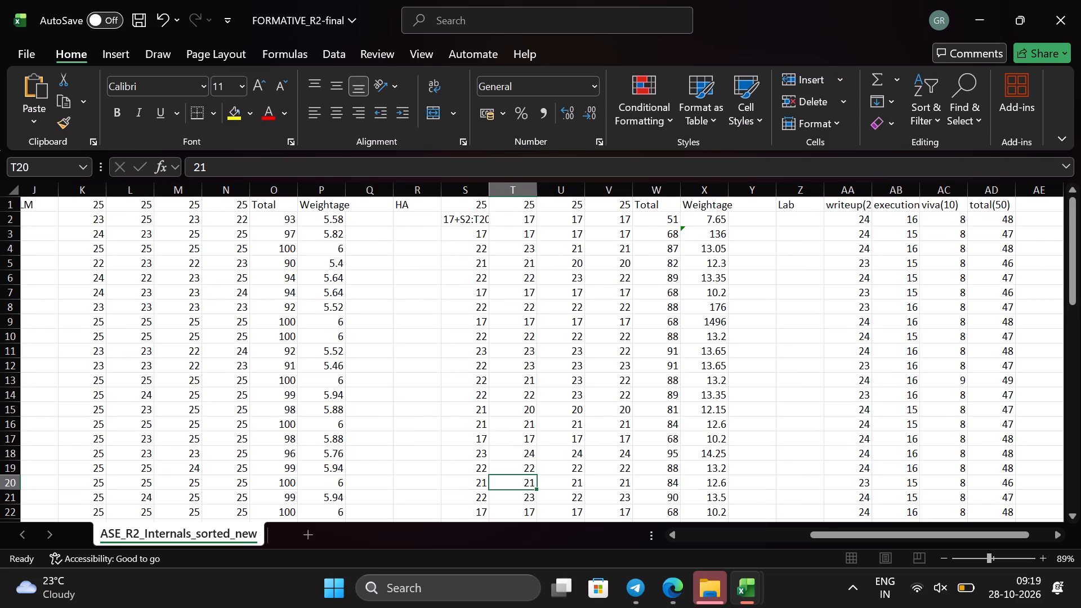
left_click(493, 222)
left_click(478, 222)
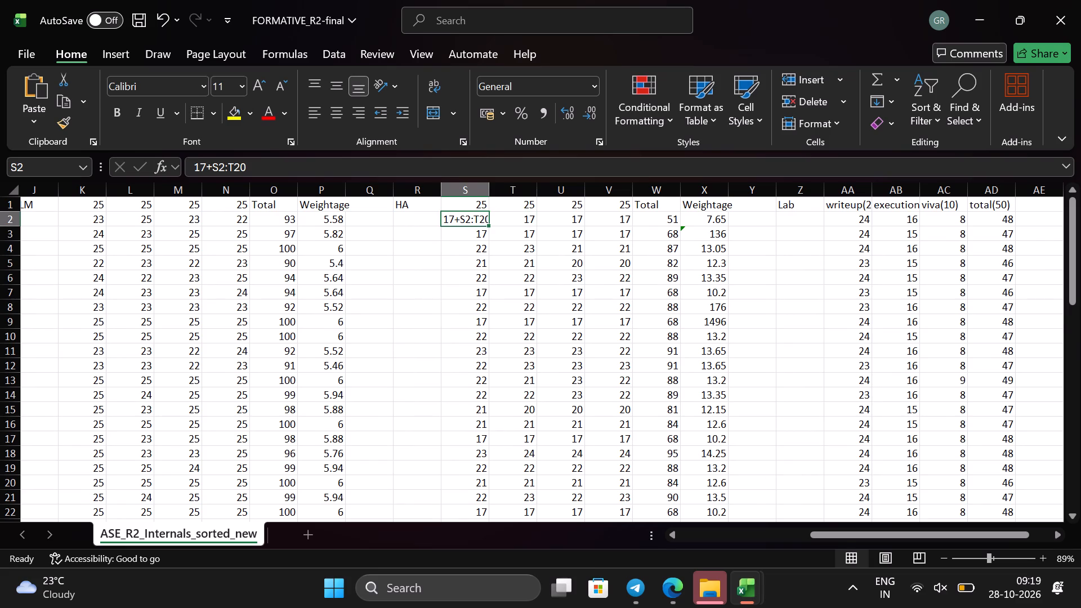
key("BackSpace")
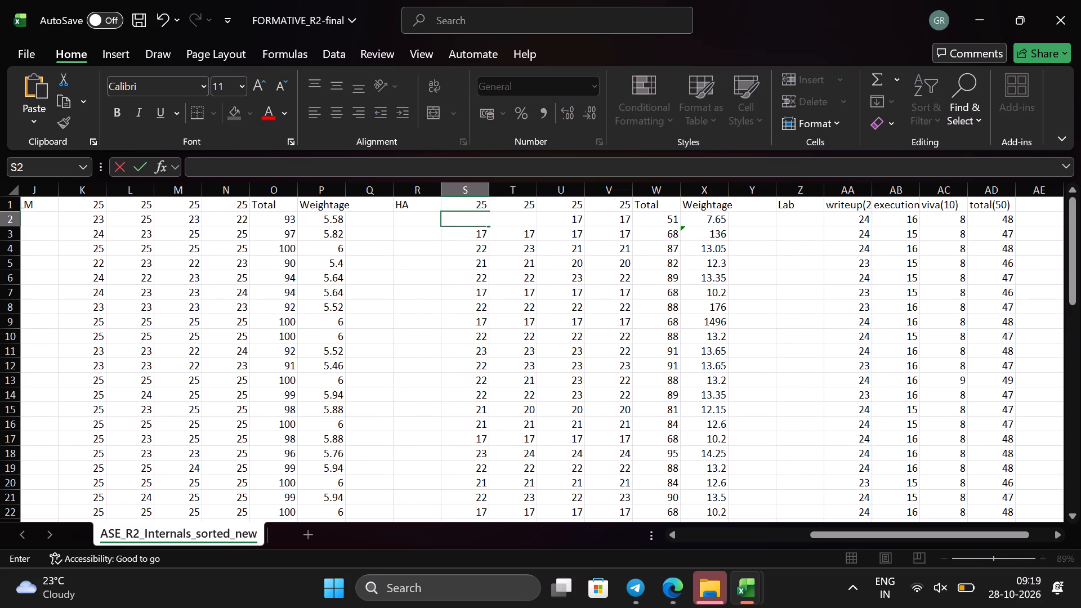
type("25")
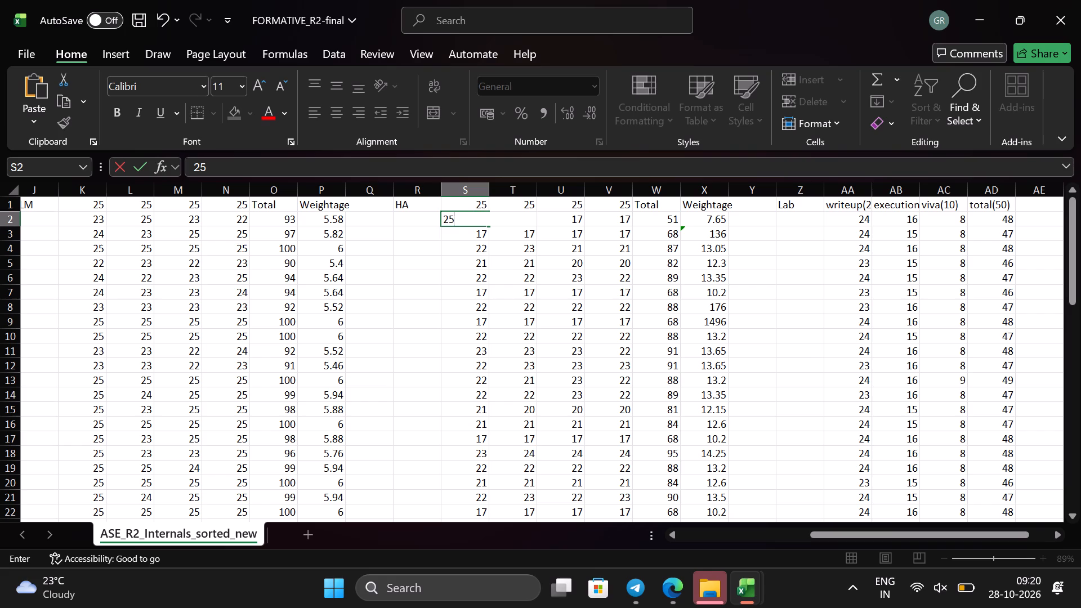
left_click(466, 242)
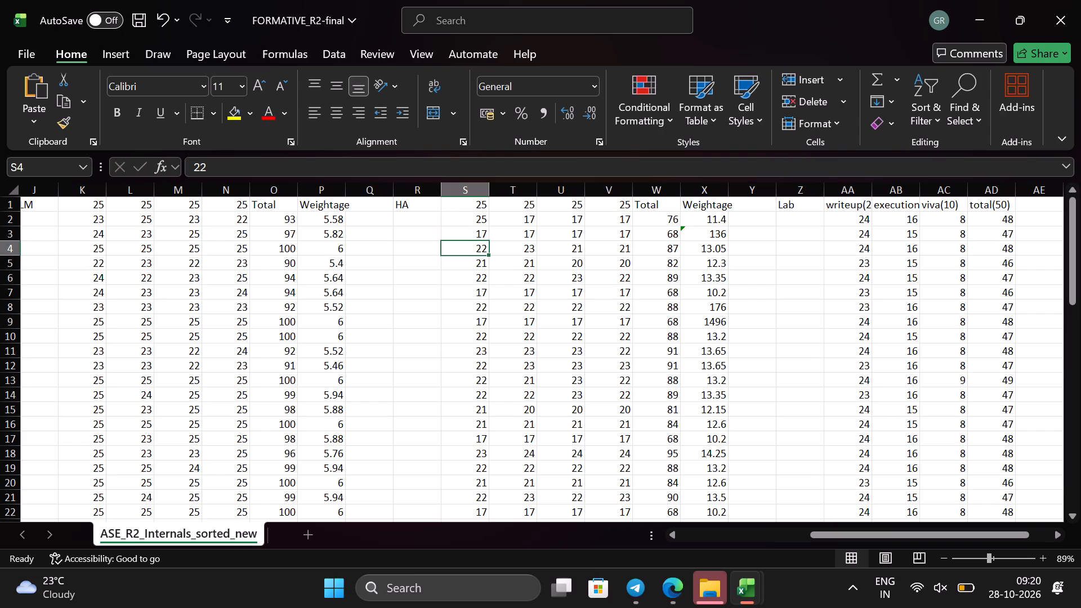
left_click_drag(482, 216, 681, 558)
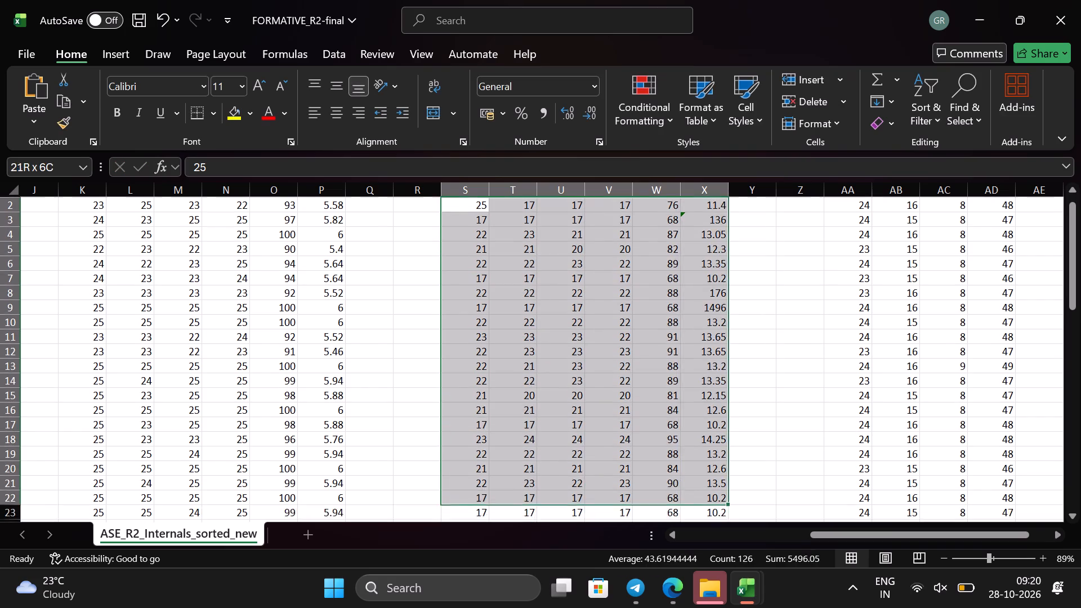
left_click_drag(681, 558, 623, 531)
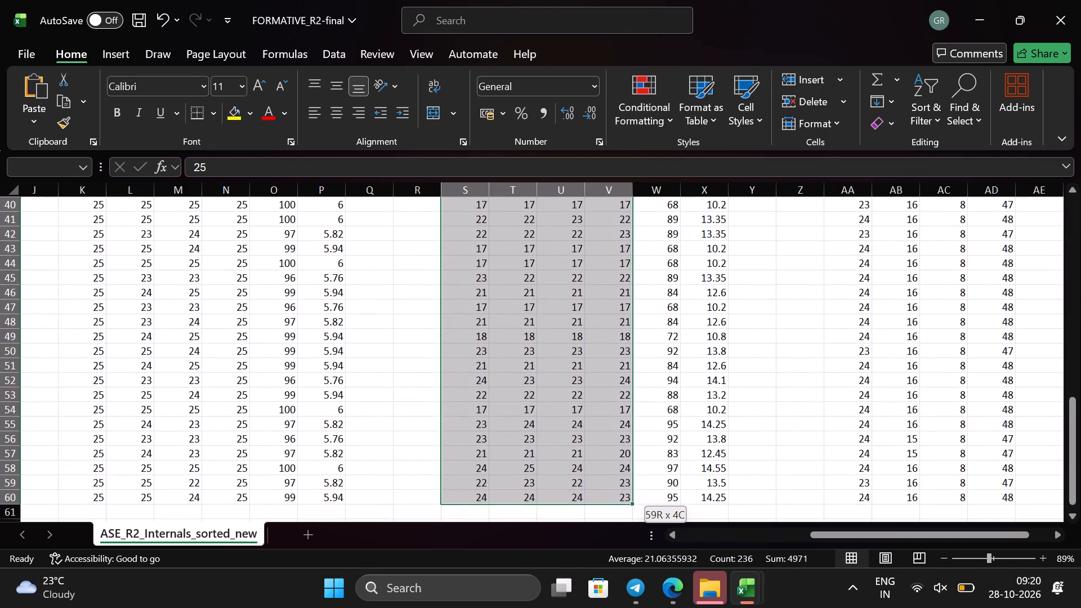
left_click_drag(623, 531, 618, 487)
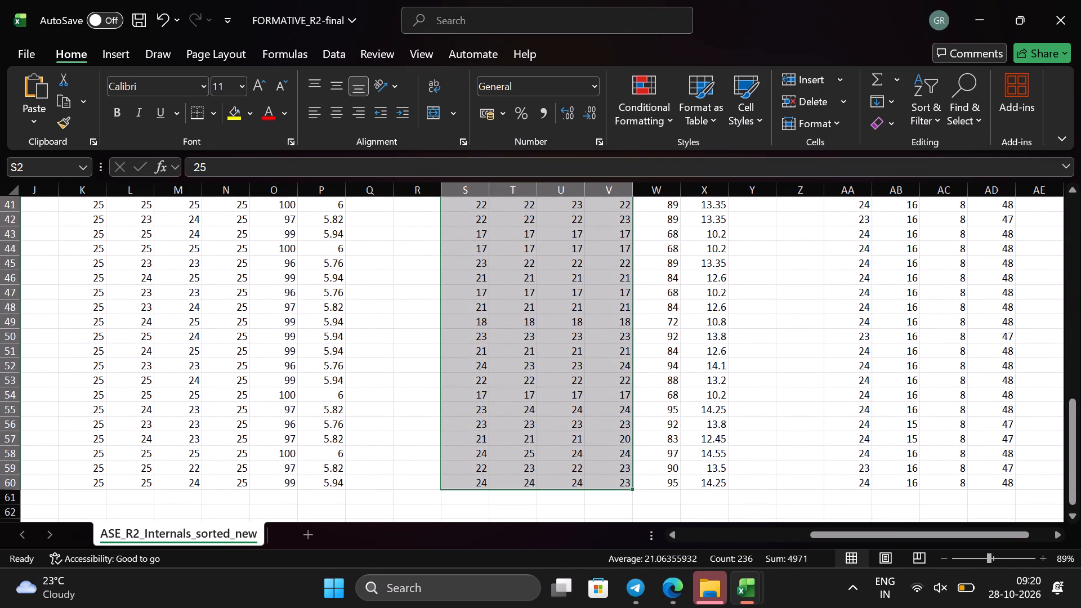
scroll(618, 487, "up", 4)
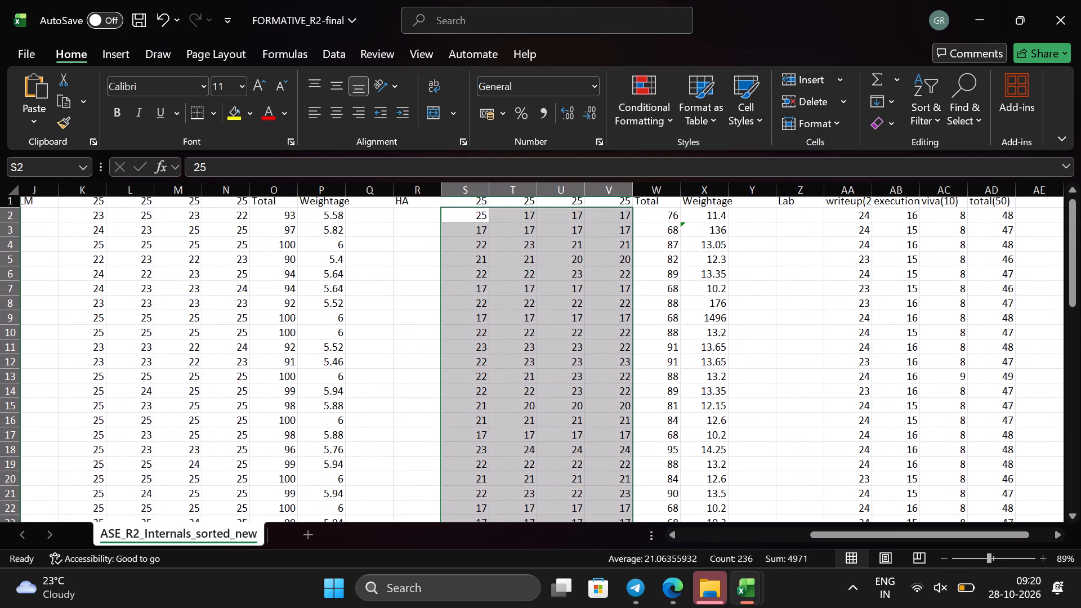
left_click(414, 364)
Fill the mark 25 from S2 down column S through S60, the last student row.
left_click(484, 216)
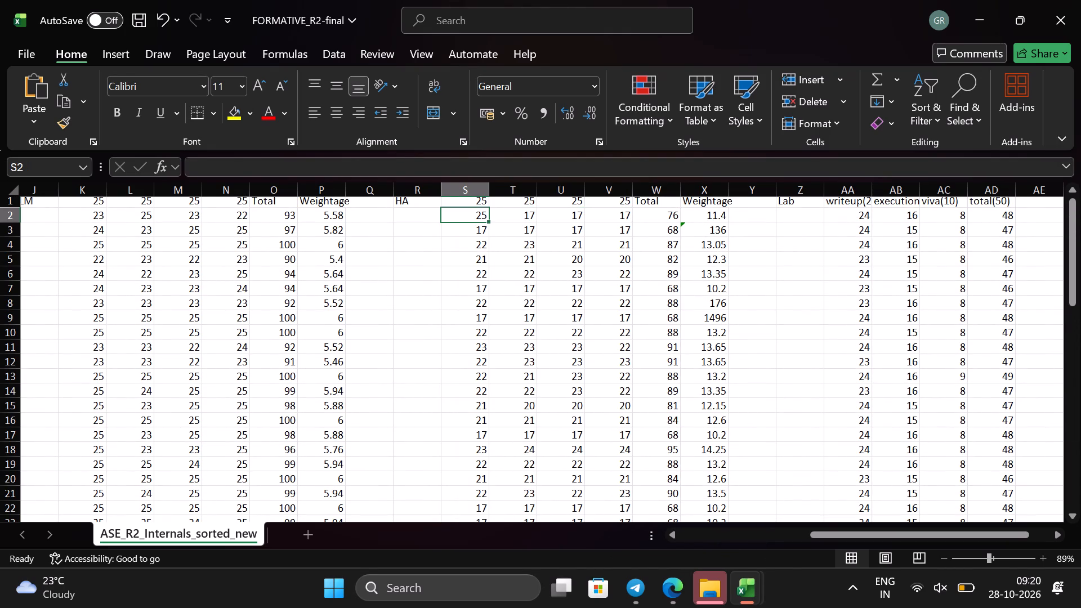
left_click_drag(485, 221, 646, 385)
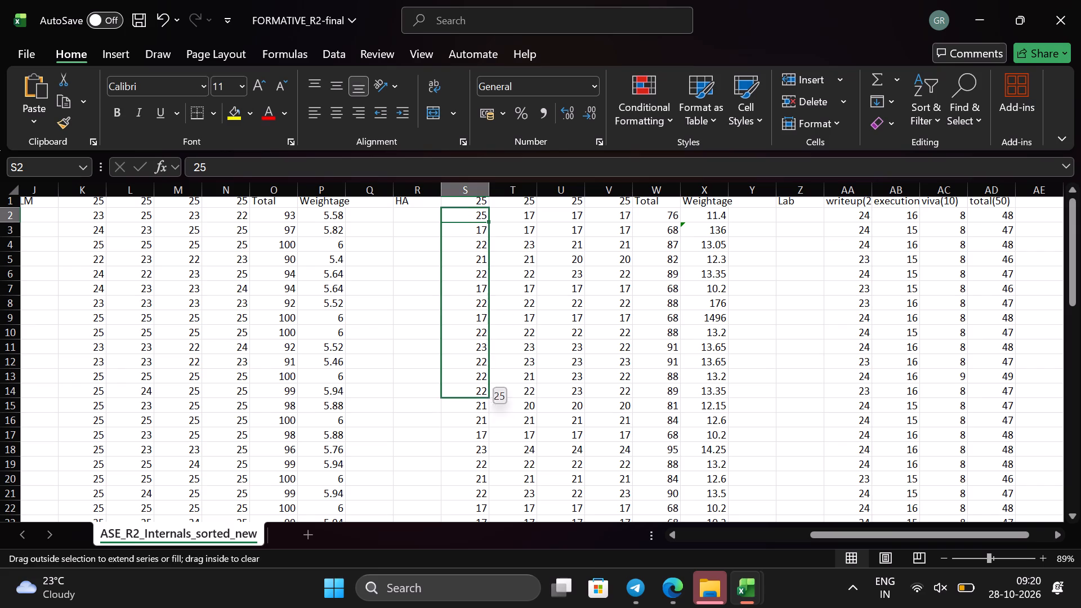
left_click_drag(646, 385, 541, 403)
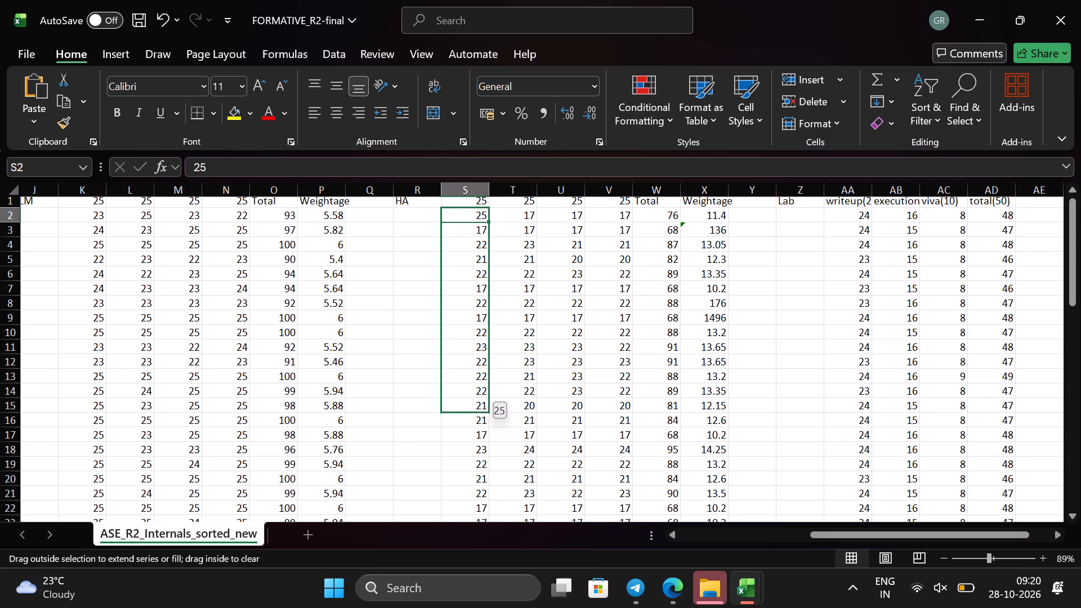
left_click_drag(541, 403, 591, 544)
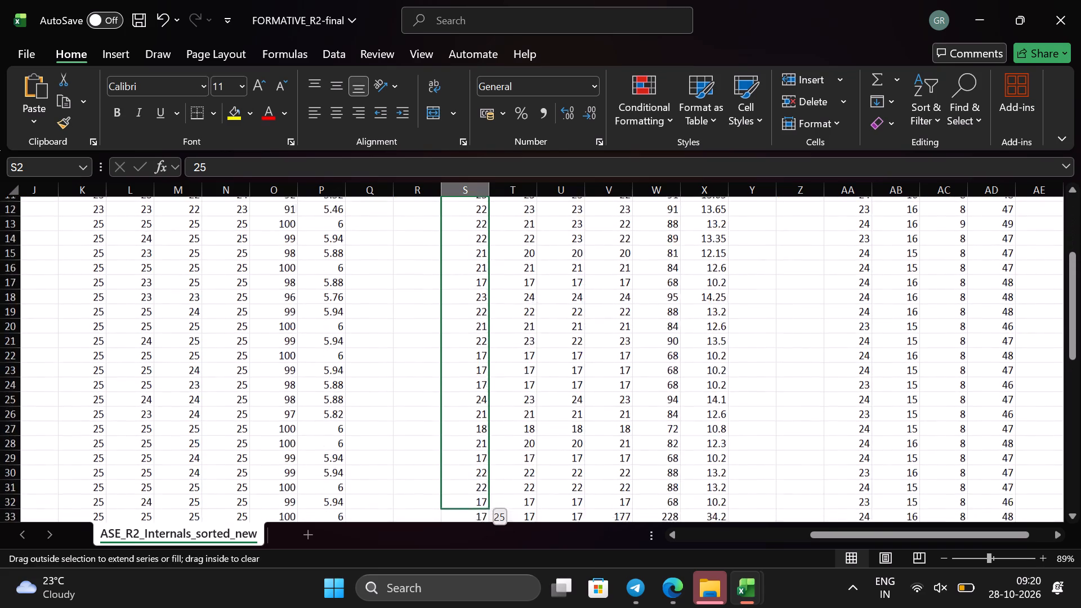
left_click_drag(591, 544, 590, 539)
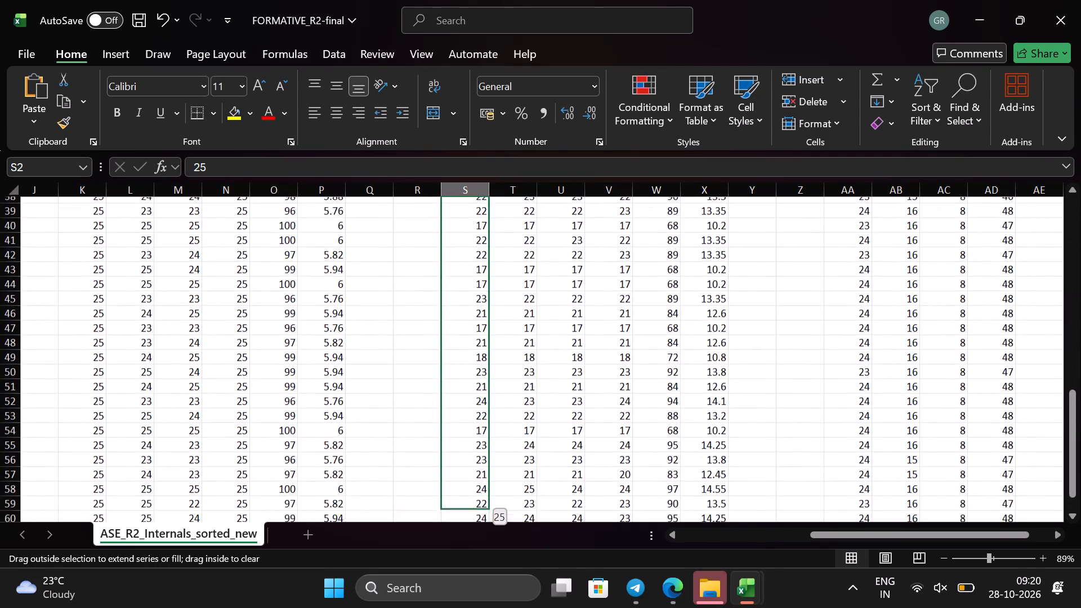
left_click_drag(590, 539, 579, 498)
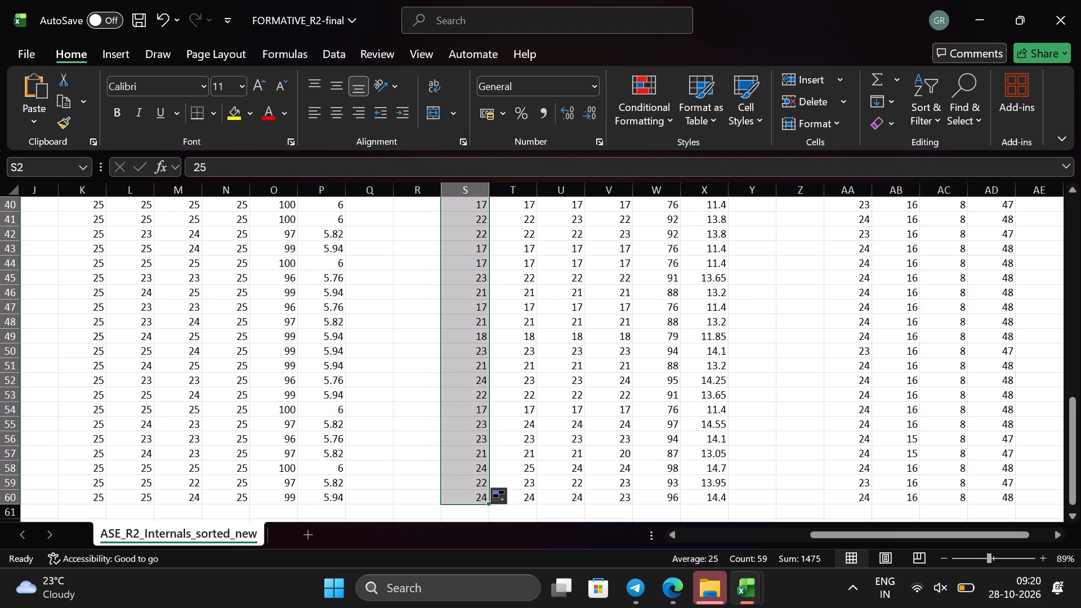
left_click(516, 450)
Fill the 25 from U1 down column U of the HA marks through U60.
scroll(516, 450, "up", 4)
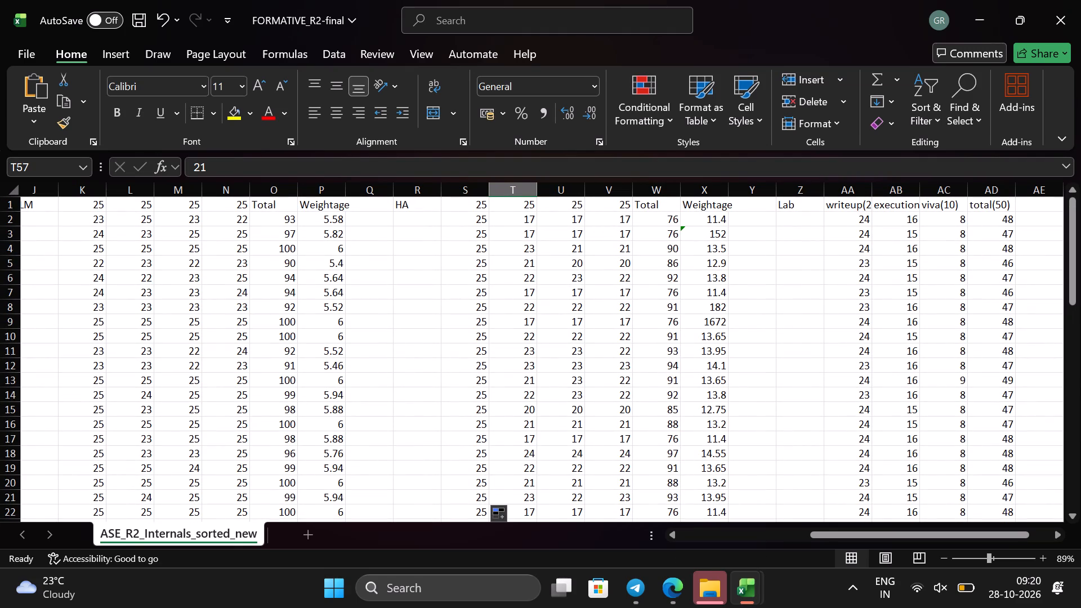
left_click(578, 208)
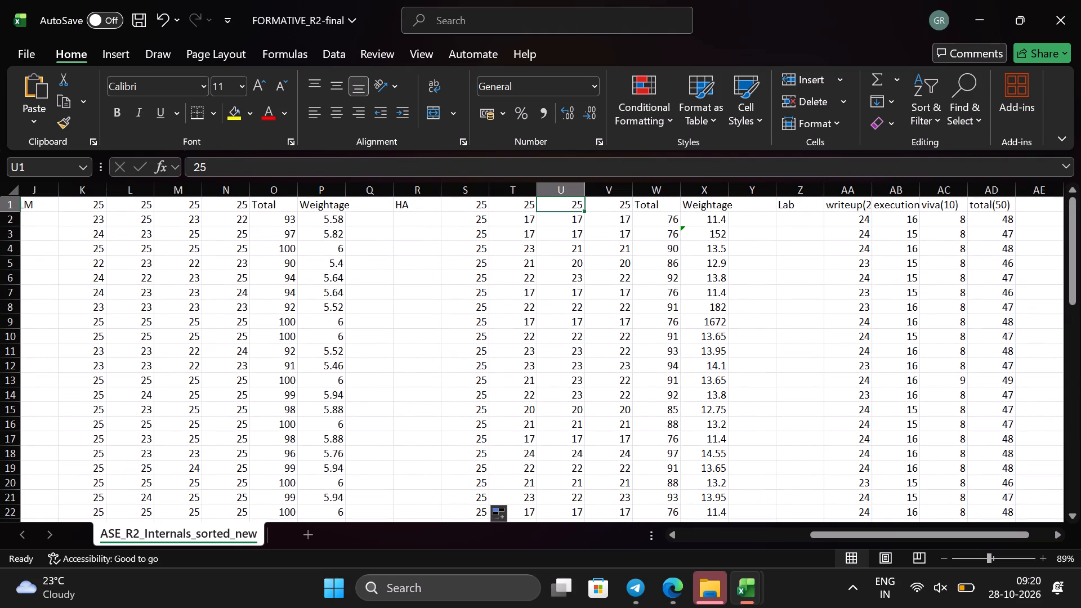
left_click_drag(581, 212, 613, 537)
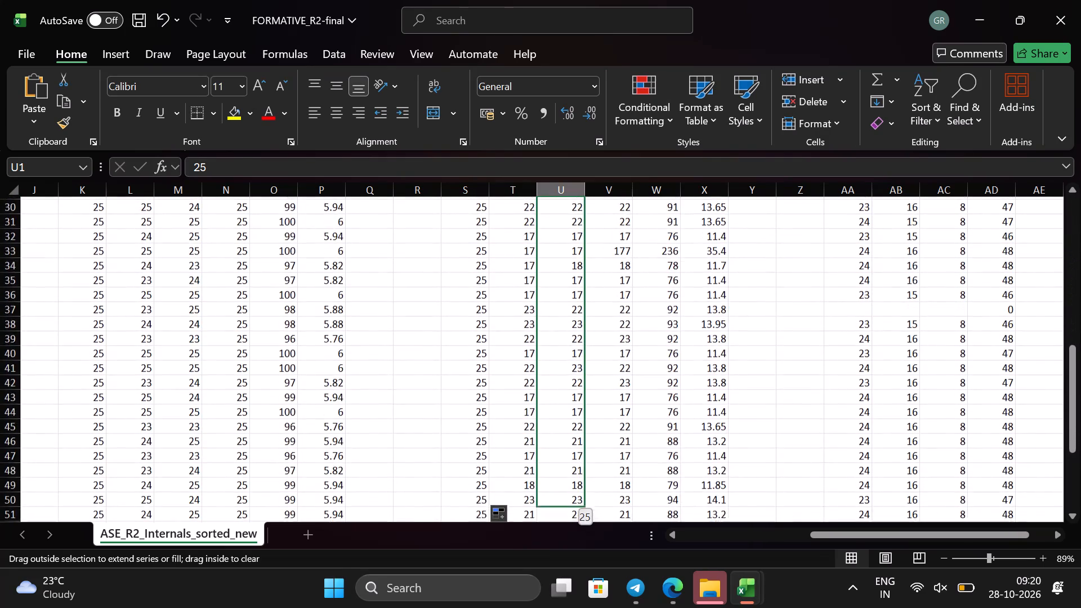
left_click_drag(613, 537, 604, 491)
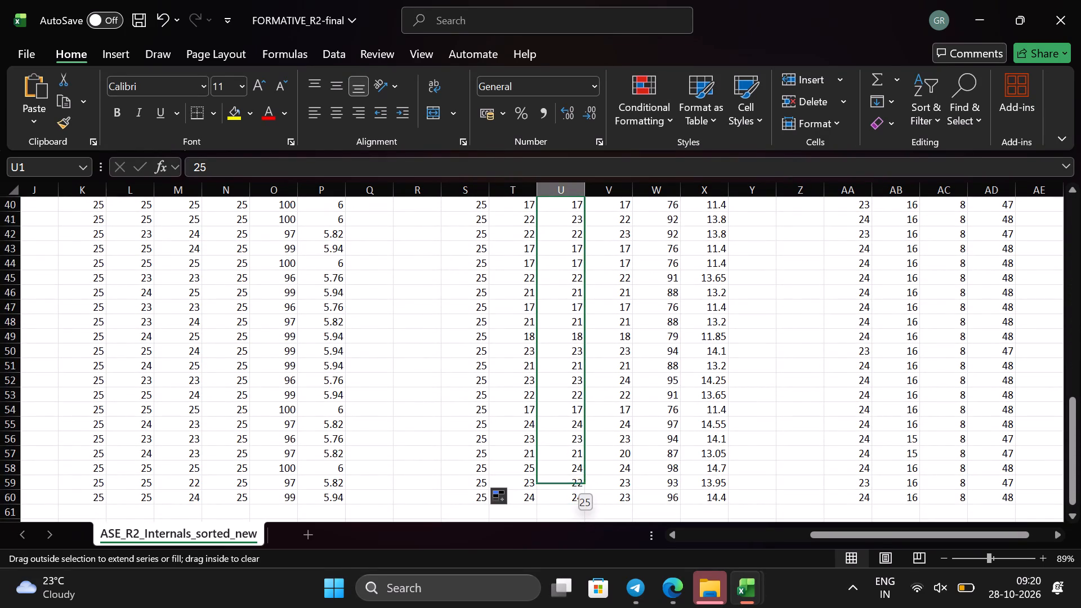
left_click_drag(604, 491, 602, 500)
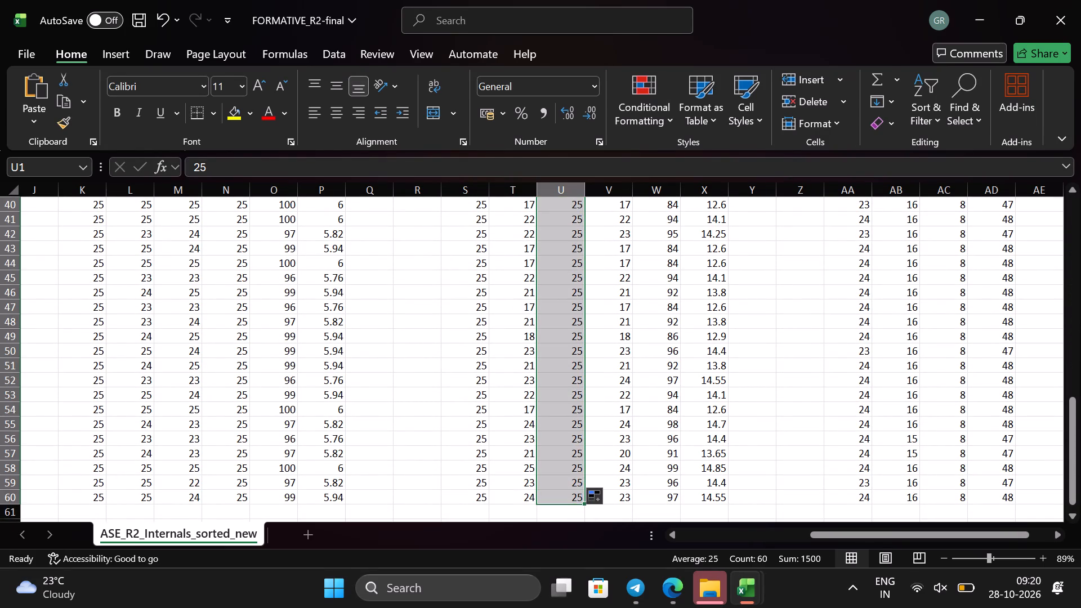
left_click(602, 473)
Fill the 25 from V1 down column V of the HA marks through V60.
scroll(602, 473, "up", 3)
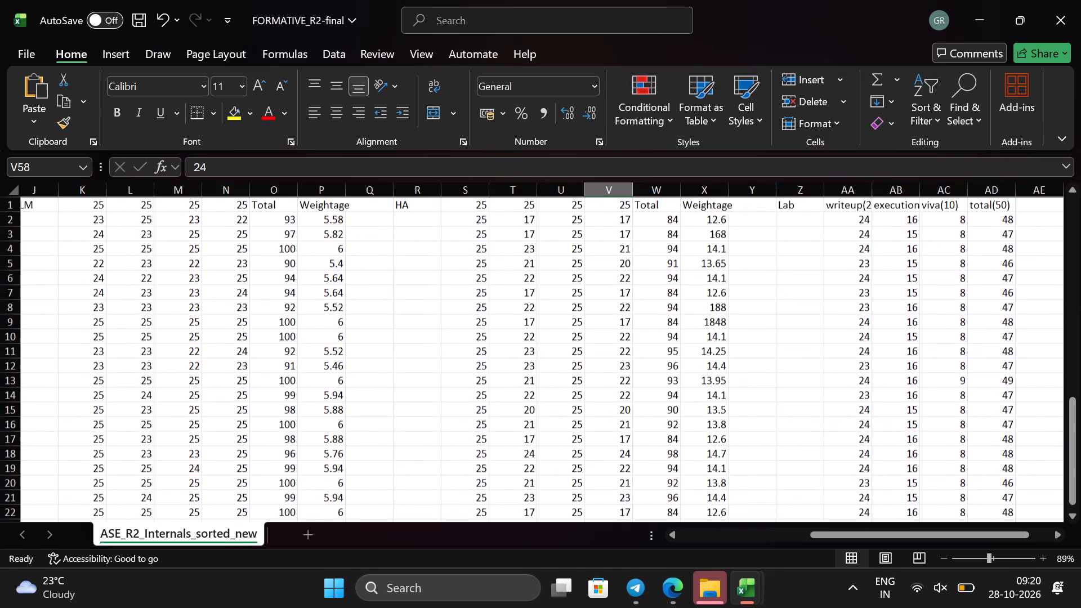
left_click(621, 206)
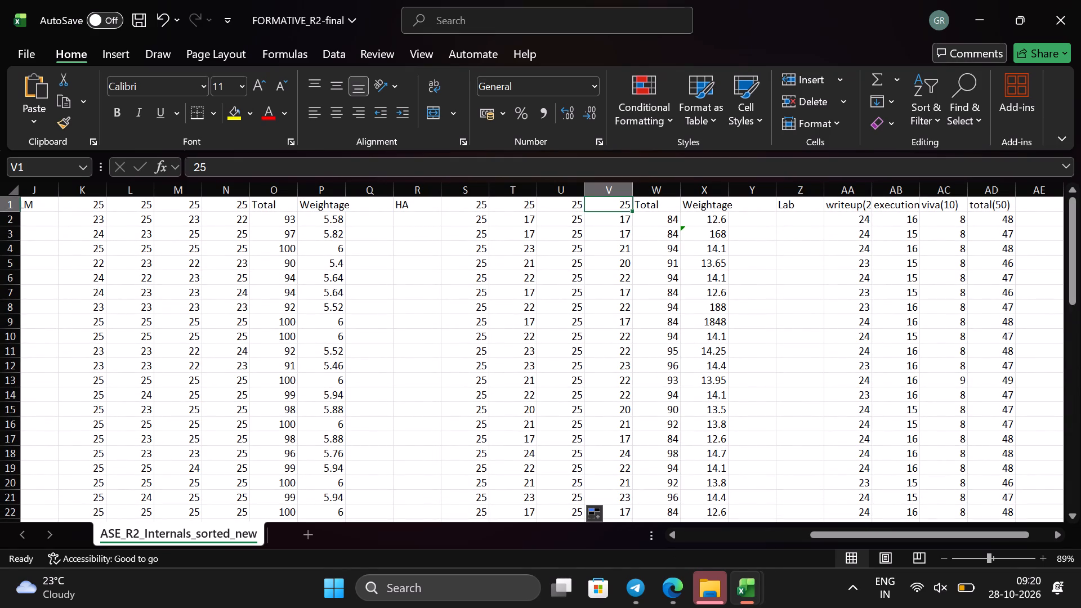
left_click_drag(631, 209, 650, 553)
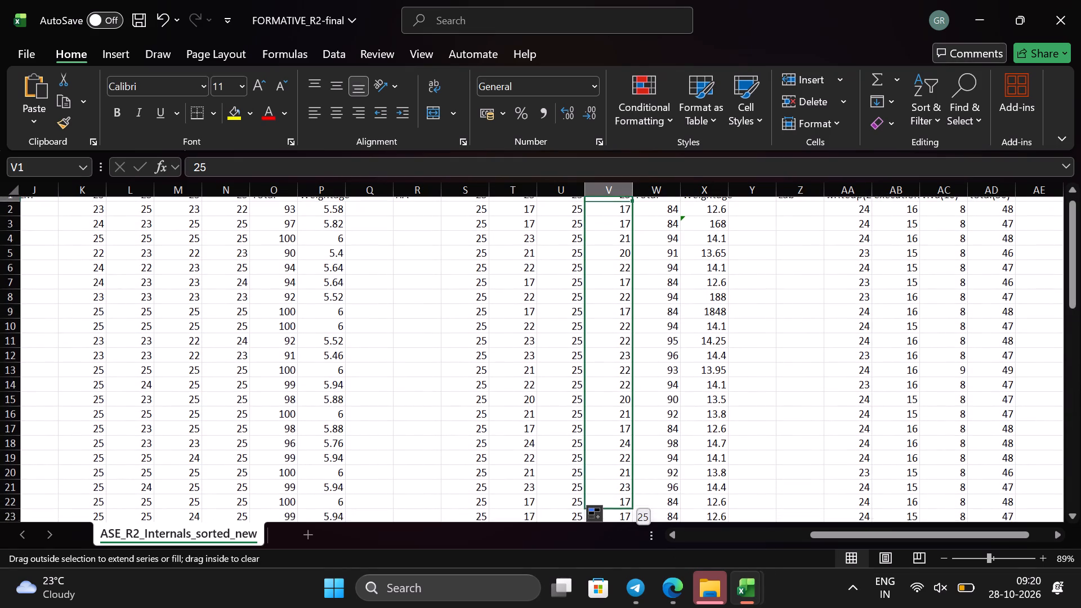
left_click_drag(650, 553, 633, 505)
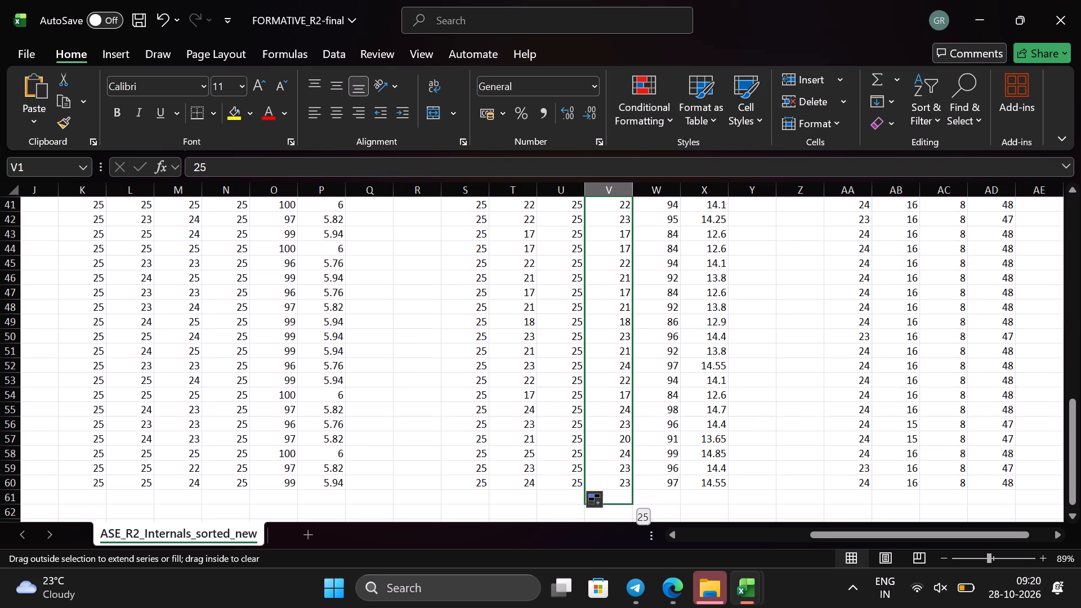
left_click_drag(633, 505, 633, 487)
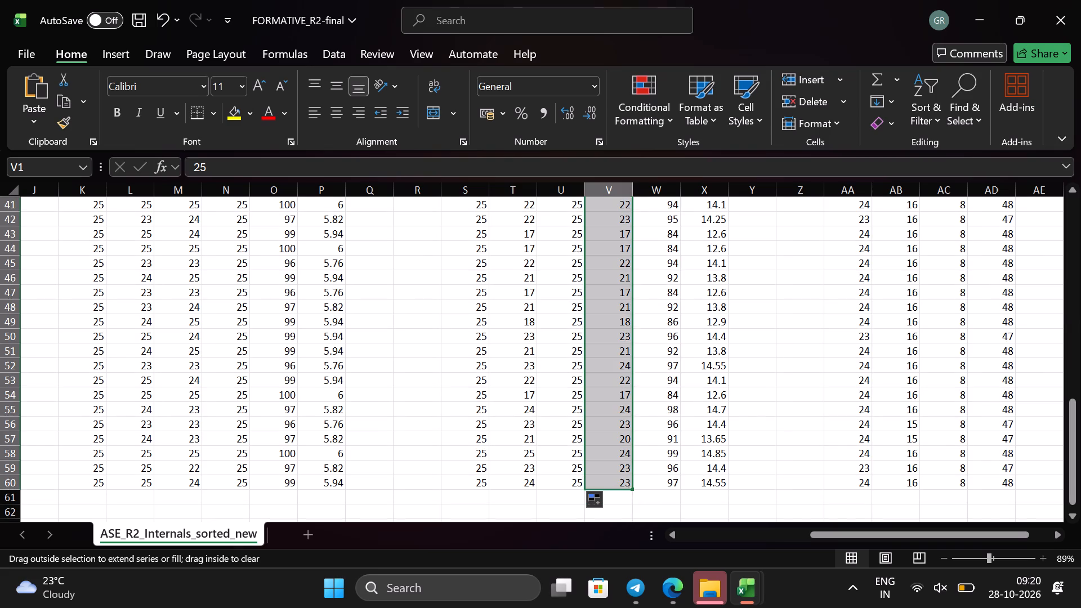
left_click(649, 433)
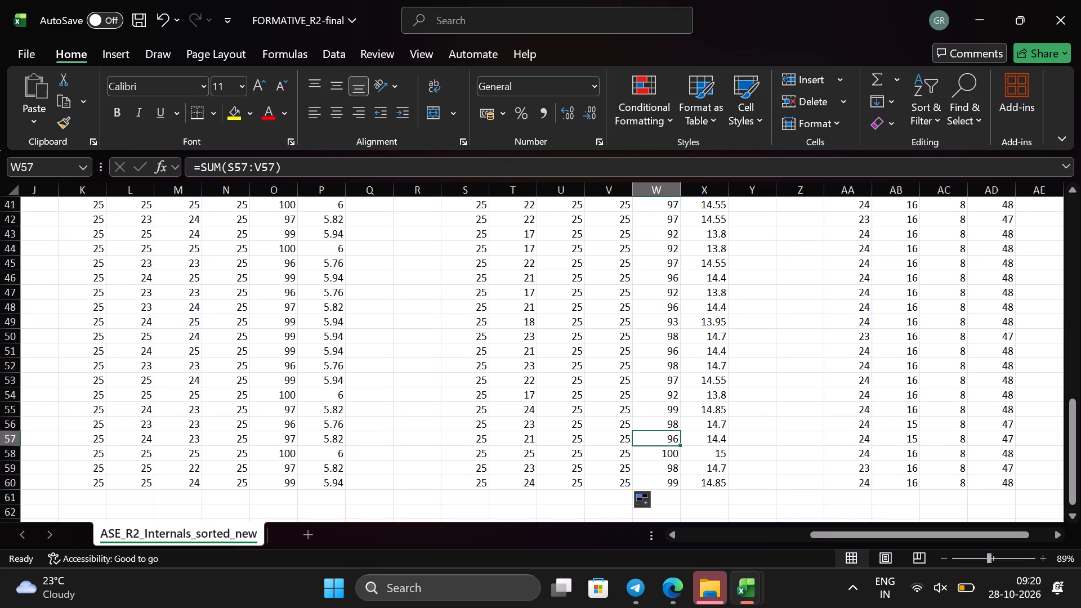
Fill the 25 from T1 down column T of the HA marks through T60.
scroll(497, 364, "up", 8)
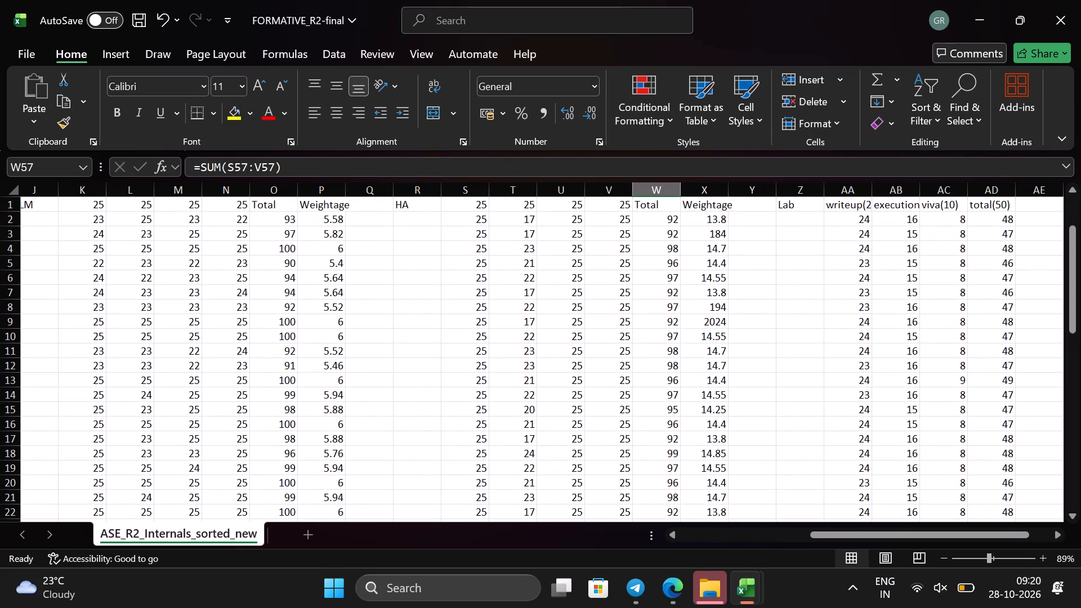
left_click(527, 208)
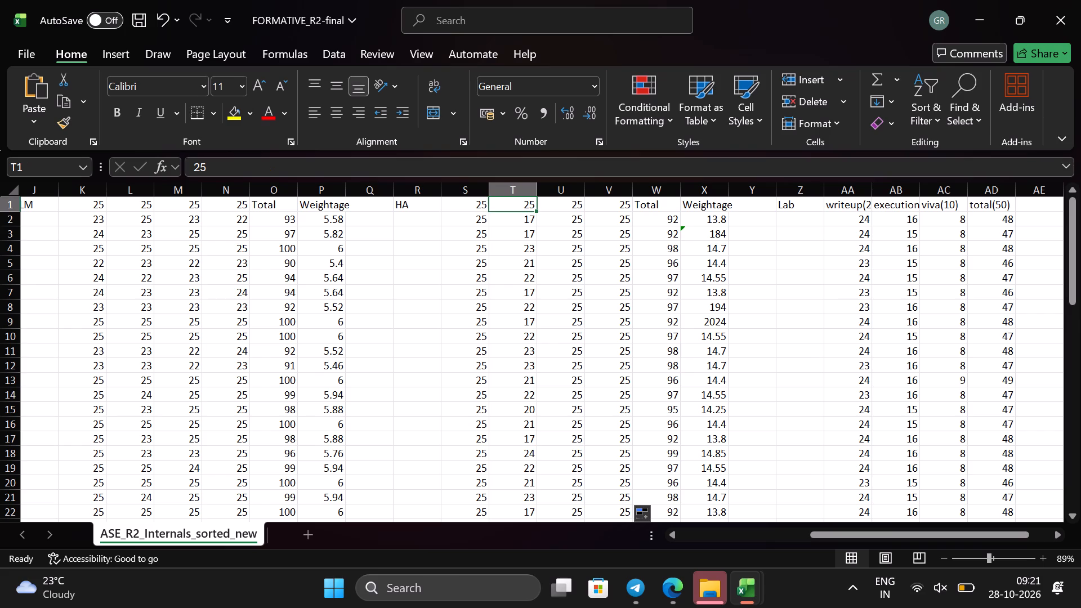
left_click_drag(532, 211, 527, 224)
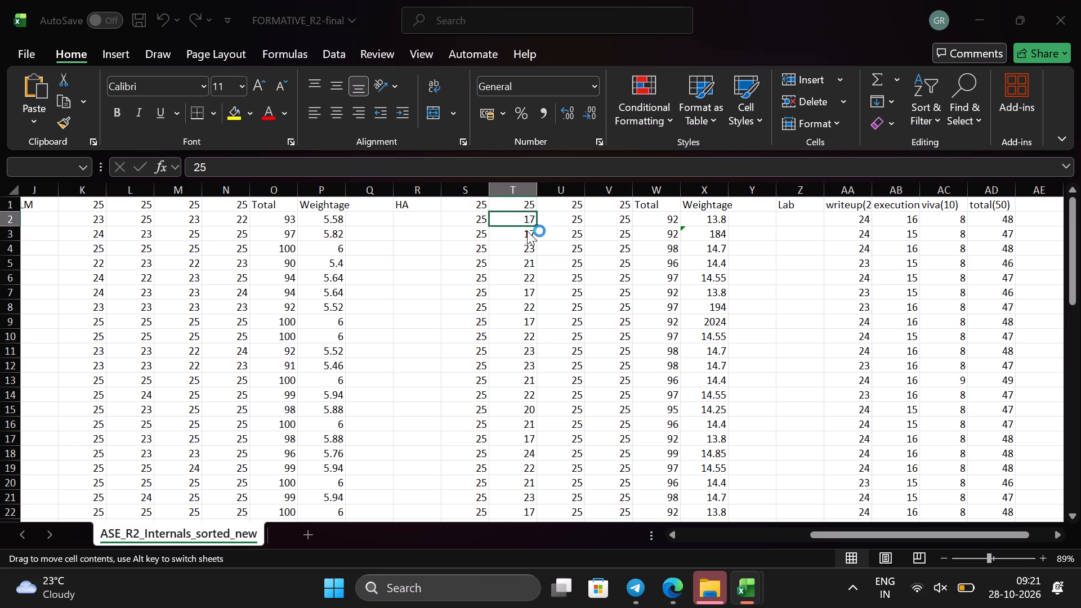
left_click(672, 213)
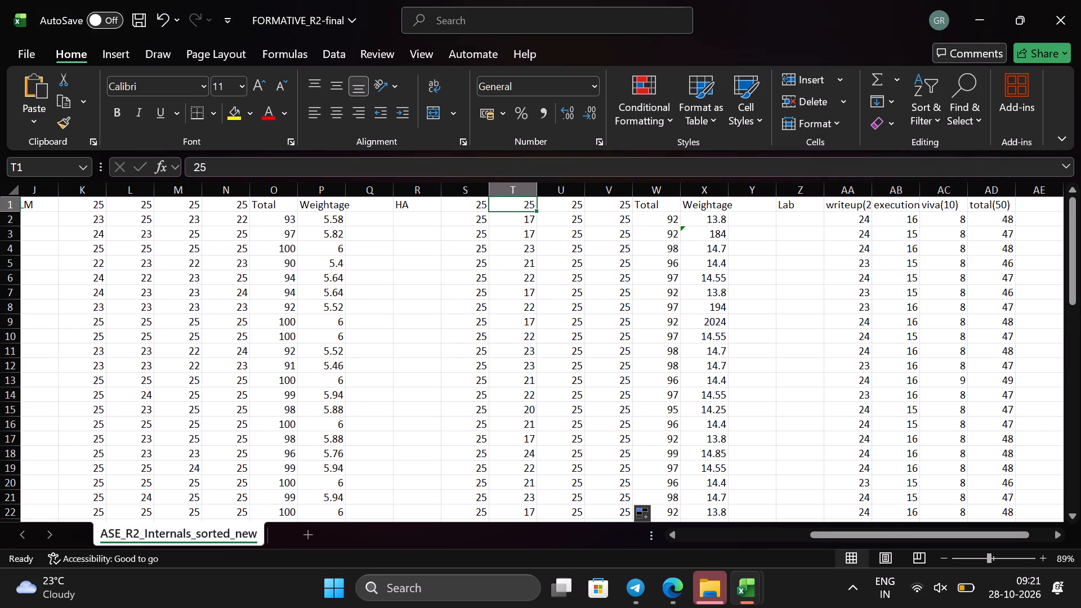
left_click_drag(534, 211, 570, 578)
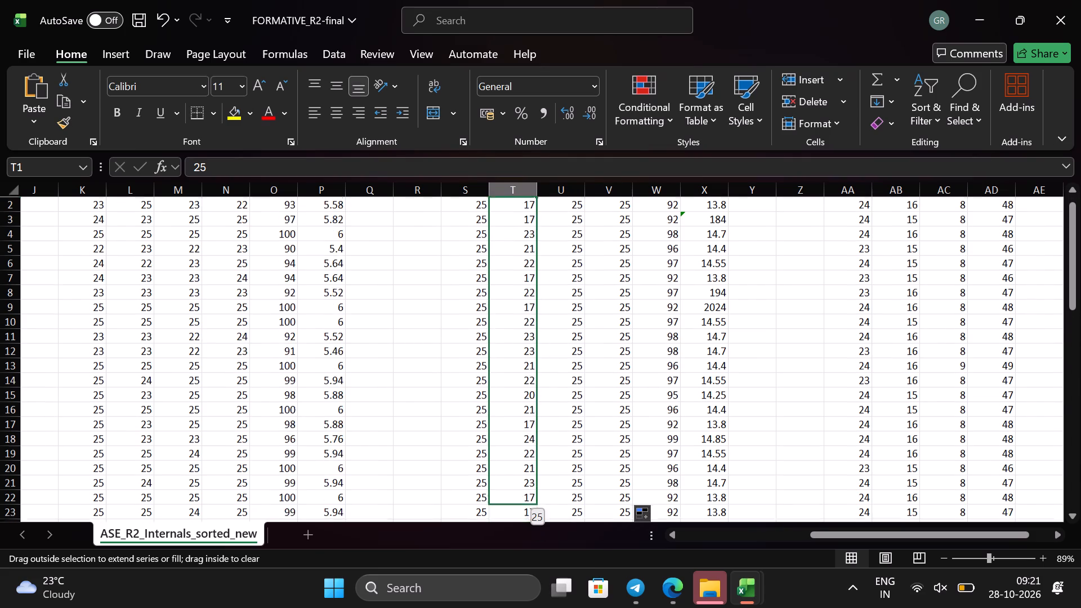
left_click_drag(570, 578, 556, 520)
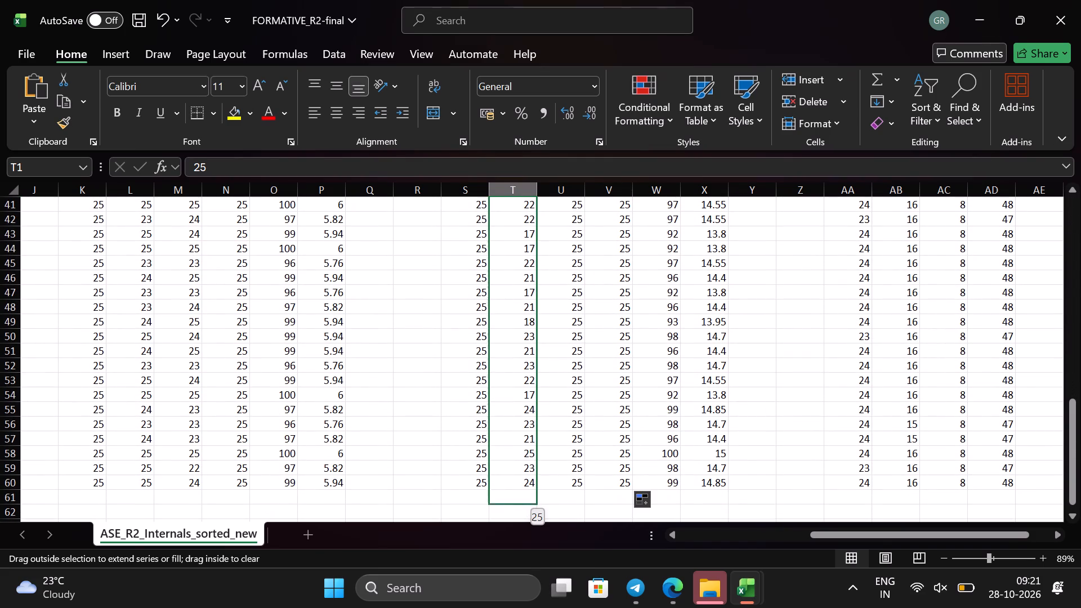
left_click_drag(556, 520, 544, 486)
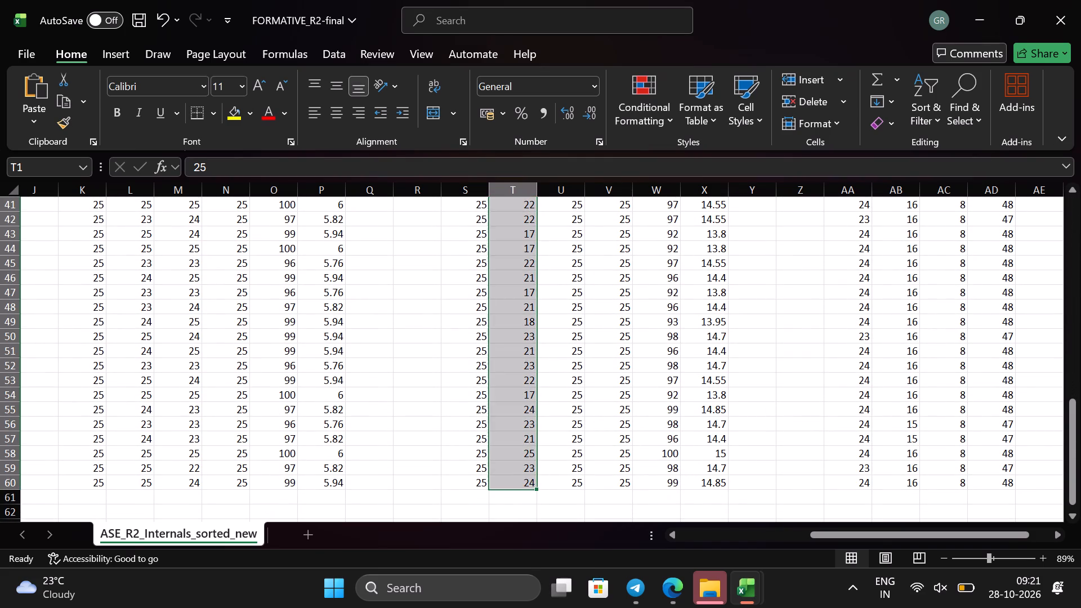
left_click(530, 461)
Set the HA marks in cells T5 and V9 to 24.
scroll(530, 461, "up", 1)
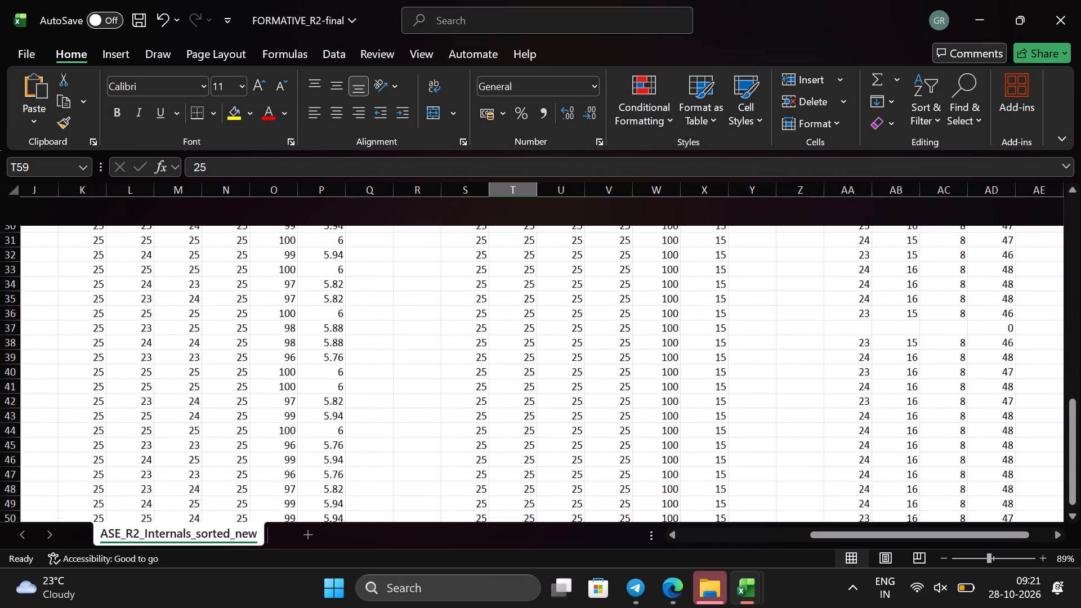
scroll(530, 461, "up", 5)
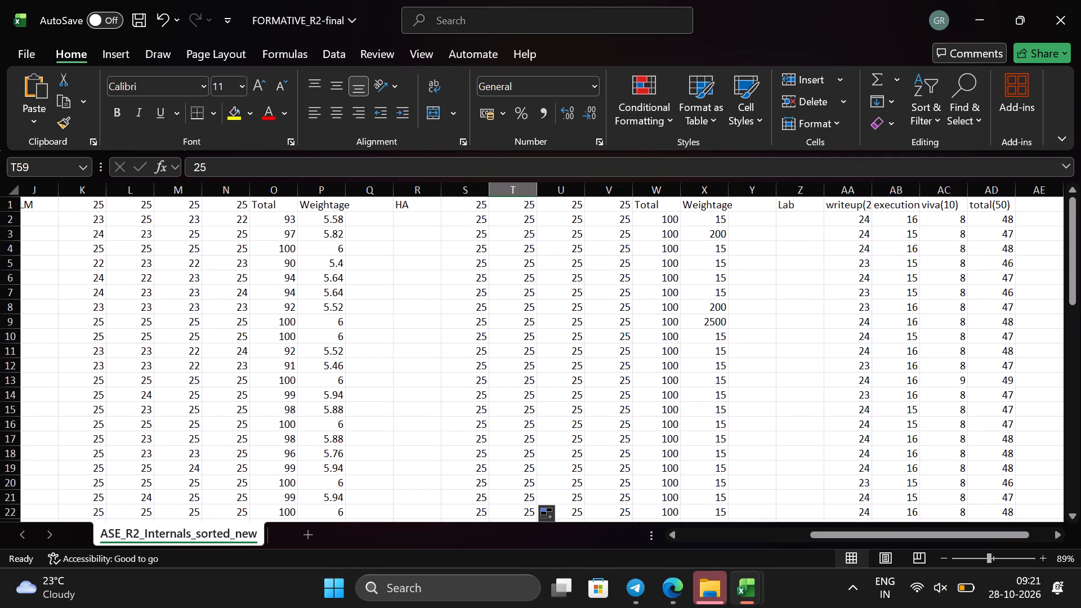
left_click(532, 269)
scroll(532, 269, "right", 3)
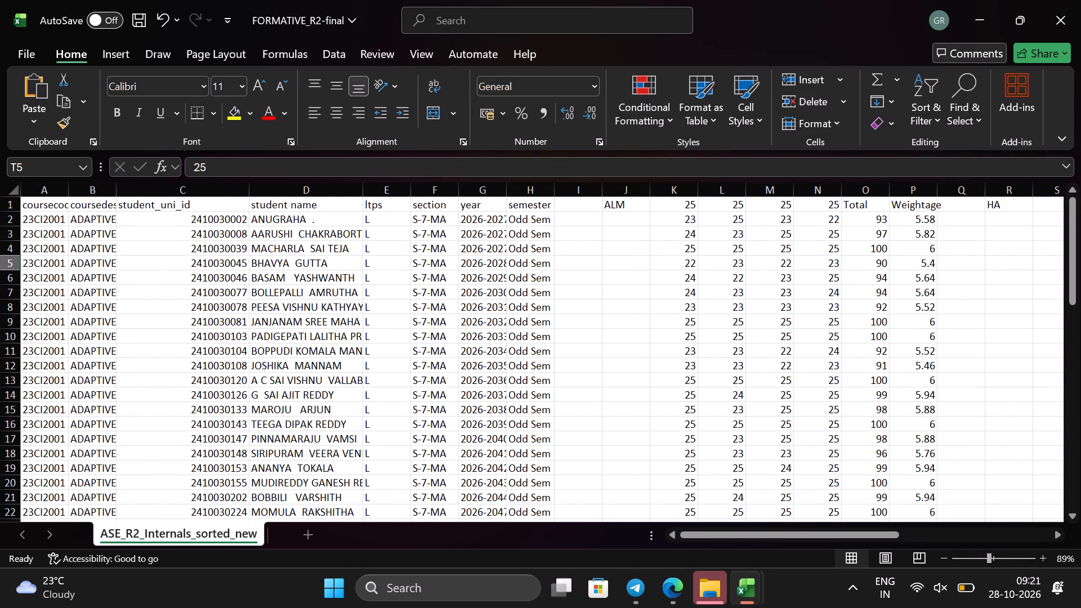
scroll(725, 254, "left", 1)
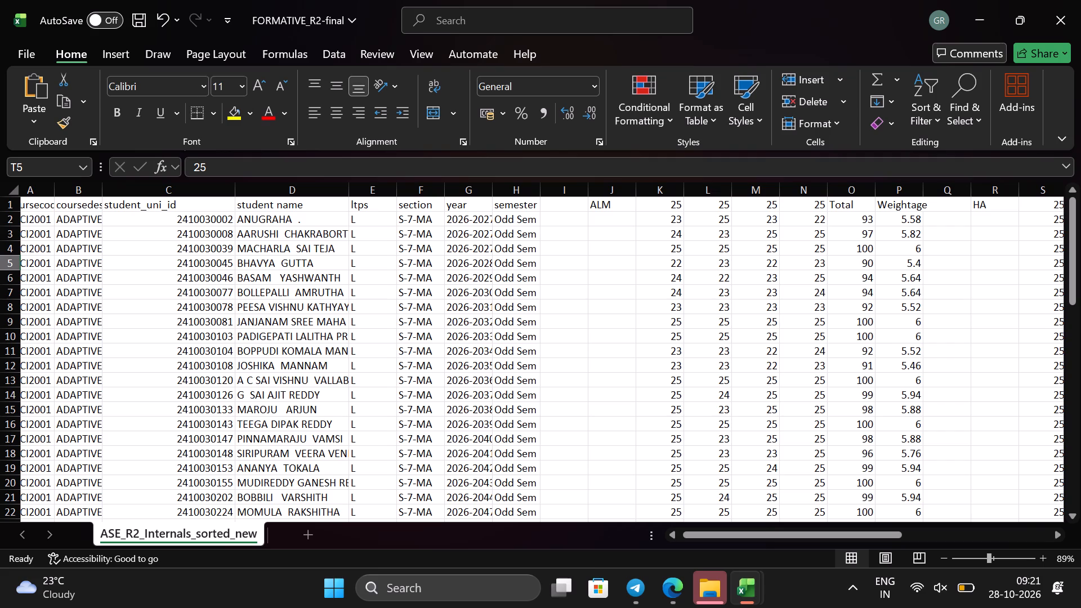
scroll(725, 254, "left", 4)
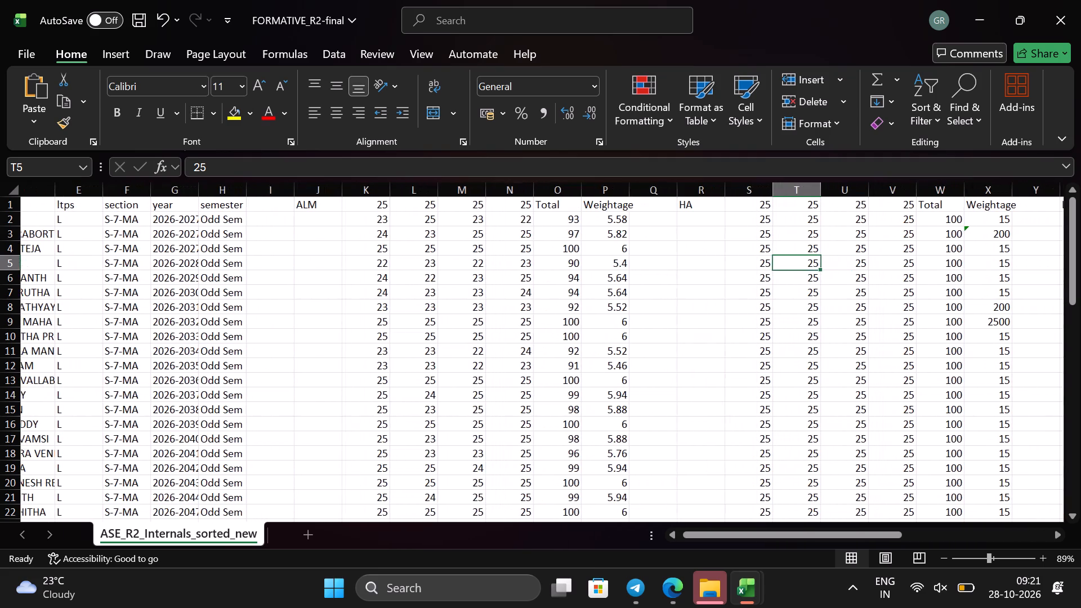
key("BackSpace")
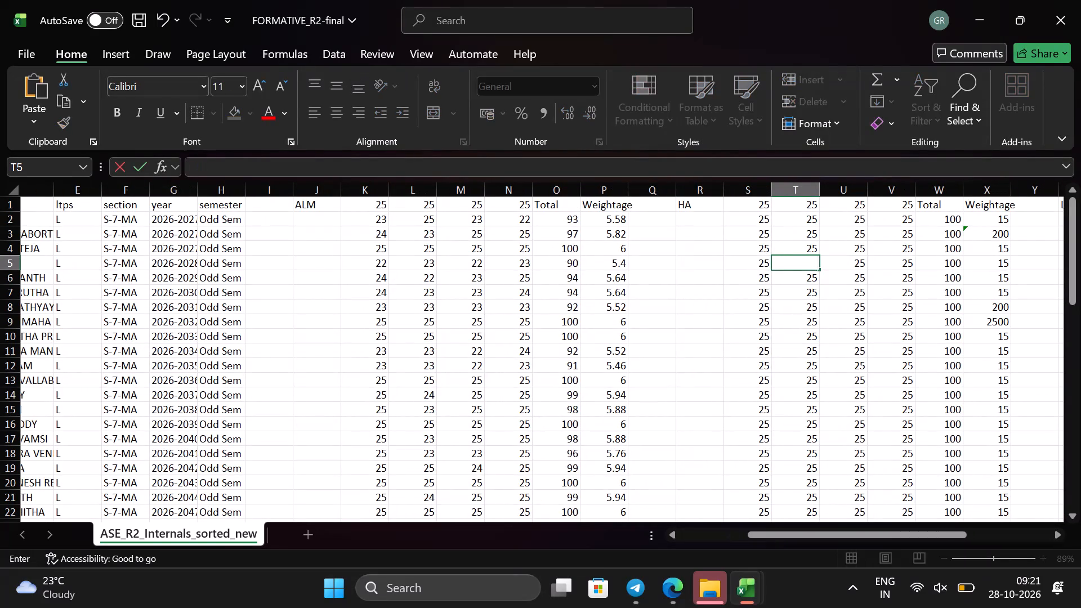
type("24")
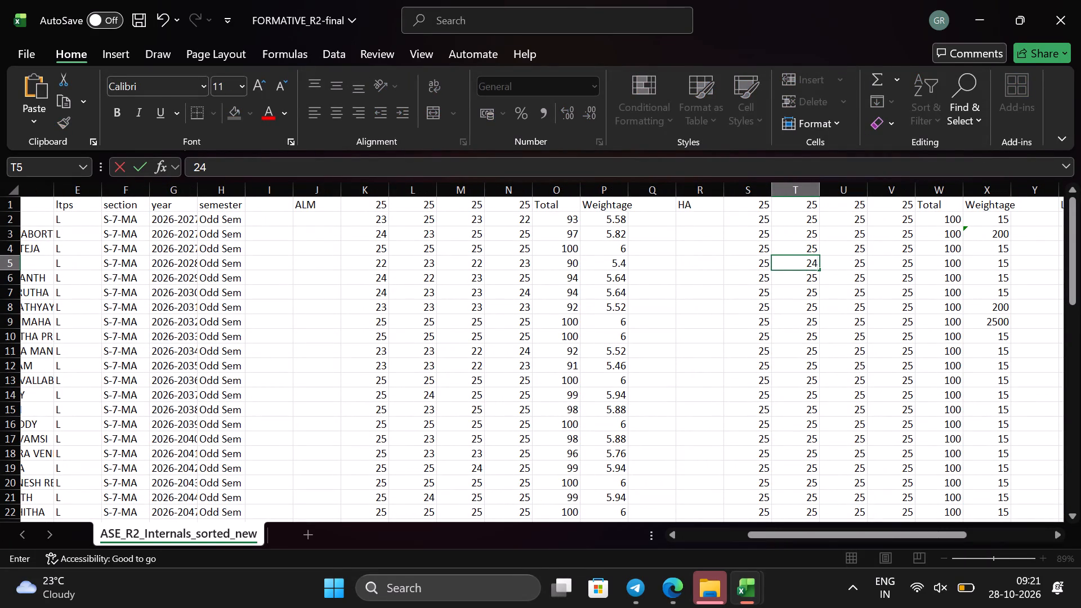
left_click(911, 324)
key("BackSpace")
type("24")
Set the HA mark in U15 to 23 and the one in T18 to 24.
scroll(911, 324, "down", 1)
left_click(857, 346)
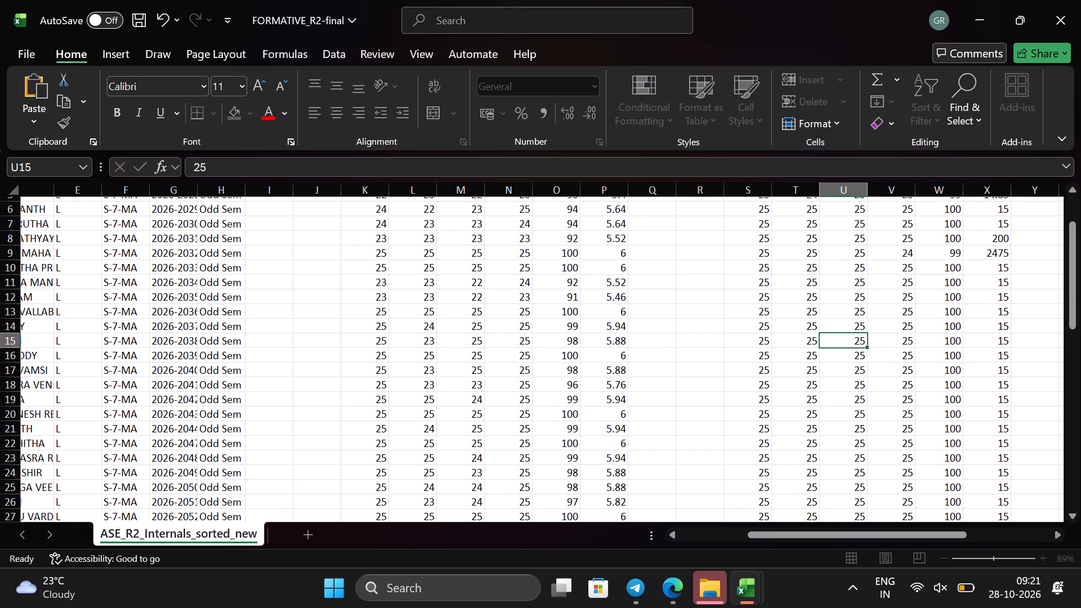
type("23")
left_click(816, 382)
type("24")
Set the HA marks in cells U23, U24, V26 and V28 to 24.
scroll(816, 382, "down", 1)
left_click(862, 383)
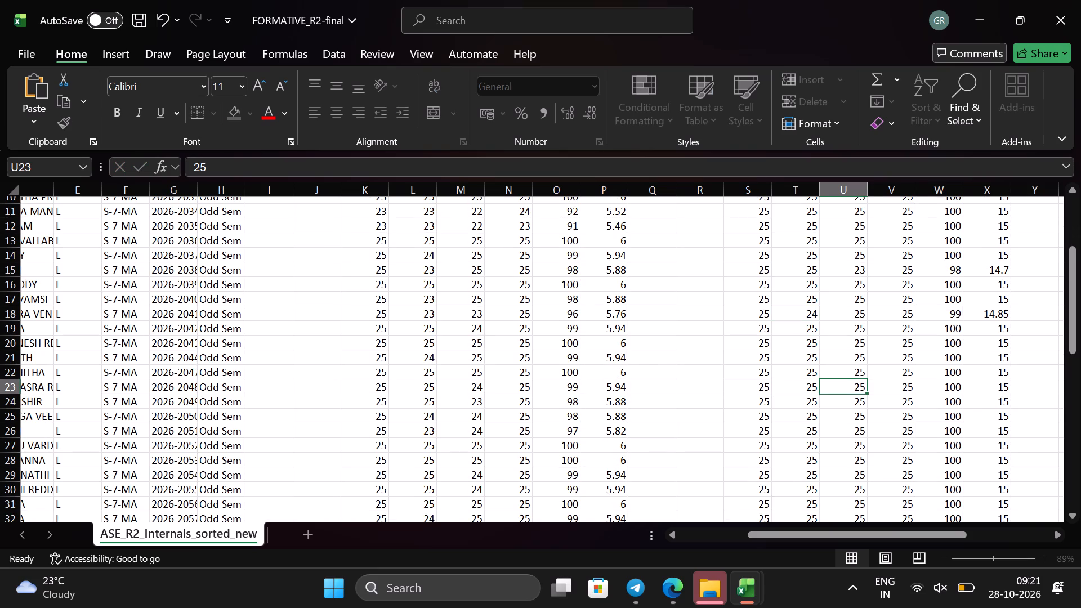
type("24")
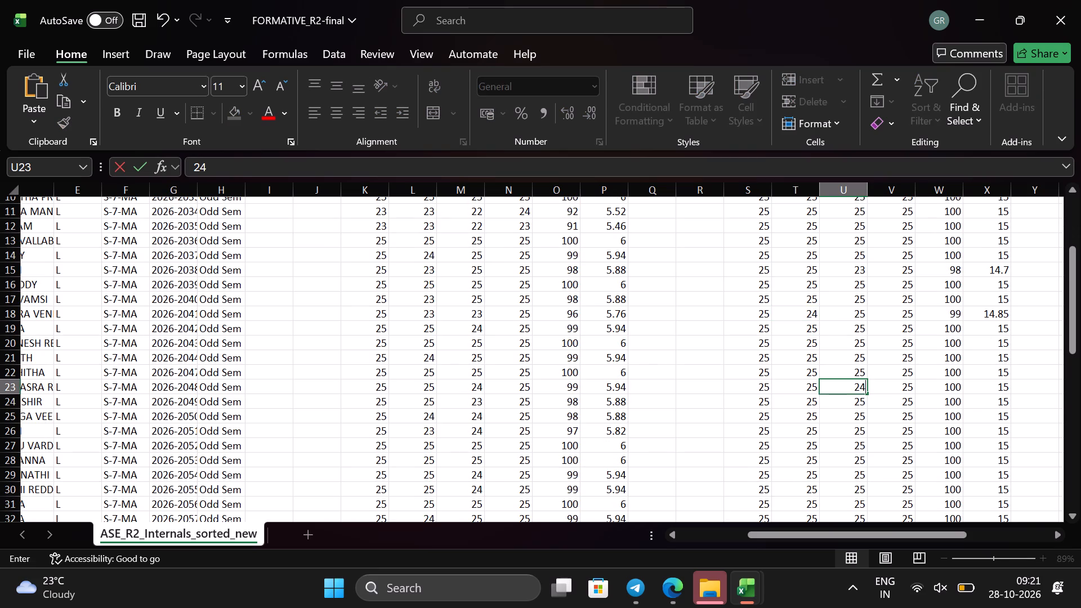
left_click(863, 403)
type("24")
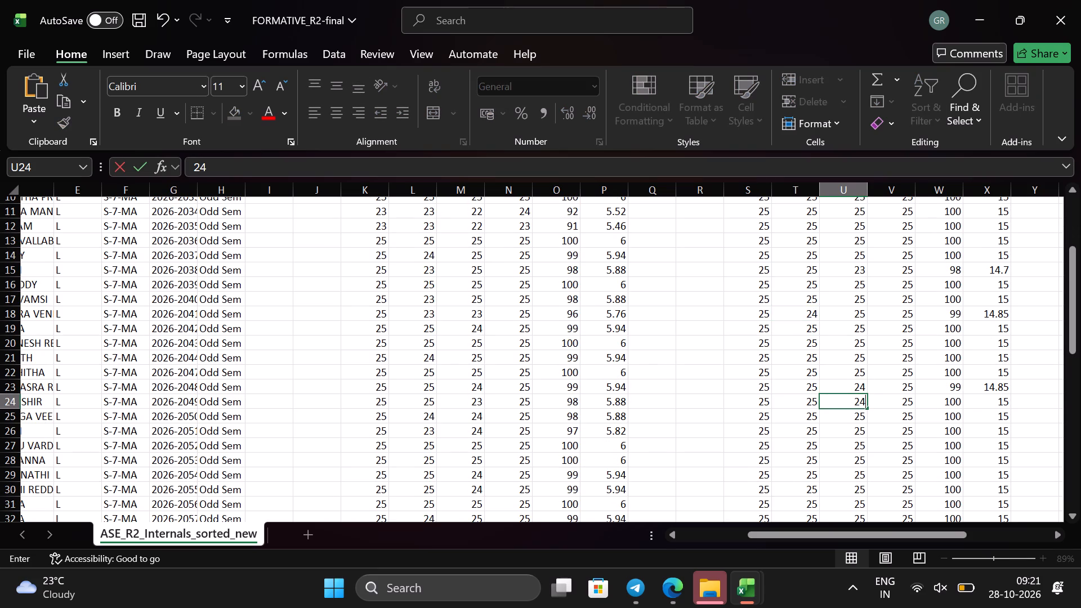
left_click(906, 432)
type("24")
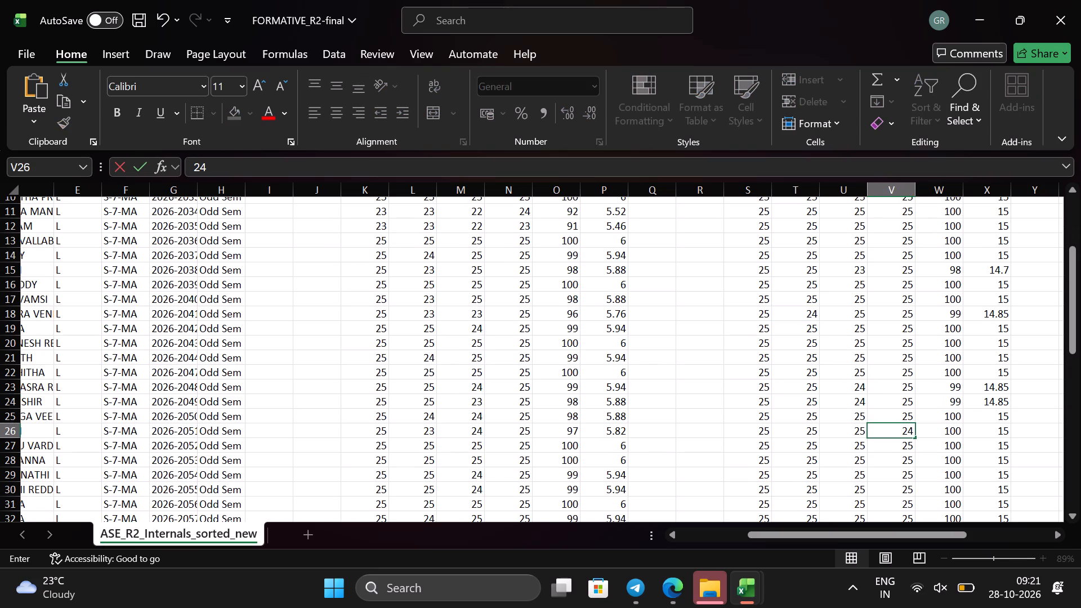
left_click(906, 463)
type("24")
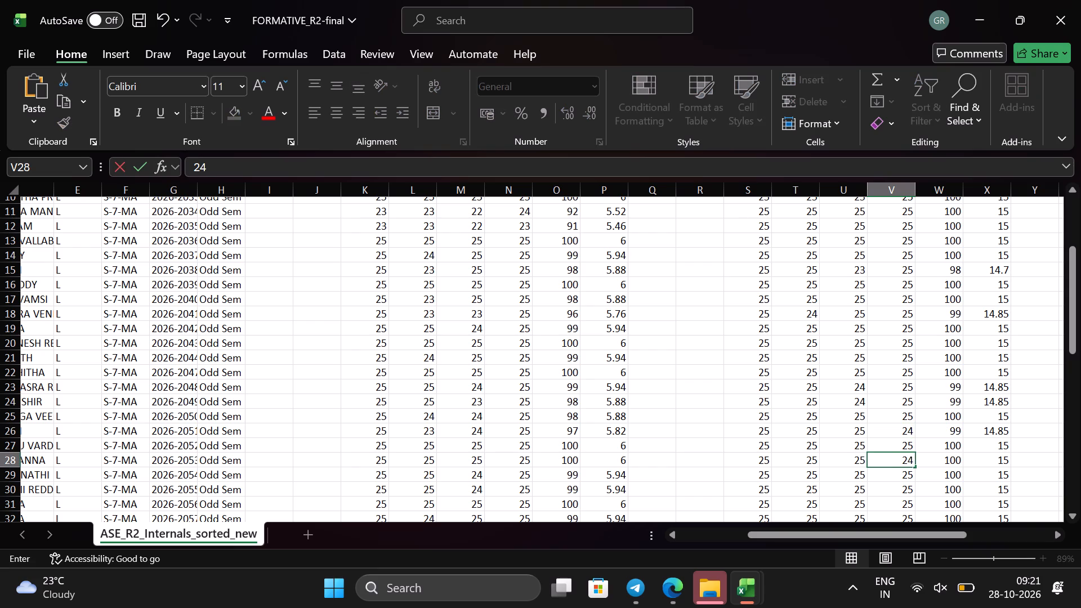
Set the HA marks in cells T35, V38 and T46 to 24.
scroll(906, 463, "down", 1)
left_click(812, 397)
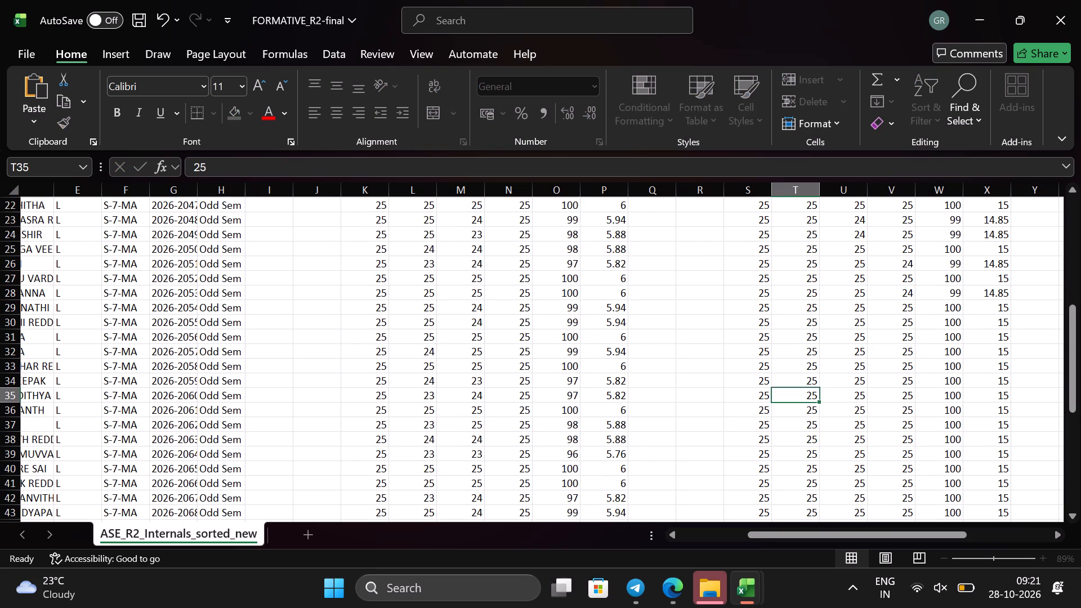
type("24")
scroll(812, 397, "down", 1)
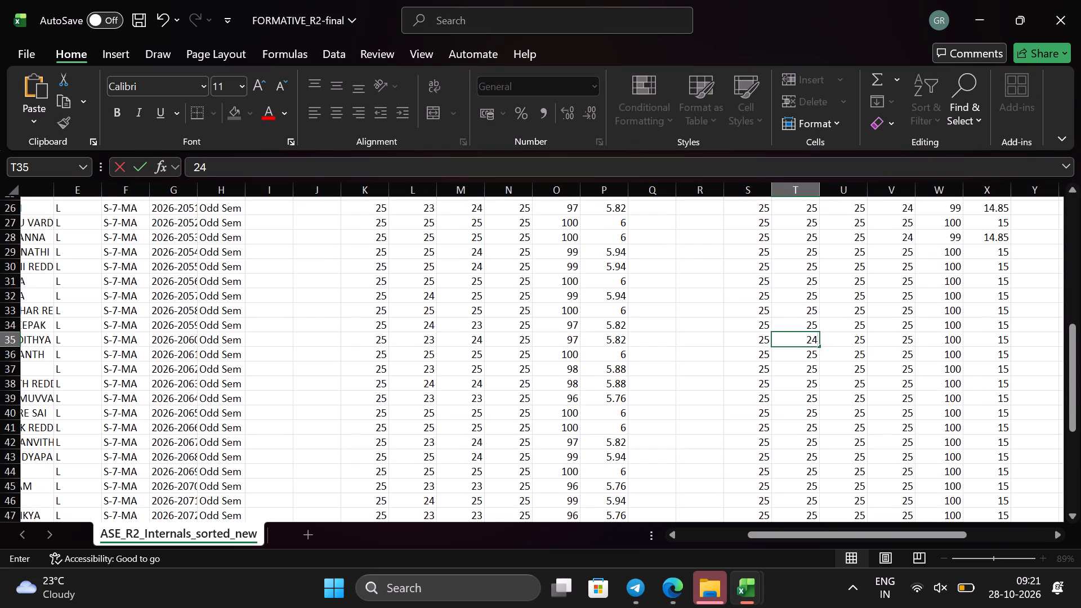
left_click(909, 386)
type("24")
scroll(909, 386, "down", 1)
left_click(803, 390)
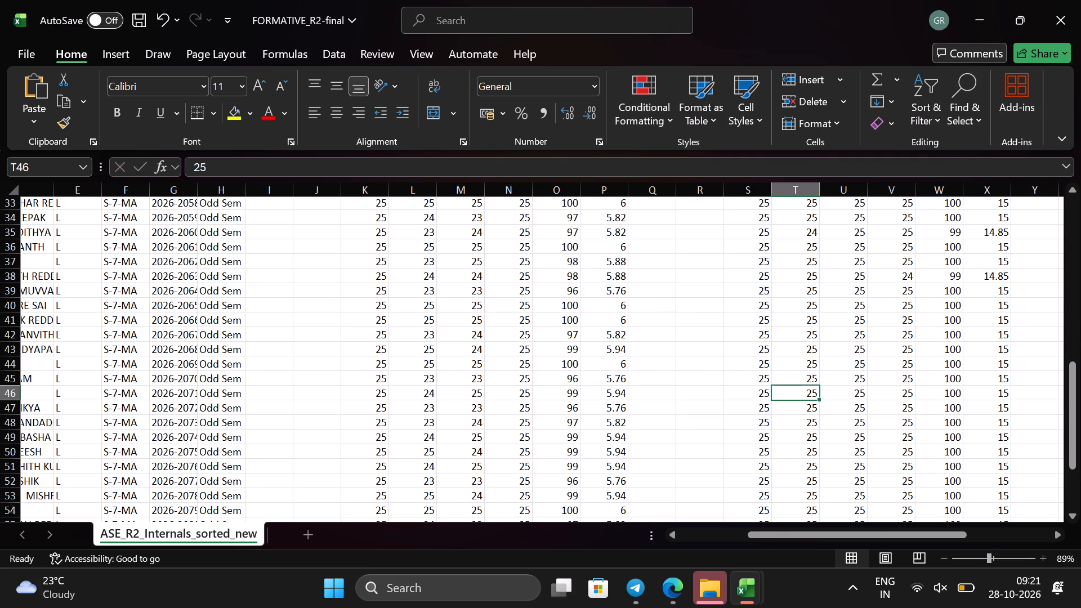
type("24")
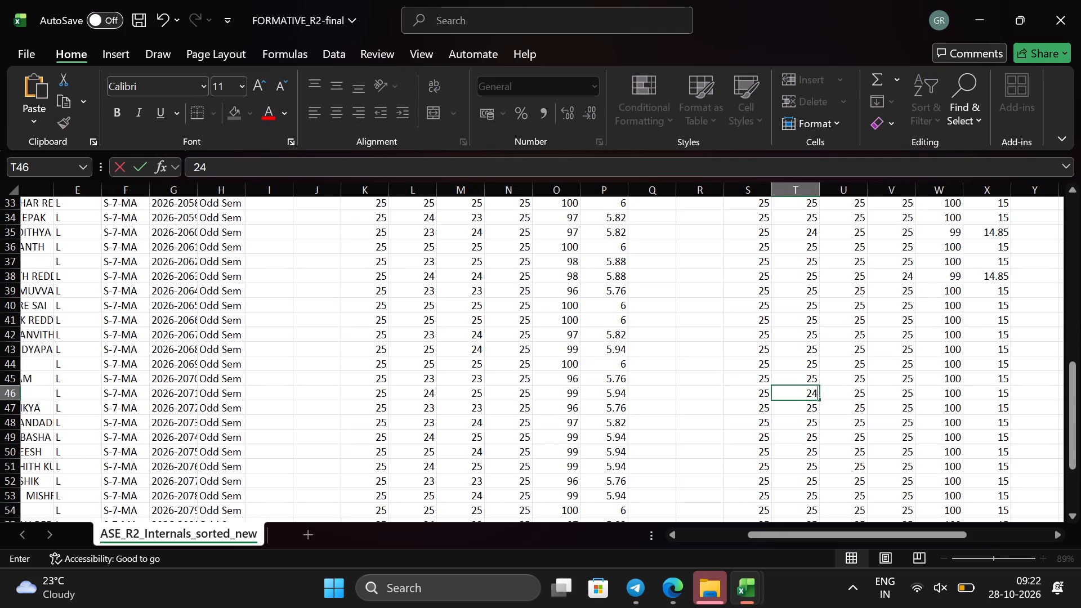
left_click(773, 445)
Set the HA marks in cells T53 and V60, near the end of the student list, to 24.
scroll(784, 423, "left", 1)
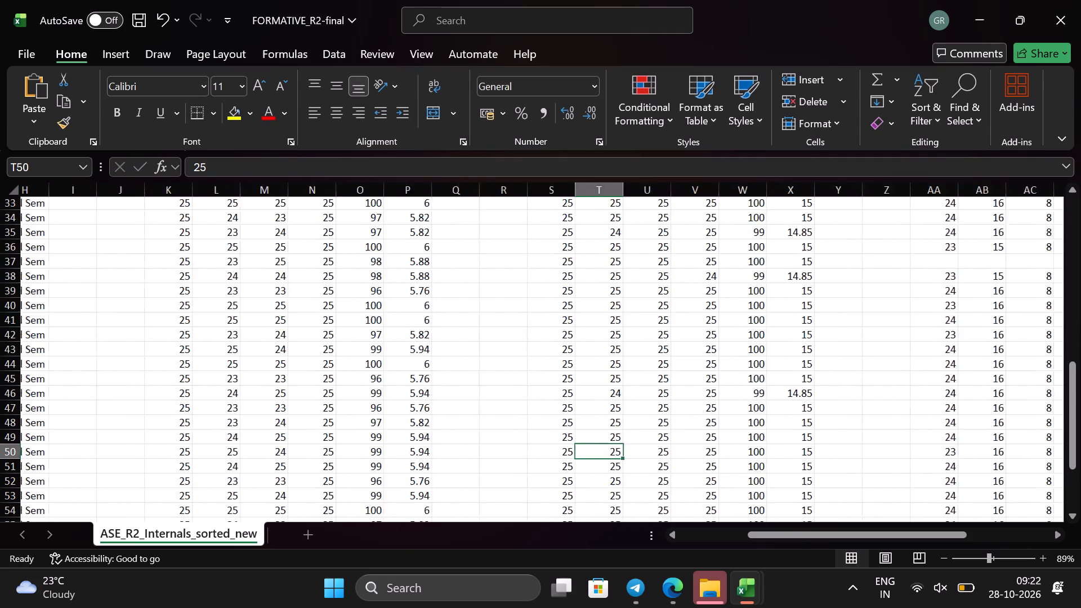
scroll(784, 423, "down", 1)
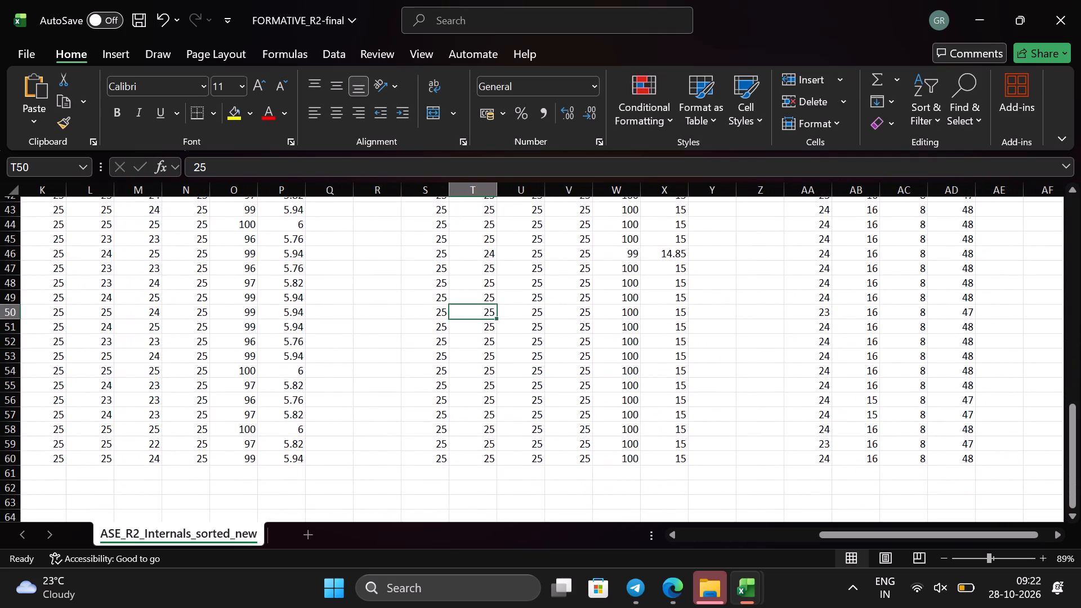
scroll(517, 414, "right", 2)
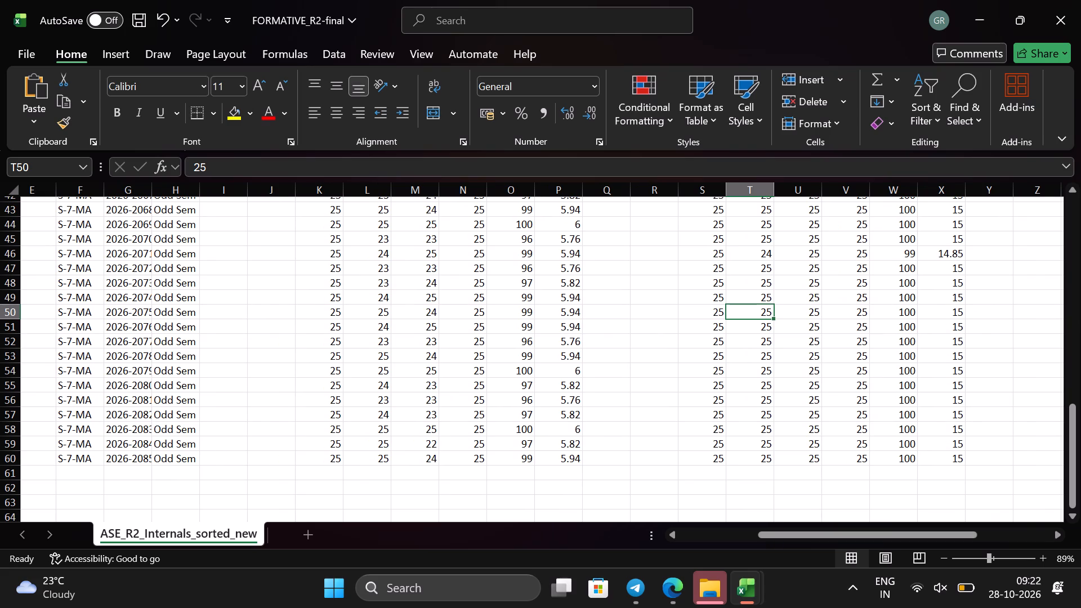
left_click(717, 430)
scroll(717, 430, "right", 6)
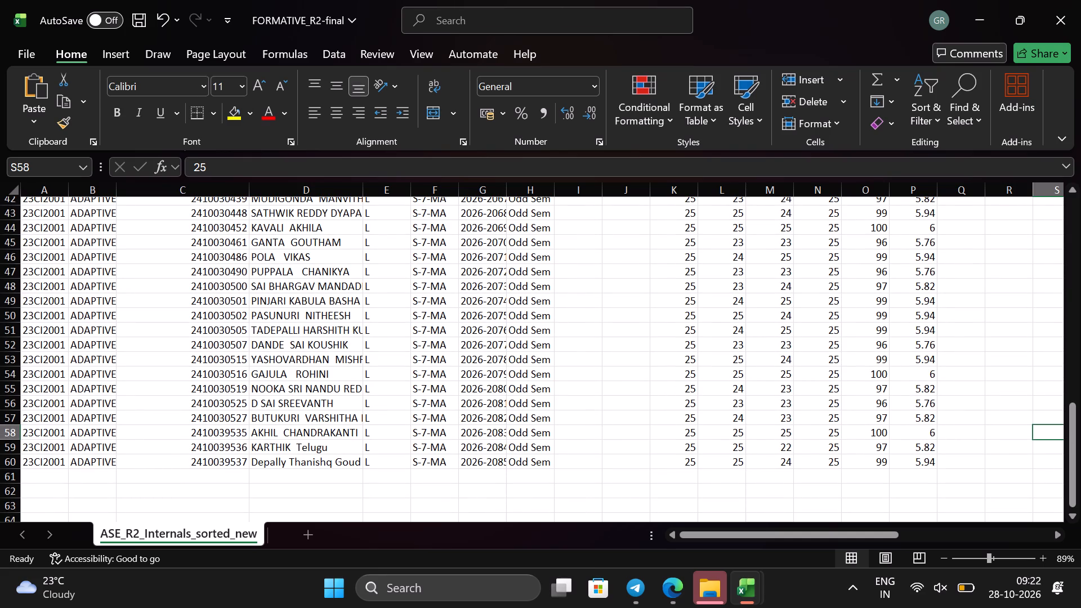
scroll(802, 424, "left", 3)
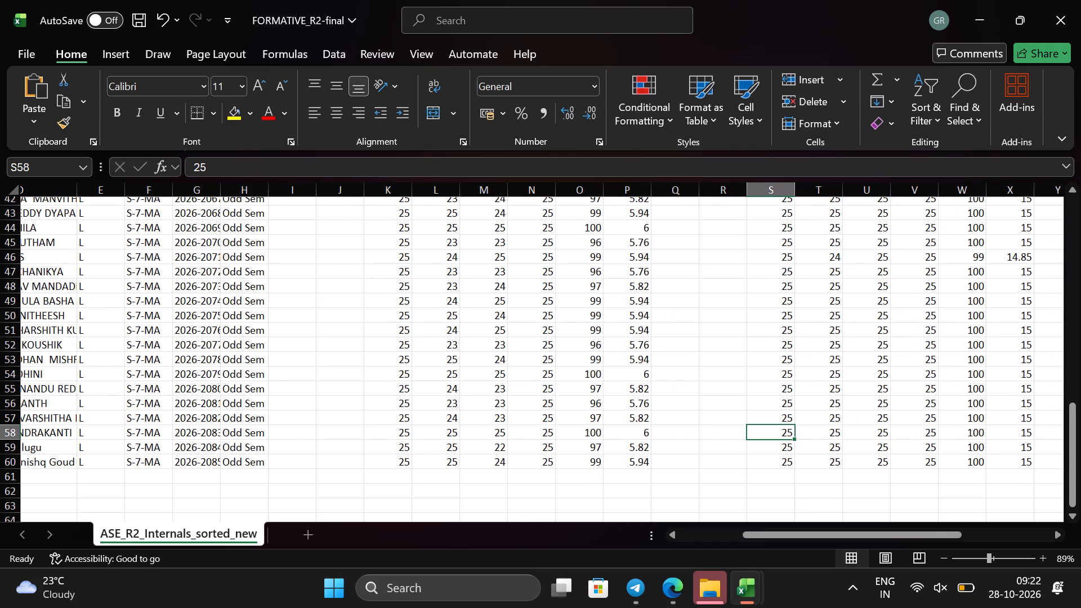
left_click(833, 365)
key("BackSpace")
key("2")
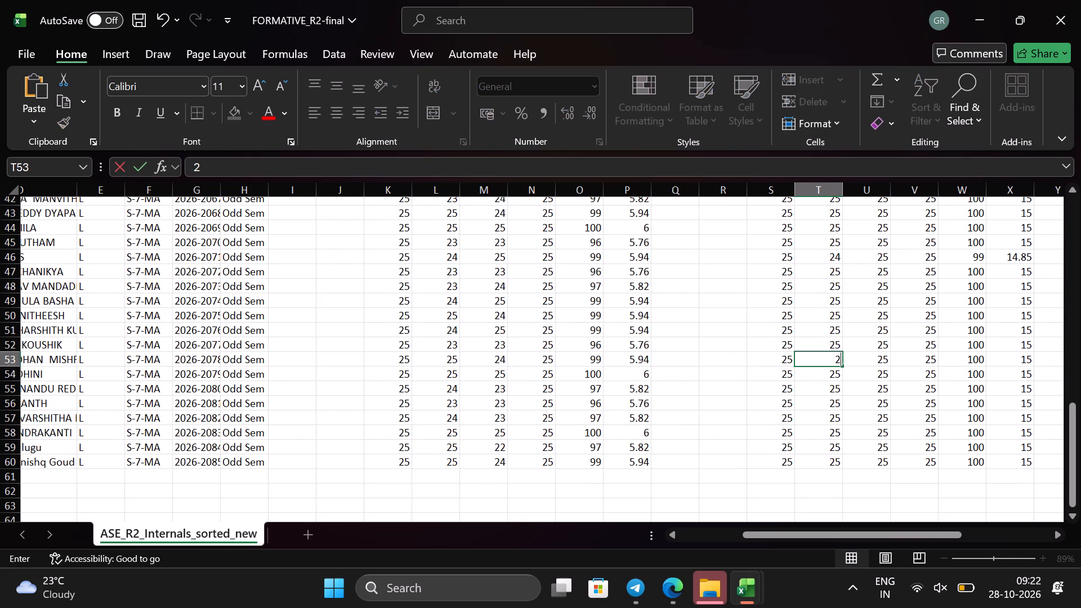
key("4")
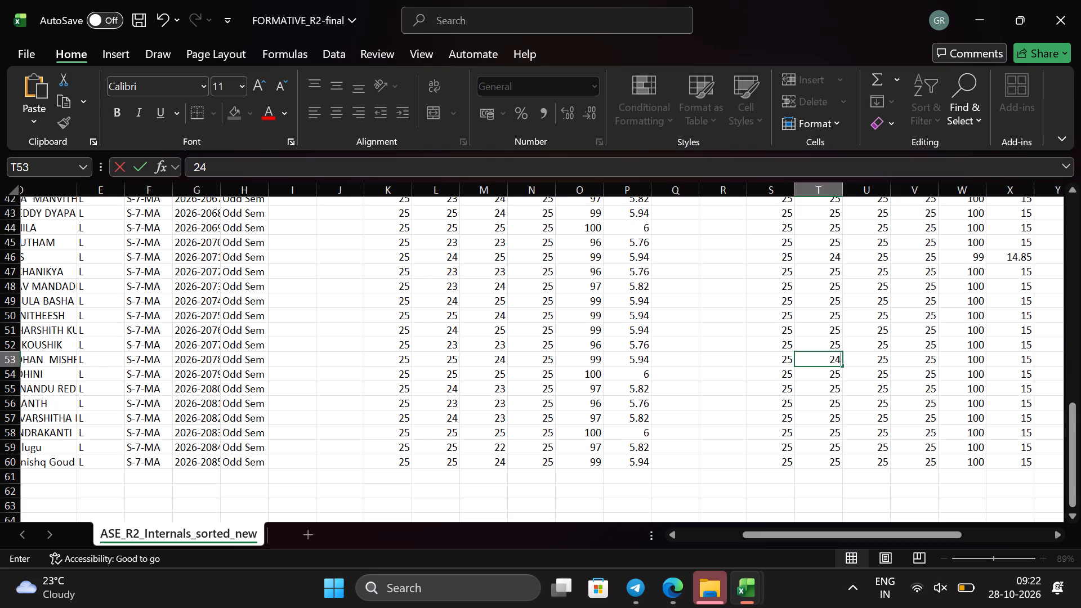
left_click(936, 465)
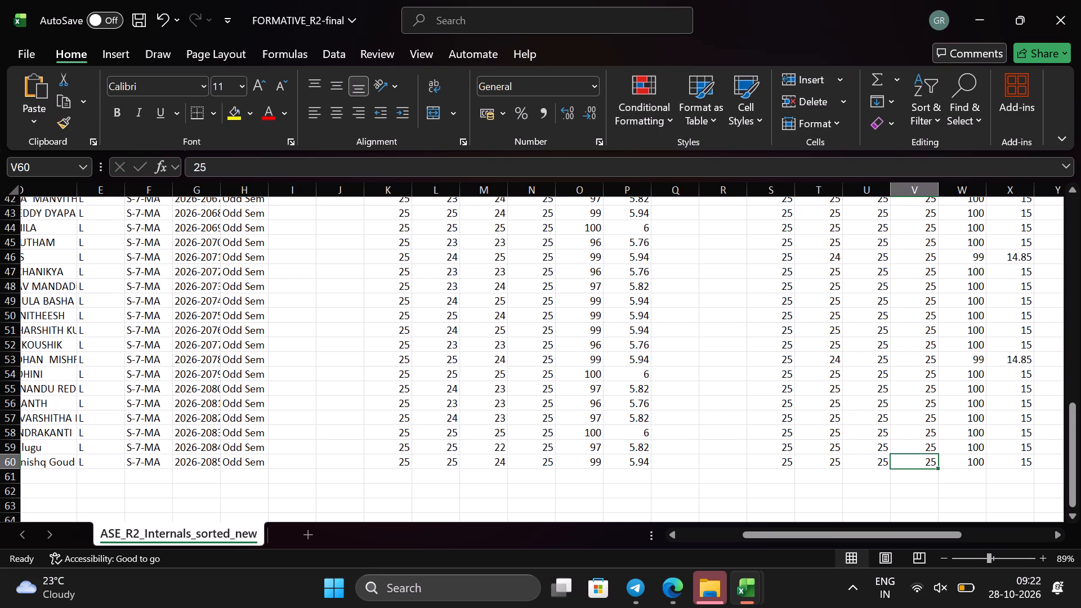
key("BackSpace")
type("23")
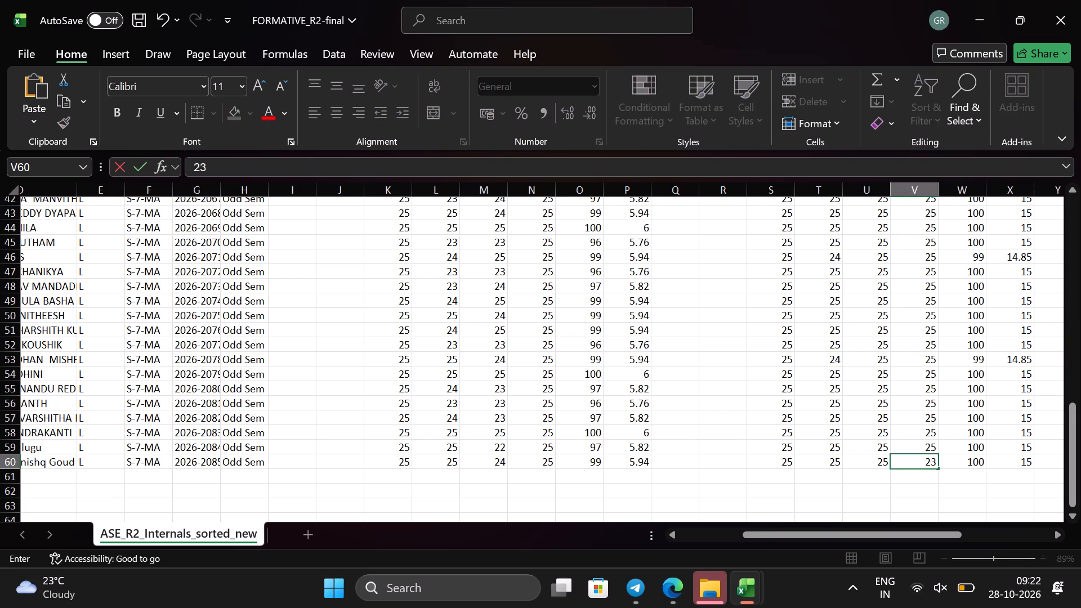
key("BackSpace")
key("4")
left_click(926, 410)
Replace the Lab heading in Z1 with a new heading, entering "Contin" as its beginning.
scroll(926, 410, "left", 3)
scroll(926, 410, "up", 3)
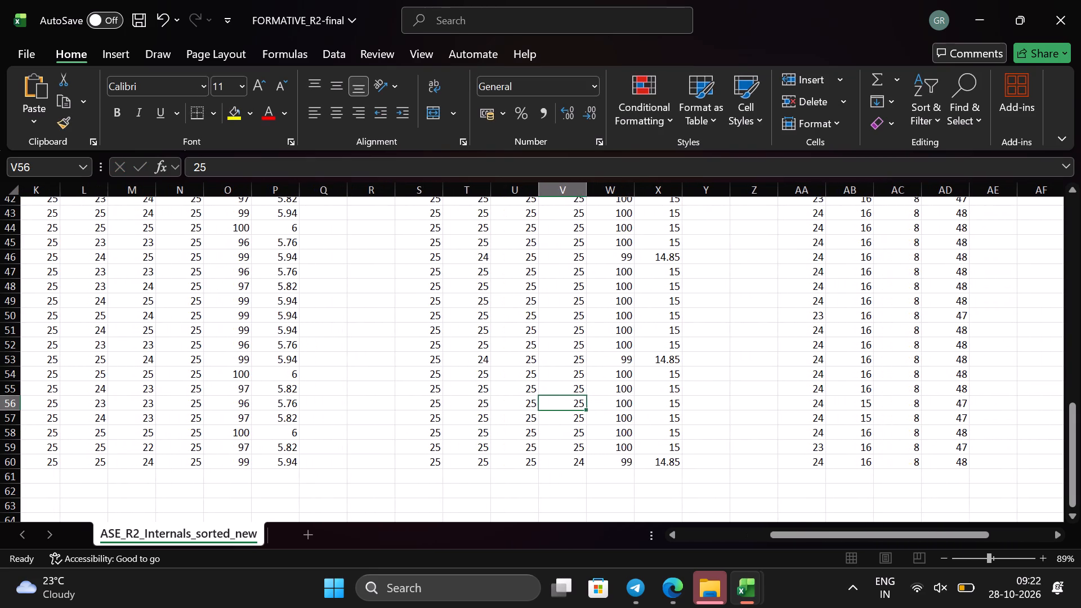
scroll(926, 410, "up", 5)
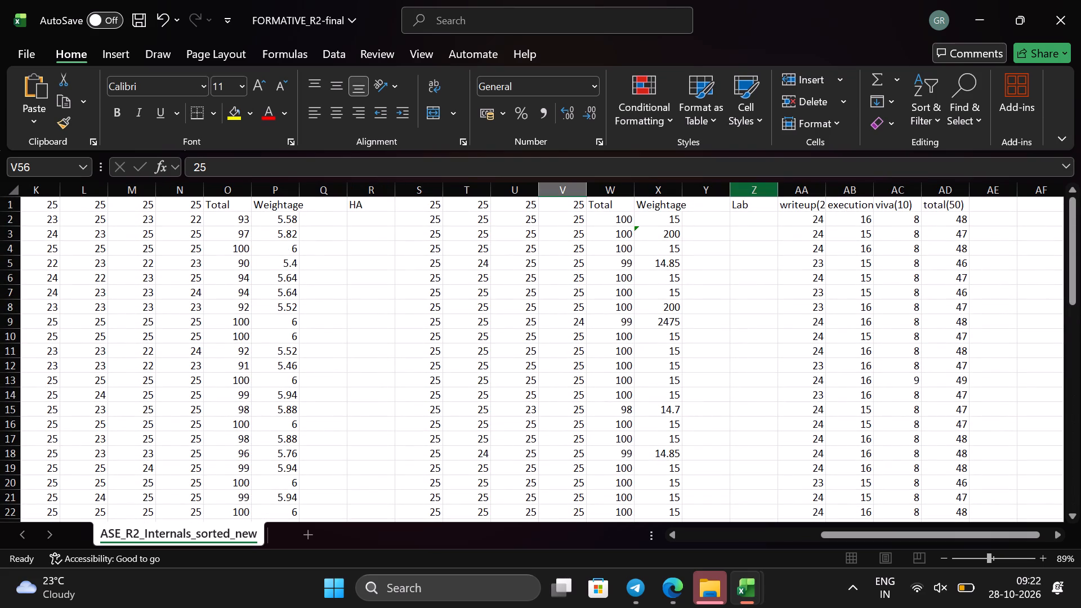
left_click(763, 207)
key("BackSpace")
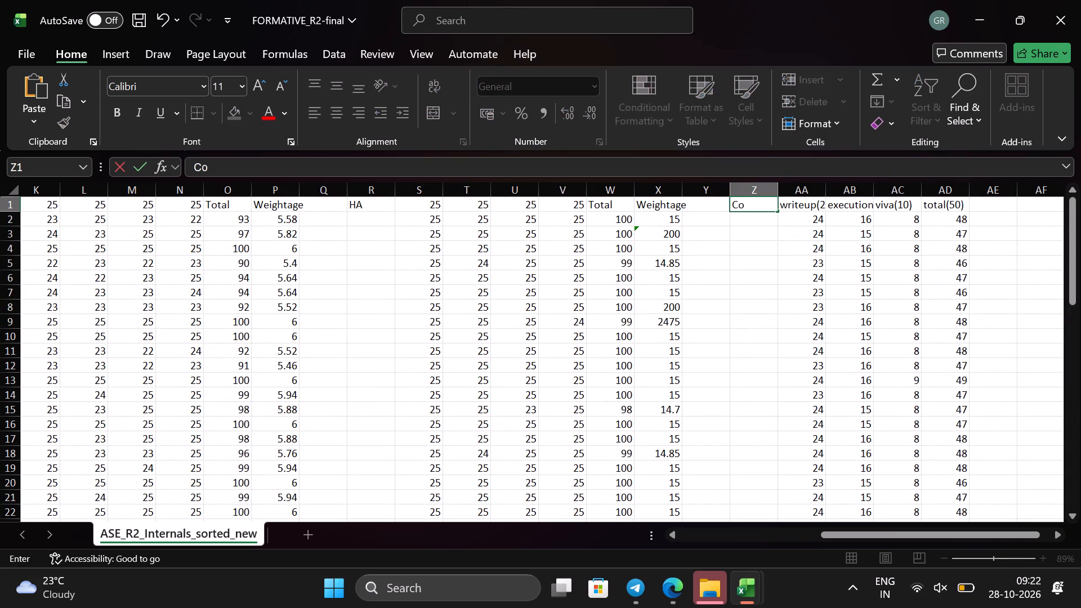
type("tin")
key("alt+Tab")
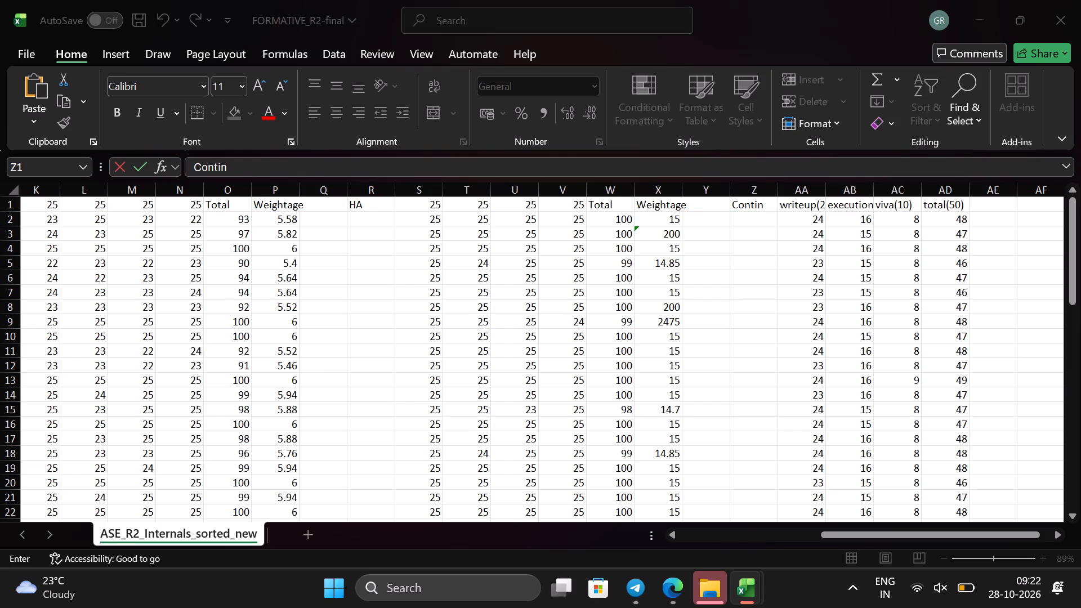
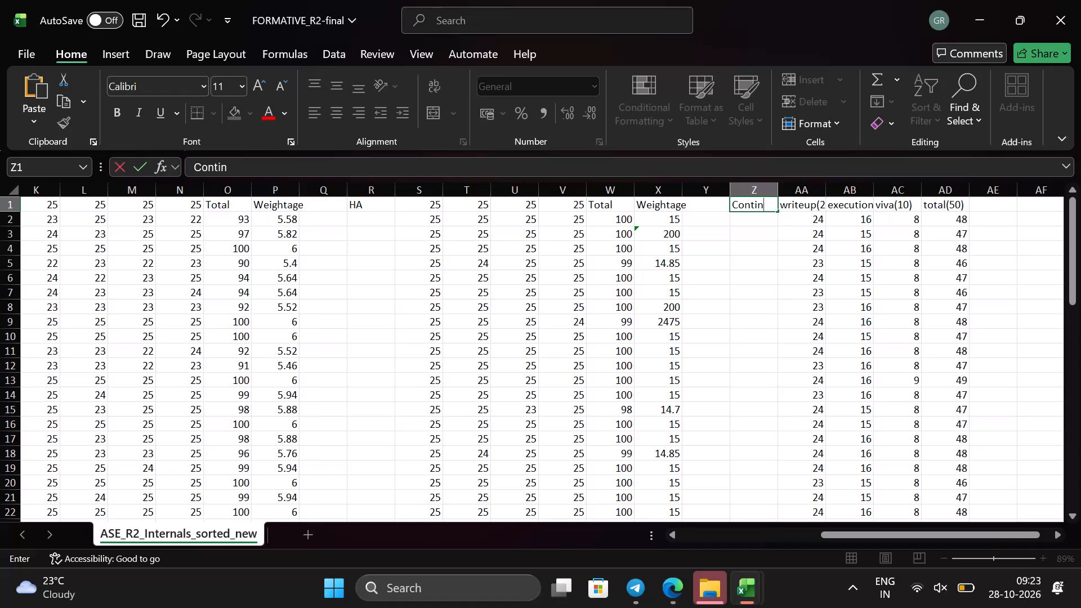
Continue the new heading in cell Z1 so that it reads "Continous".
type("ous")
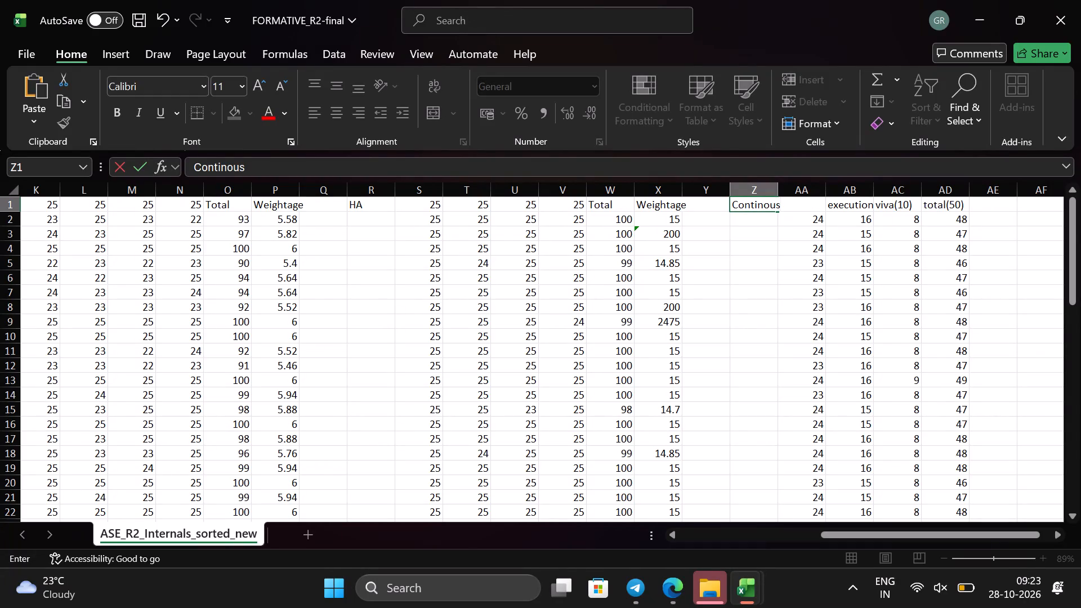
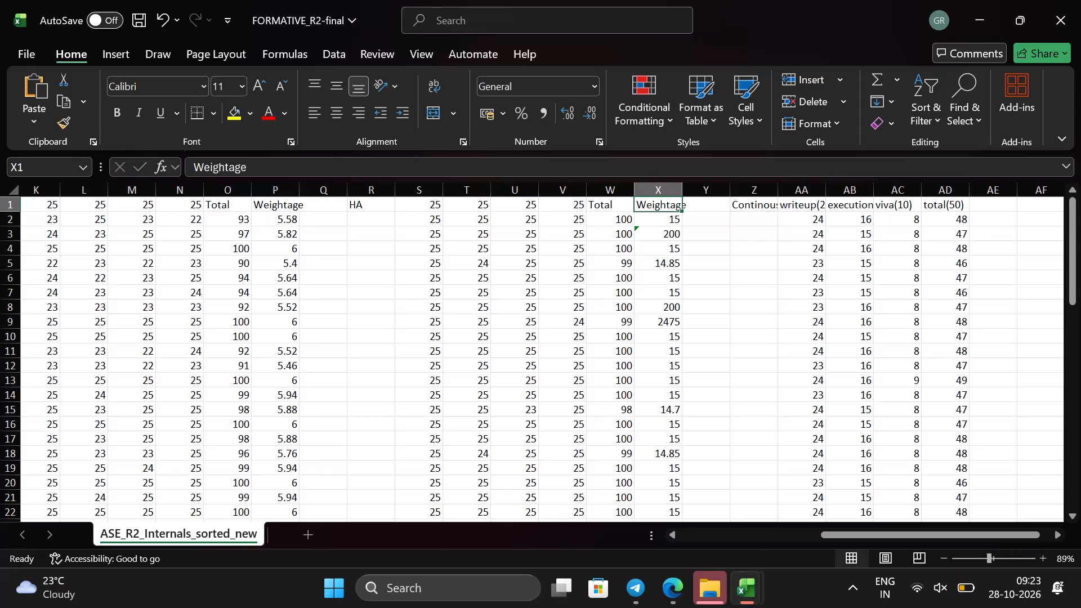
Select heading cell Z1, which contains "Continous".
left_click(765, 208)
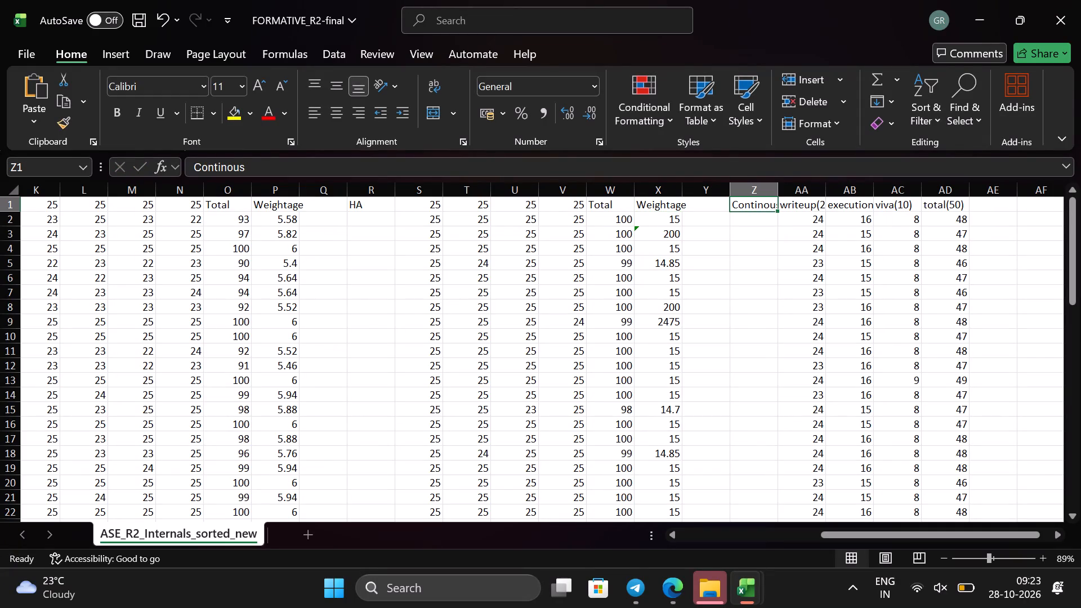
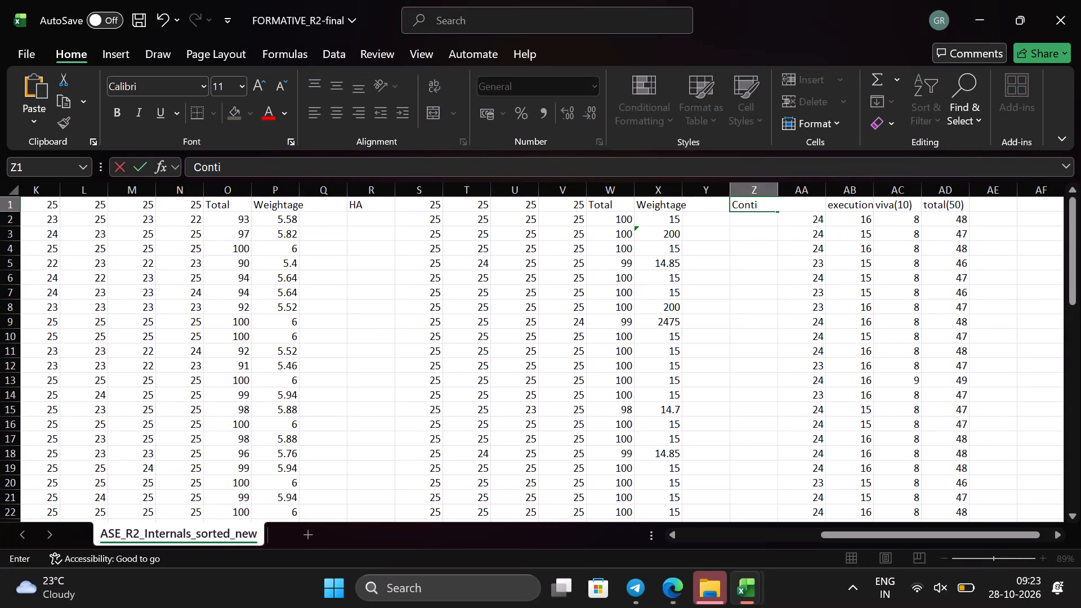
Correct the heading in cell Z1 to read "Continuous".
key("u")
type("ous")
left_click(829, 204)
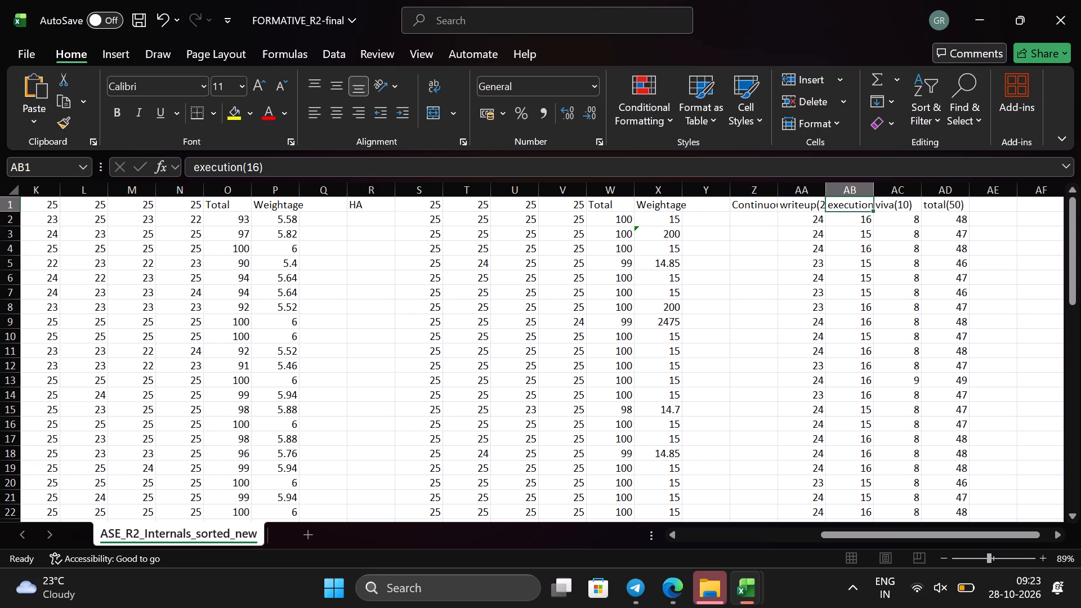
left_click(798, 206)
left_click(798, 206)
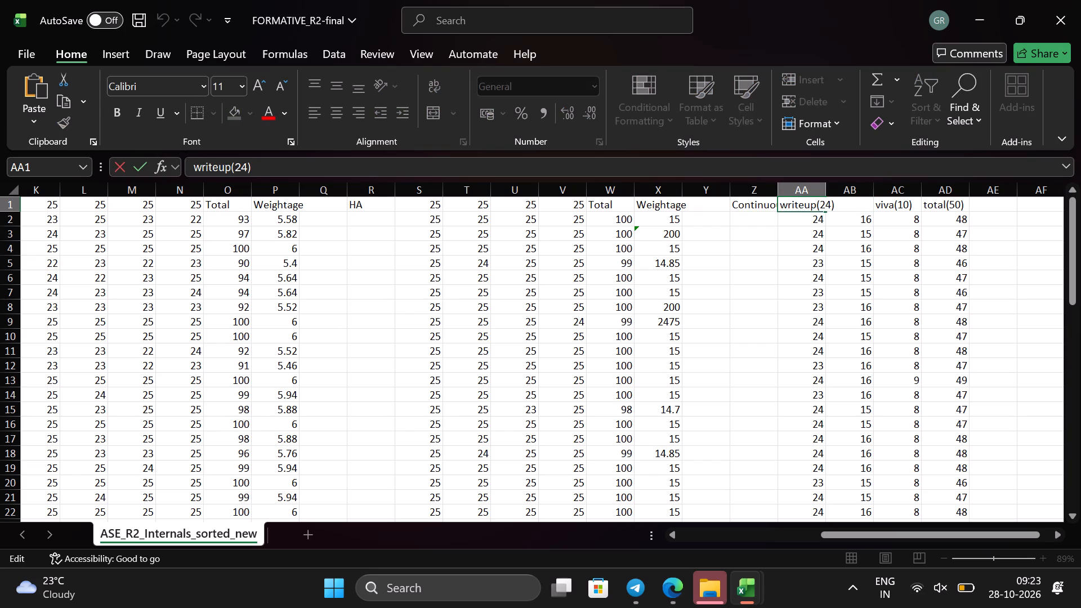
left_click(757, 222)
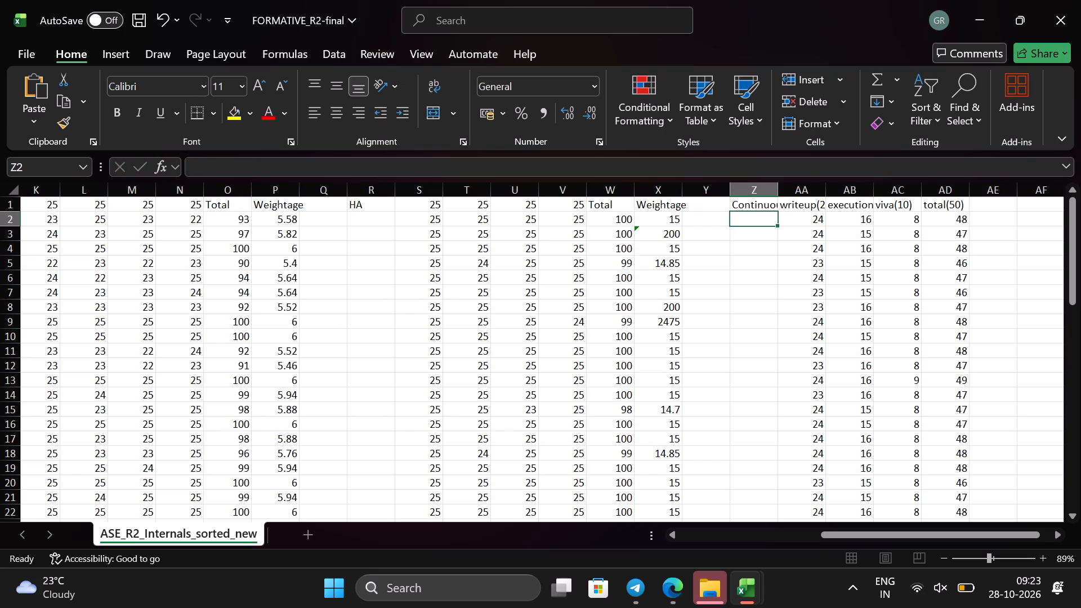
Delete the writeup(24), execution(16) and viva(10) cells in columns AA to AC, from the headings through the last student row, shifting cells left.
left_click_drag(799, 203, 904, 570)
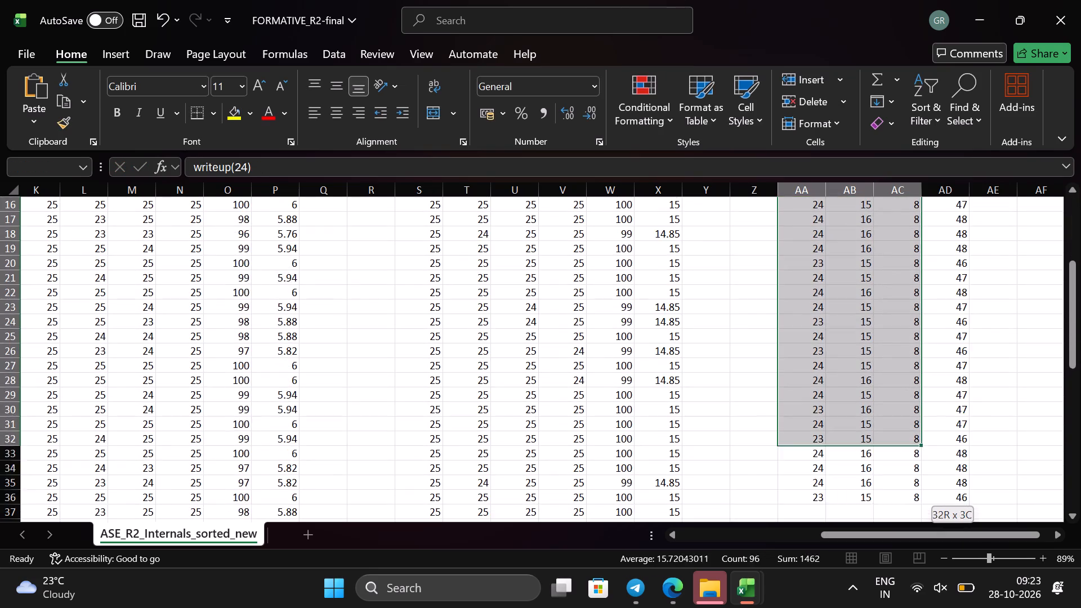
left_click_drag(904, 570, 905, 527)
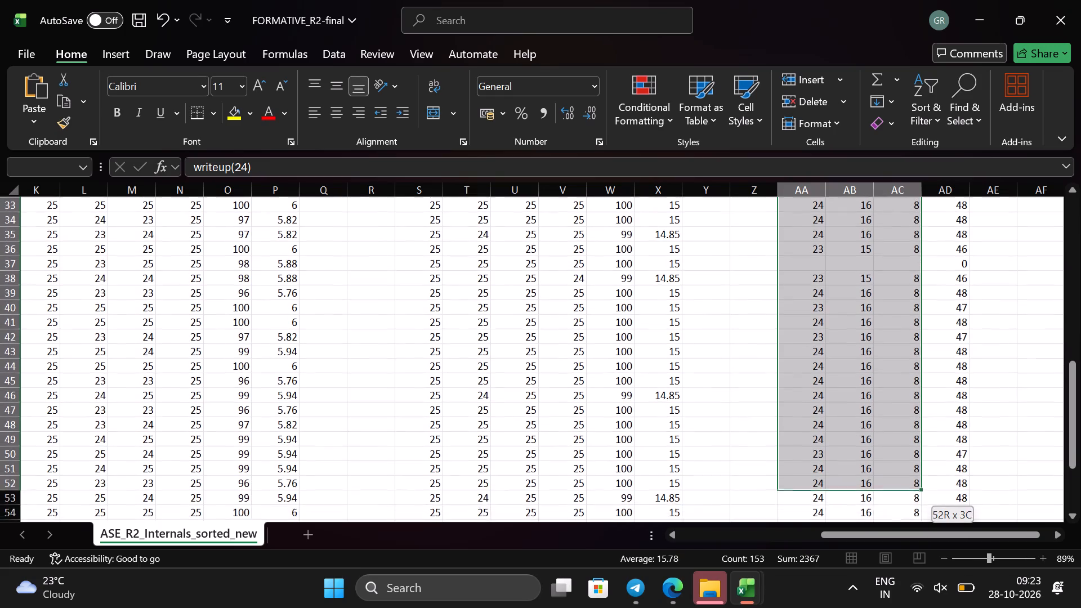
left_click_drag(905, 527, 902, 498)
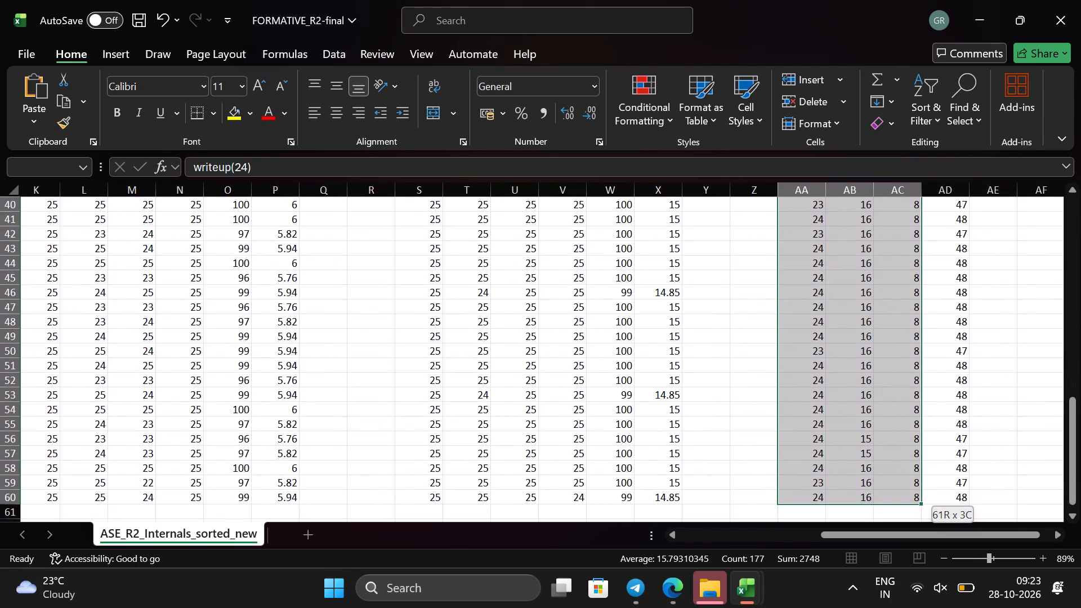
left_click_drag(902, 498, 902, 497)
right_click(902, 497)
left_click(899, 499)
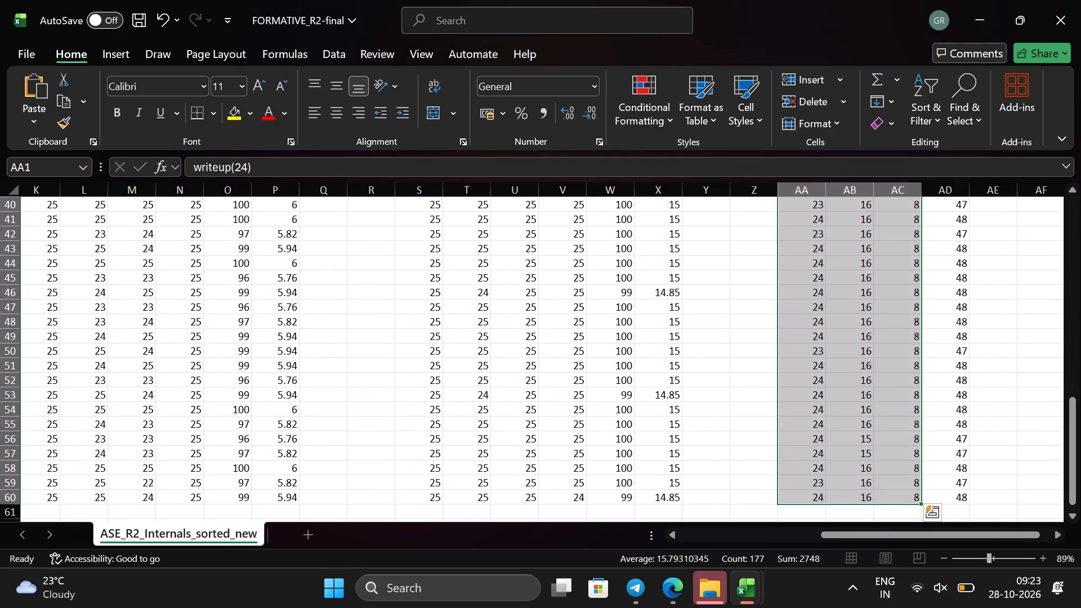
right_click(899, 499)
left_click(779, 190)
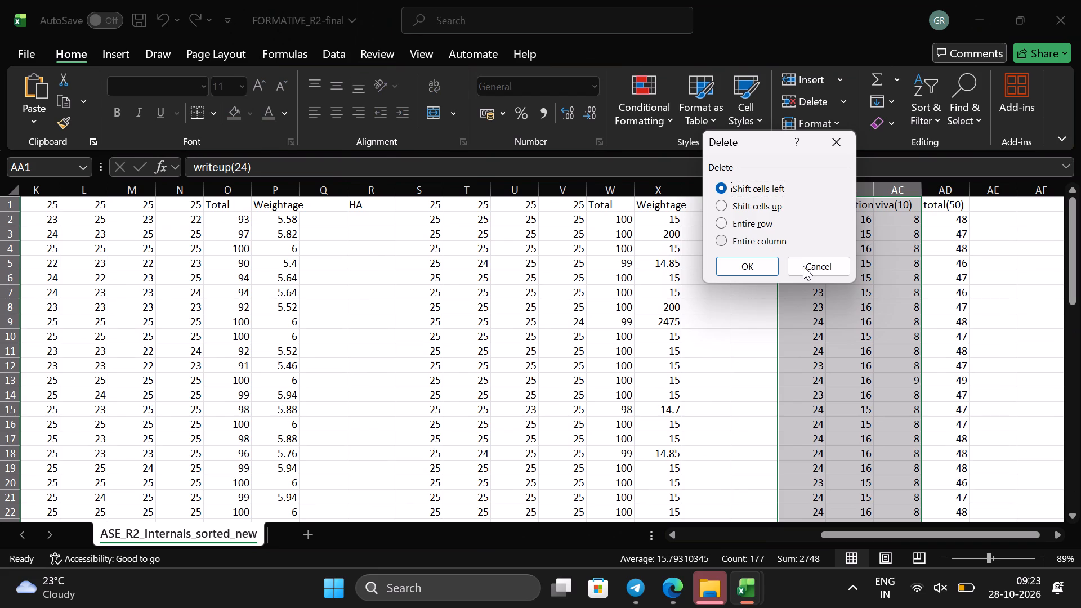
left_click(744, 261)
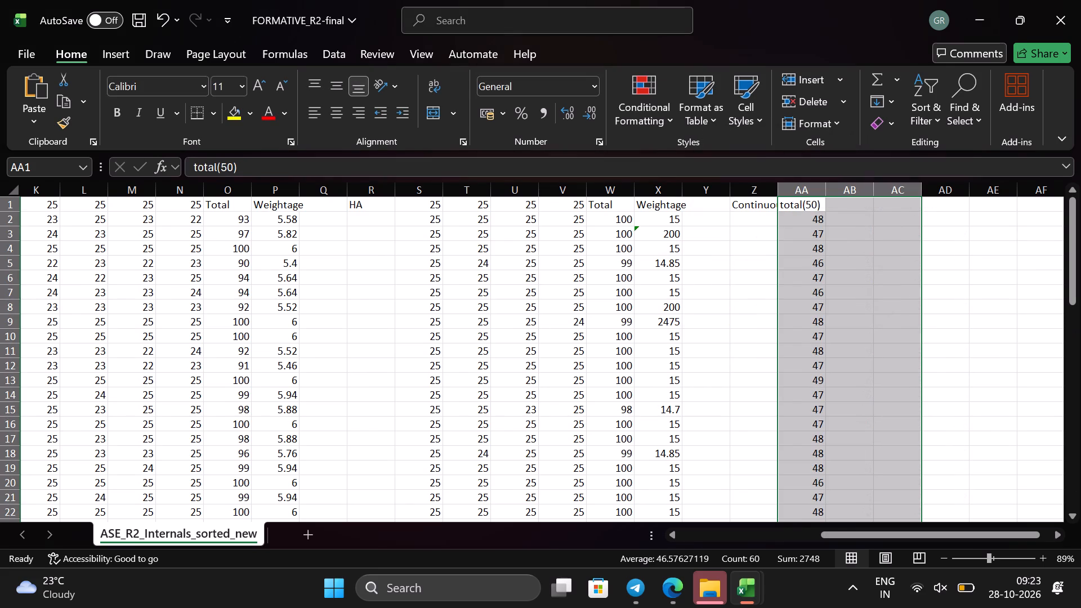
scroll(783, 311, "up", 1)
left_click(757, 215)
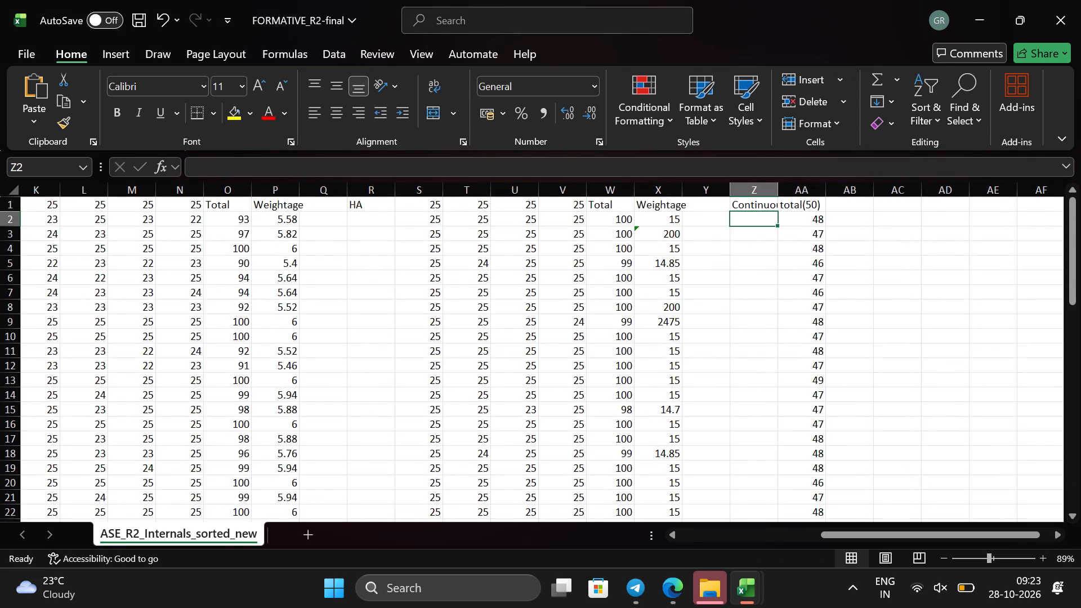
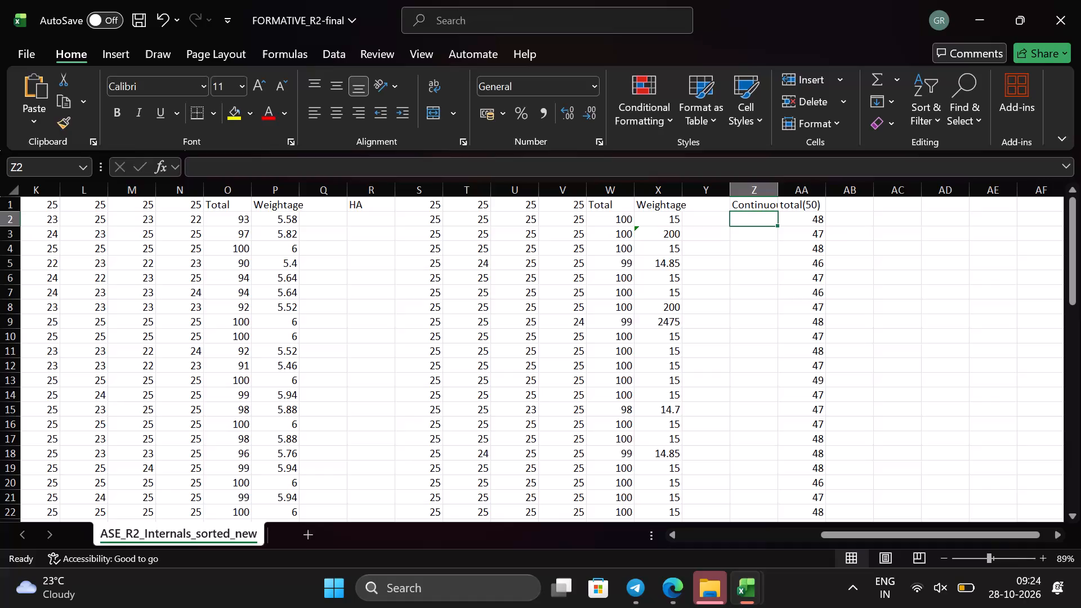
Set the total(50) marks in cells AA5 and AA7 to 48.
scroll(818, 249, "up", 1)
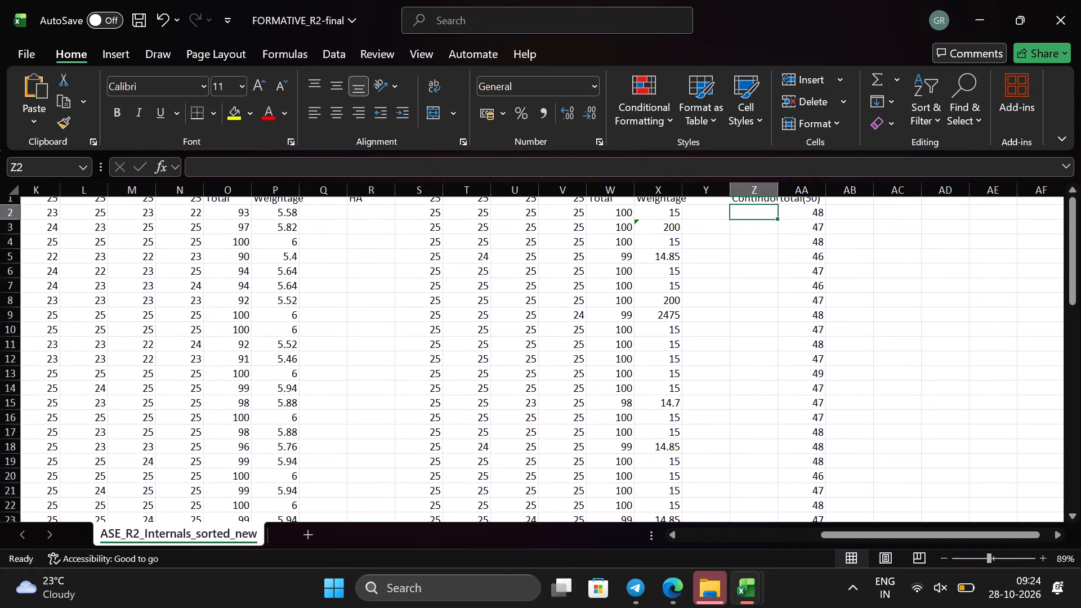
scroll(818, 249, "up", 1)
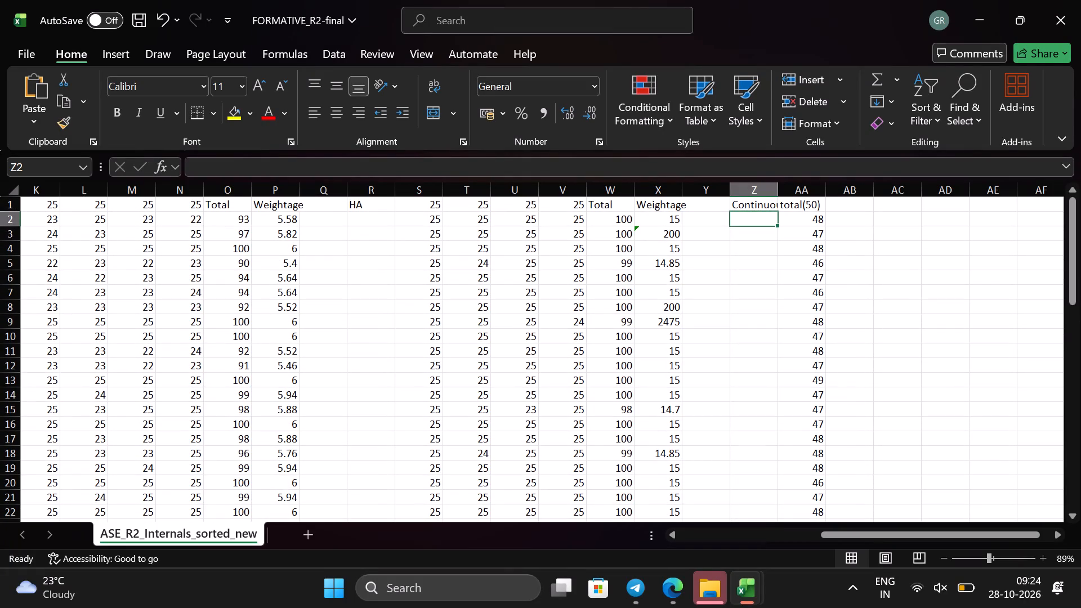
left_click(817, 267)
key("BackSpace")
key("8")
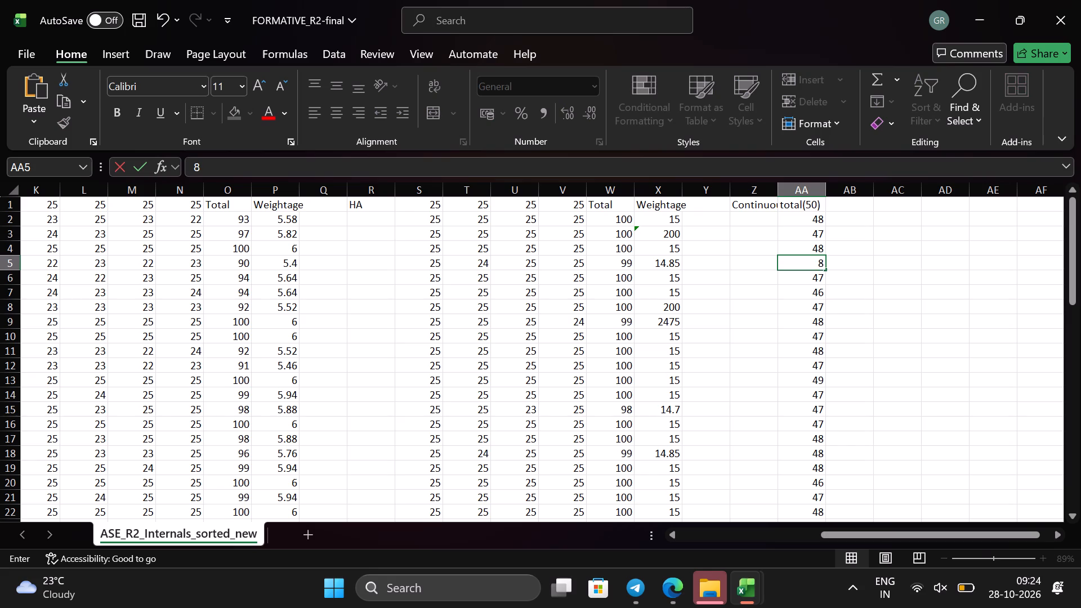
key("BackSpace")
type("48")
left_click(808, 296)
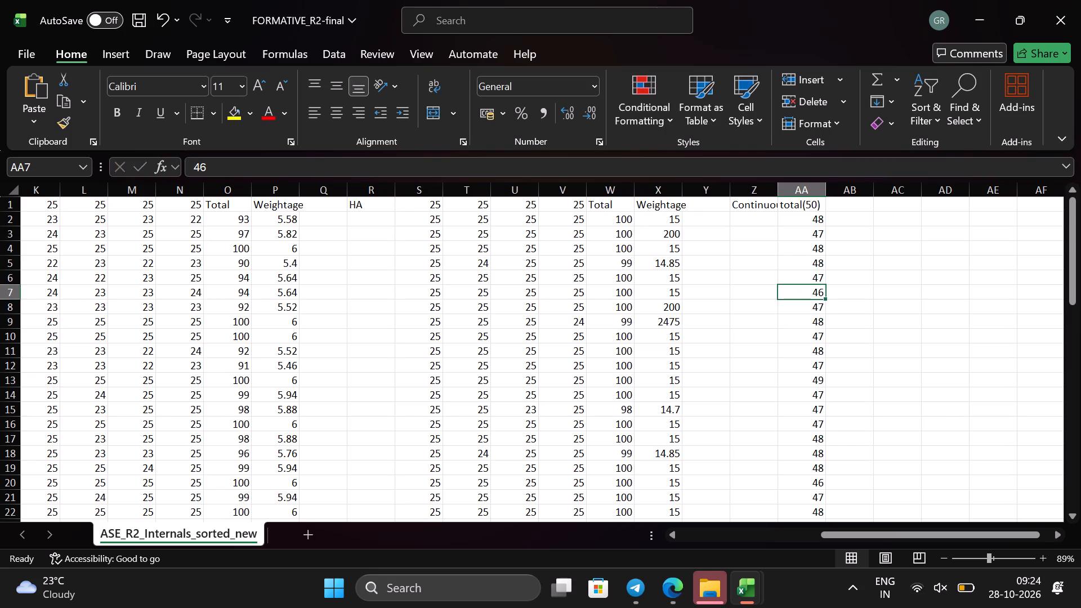
key("BackSpace")
type("48")
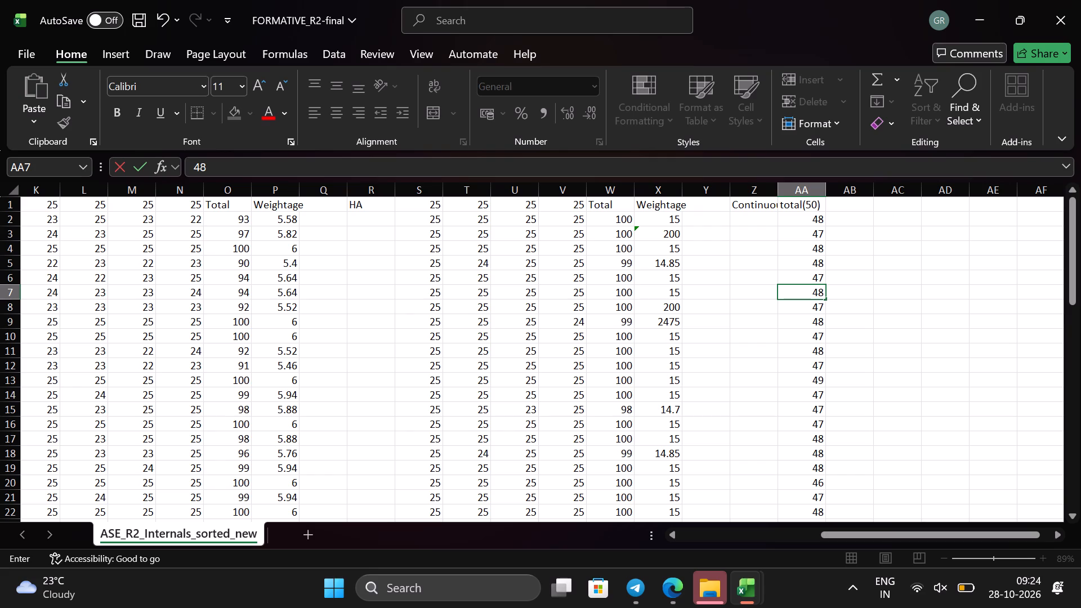
Replace the zero total(50) mark in cell AA37 with 49.
scroll(814, 392, "down", 2)
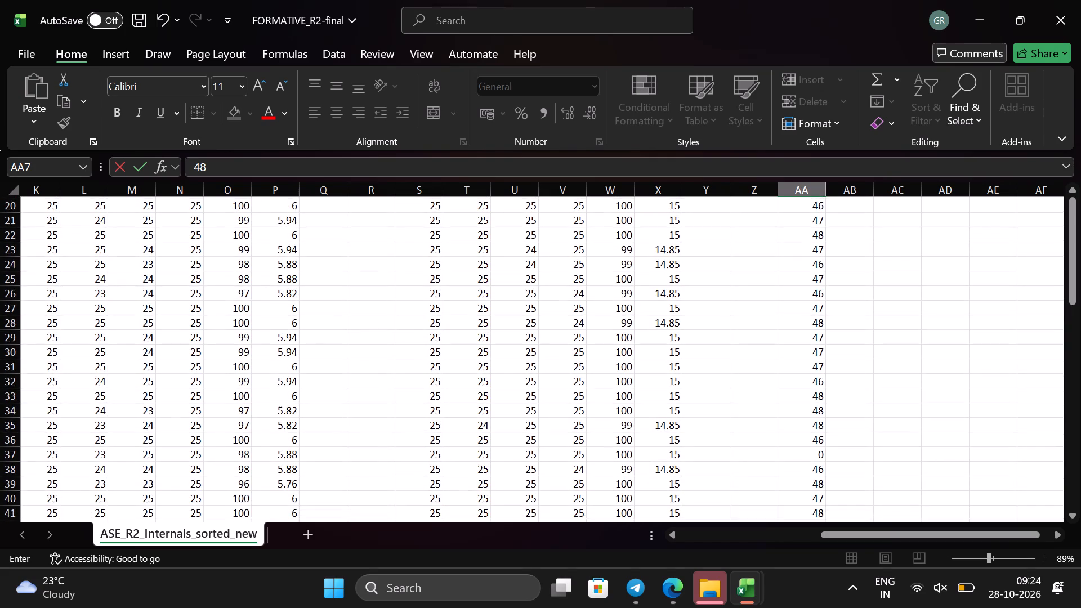
scroll(814, 392, "down", 1)
left_click(811, 444)
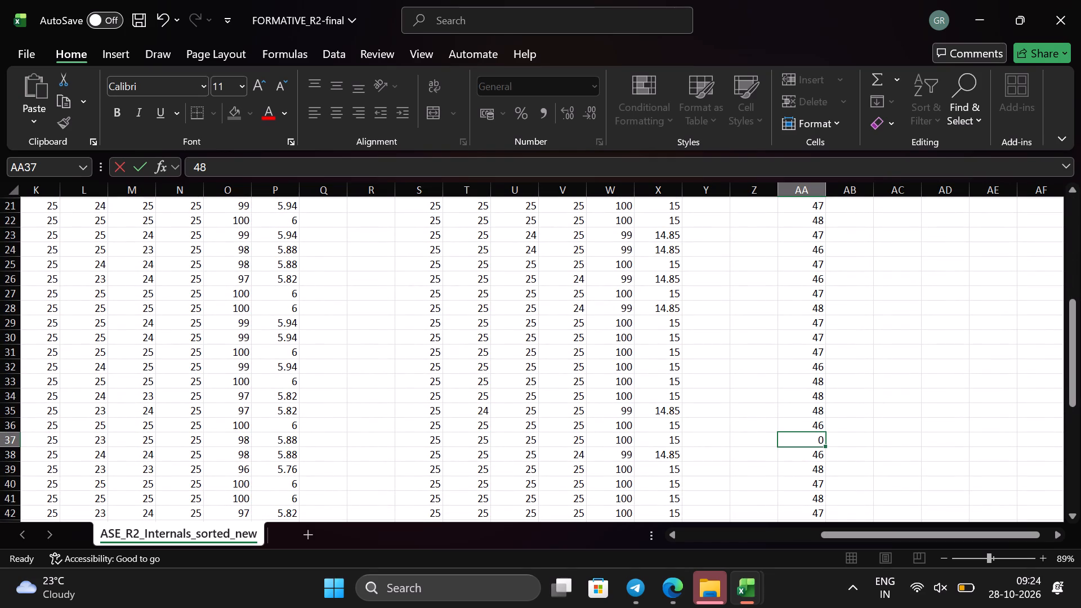
key("BackSpace")
key("2")
key("8")
key("BackSpace")
key("BackSpace")
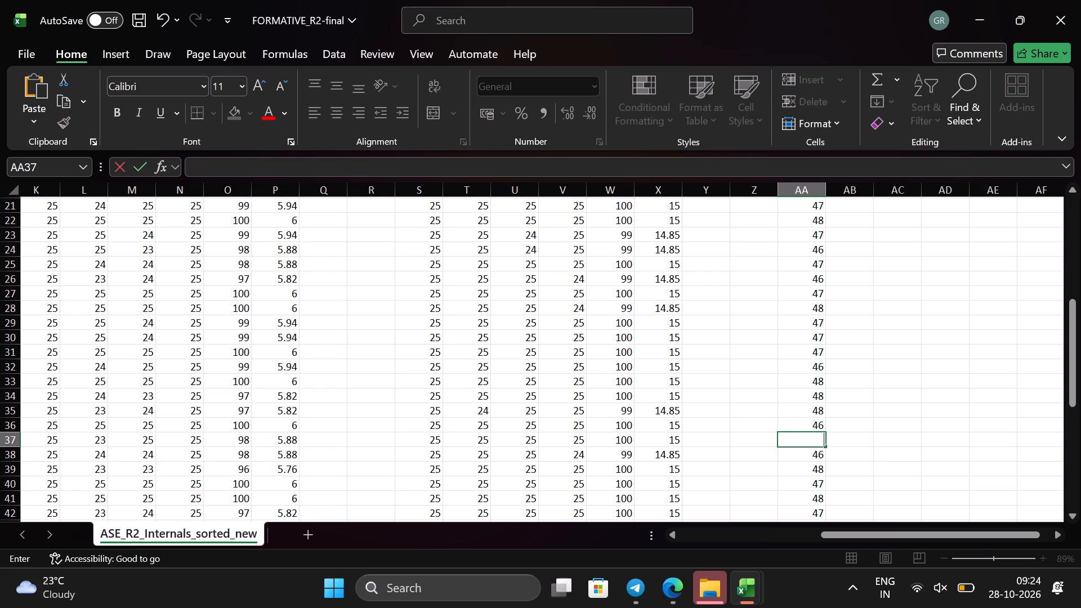
type("48")
key("BackSpace")
key("9")
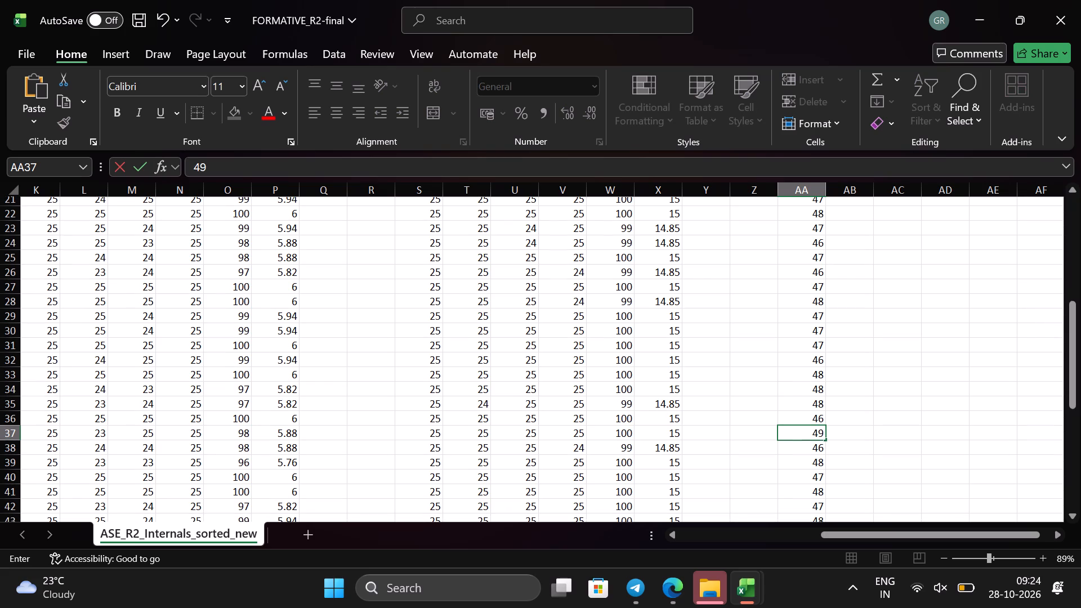
Set the total(50) mark in cell AA20 to 49.
scroll(811, 430, "down", 3)
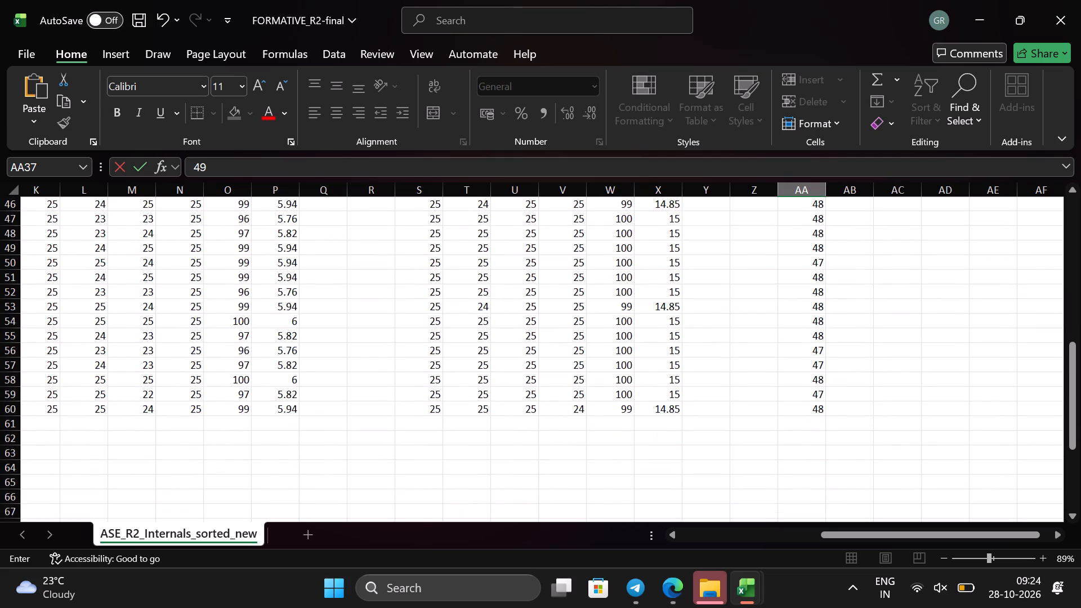
scroll(811, 430, "up", 2)
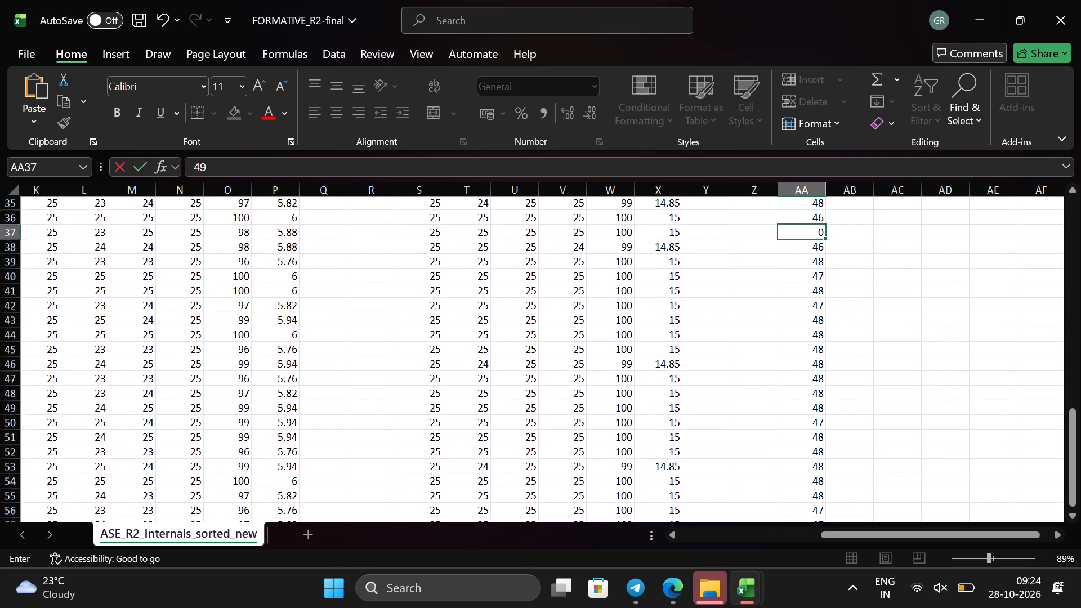
scroll(811, 430, "up", 1)
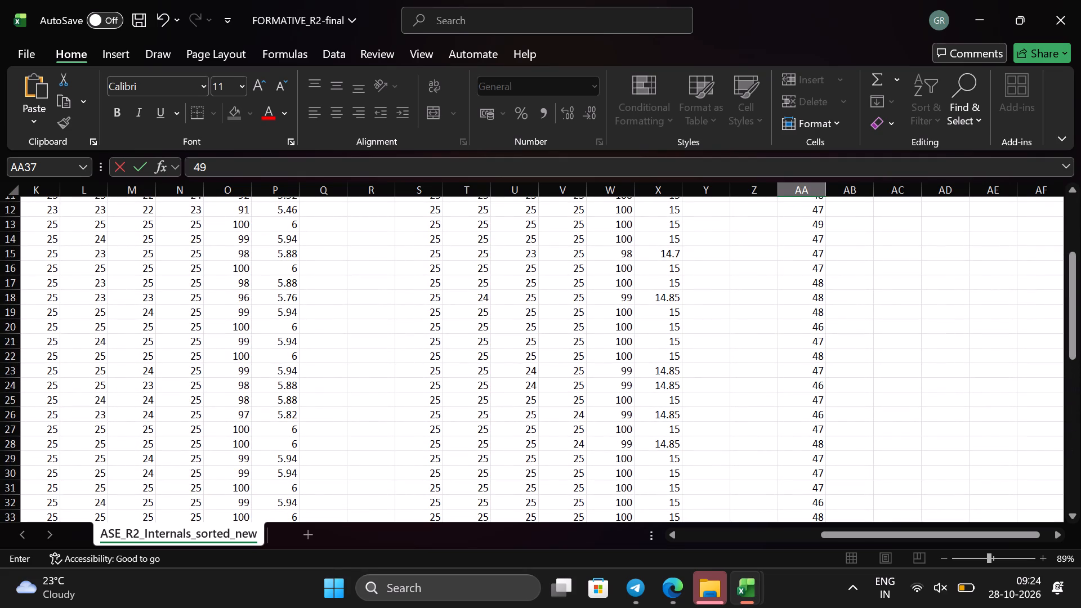
left_click(820, 319)
key("BackSpace")
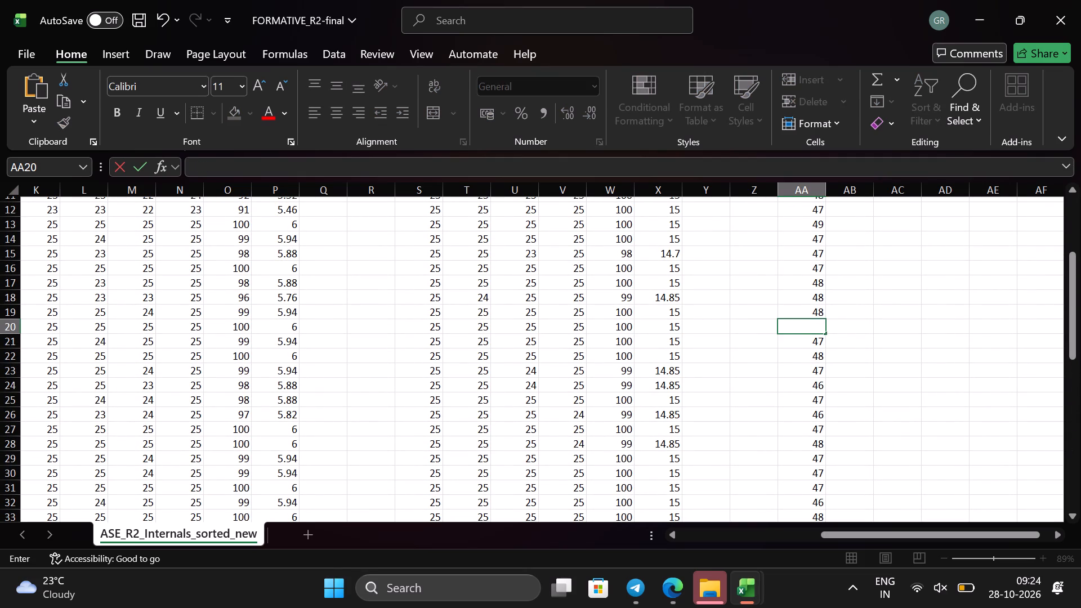
type("49")
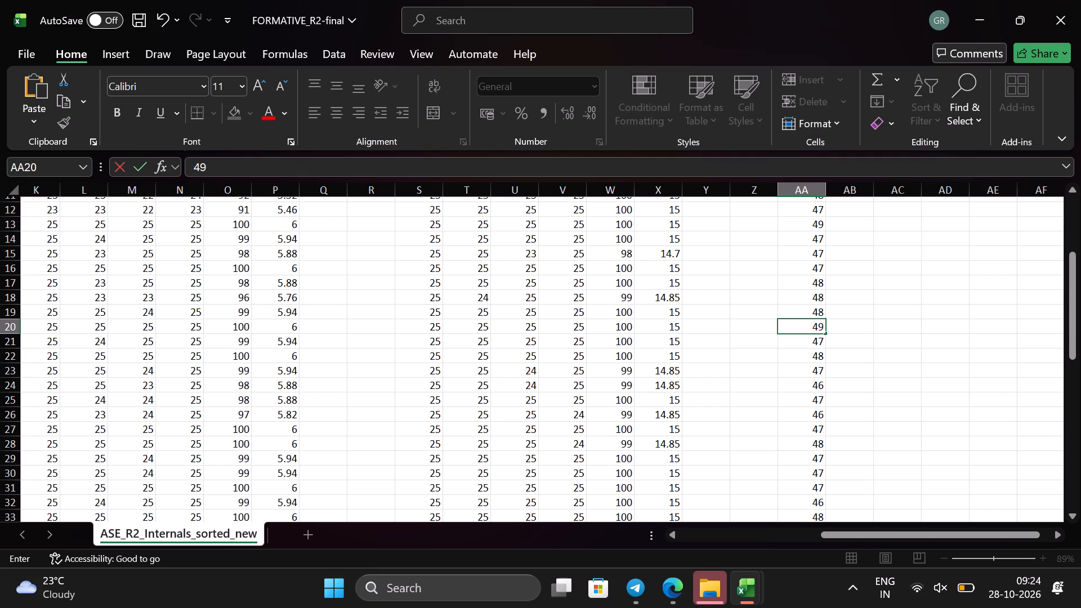
Set the total(50) marks in cells AA54 and AA57 to 49.
scroll(821, 296, "right", 3)
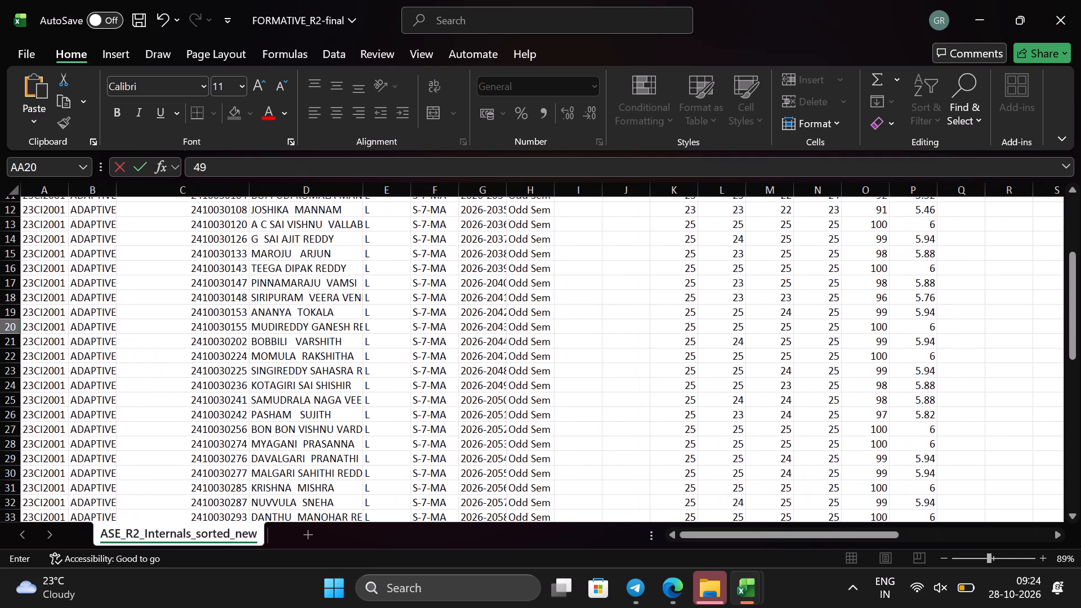
scroll(239, 366, "down", 5)
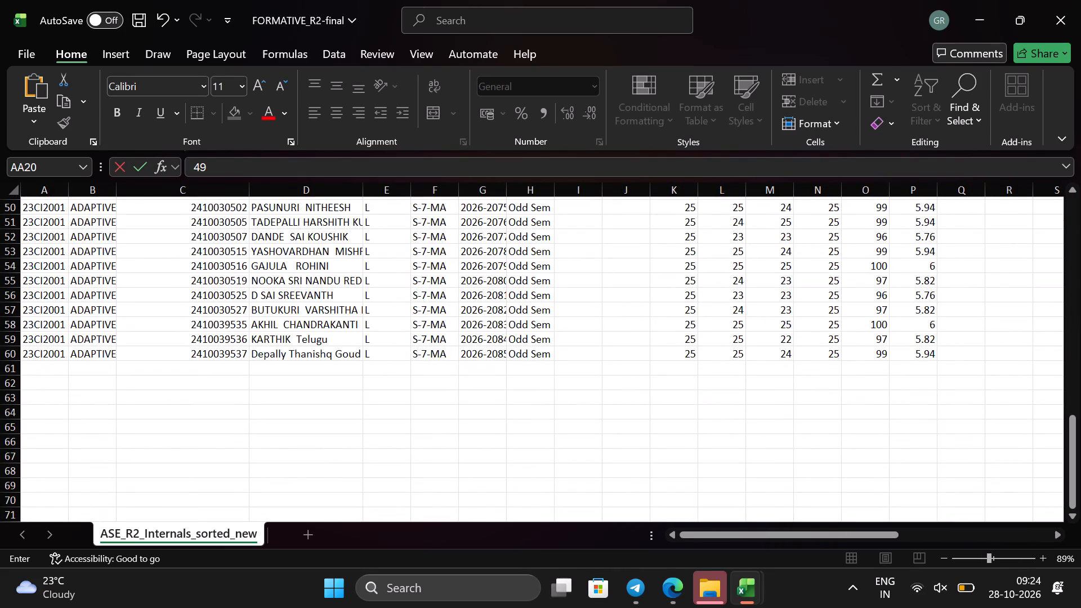
left_click(952, 266)
scroll(952, 266, "left", 6)
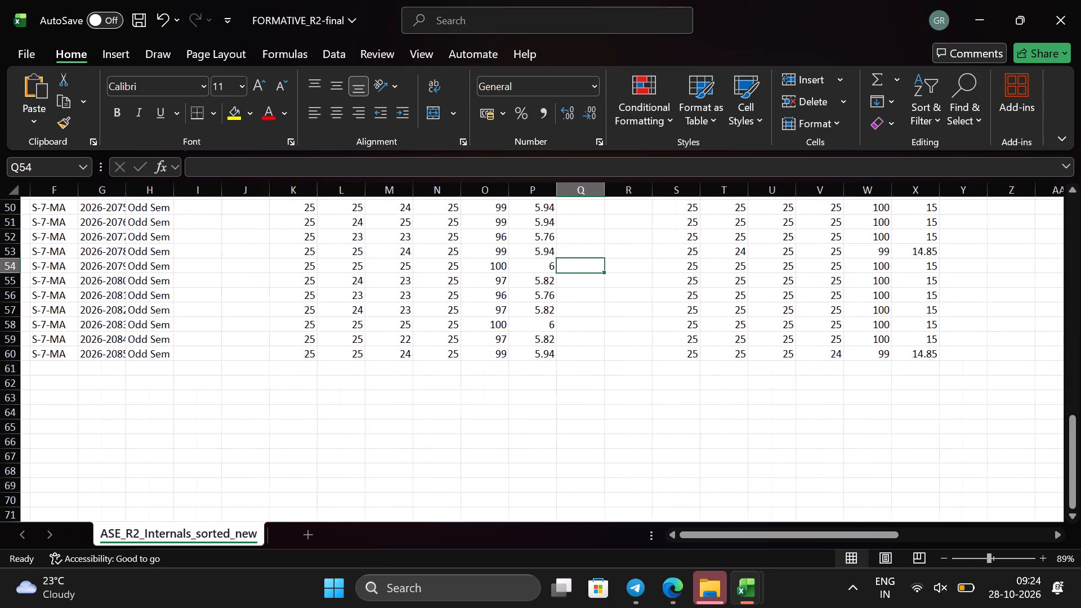
scroll(952, 266, "left", 2)
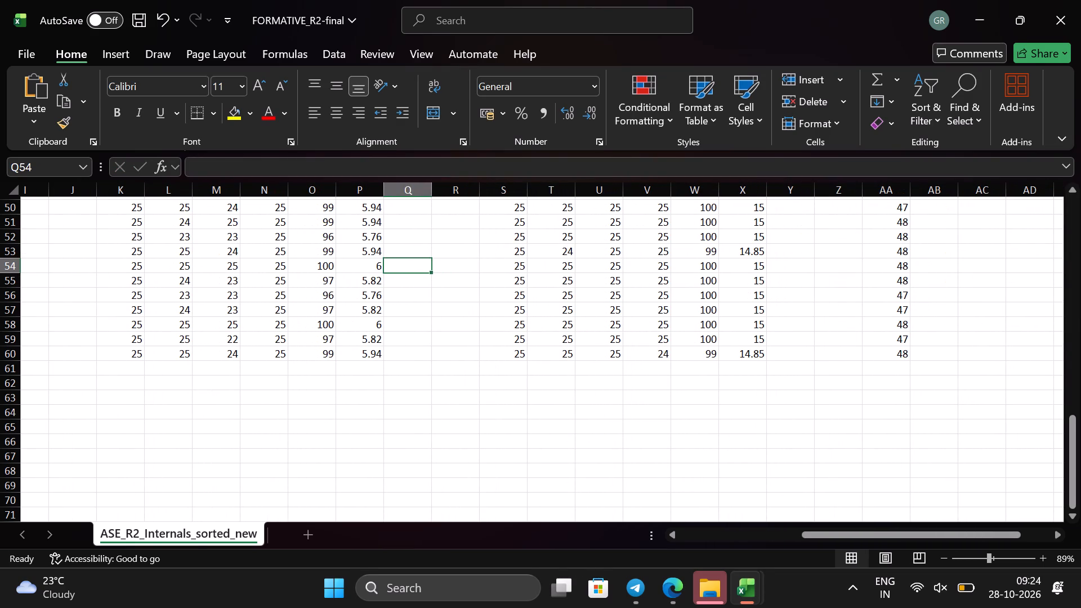
left_click(897, 271)
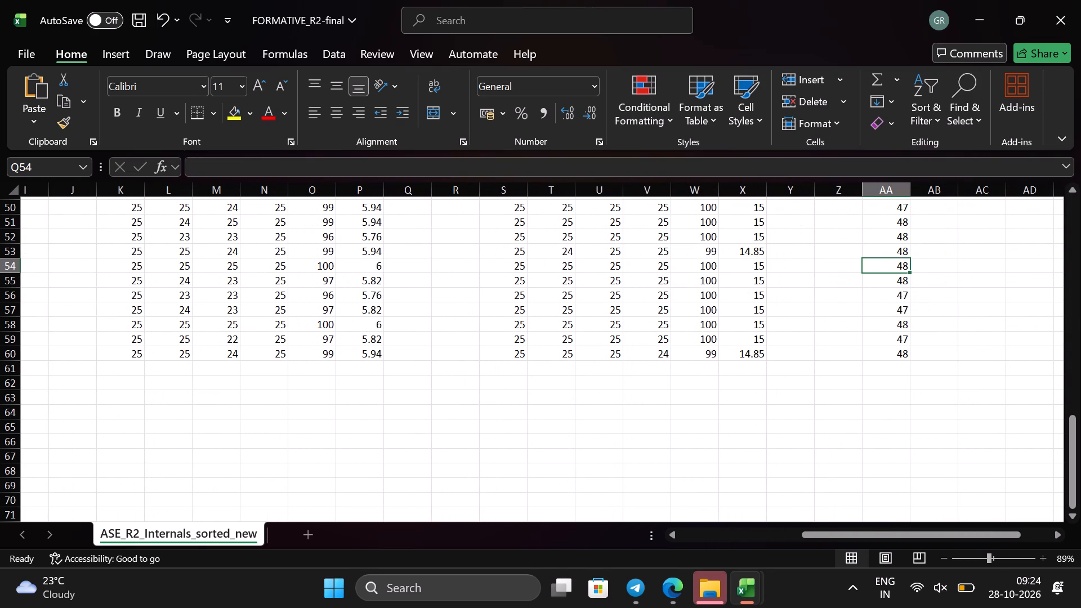
key("BackSpace")
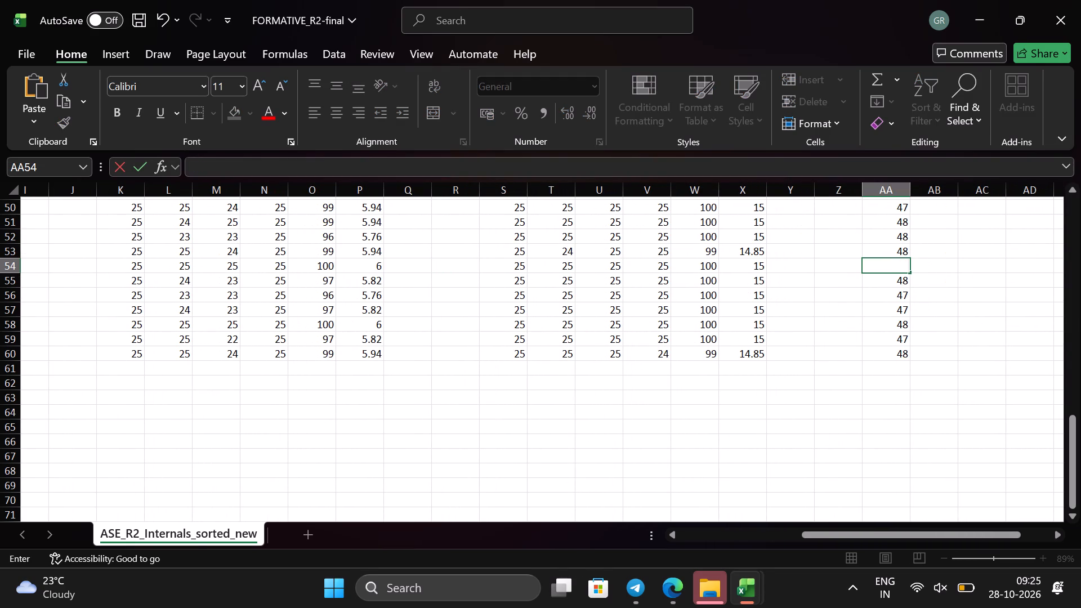
type("49")
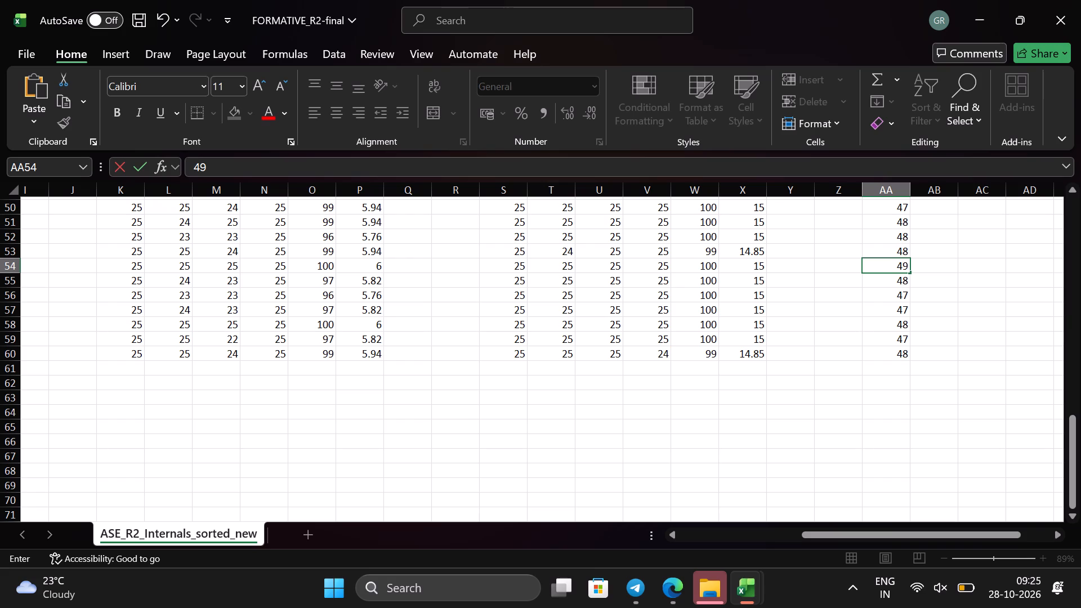
left_click(897, 307)
key("BackSpace")
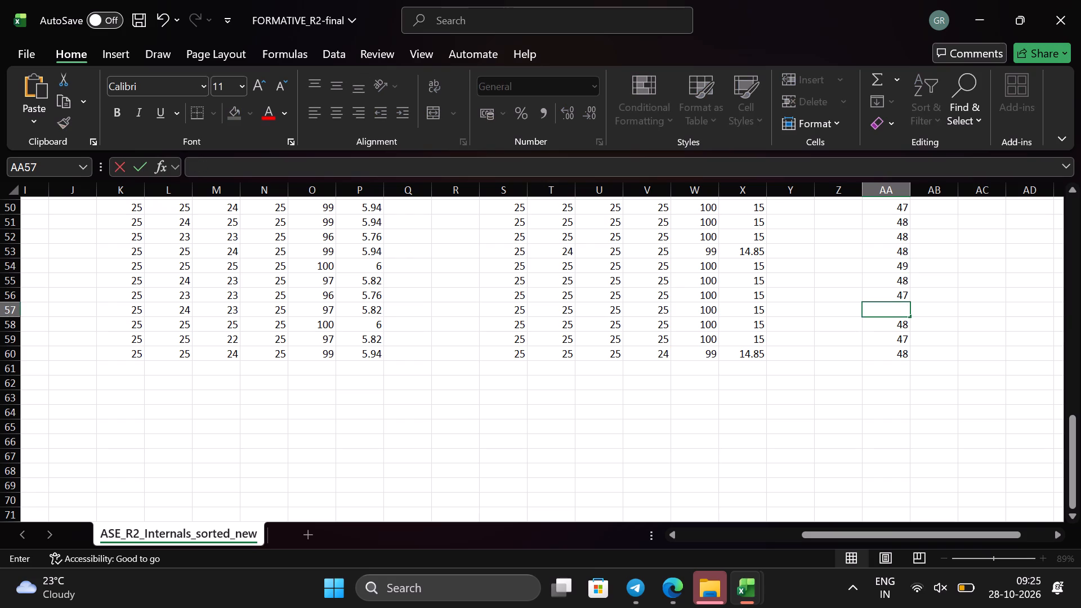
type("49")
Set the total(50) mark in cell AA3 to 48 and the one in AA6 to 49.
scroll(897, 307, "up", 1)
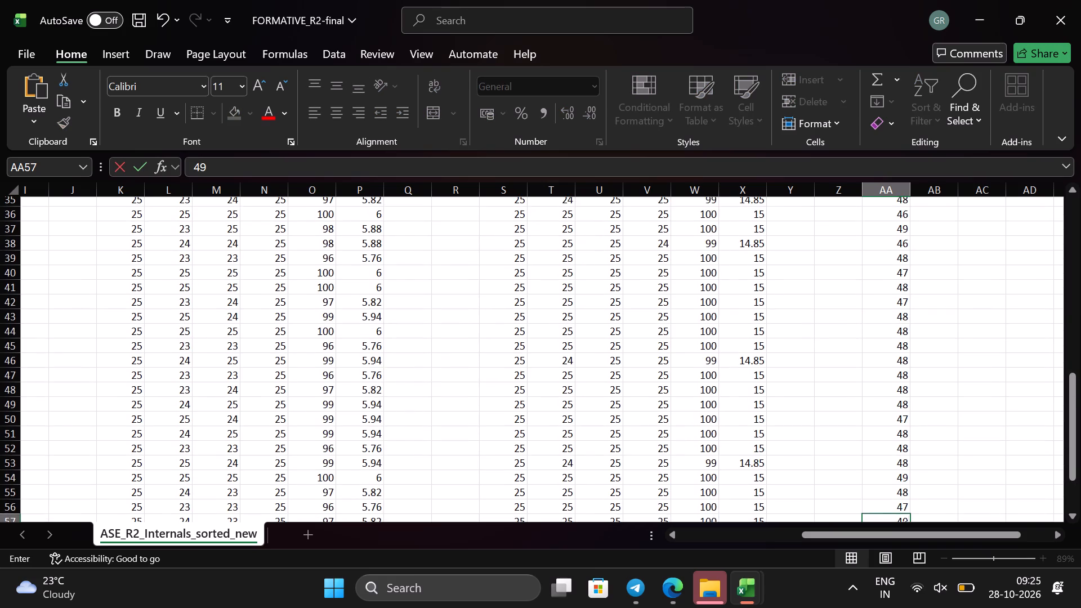
scroll(897, 307, "up", 4)
scroll(897, 307, "down", 1)
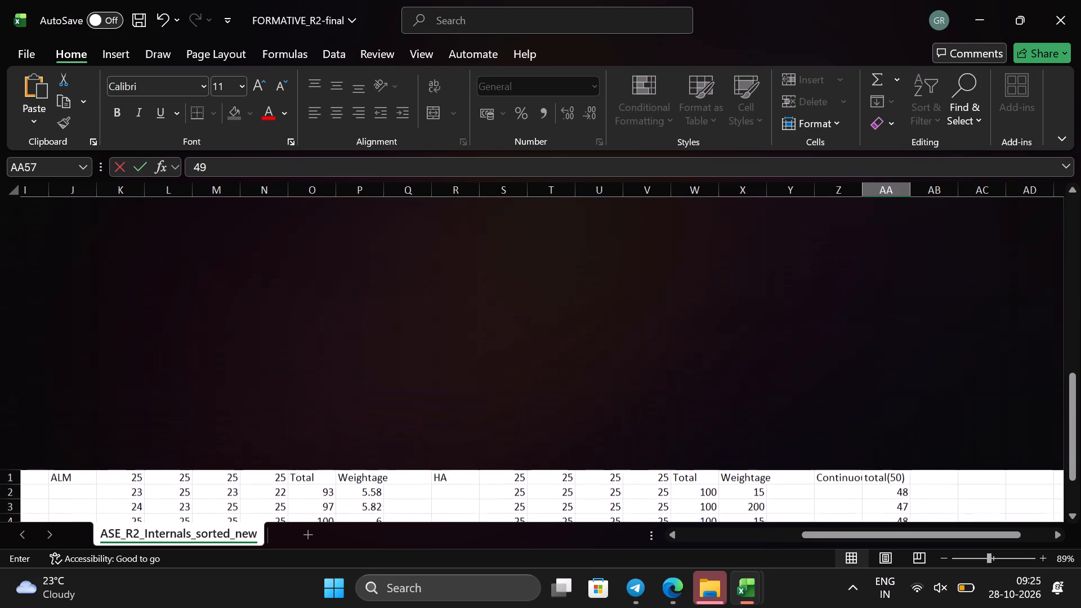
scroll(897, 307, "down", 1)
scroll(897, 307, "up", 1)
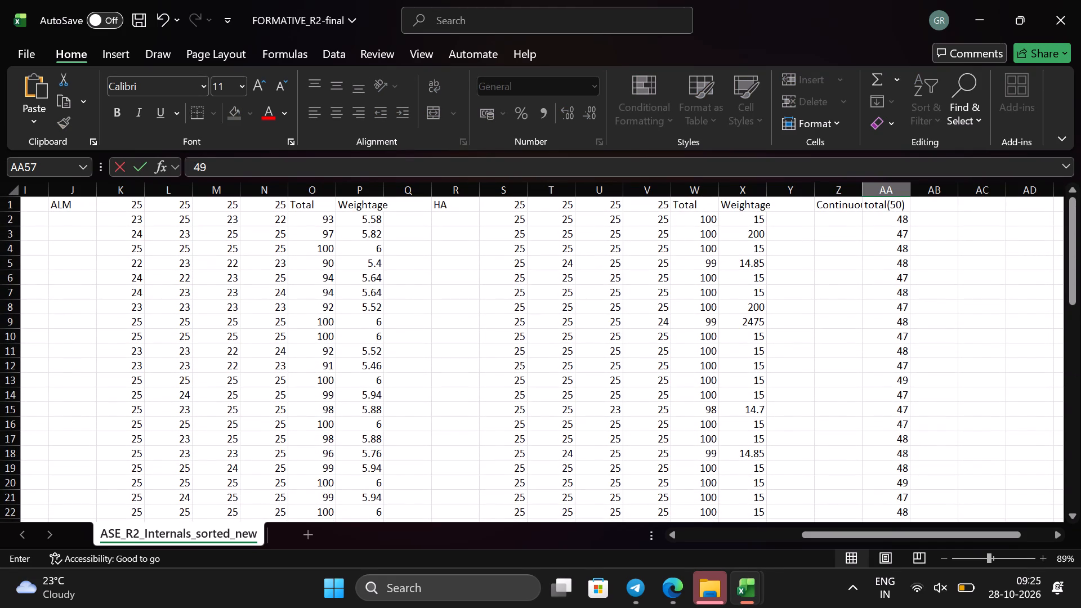
left_click(903, 222)
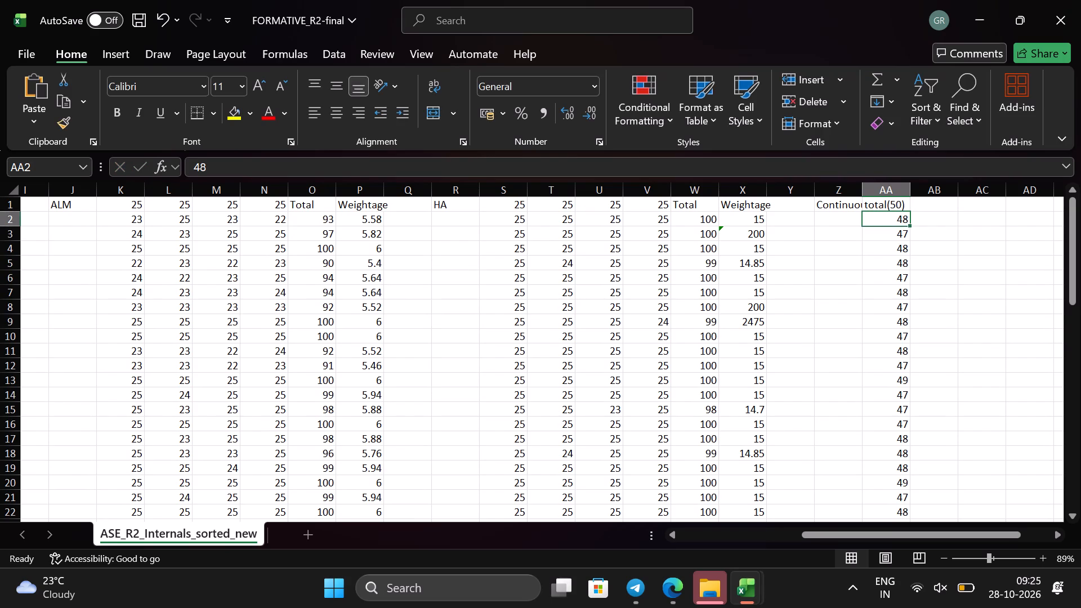
left_click(901, 236)
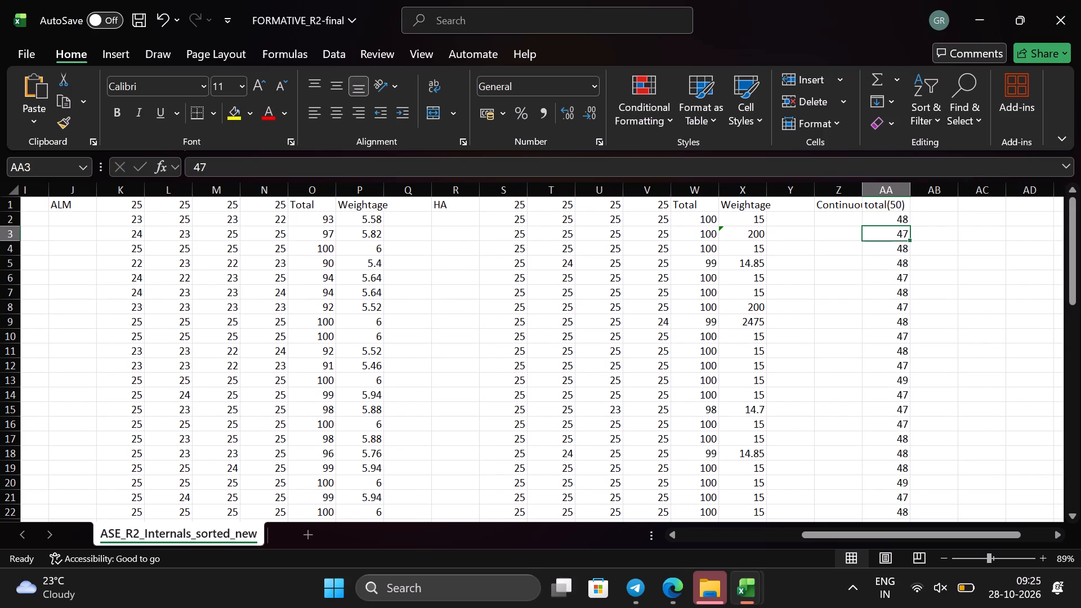
key("BackSpace")
type("48")
left_click(908, 276)
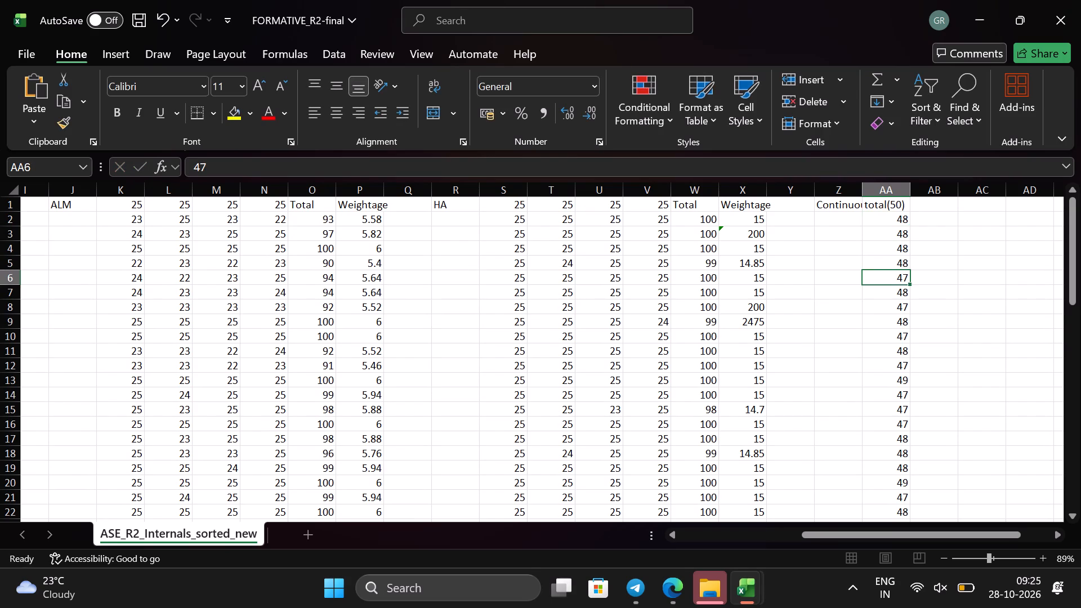
key("BackSpace")
type("49")
scroll(908, 276, "right", 3)
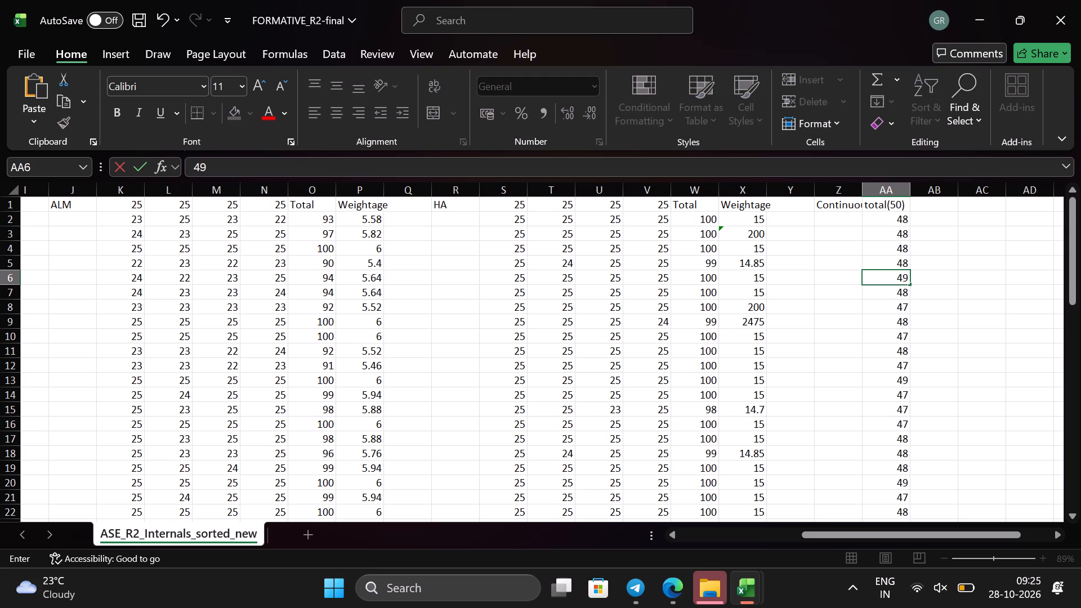
scroll(527, 305, "right", 4)
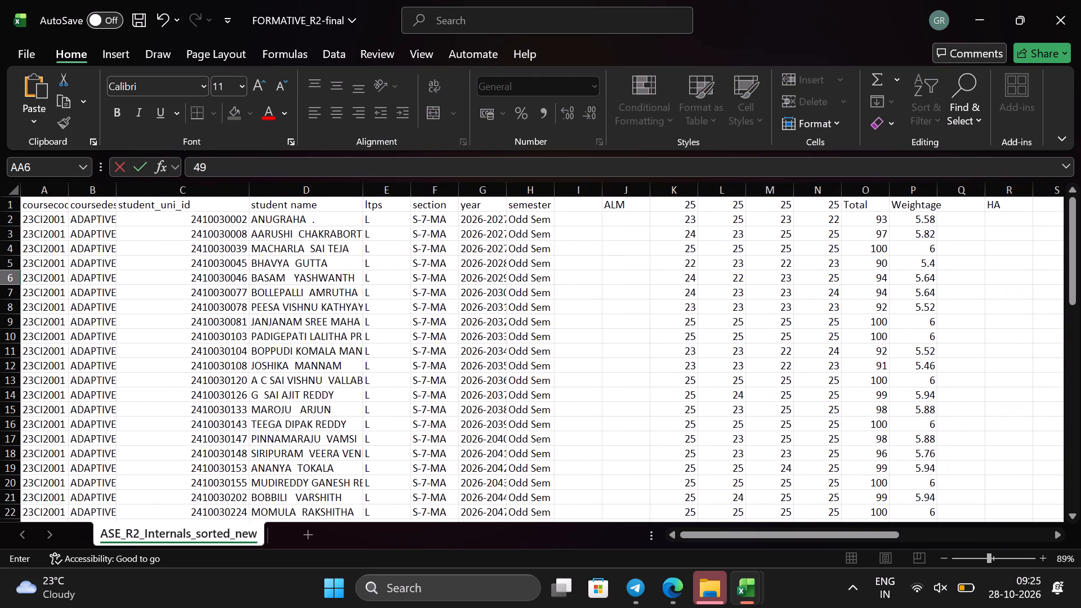
Set the total(50) mark in cell AA2 to 50 and fill it down the column through row 60.
scroll(403, 328, "left", 2)
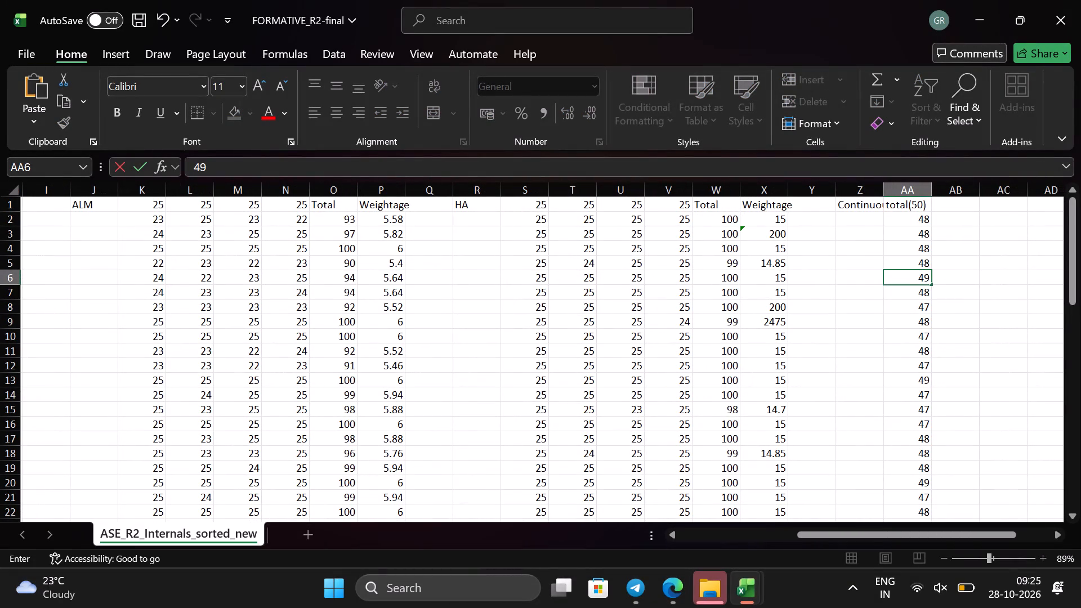
left_click(911, 219)
key("BackSpace")
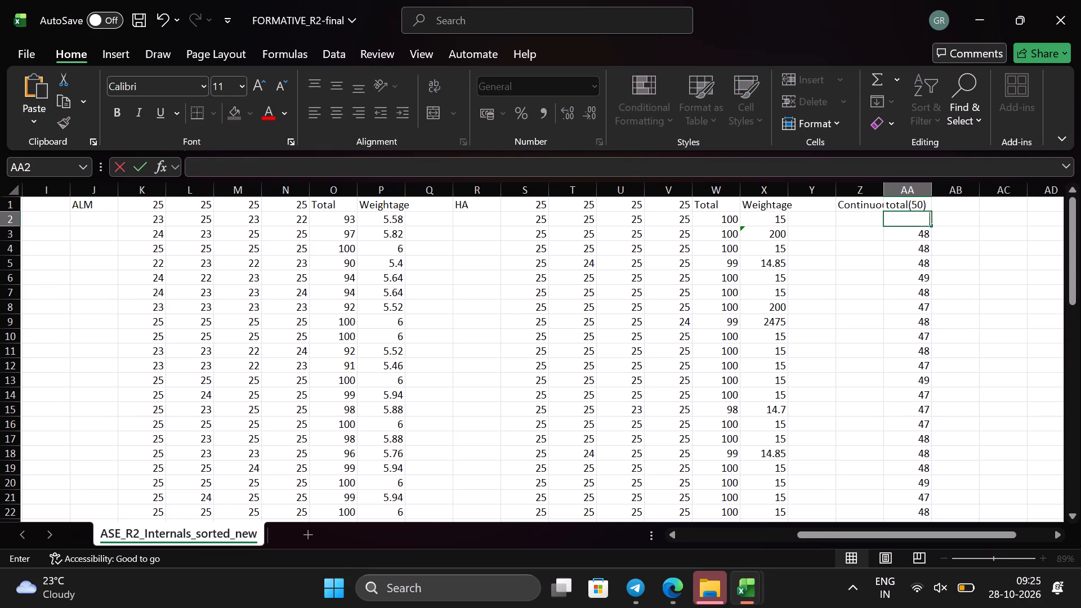
type("50")
left_click_drag(928, 227, 931, 607)
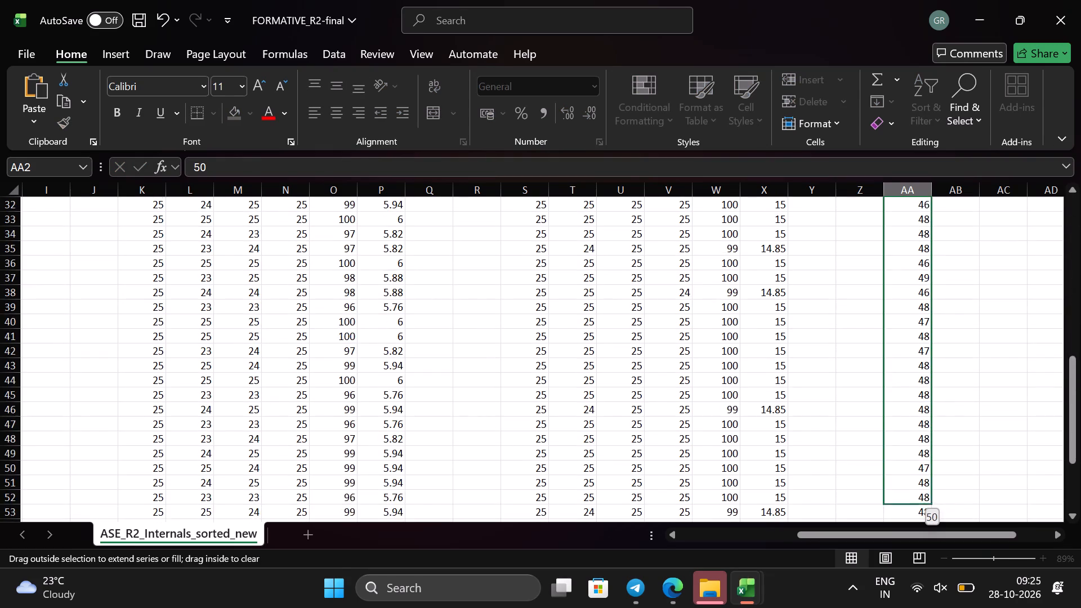
left_click_drag(931, 607, 924, 493)
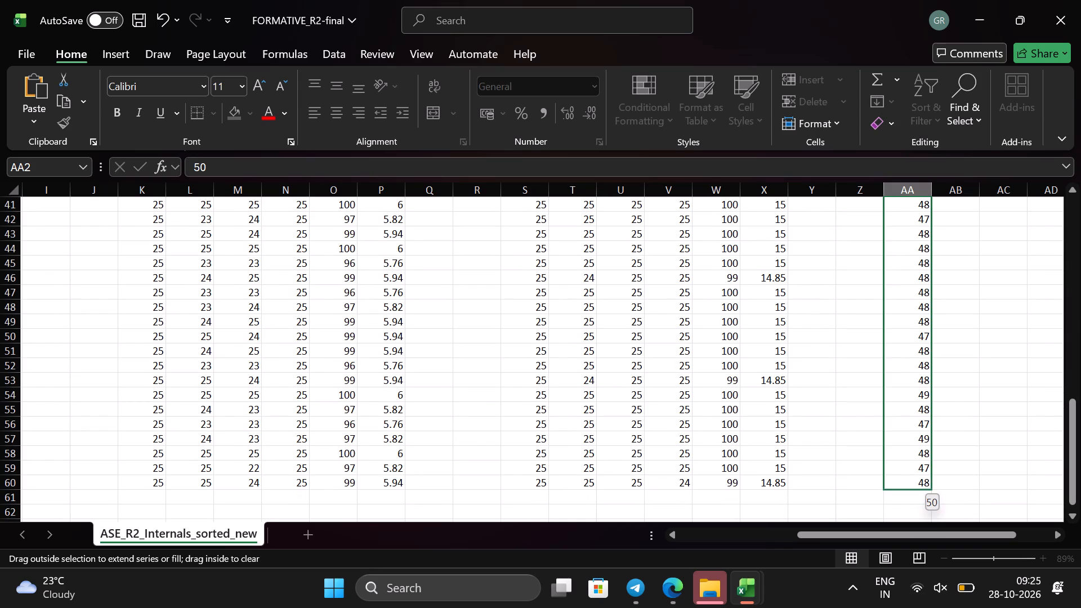
left_click_drag(924, 493, 924, 491)
left_click(982, 386)
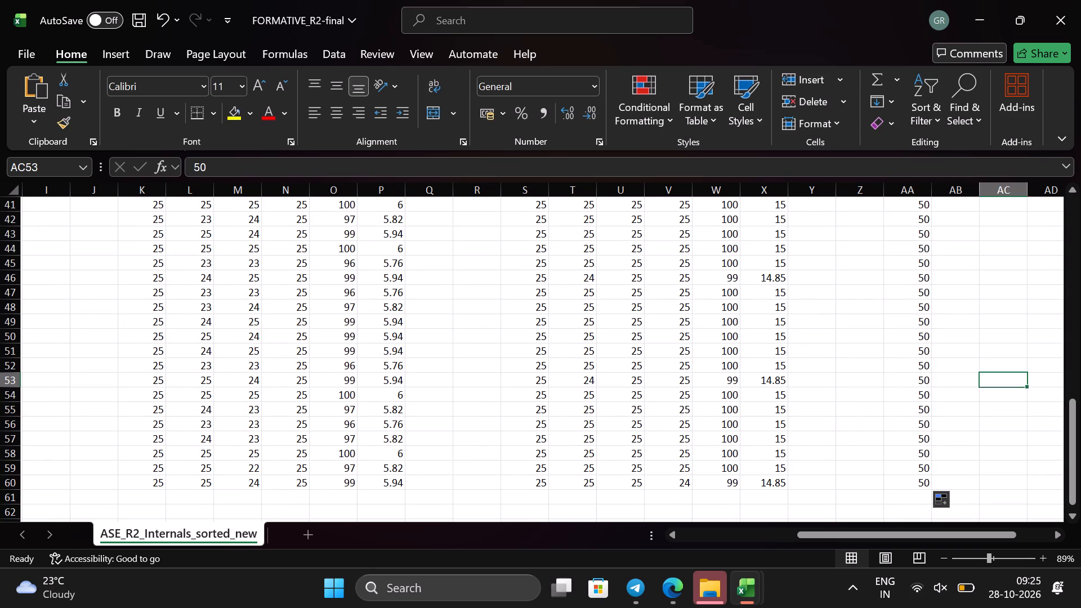
Set the total(50) marks in cells AA5 and AA17 to 49 and the one in AA10 to 48.
scroll(868, 401, "up", 6)
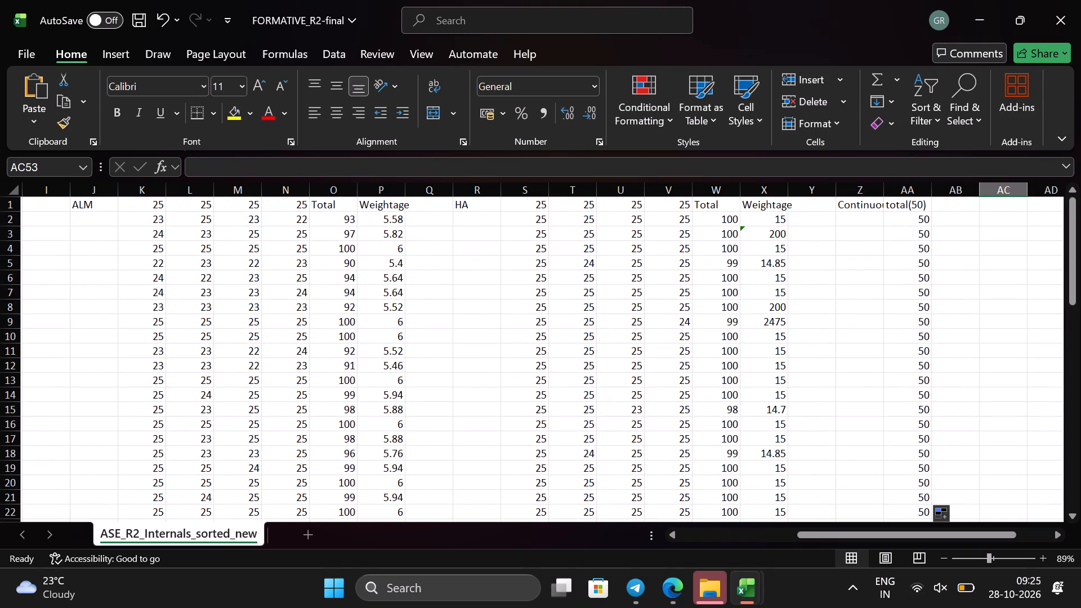
left_click(865, 224)
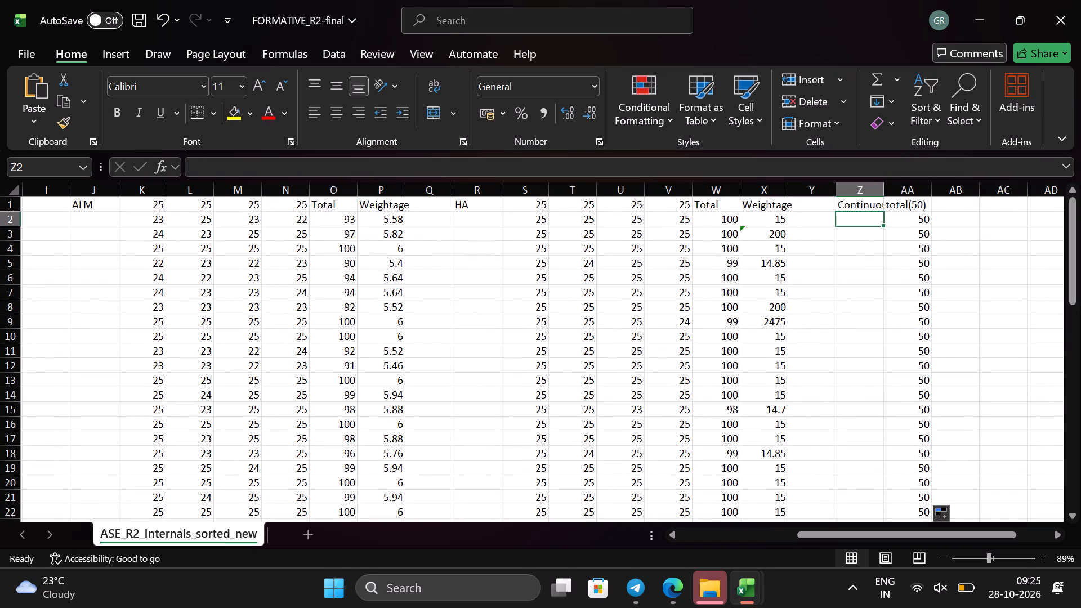
left_click(915, 225)
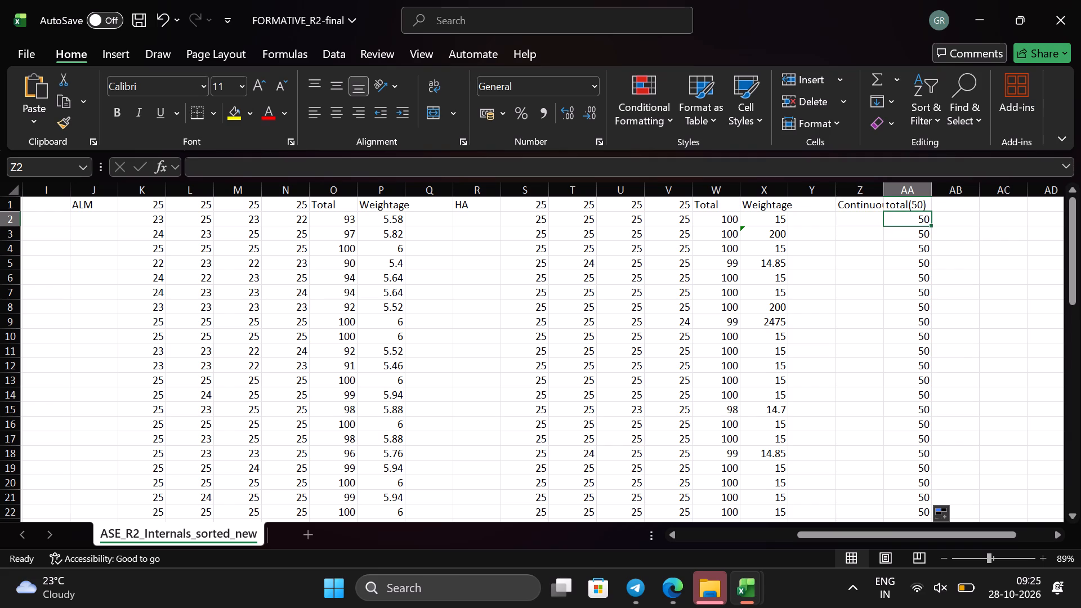
left_click(918, 269)
key("BackSpace")
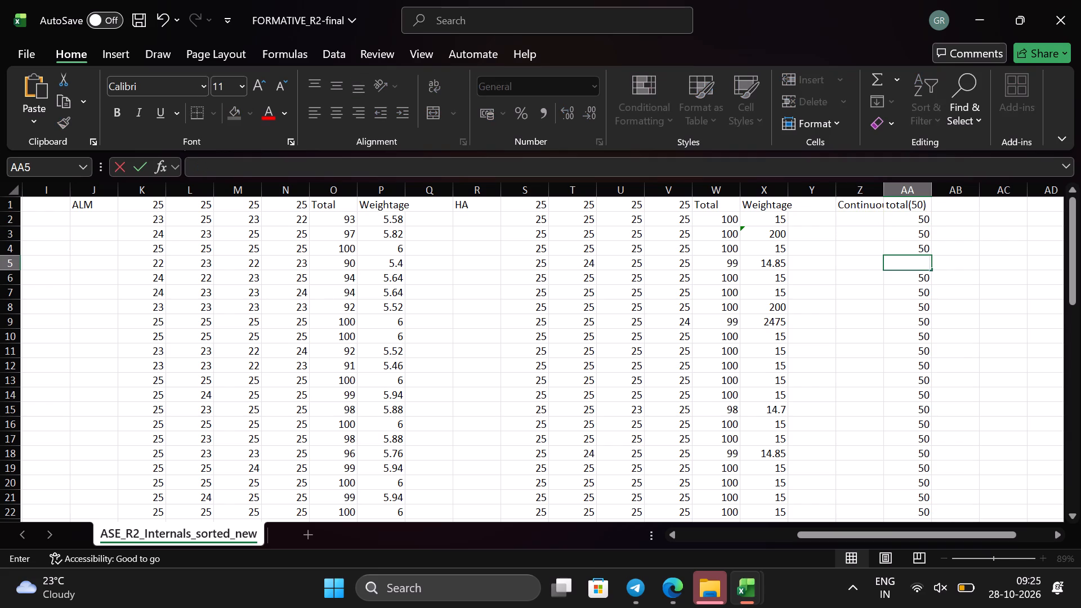
key("4")
key("8")
key("BackSpace")
key("9")
left_click(919, 341)
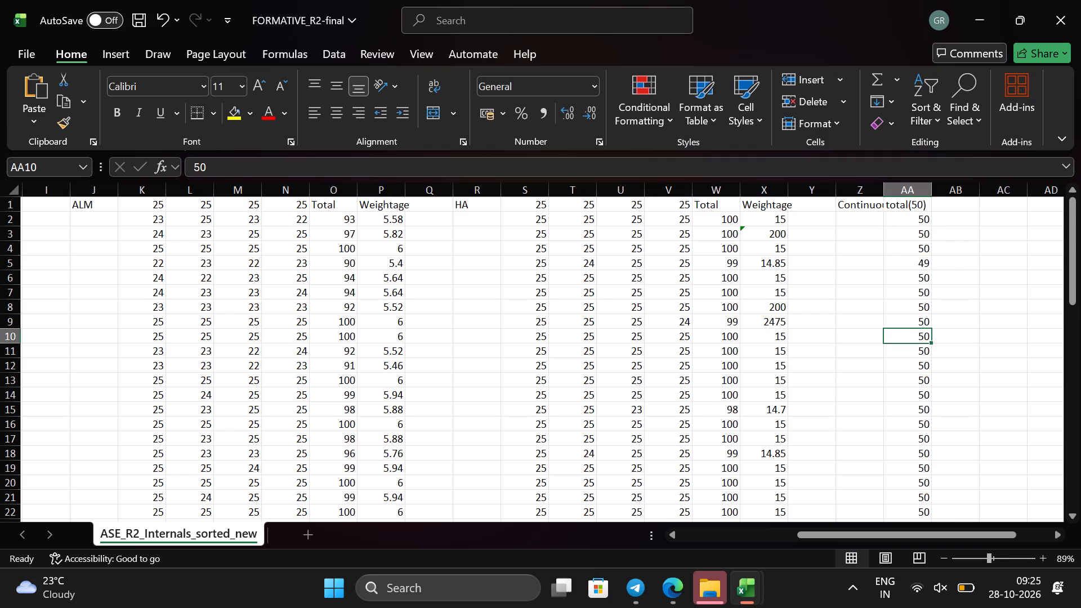
type("48")
left_click(921, 434)
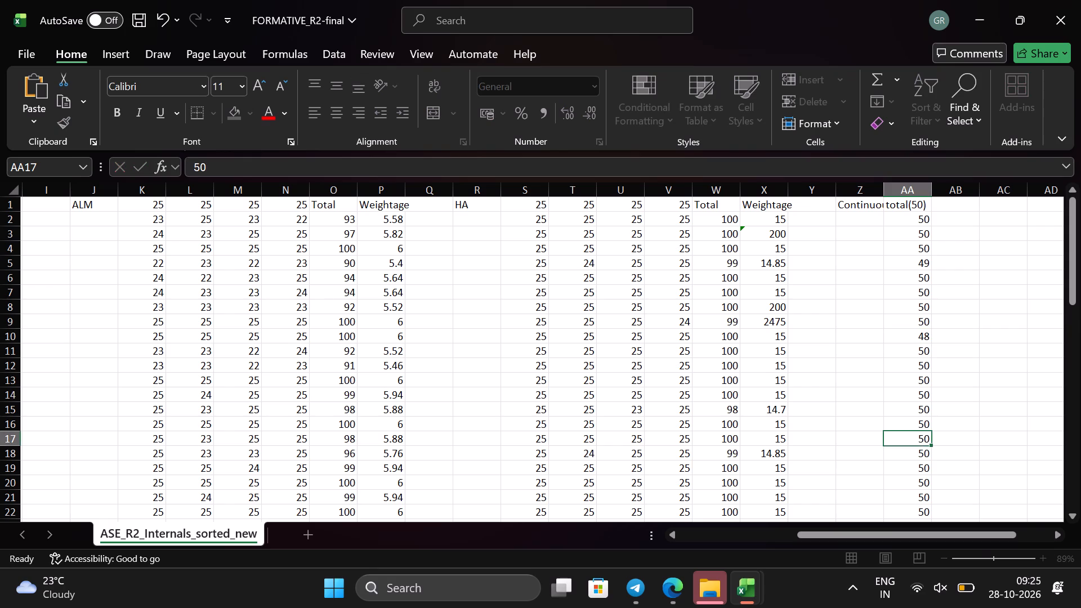
type("49")
Set the total(50) marks in cells AA35, AA28 and AA53 to 49.
scroll(921, 434, "down", 1)
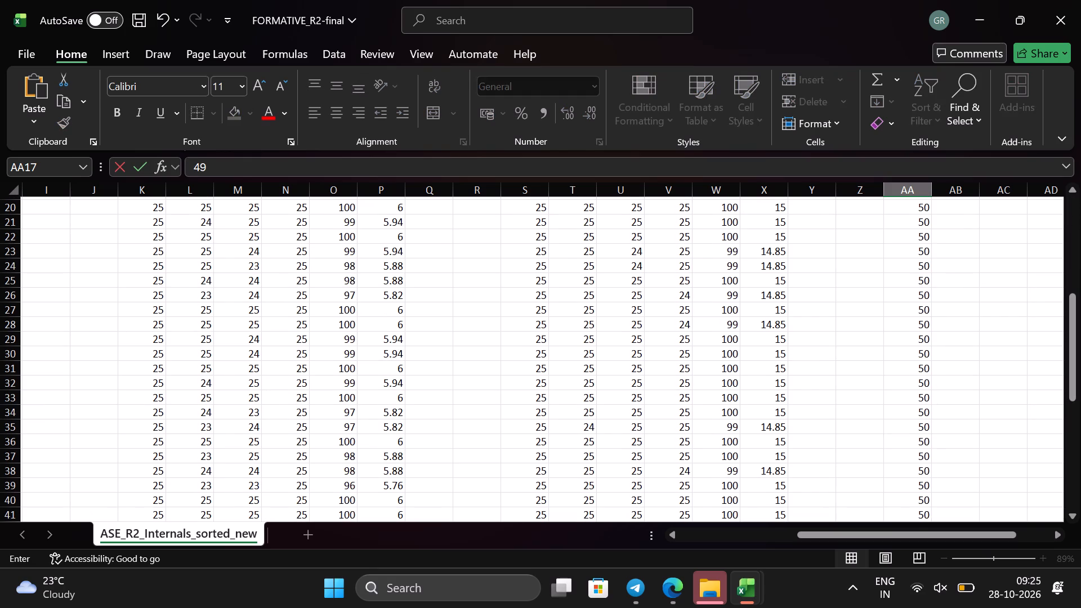
left_click(913, 426)
type("49")
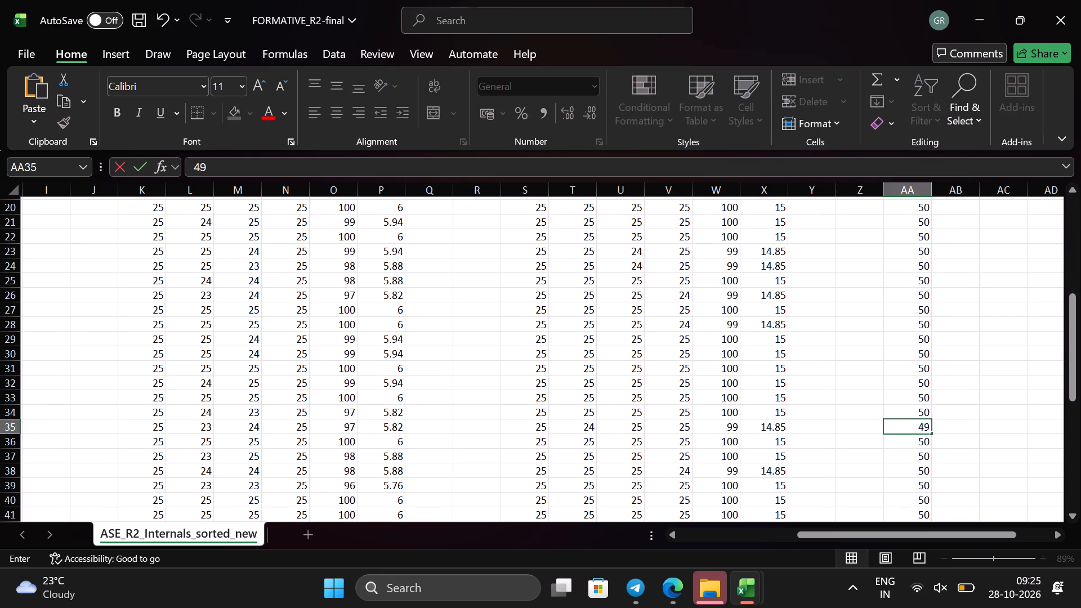
left_click(937, 343)
left_click(910, 318)
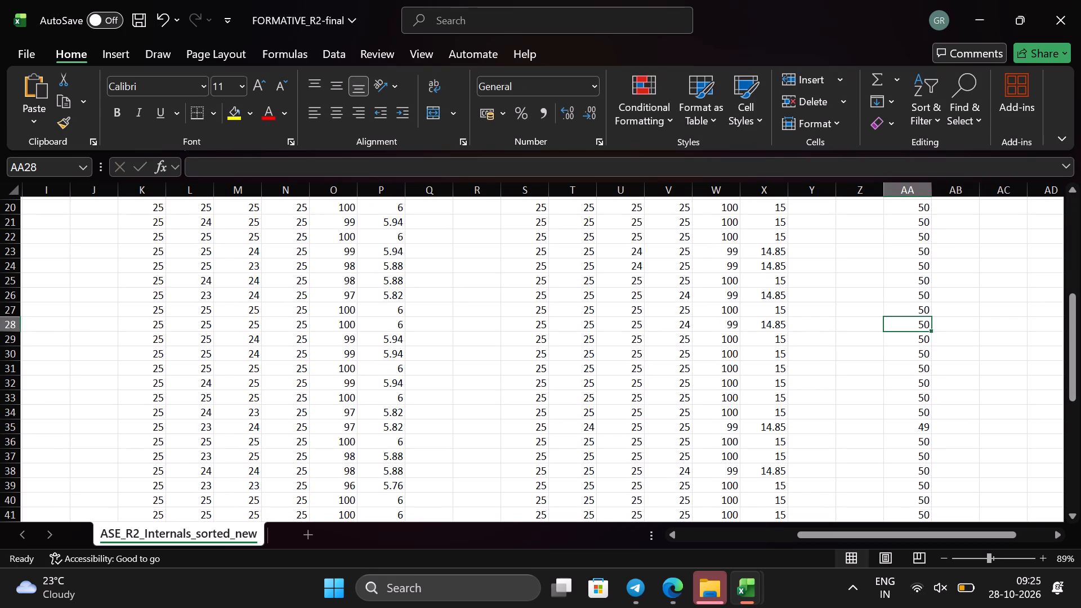
type("49")
scroll(910, 318, "down", 2)
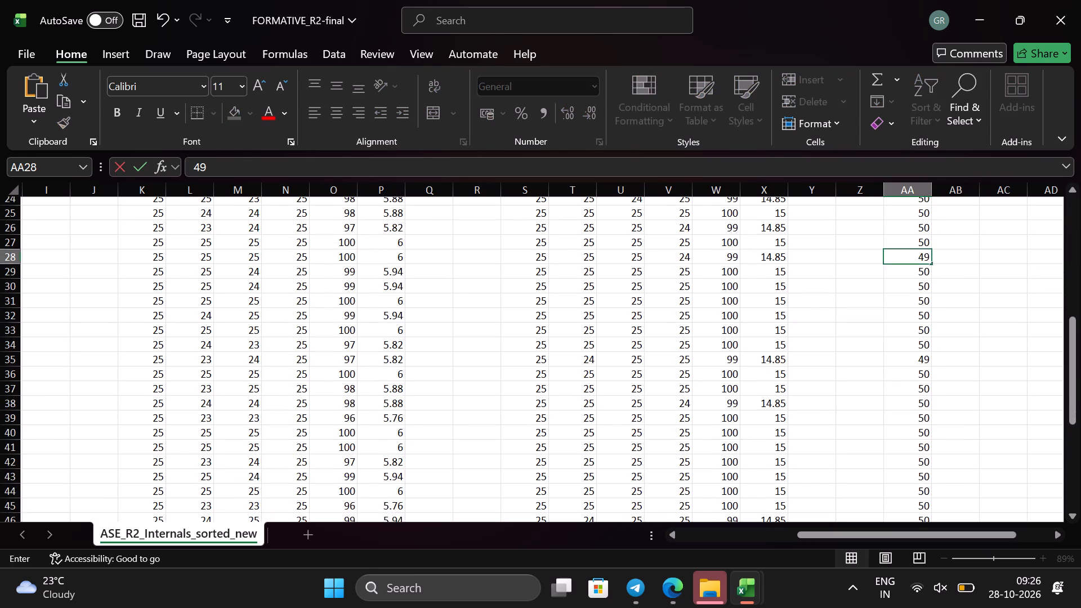
left_click(921, 397)
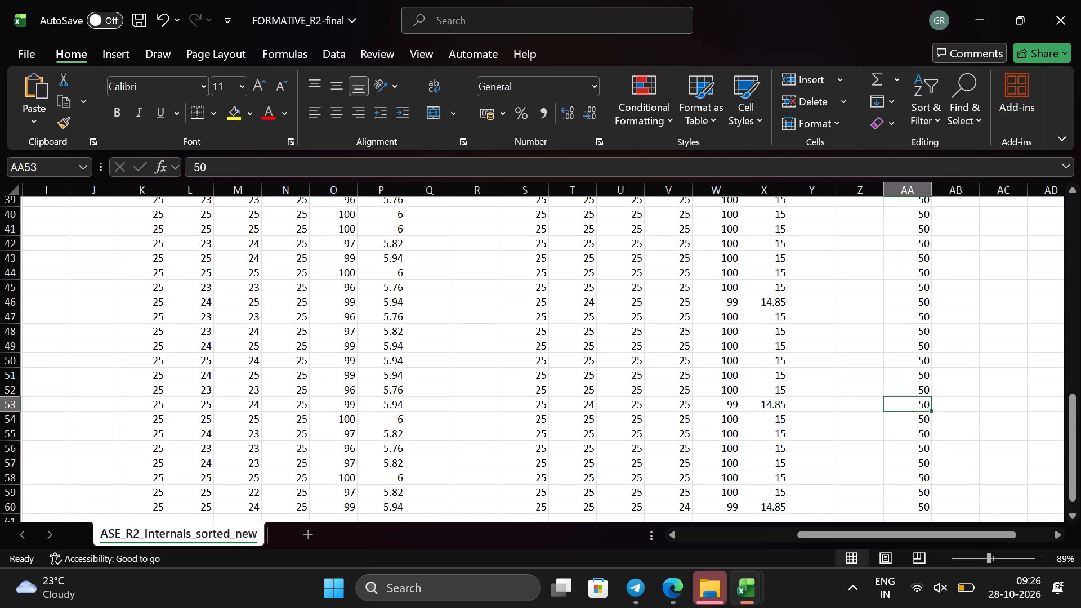
key("BackSpace")
type("49")
Review the student rows alongside their ALM, HA and total(50) marks across the sheet.
scroll(941, 412, "down", 2)
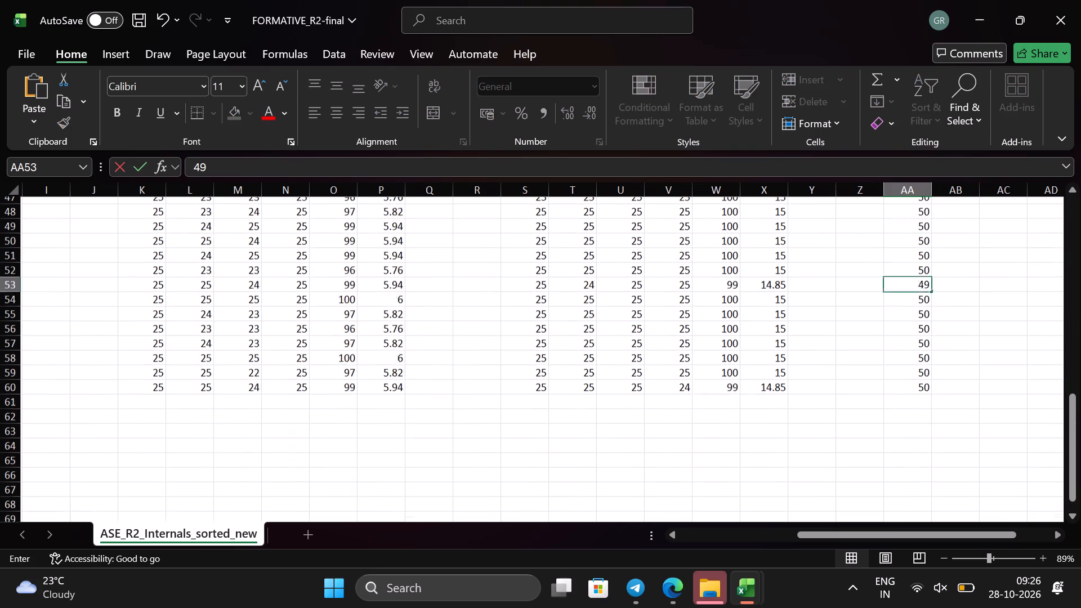
scroll(941, 412, "up", 4)
scroll(941, 412, "right", 6)
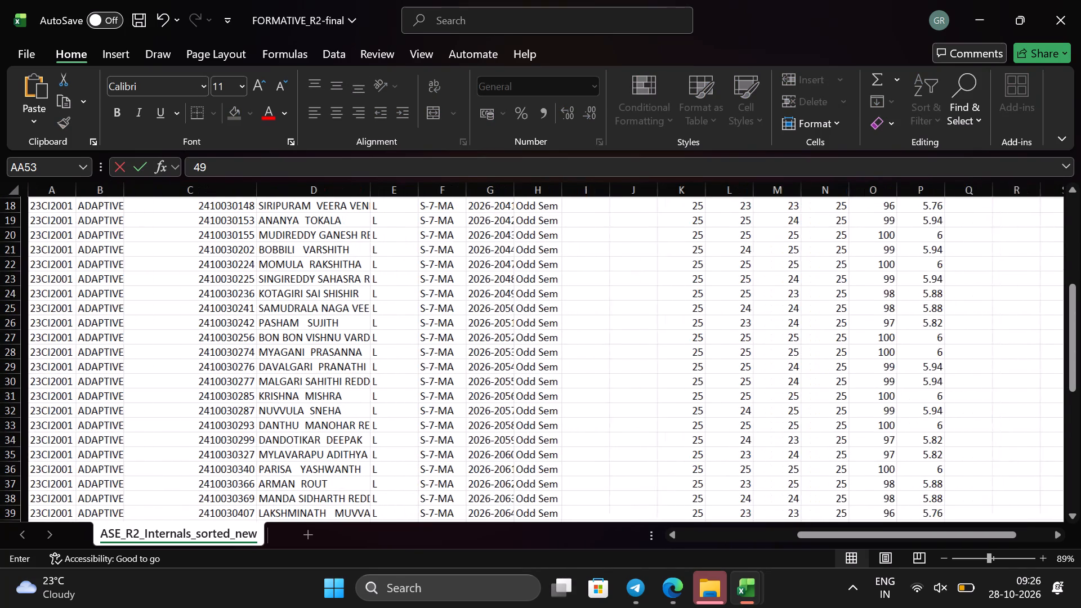
scroll(213, 391, "down", 1)
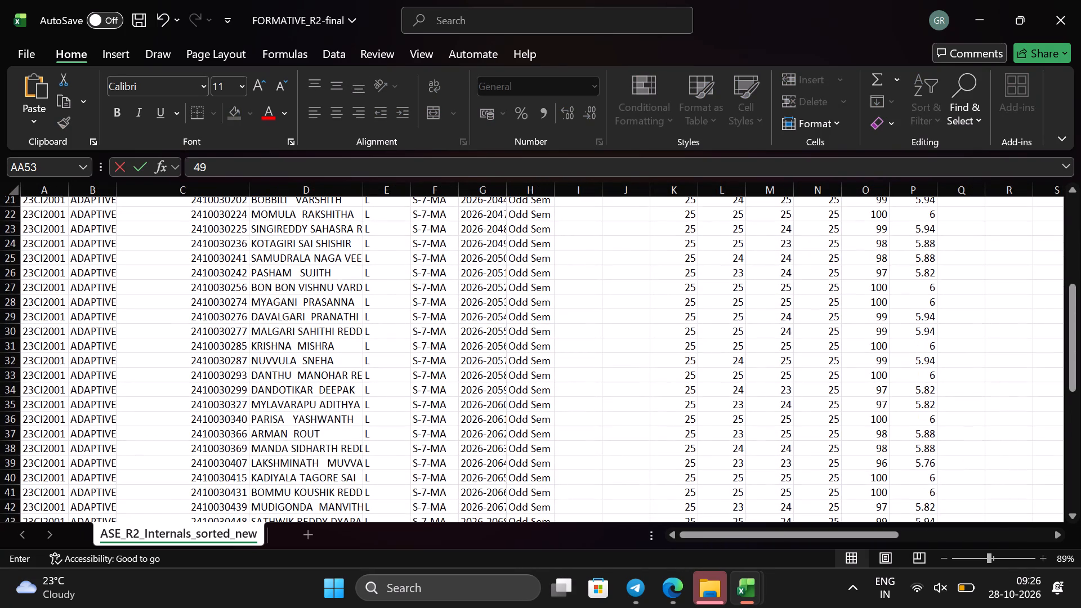
scroll(213, 391, "down", 1)
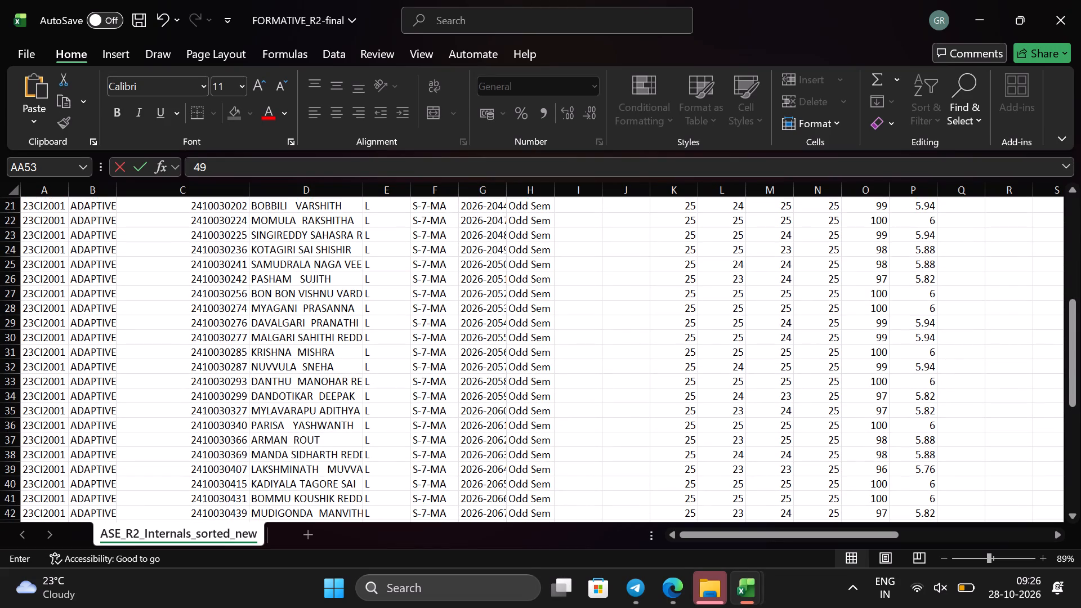
scroll(922, 323, "left", 5)
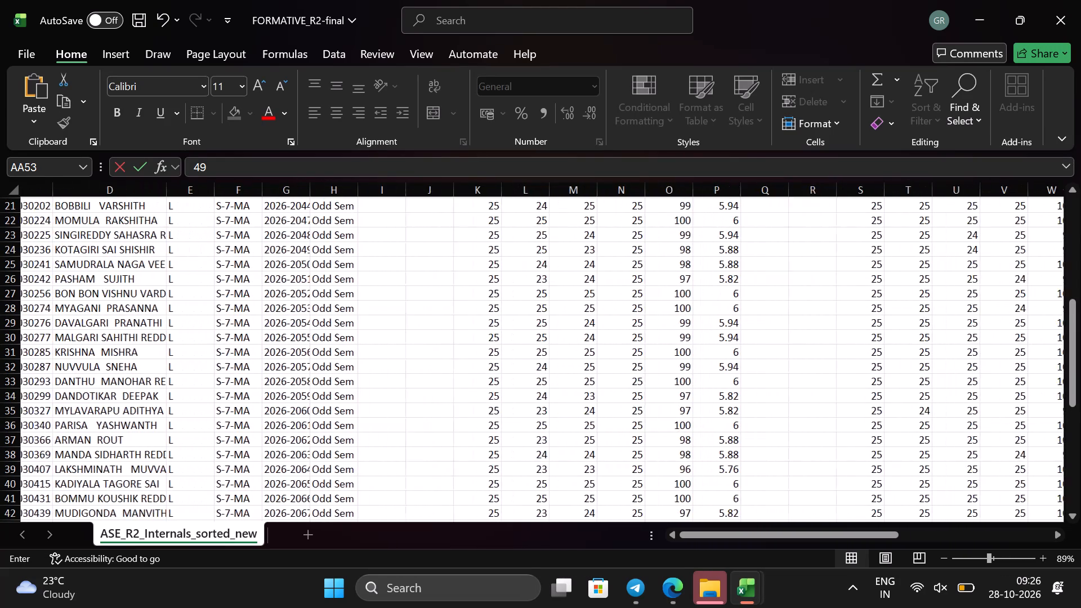
scroll(922, 323, "left", 3)
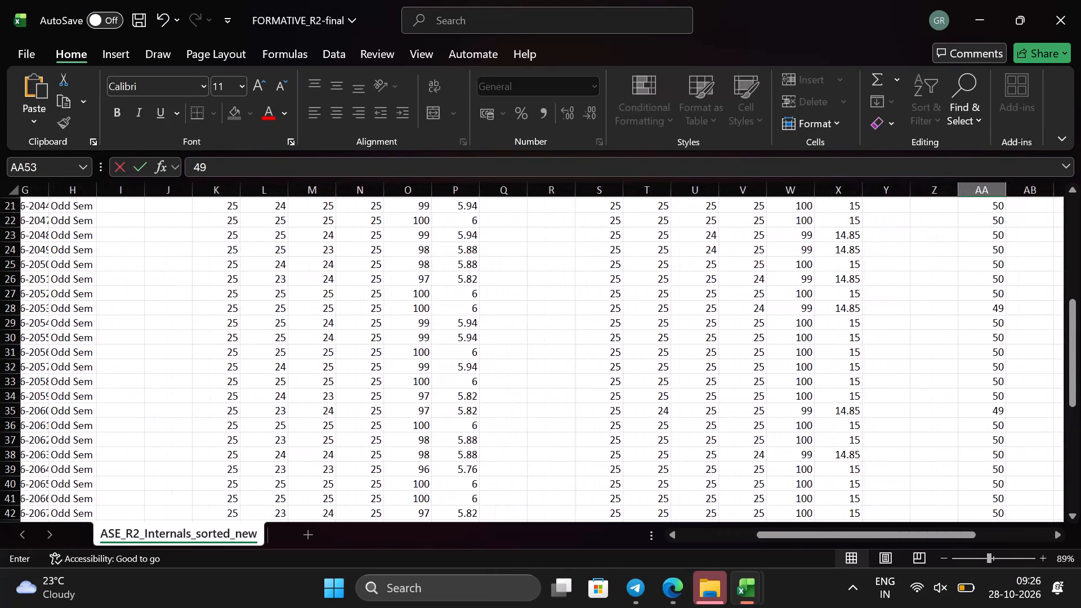
scroll(922, 323, "left", 1)
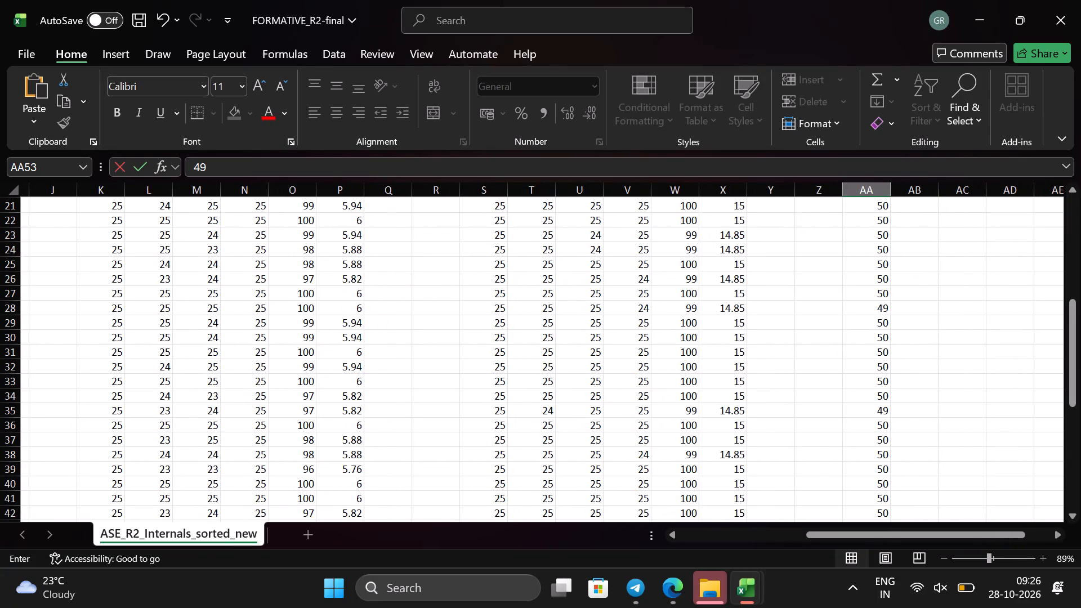
scroll(885, 310, "up", 2)
scroll(885, 310, "down", 2)
scroll(885, 310, "up", 7)
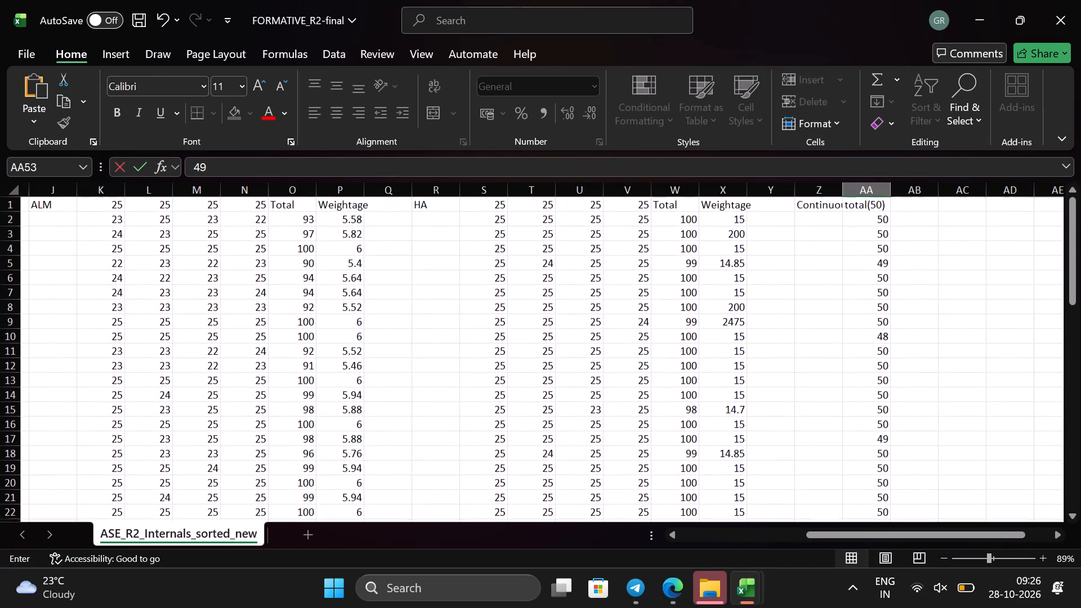
scroll(885, 310, "down", 6)
scroll(885, 310, "up", 9)
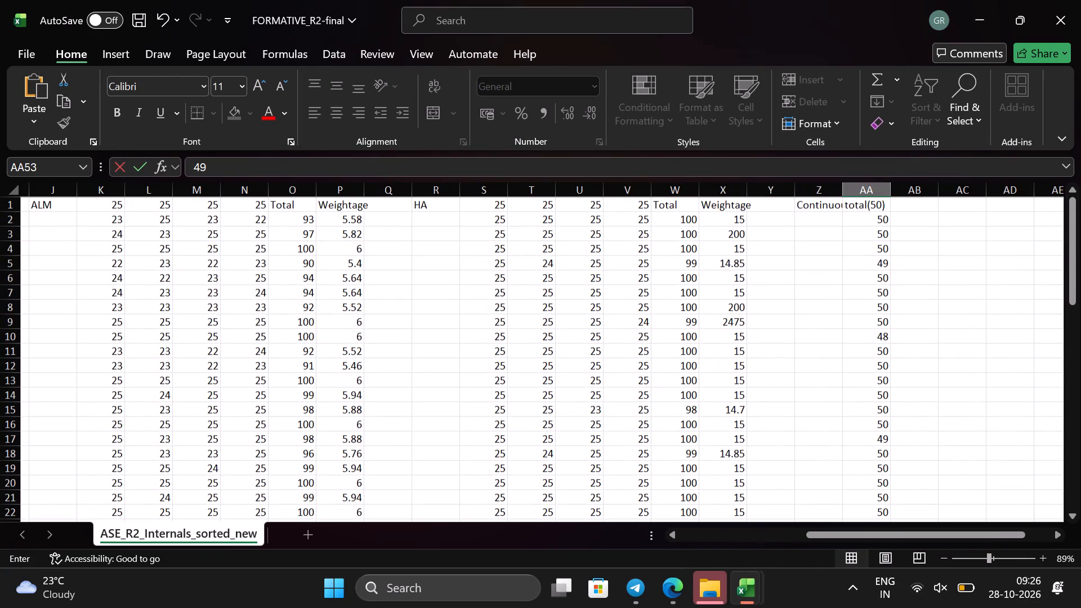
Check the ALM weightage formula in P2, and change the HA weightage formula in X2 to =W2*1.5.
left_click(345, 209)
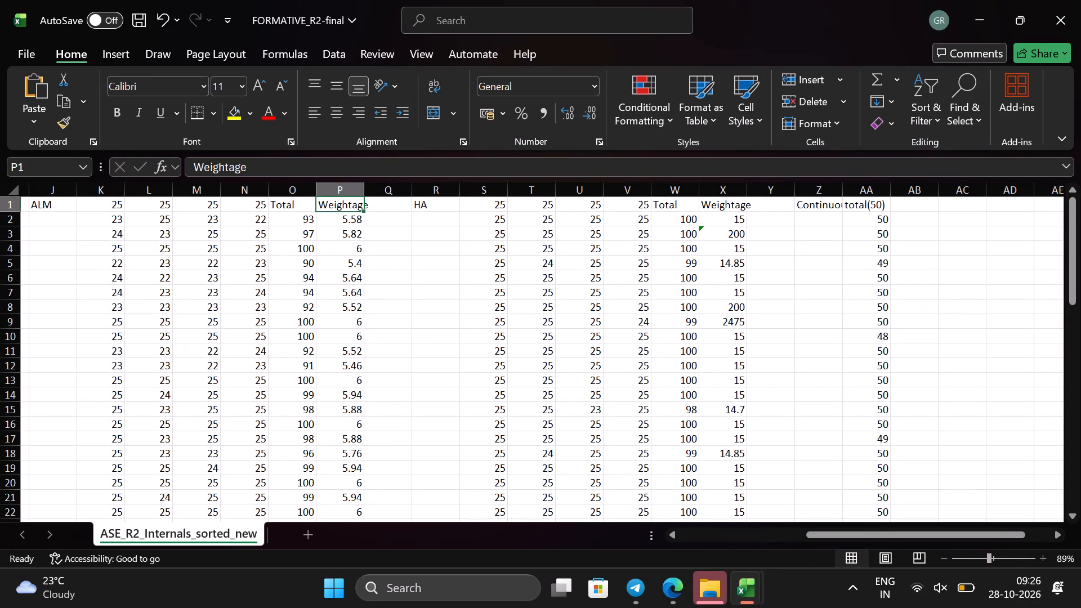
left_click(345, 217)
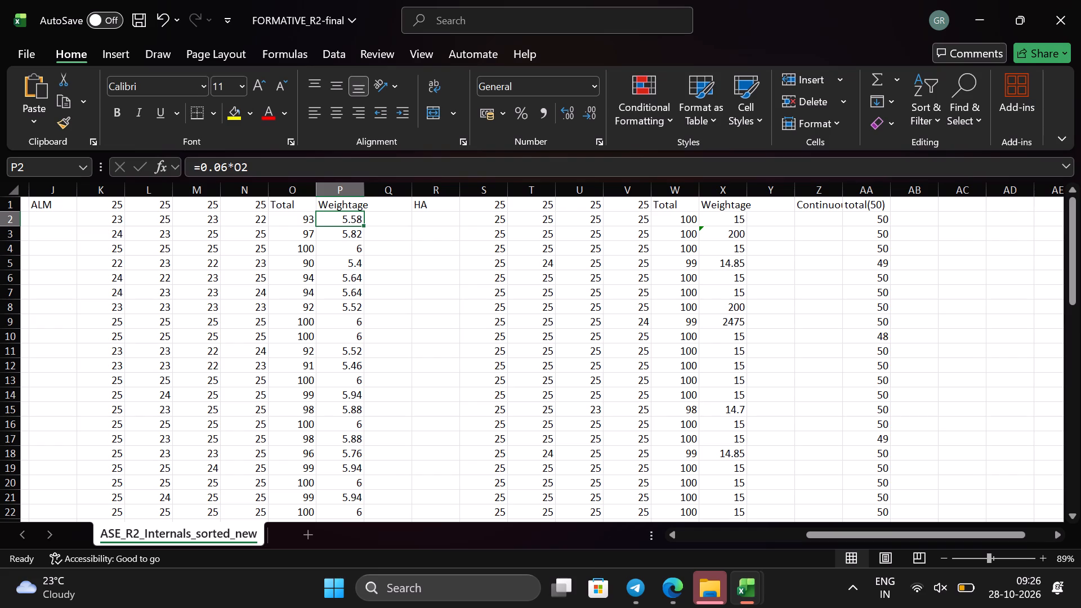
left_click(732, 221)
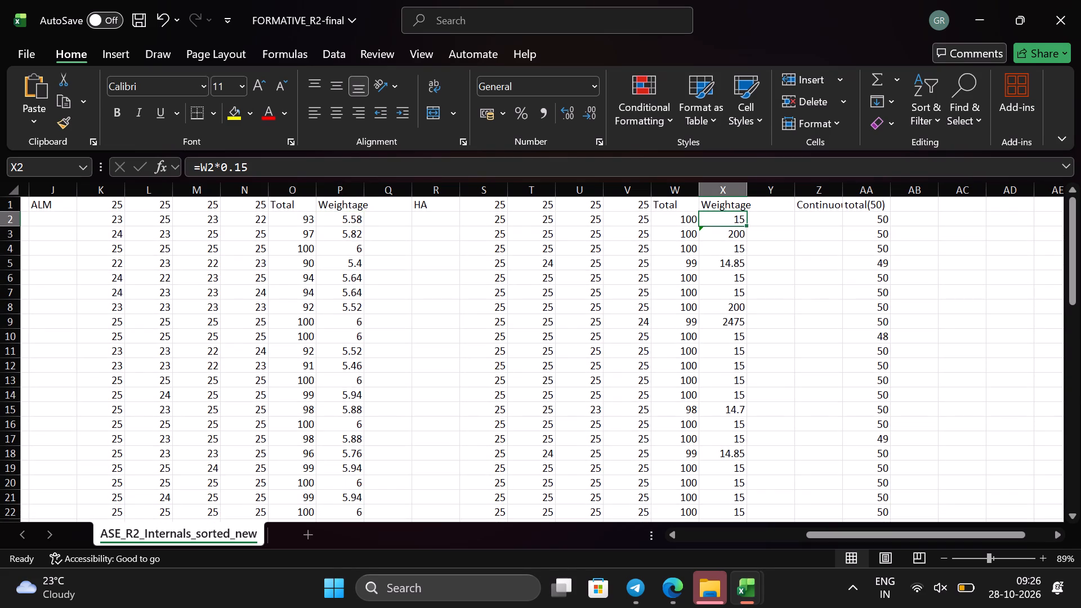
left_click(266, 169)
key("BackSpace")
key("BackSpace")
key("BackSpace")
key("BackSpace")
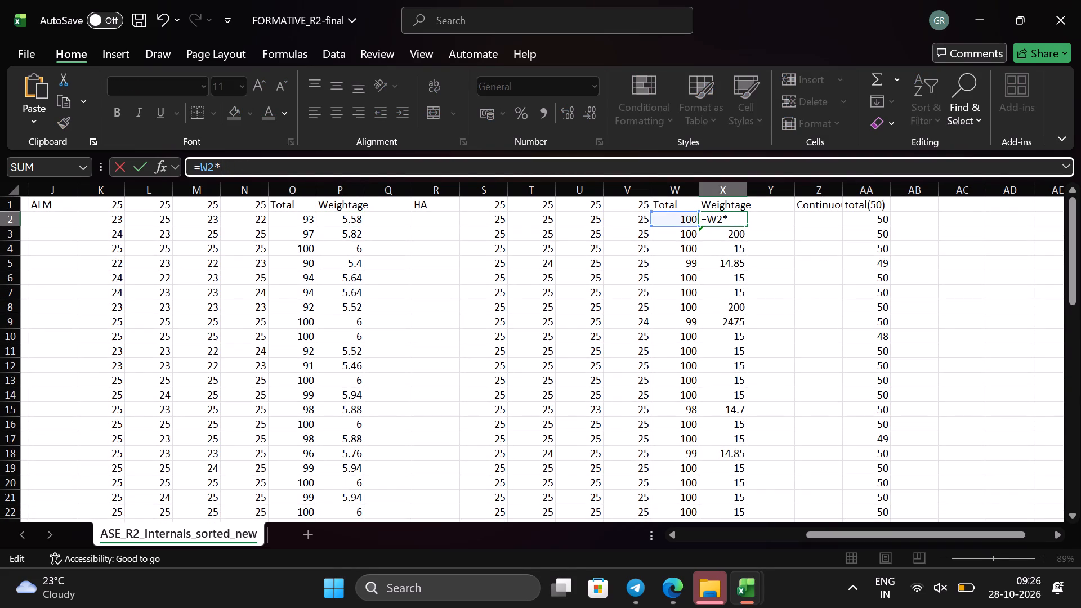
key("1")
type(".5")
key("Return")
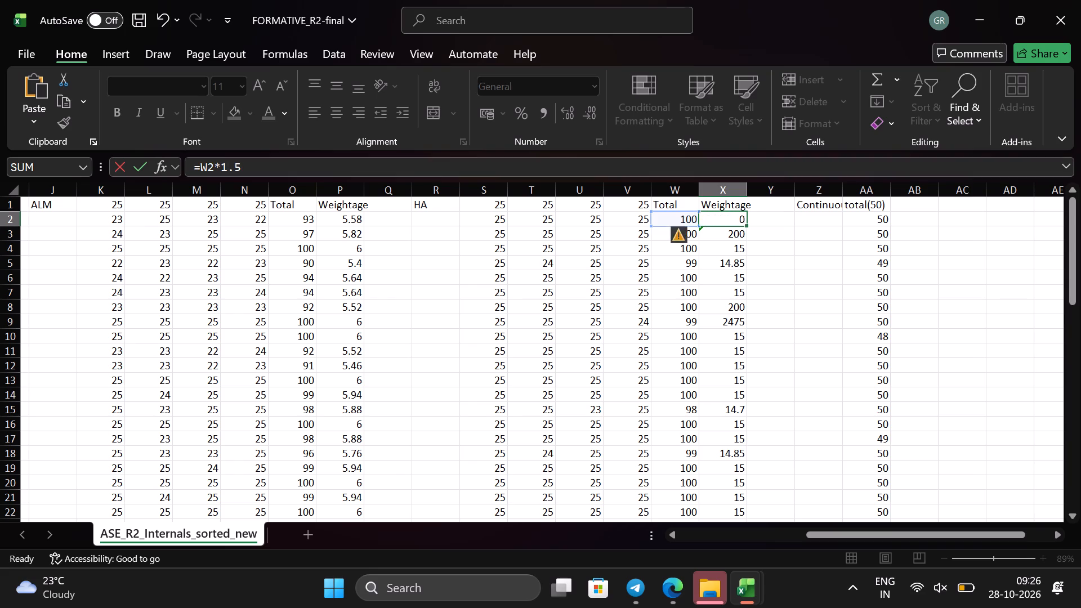
Clear the HA weightage formula from cell X2.
left_click(737, 218)
key("BackSpace")
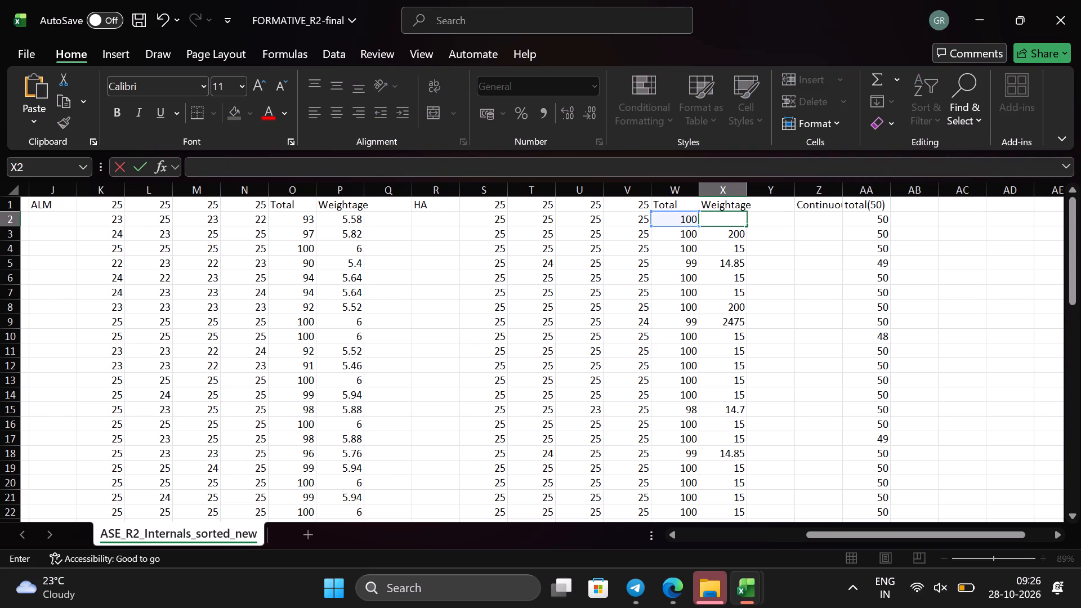
left_click(762, 234)
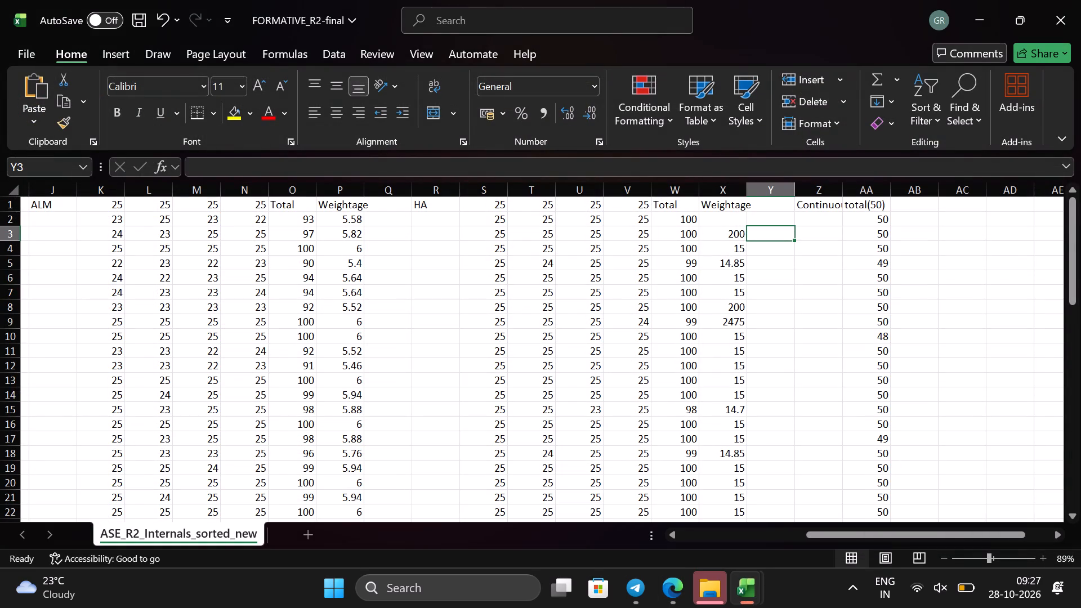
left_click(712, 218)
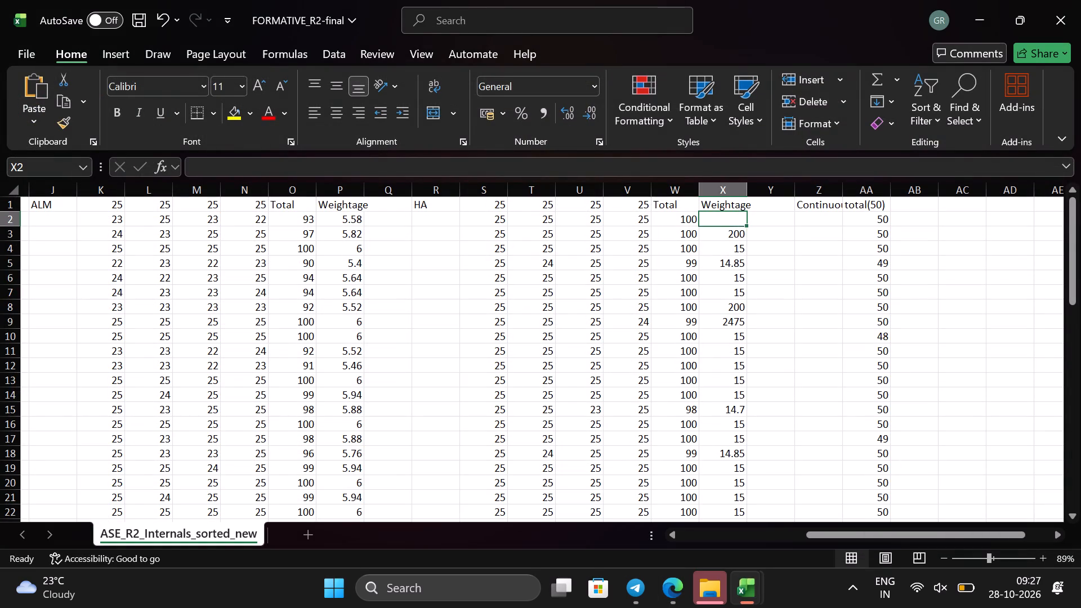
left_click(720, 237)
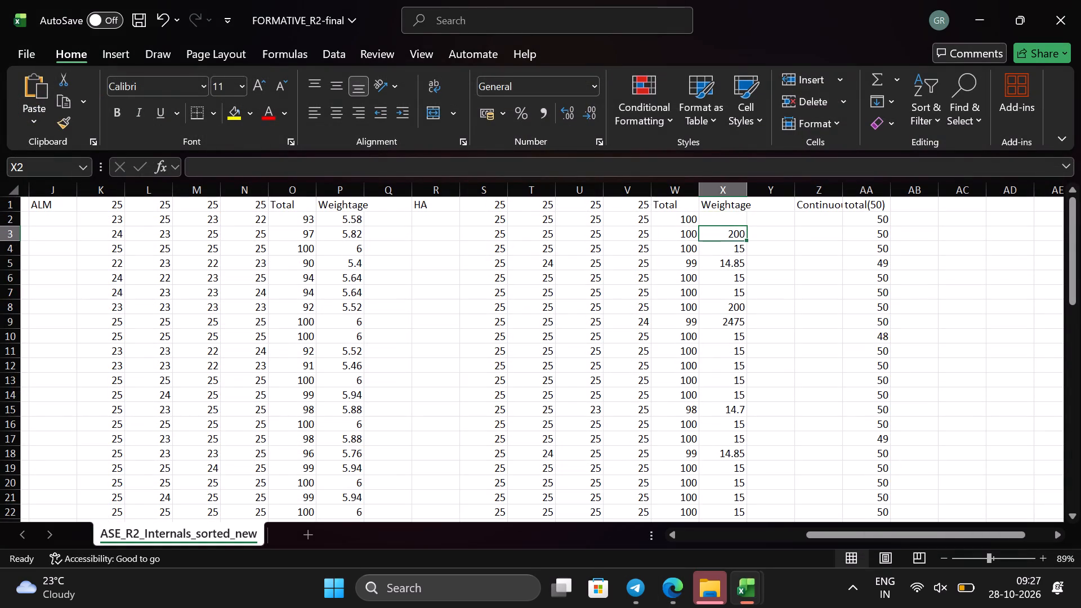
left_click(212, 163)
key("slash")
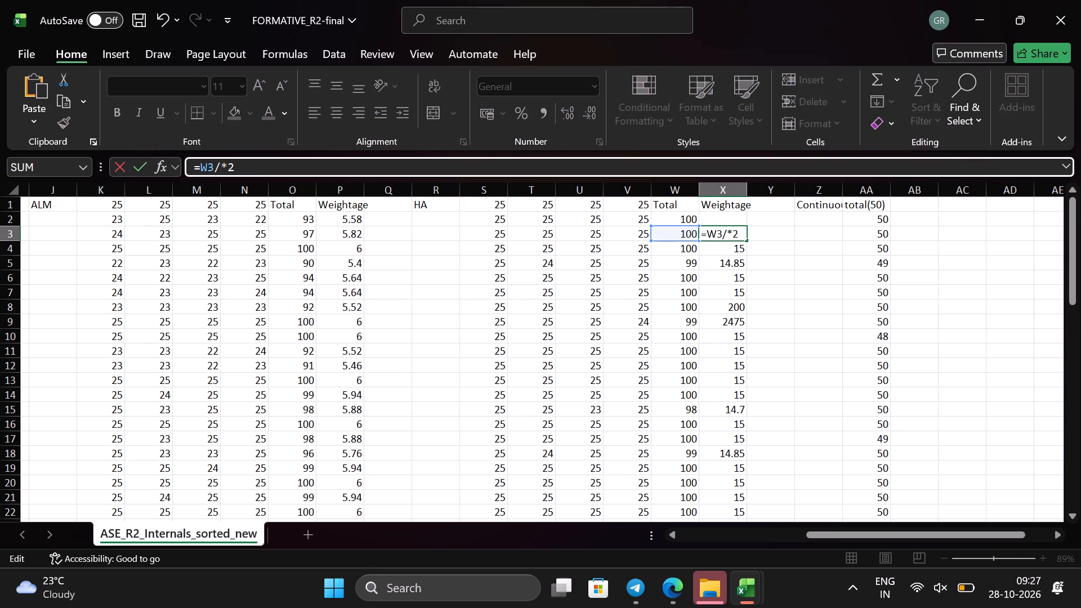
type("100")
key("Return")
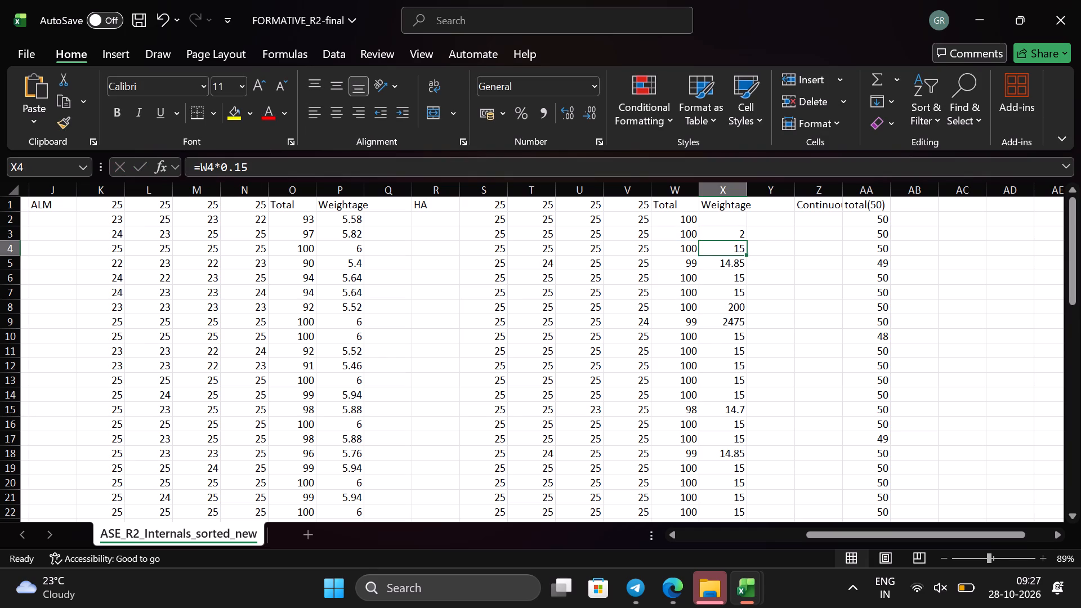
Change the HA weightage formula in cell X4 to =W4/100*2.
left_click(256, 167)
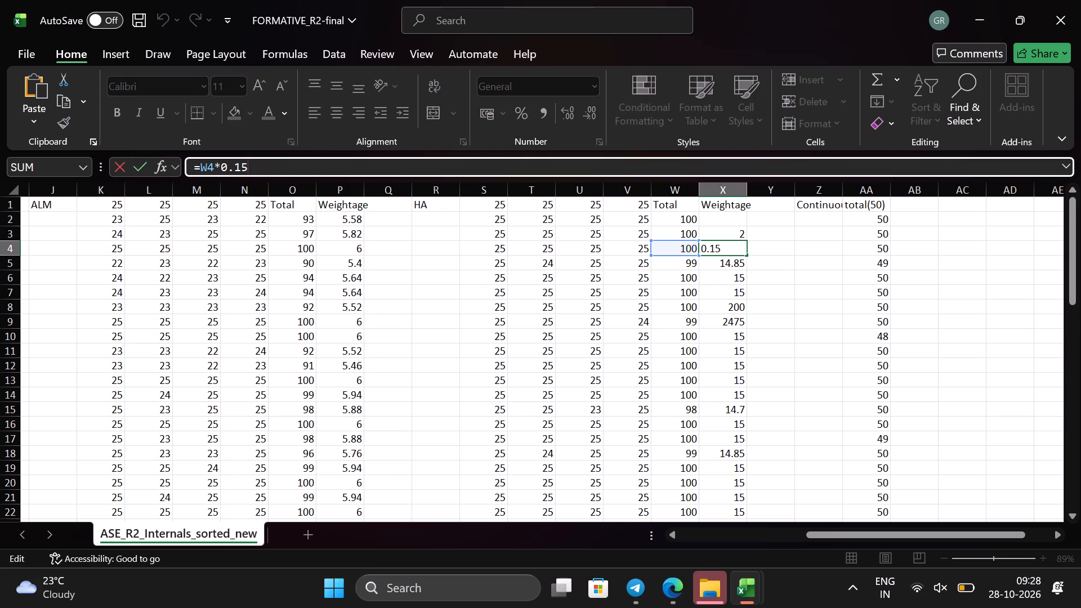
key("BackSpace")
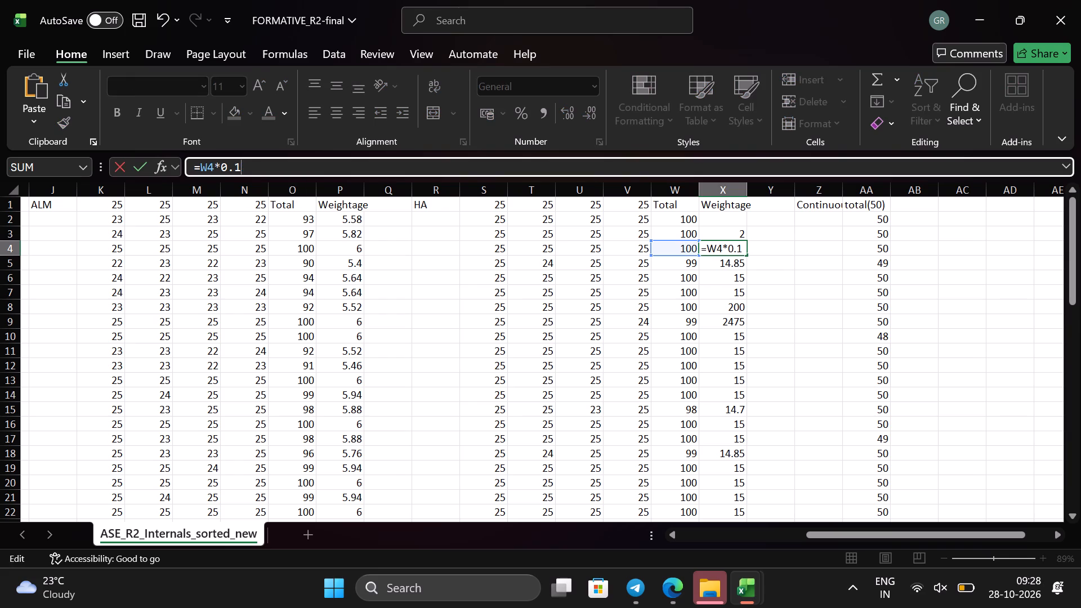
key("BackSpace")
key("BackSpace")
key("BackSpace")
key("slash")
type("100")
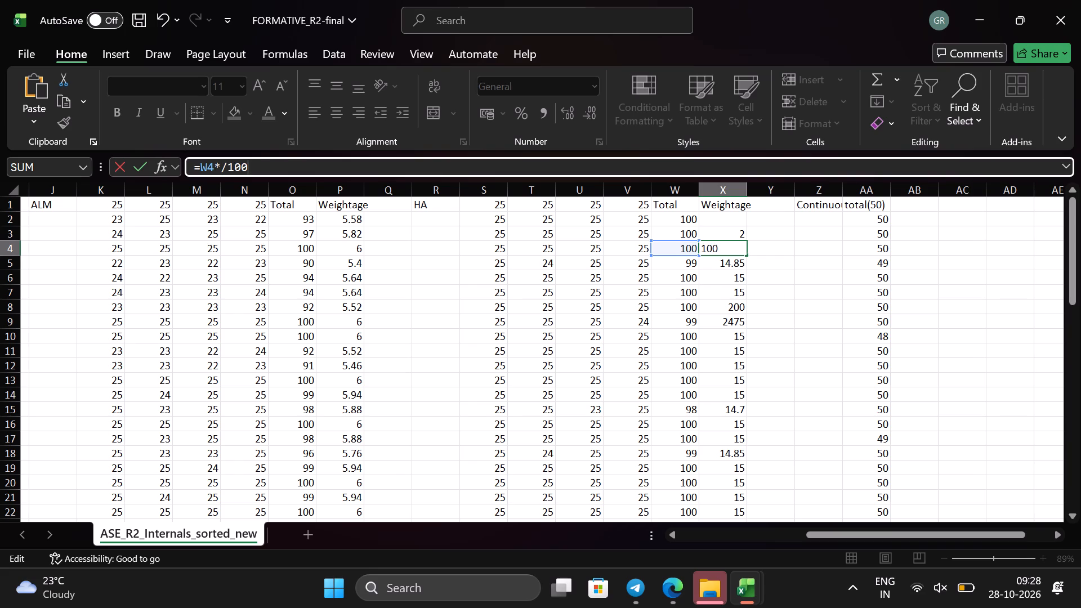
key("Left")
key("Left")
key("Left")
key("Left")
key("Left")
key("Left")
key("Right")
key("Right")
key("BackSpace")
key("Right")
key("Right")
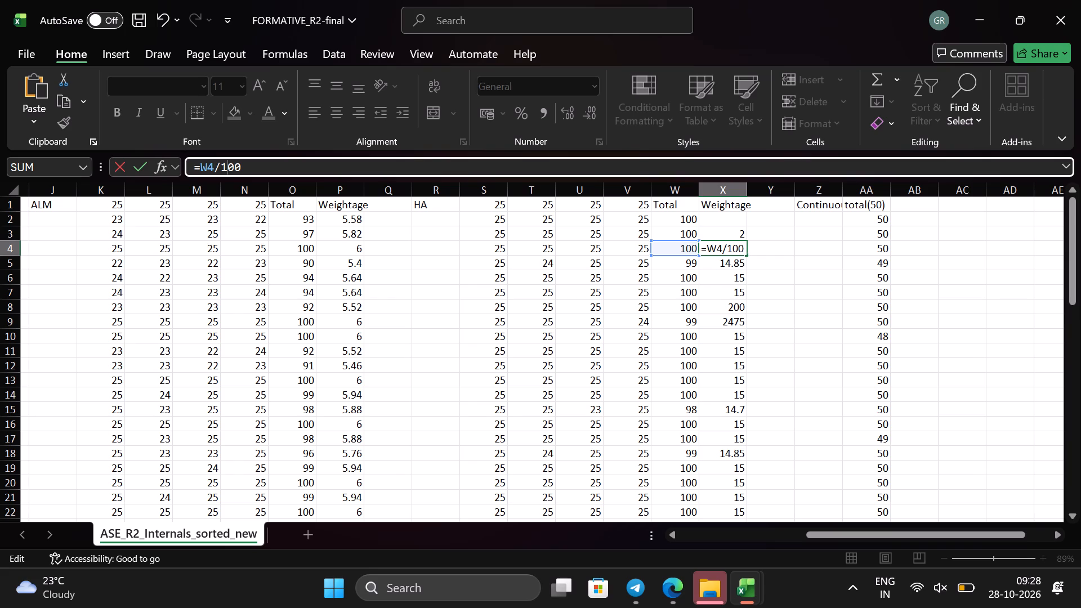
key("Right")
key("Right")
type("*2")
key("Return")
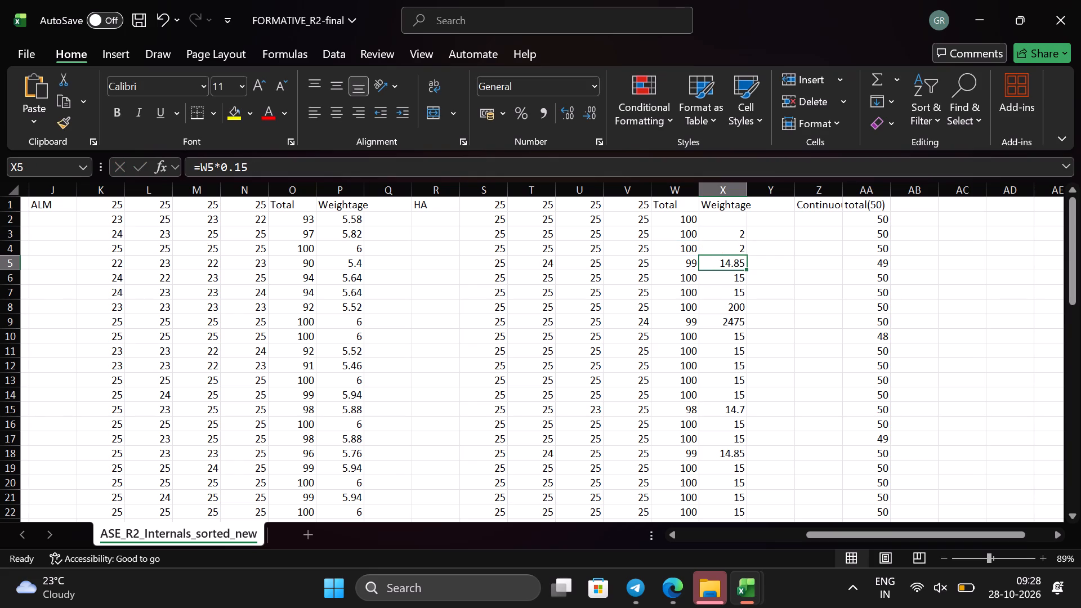
Undo the formula changes in X4 and X3 and the clearing of the HA weightage formula in X2.
left_click(734, 225)
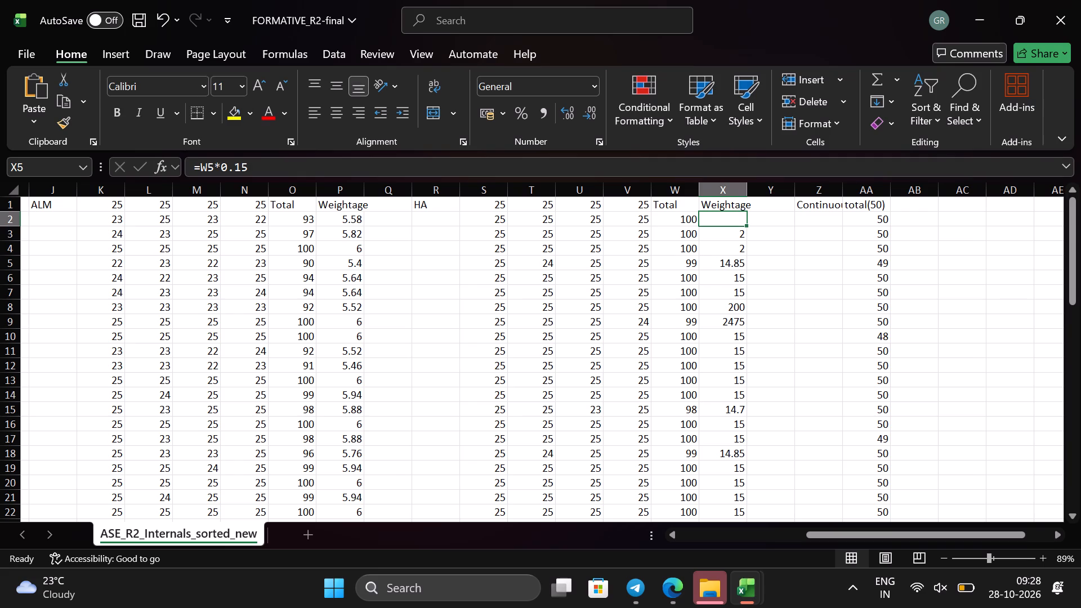
left_click(678, 228)
left_click(678, 225)
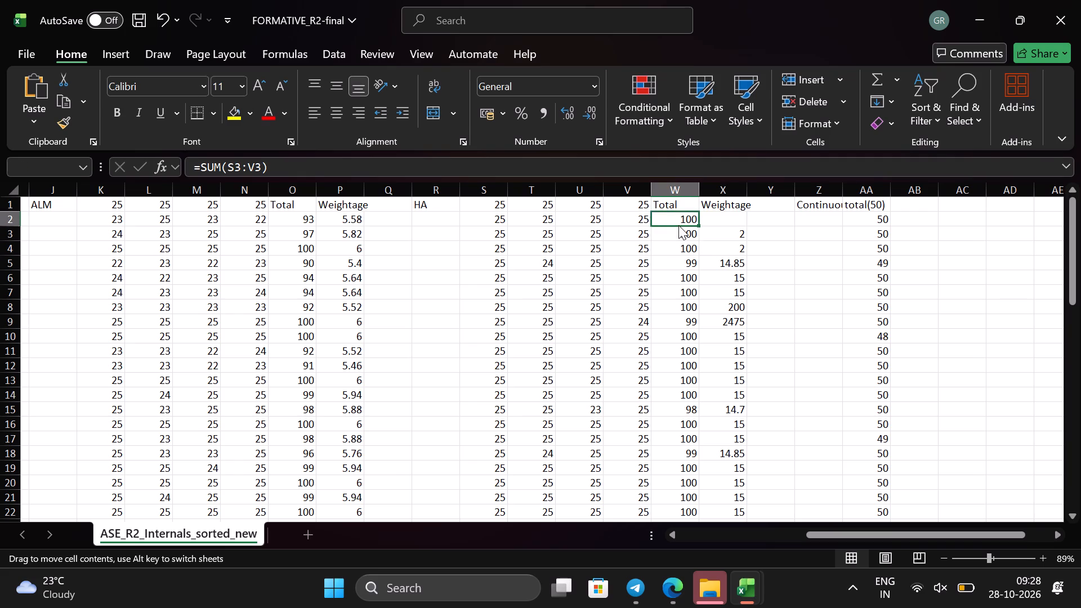
left_click(682, 213)
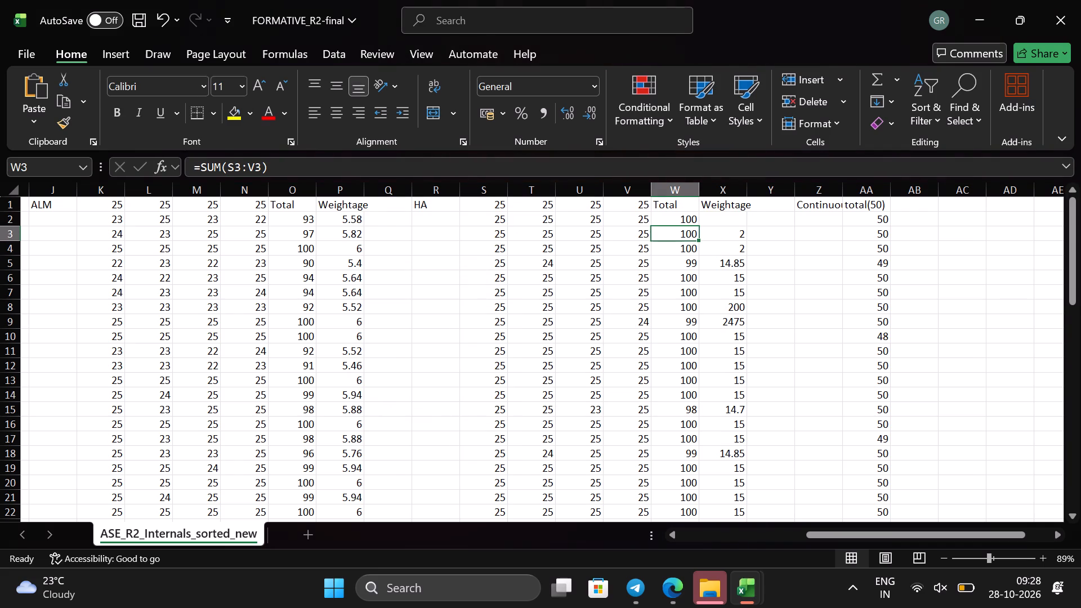
triple_click(164, 21)
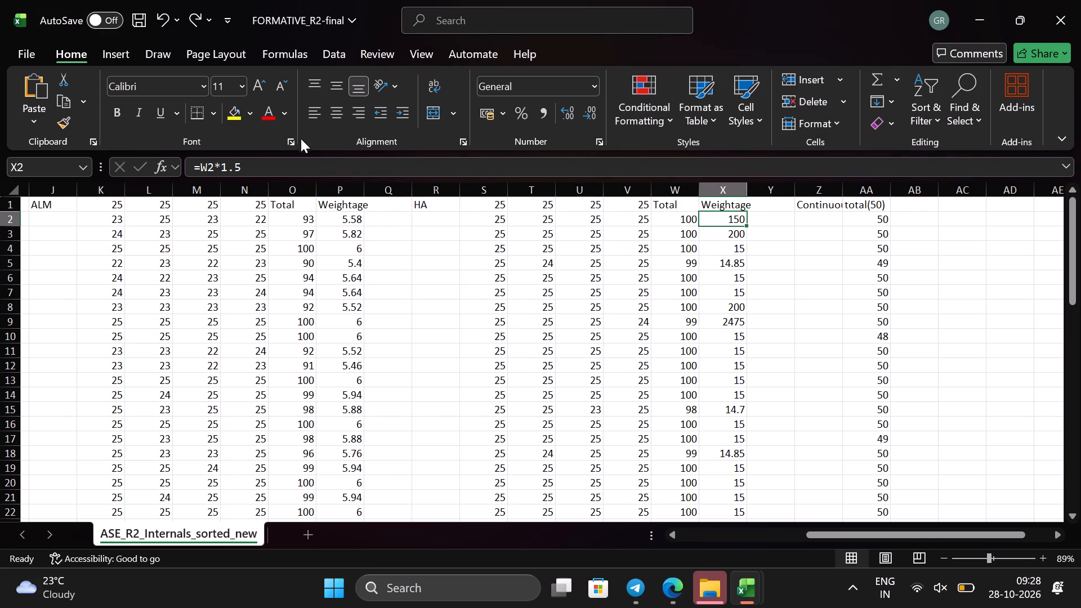
Open the HA weightage formula in cell X2 for editing.
left_click(240, 163)
key("alt+Tab")
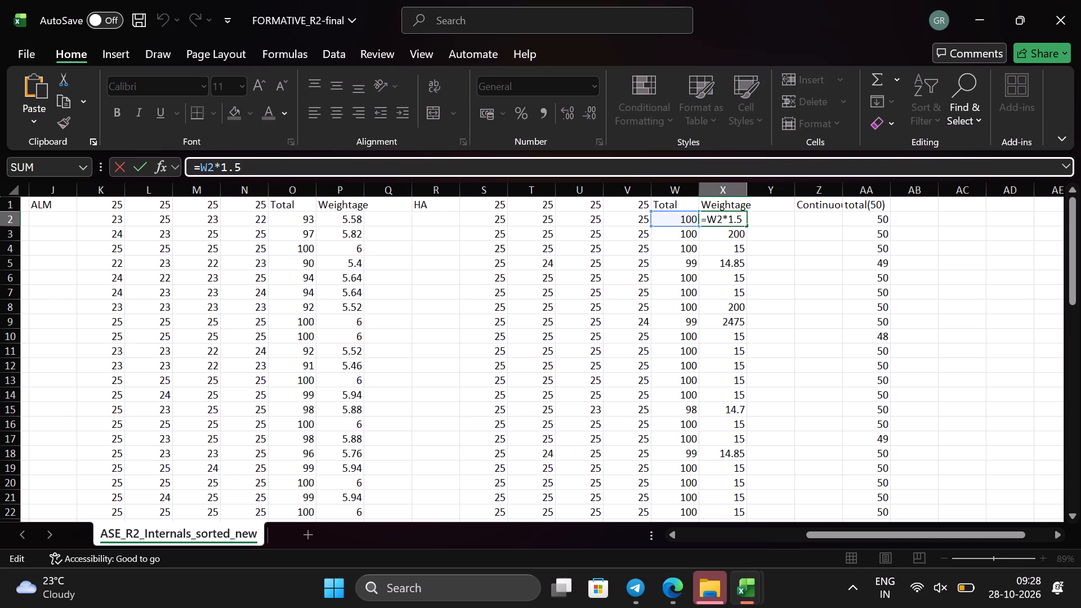
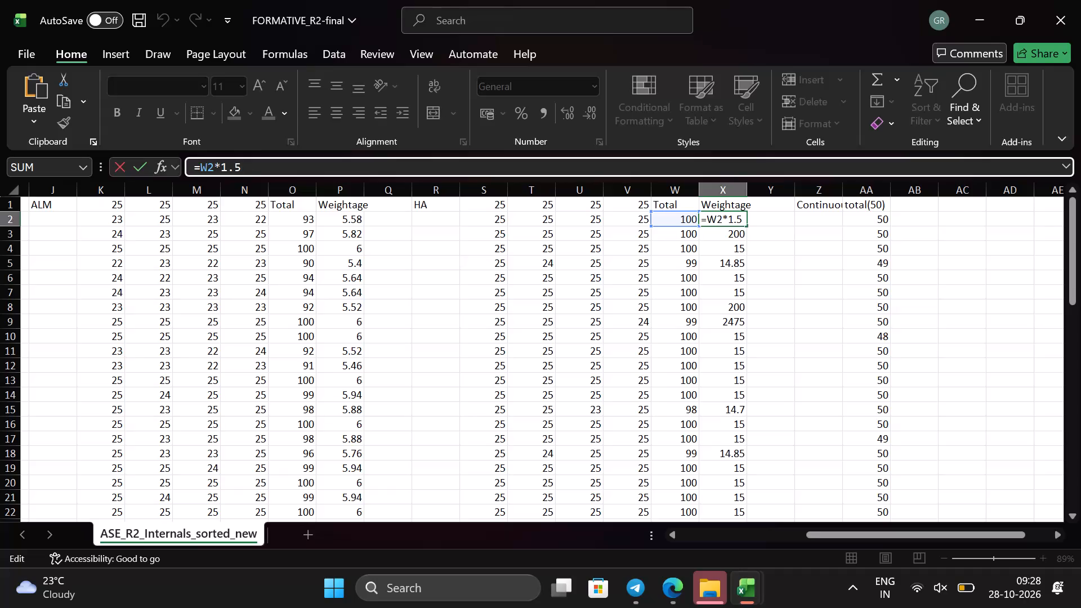
Change the HA weightage formula in cell X2 to =W2/100*1.5.
key("Left")
key("Right")
key("slash")
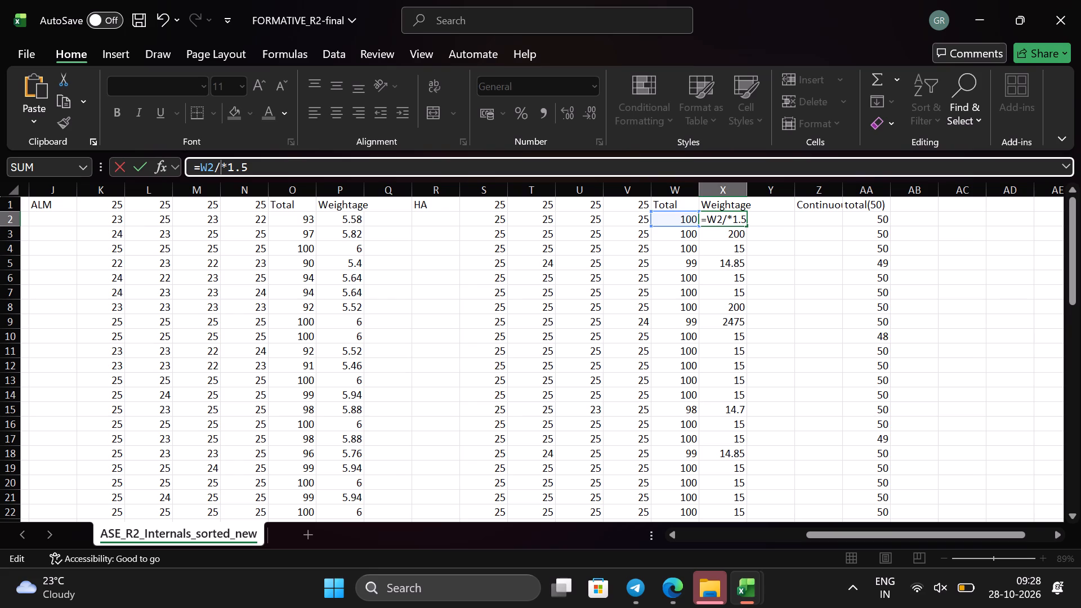
type("100")
key("Return")
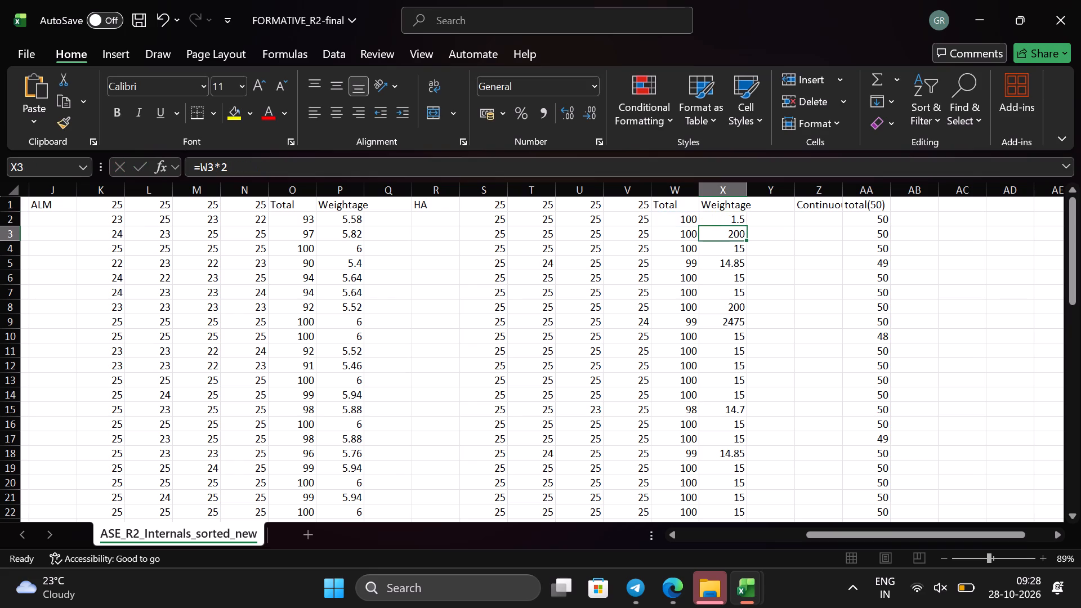
Fill the HA weightage formula from X2 down column X to the last student row, row 60.
left_click(743, 223)
left_click(683, 221)
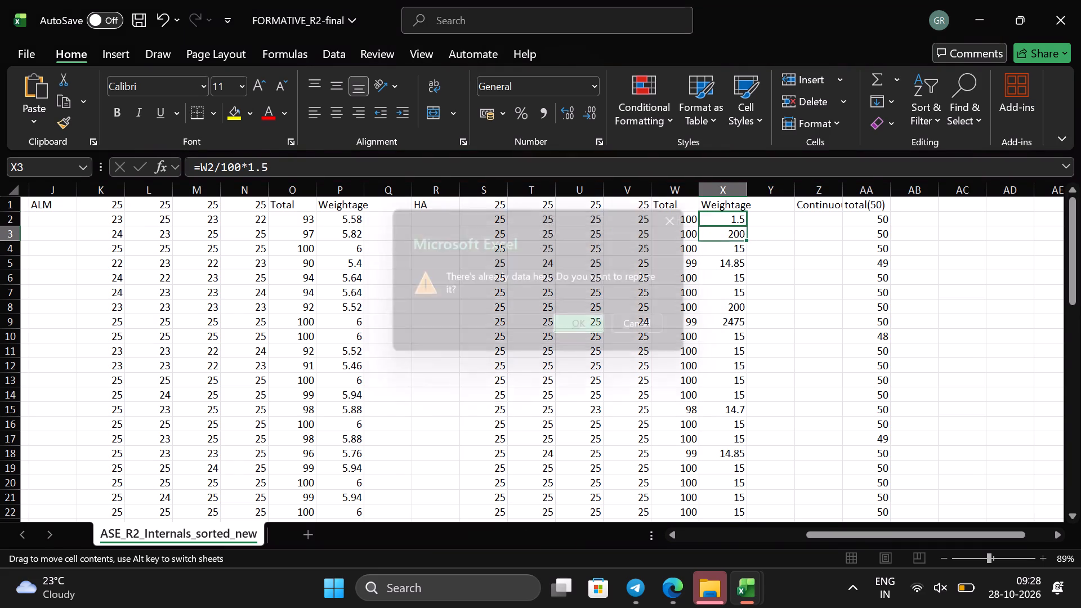
left_click(744, 221)
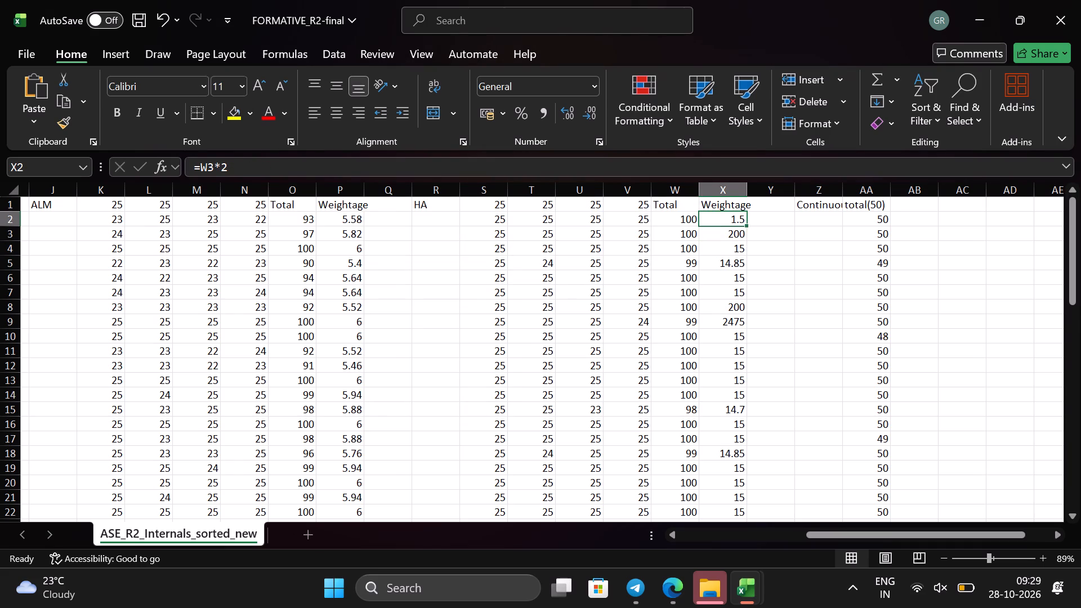
left_click_drag(745, 223, 781, 607)
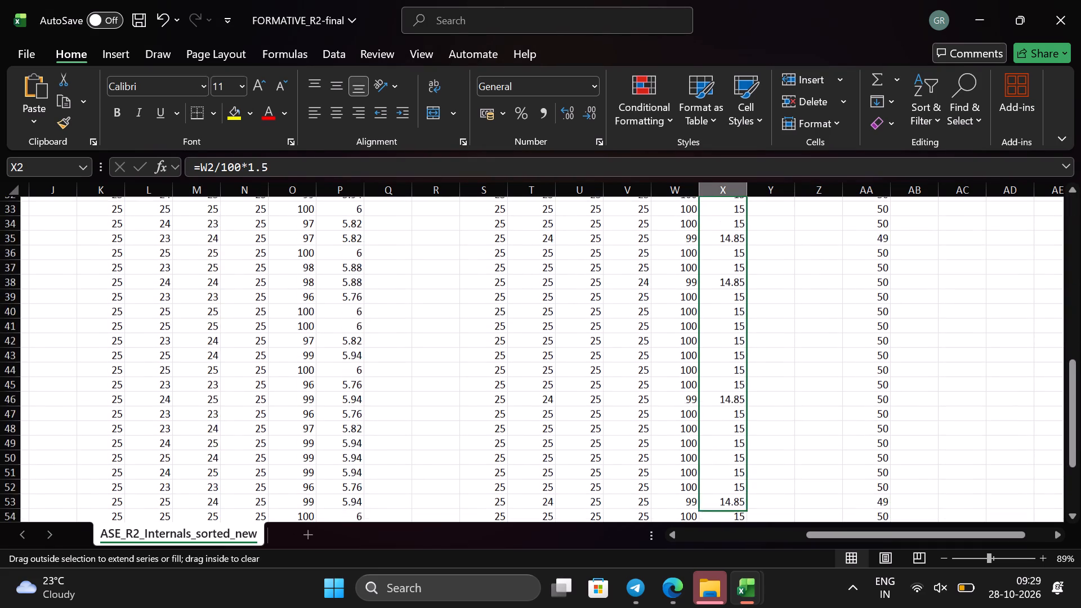
left_click_drag(781, 607, 737, 489)
left_click(771, 425)
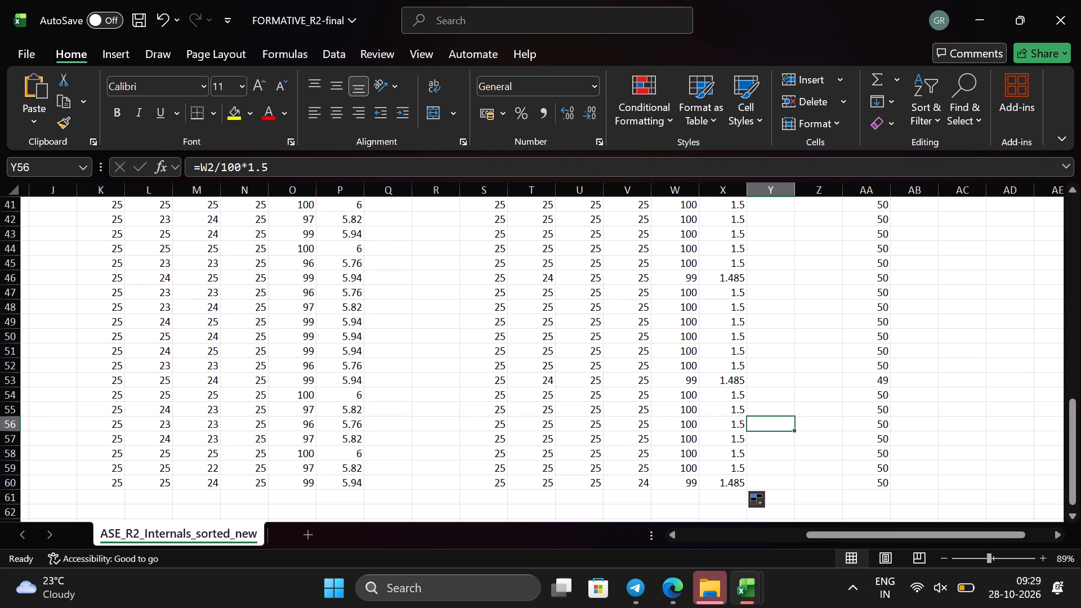
Review the HA and ALM weightage columns from the first rows and inspect the ALM weightage formula in cell P2.
scroll(731, 442, "up", 5)
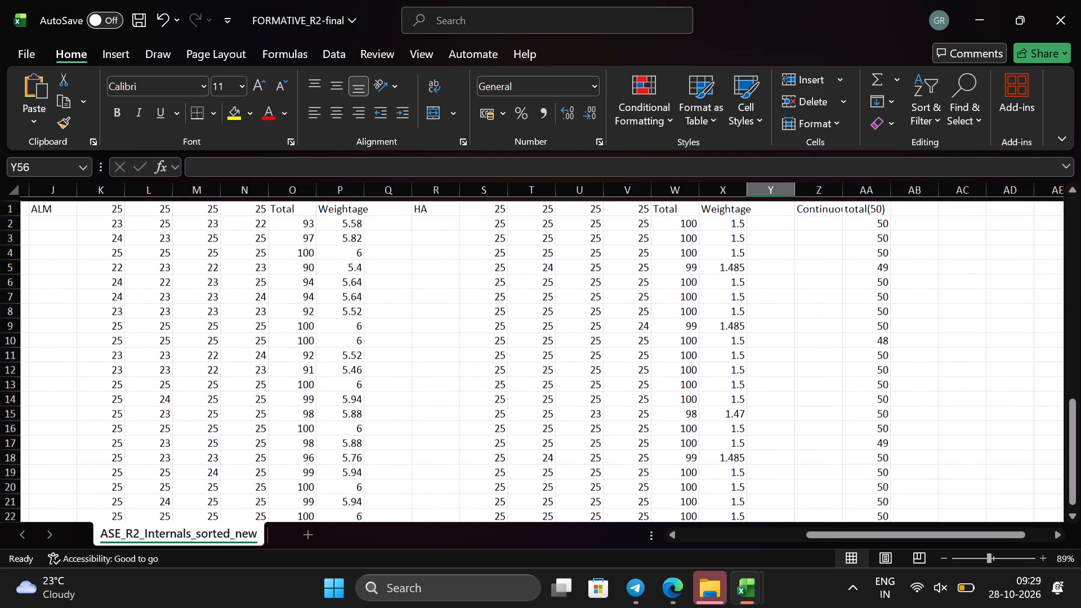
scroll(731, 442, "up", 1)
scroll(731, 442, "left", 1)
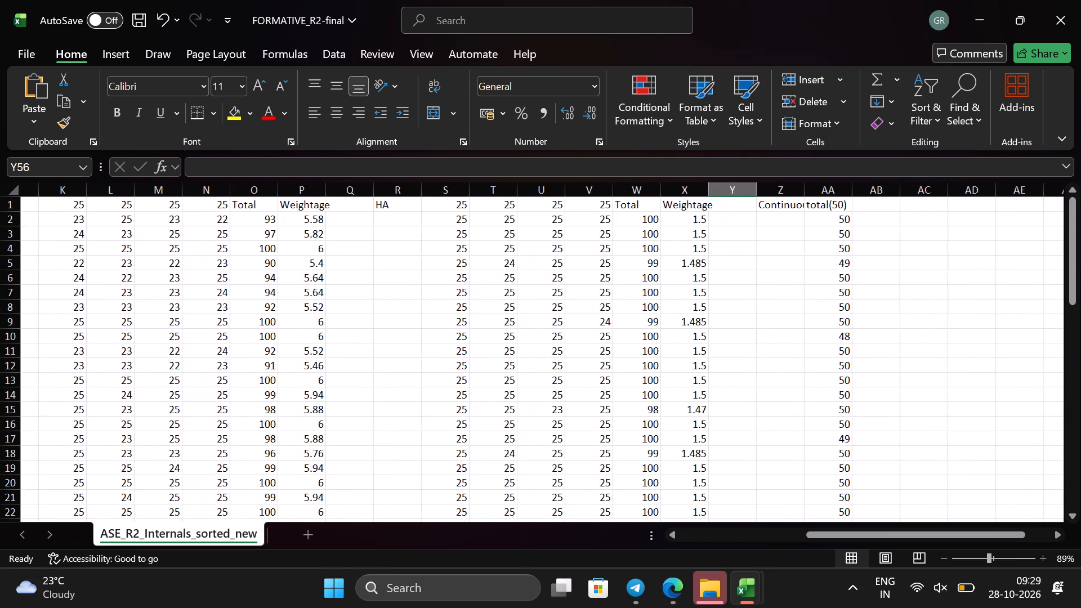
scroll(731, 442, "right", 2)
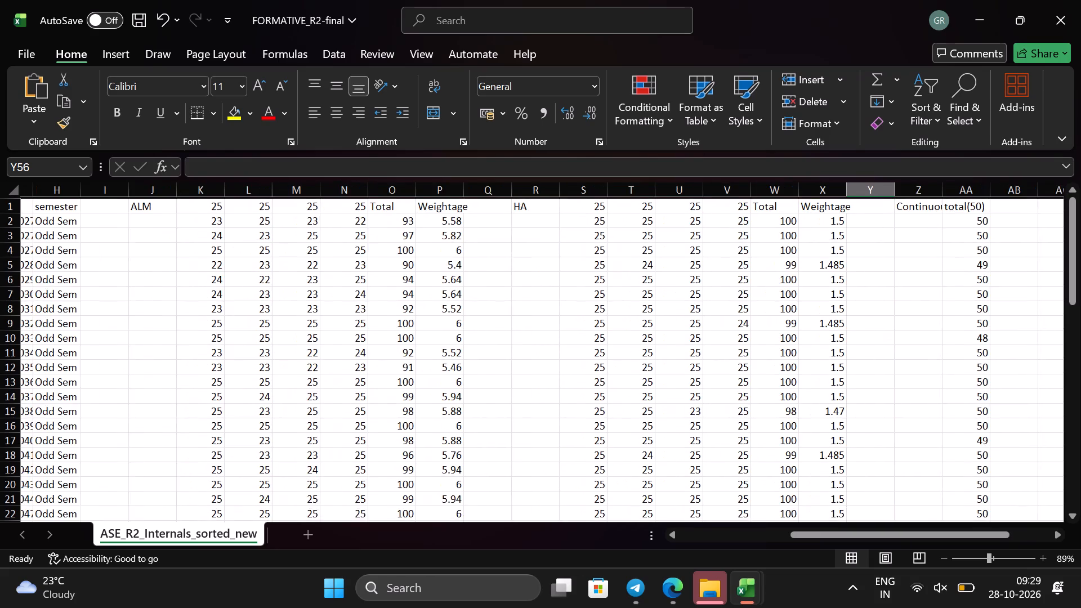
scroll(731, 442, "right", 1)
left_click(447, 223)
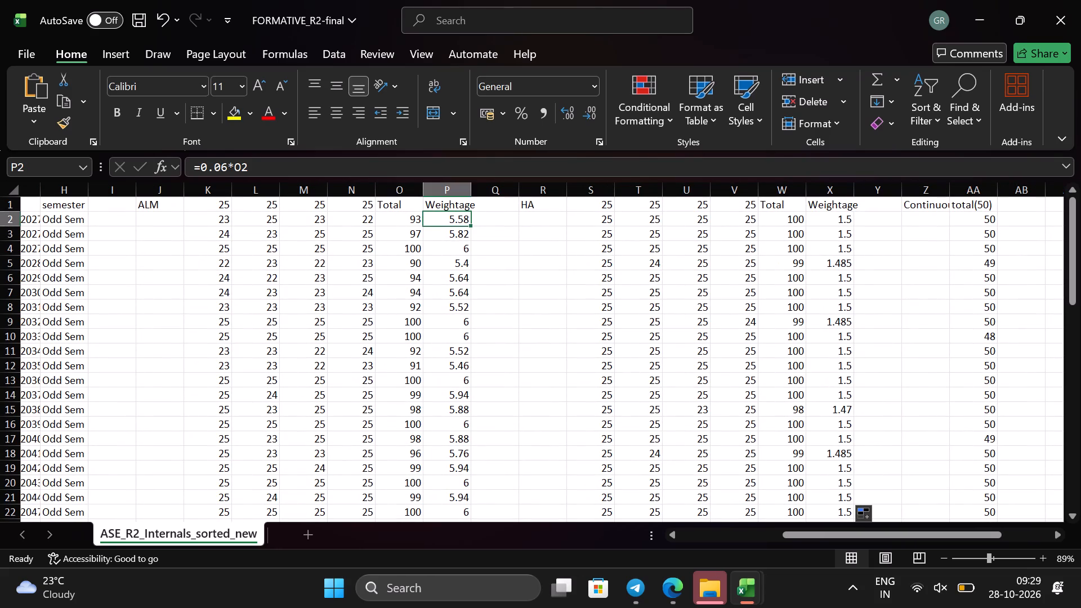
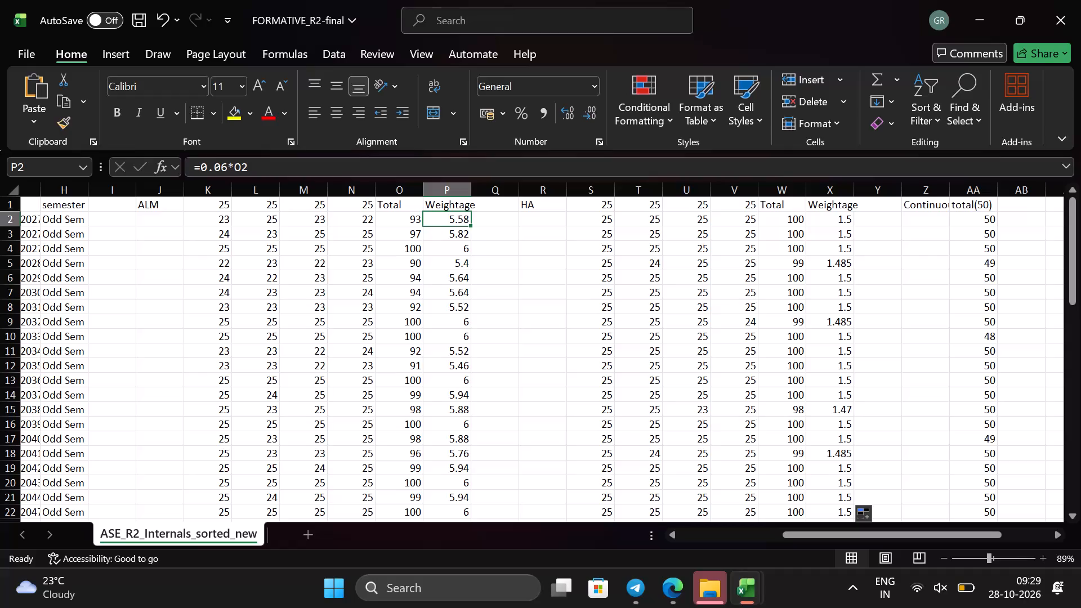
Examine the ALM total formula in cell O2 and the ALM weightage formulas in cells P2 and P4.
left_click(411, 225)
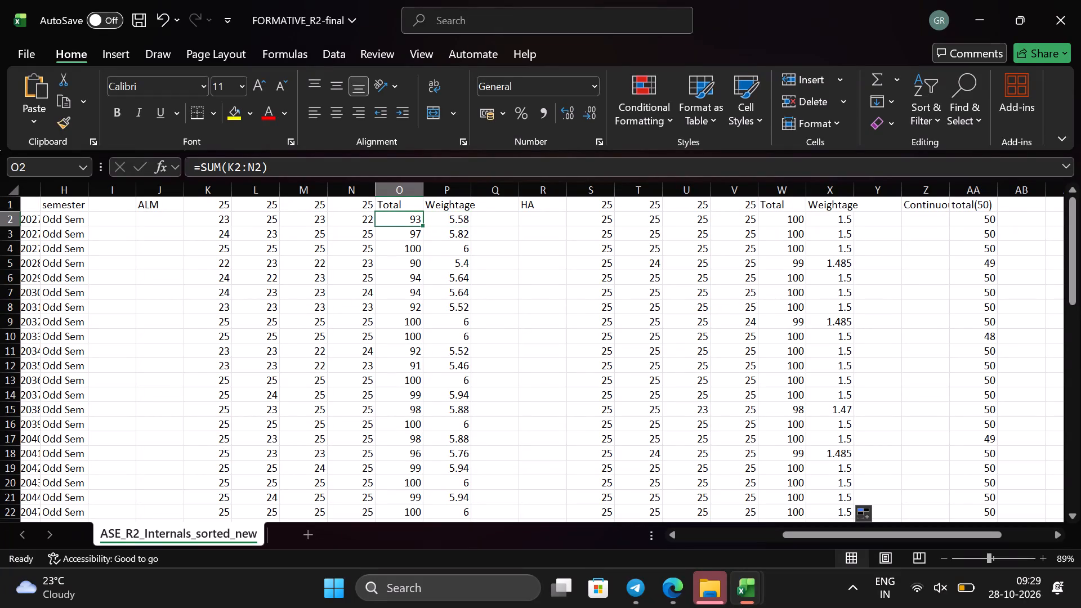
left_click(440, 223)
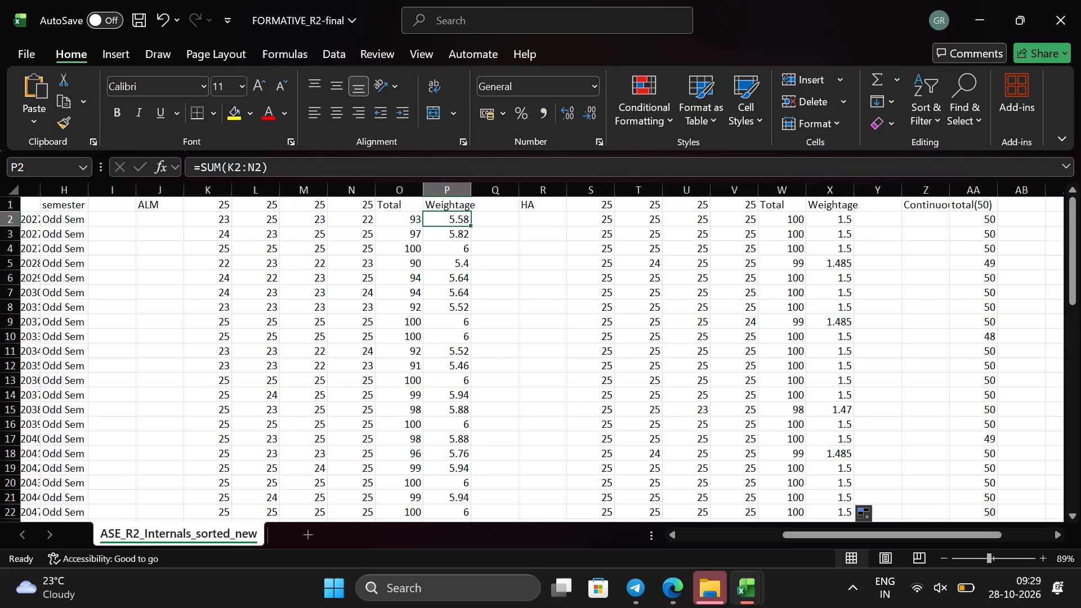
left_click(266, 168)
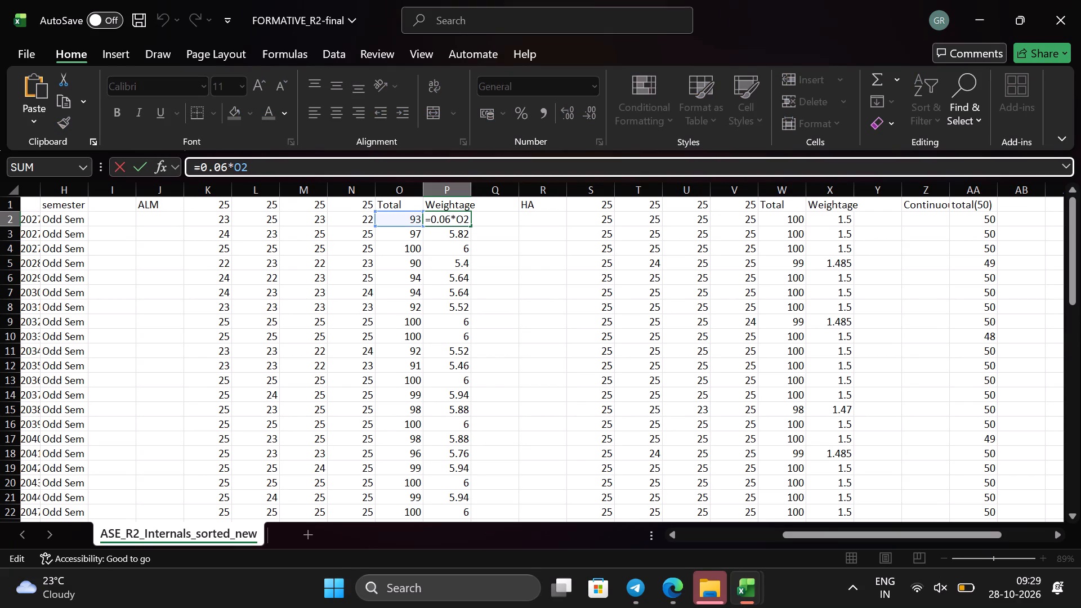
key("Left")
key("Left")
key("Left")
left_click(455, 243)
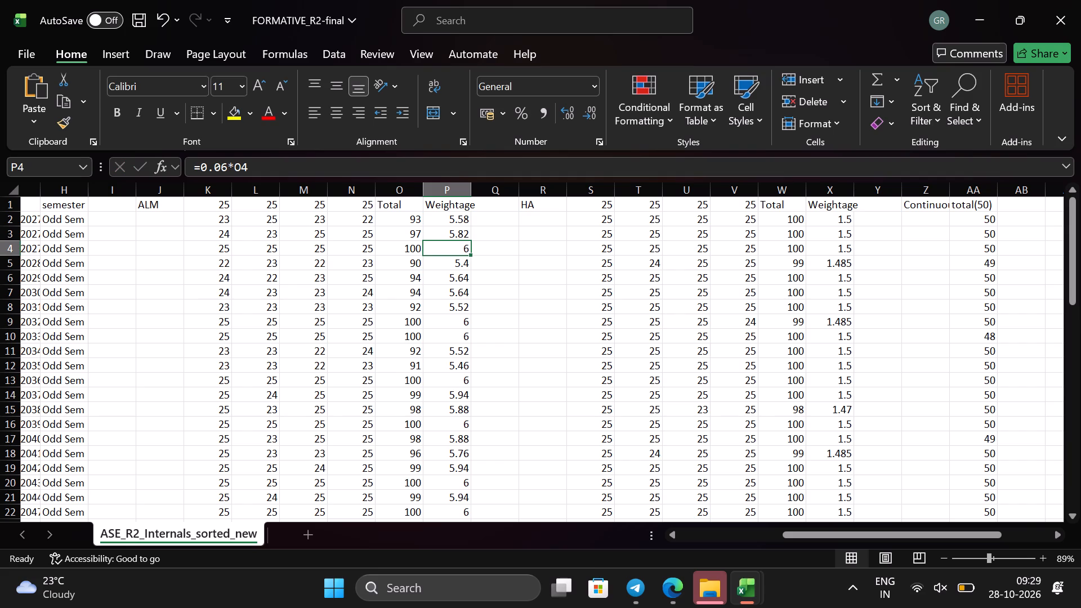
left_click(242, 169)
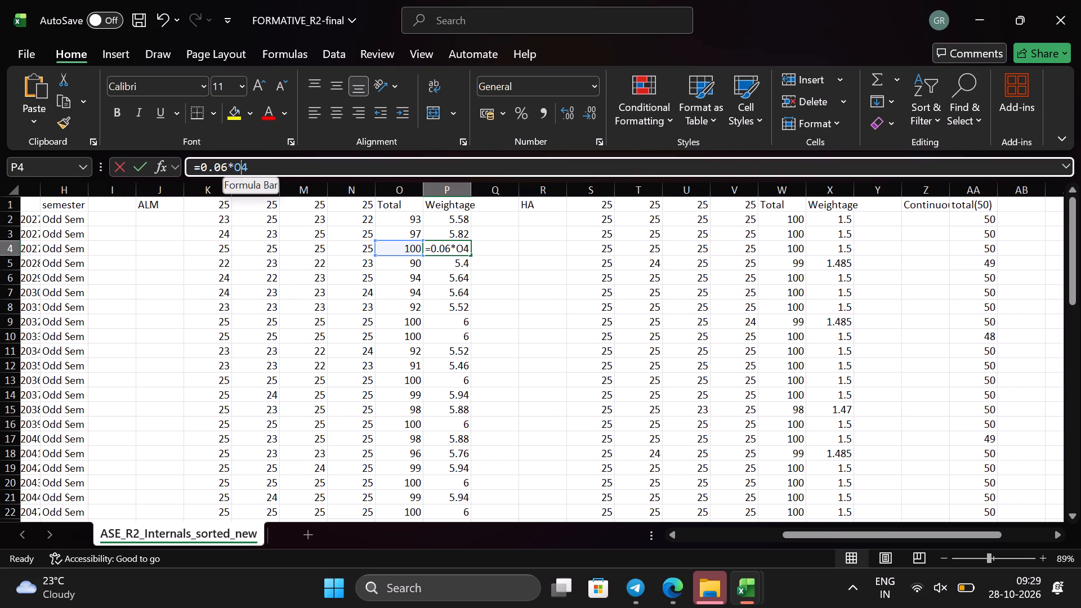
left_click(528, 278)
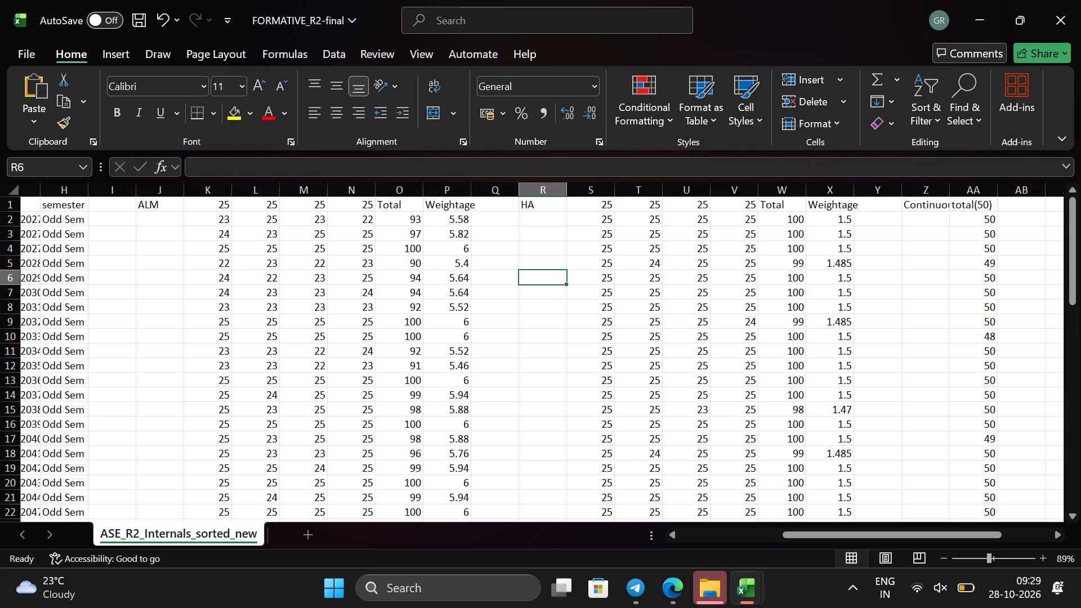
scroll(528, 278, "left", 1)
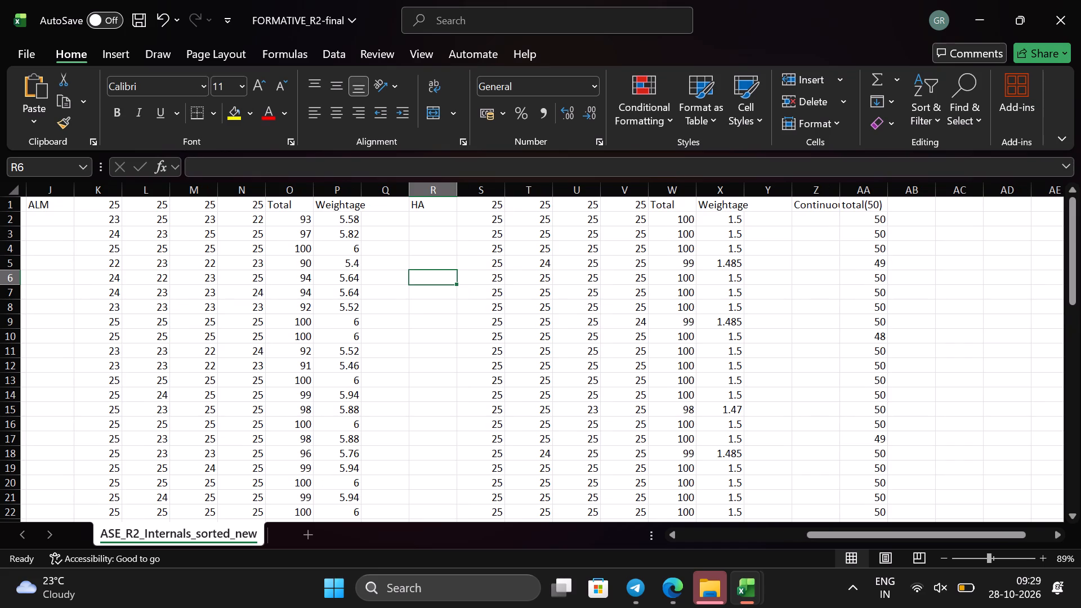
left_click(499, 278)
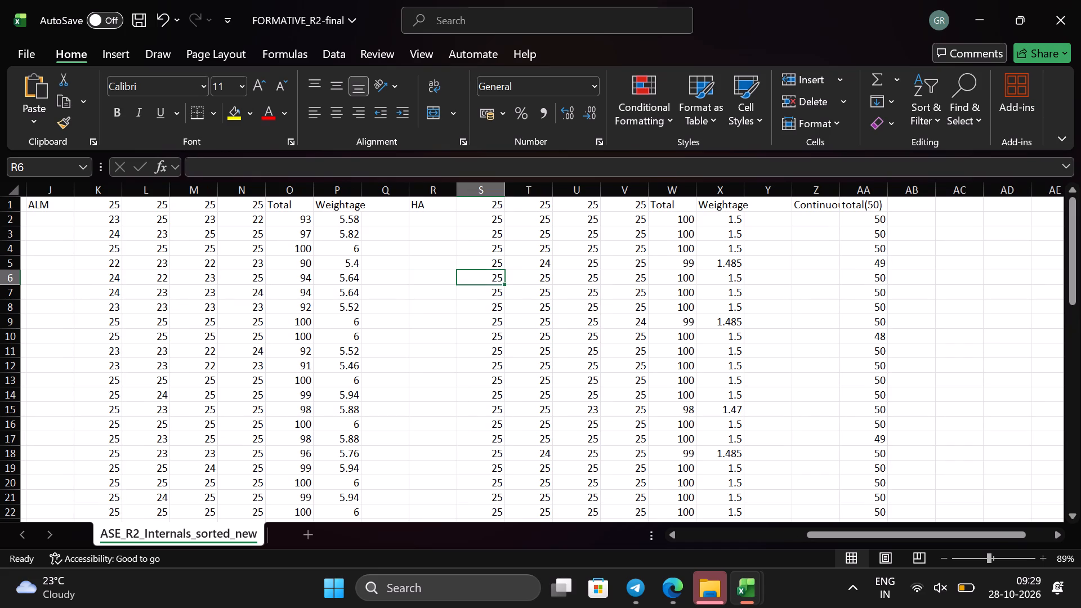
Change the ALM weightage formula in cell P2 to =0.06/100*O2.
left_click(352, 224)
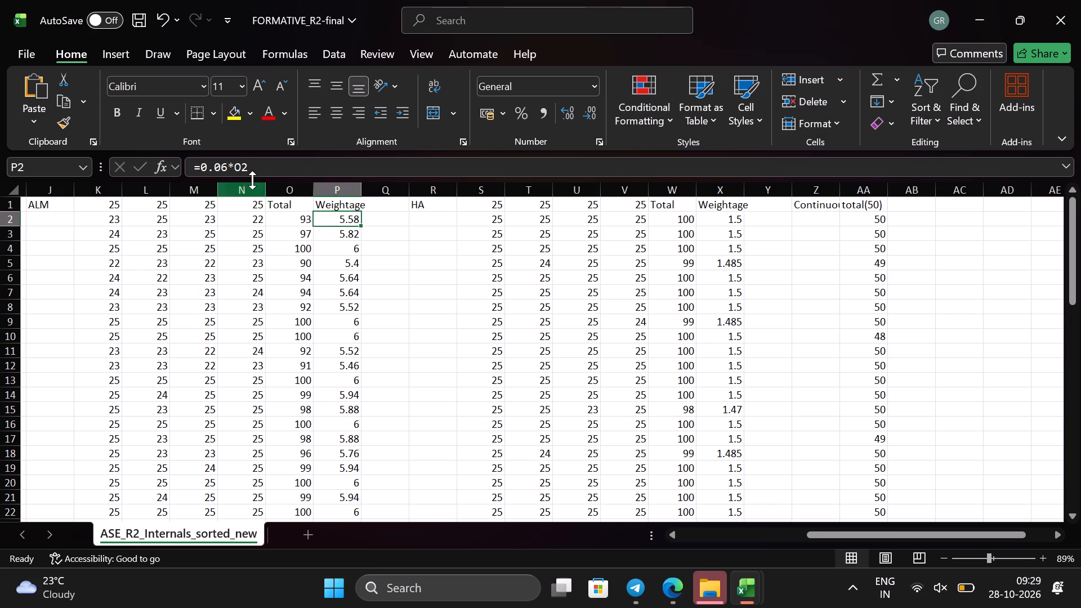
left_click(229, 170)
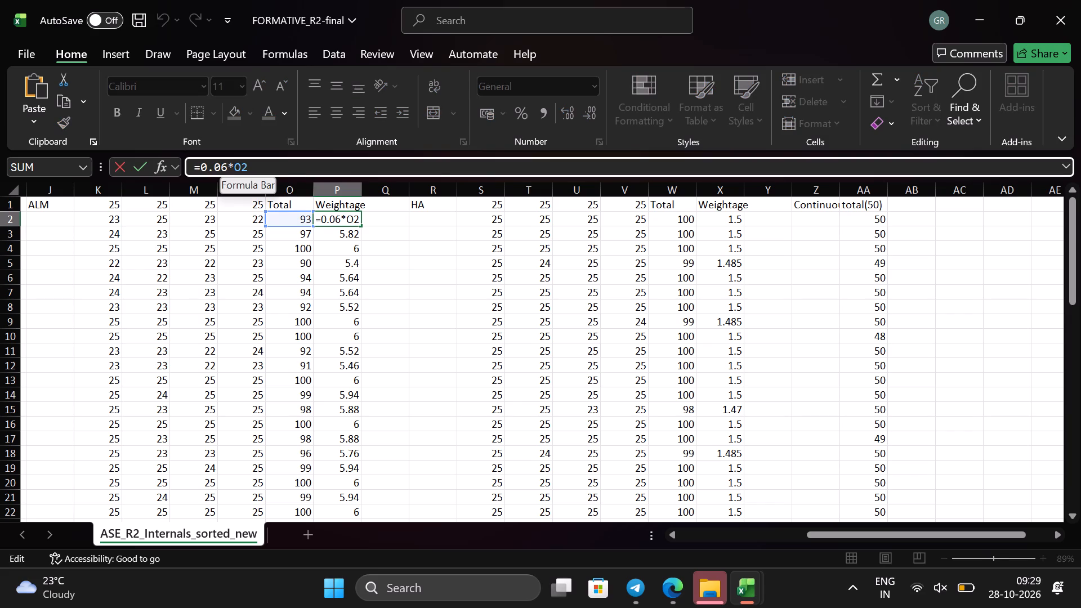
type("/100")
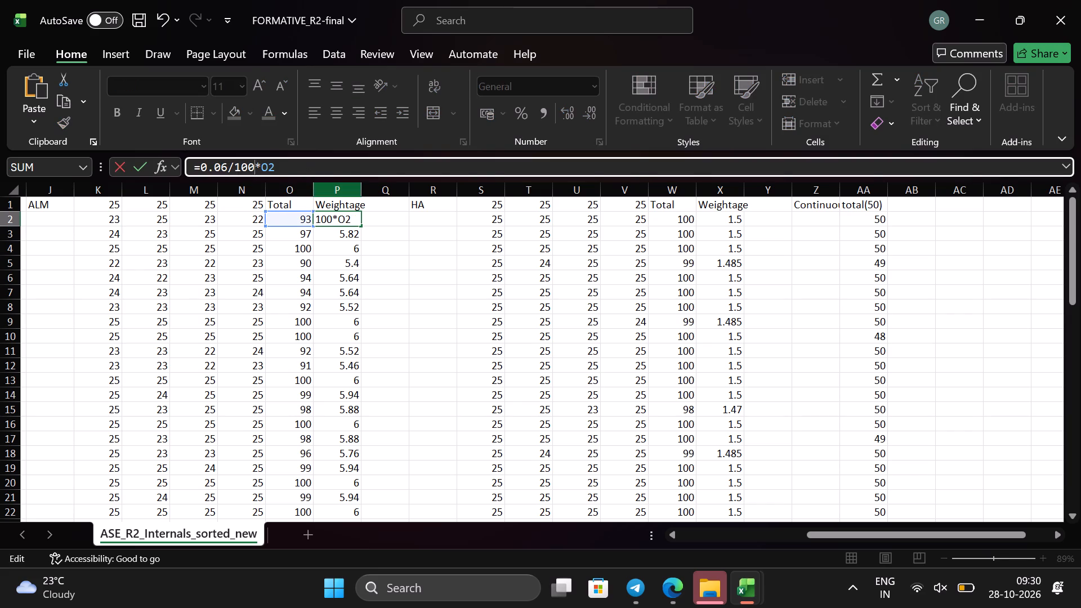
key("Return")
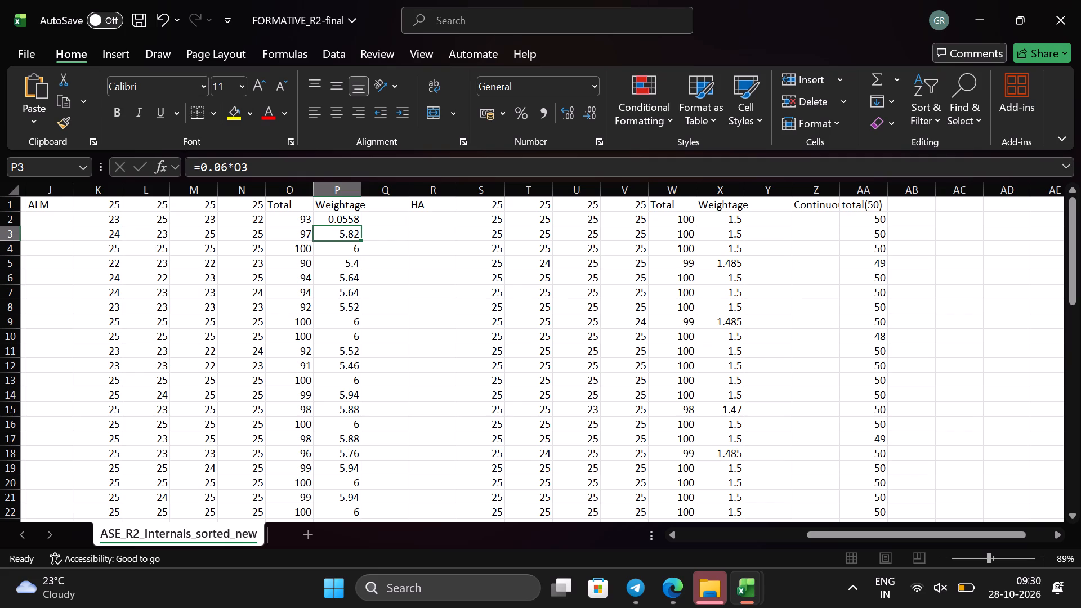
Fill the ALM weightage formula from P2 down column P to the last student row, row 60.
left_click(345, 216)
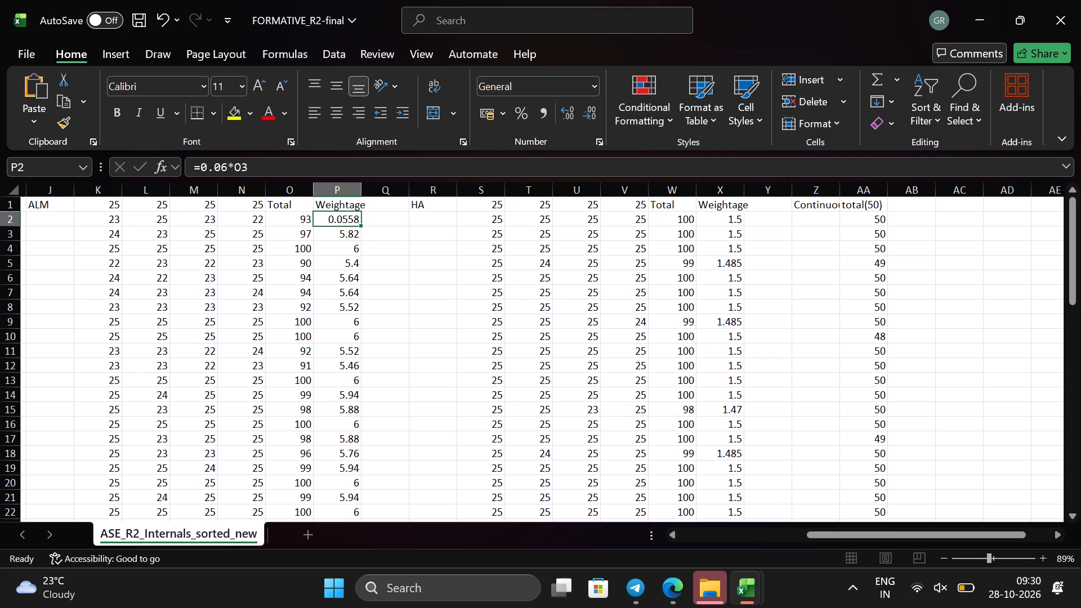
left_click_drag(358, 223, 375, 497)
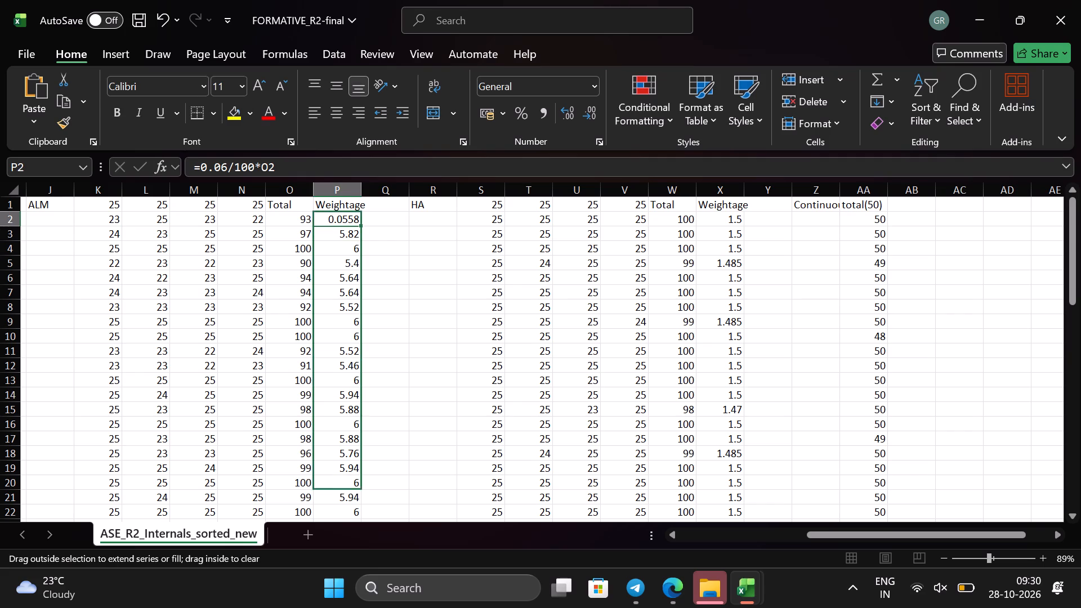
left_click_drag(375, 497, 361, 555)
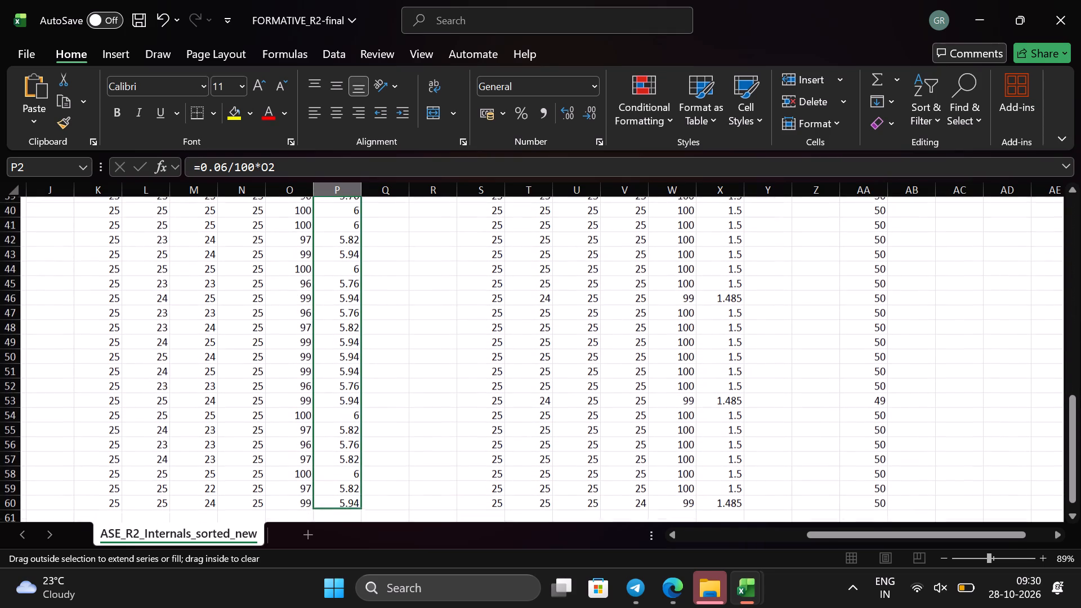
left_click_drag(361, 555, 353, 485)
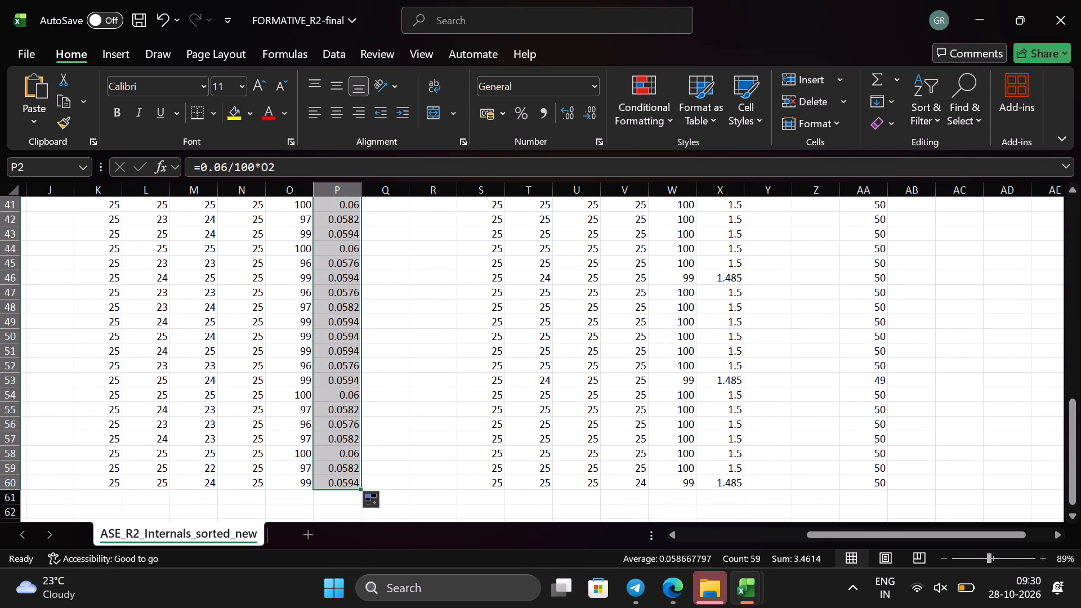
Review the ALM weightage values in column P across the student rows, ending back at the first rows.
left_click(381, 422)
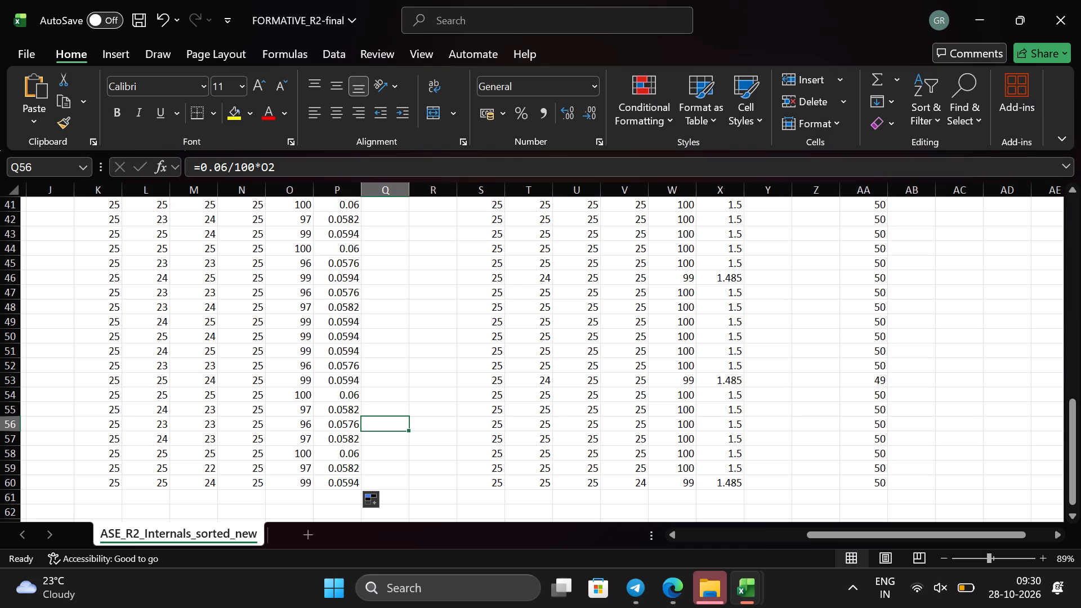
scroll(381, 422, "up", 4)
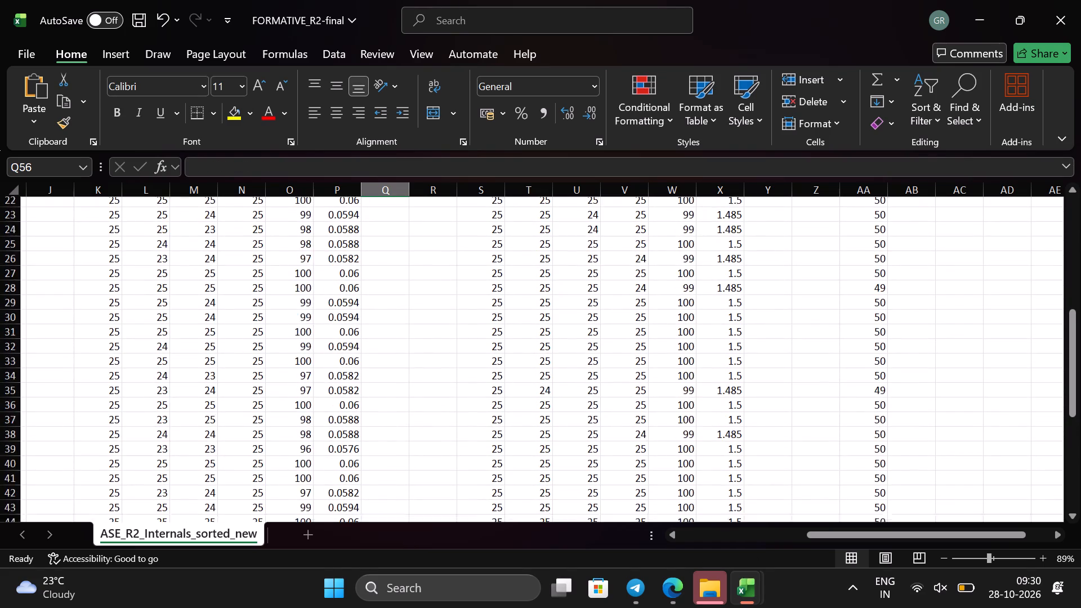
scroll(381, 422, "up", 4)
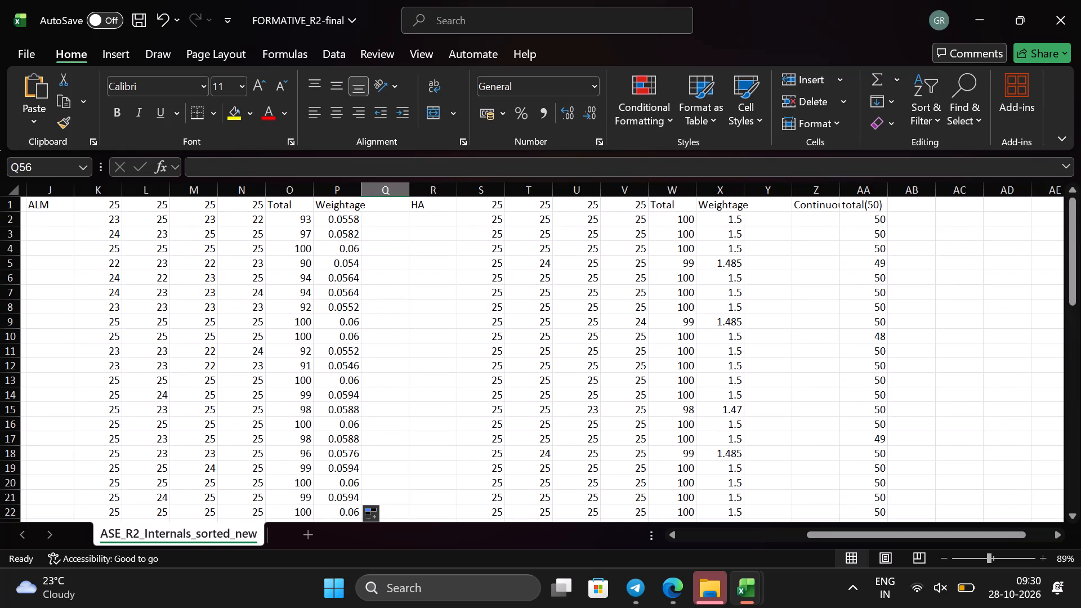
scroll(381, 422, "down", 4)
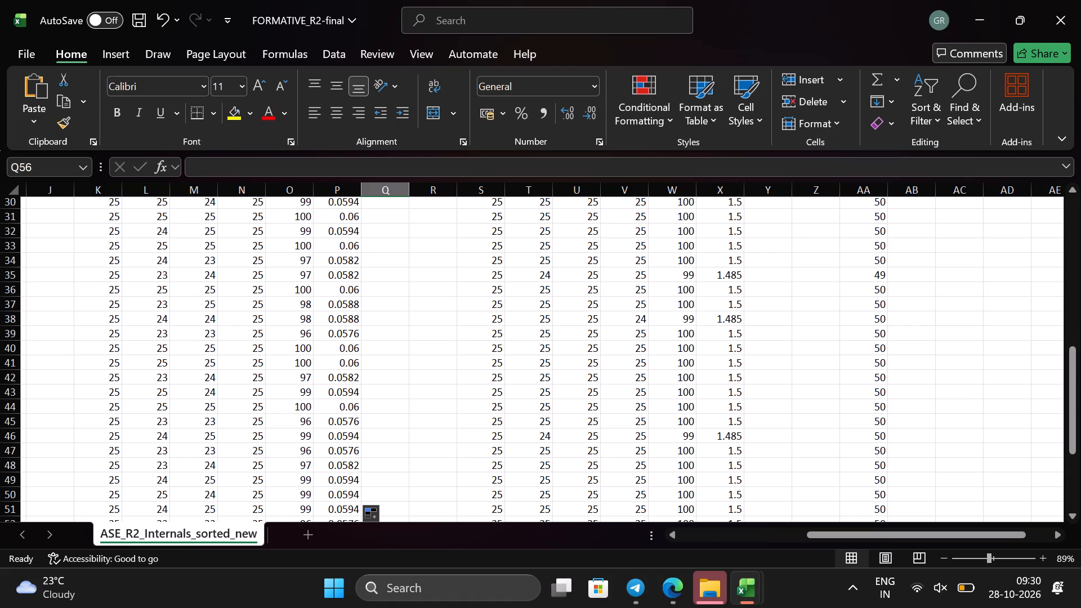
scroll(381, 422, "up", 5)
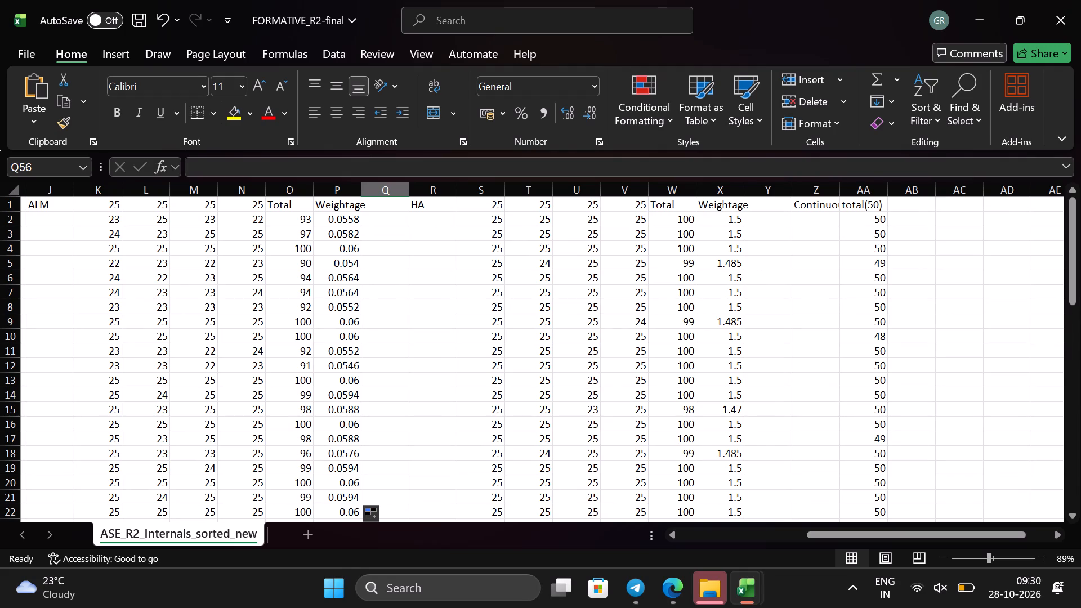
Replace the ALM weightage formula in cell P2 with =0.06*2.
left_click(343, 223)
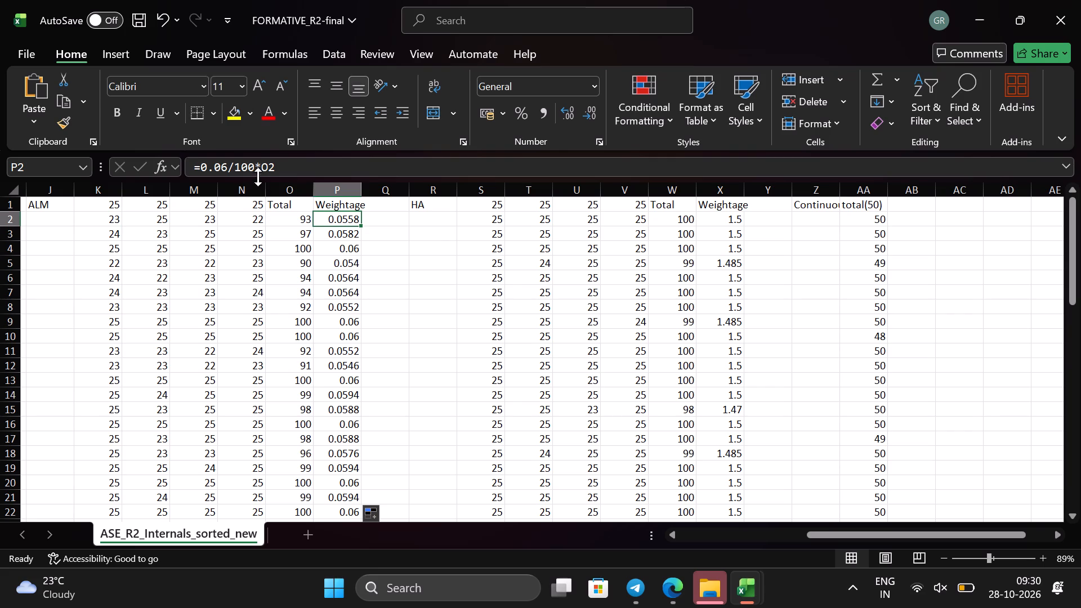
left_click(283, 160)
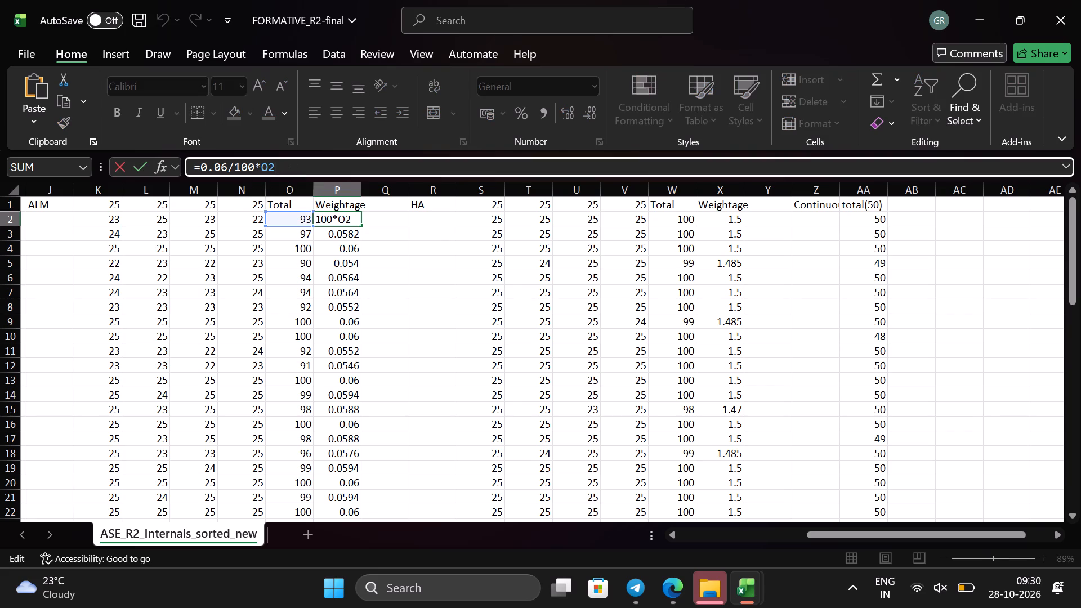
key("BackSpace")
key("BackSpace")
key("BackSpace")
key("BackSpace")
key("BackSpace")
key("BackSpace")
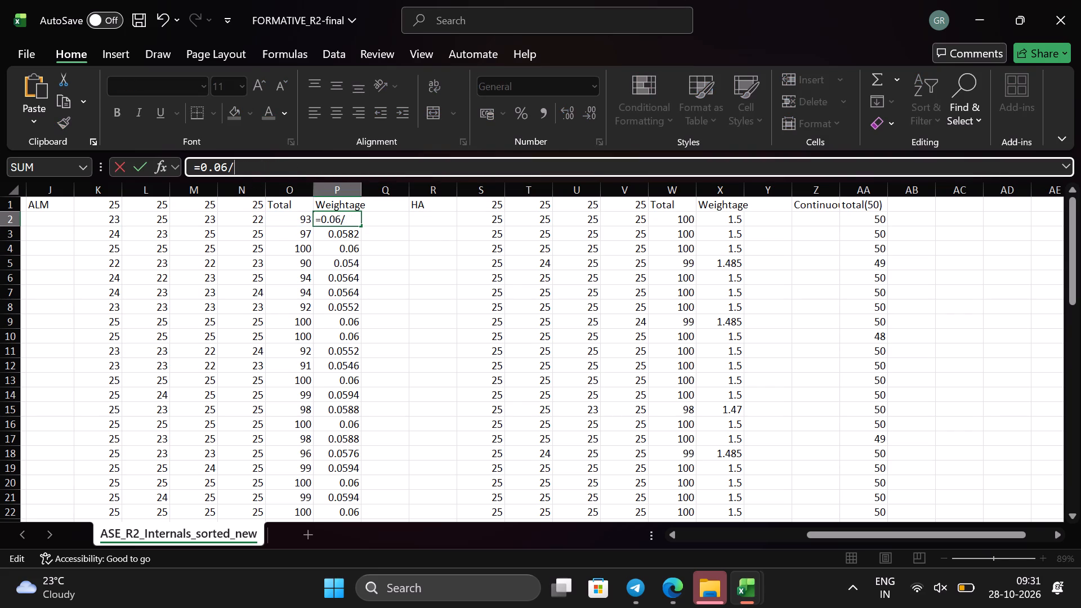
key("BackSpace")
type("*2")
key("Return")
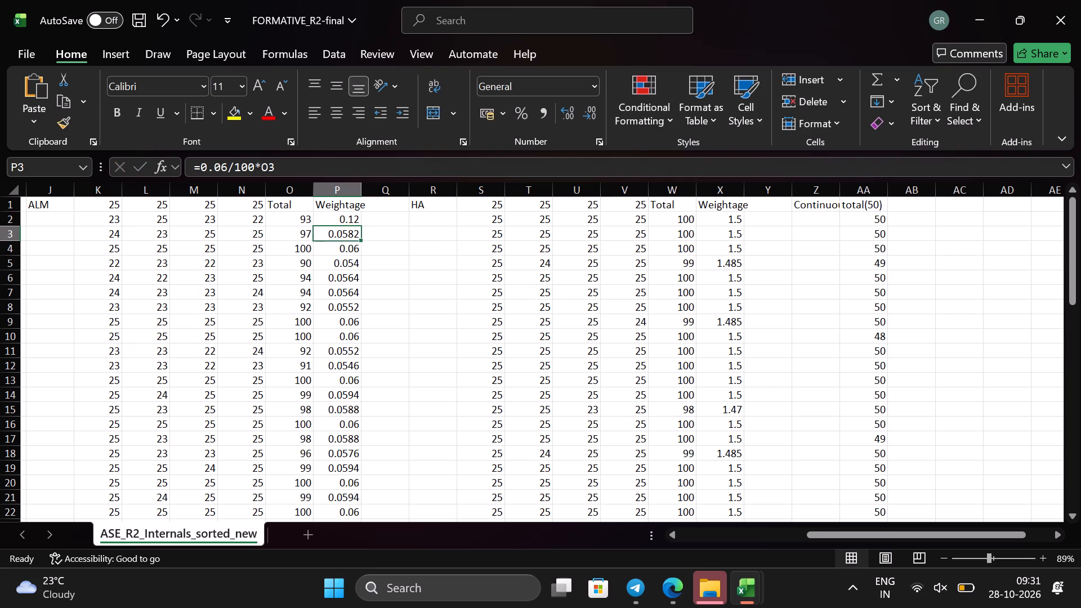
left_click(351, 225)
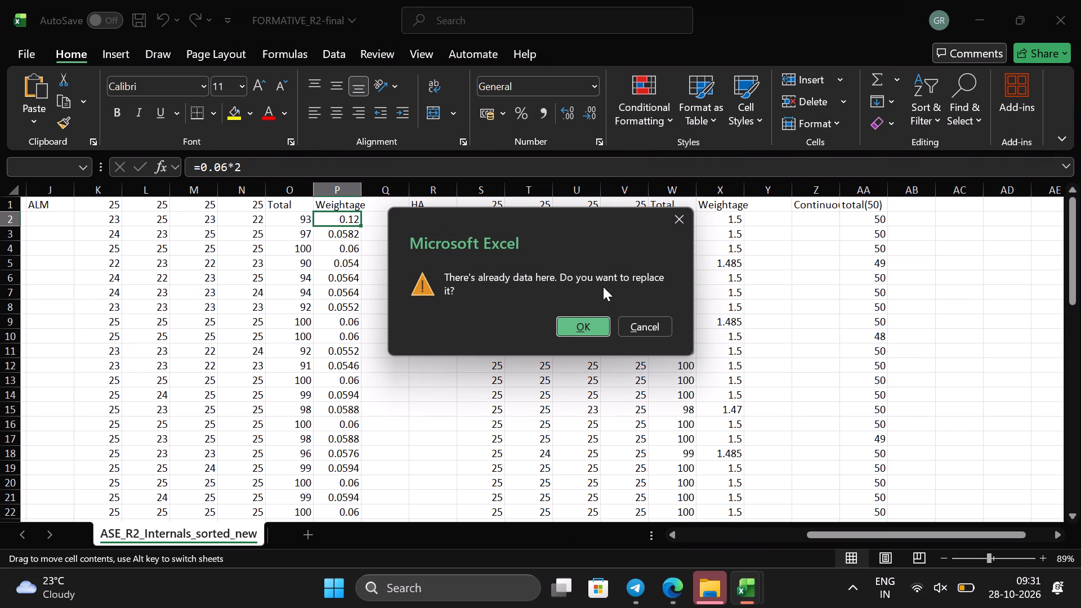
left_click(680, 213)
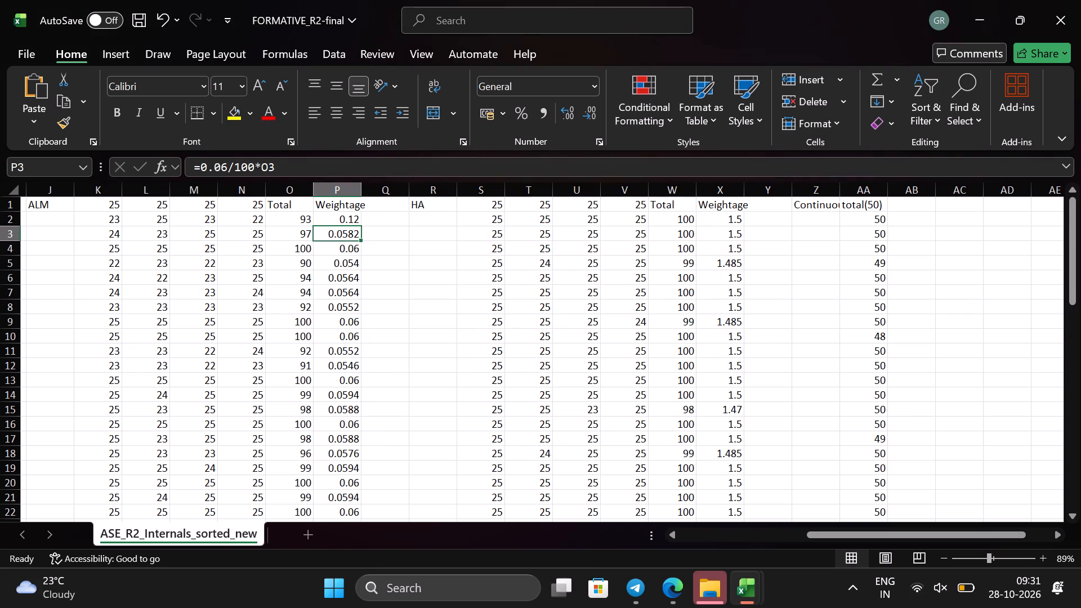
Compare the ALM total and weightage cells O2 and P2 with the HA weightage formulas in X2 and X5.
left_click(279, 223)
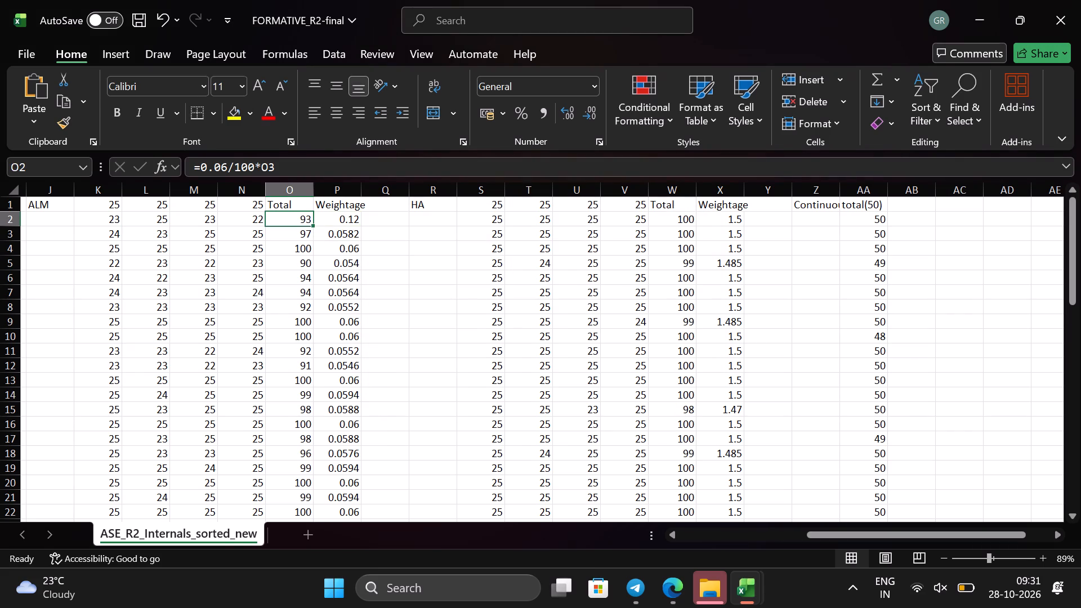
left_click(329, 216)
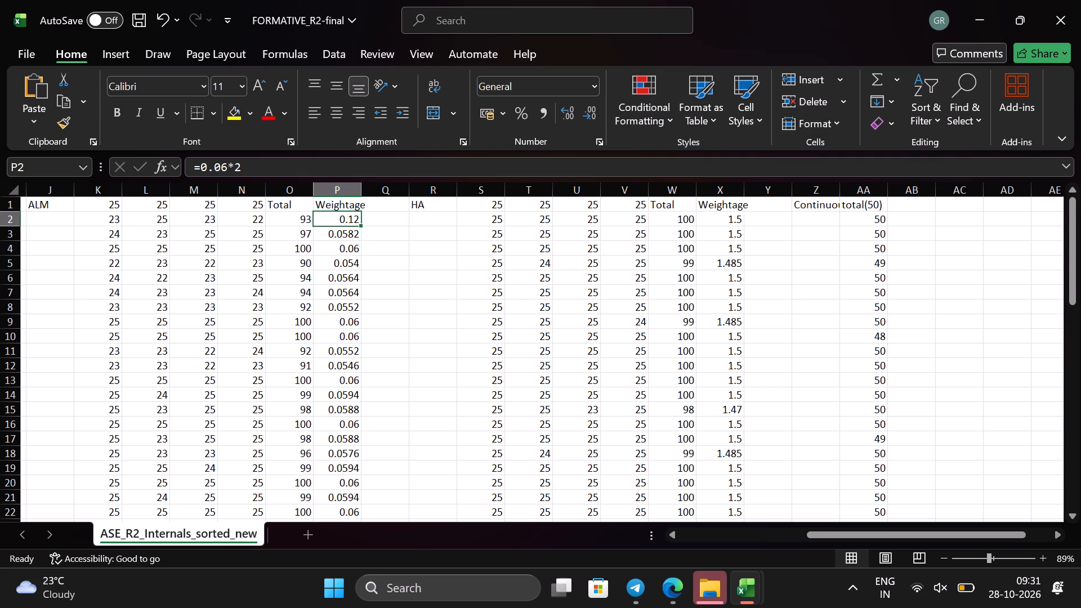
left_click(287, 217)
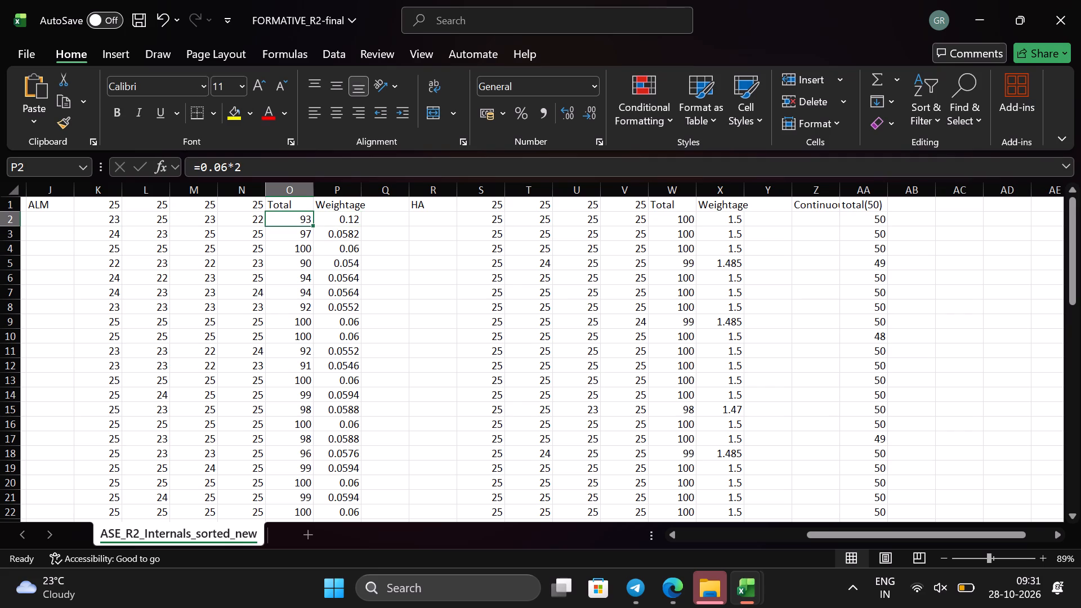
left_click(339, 216)
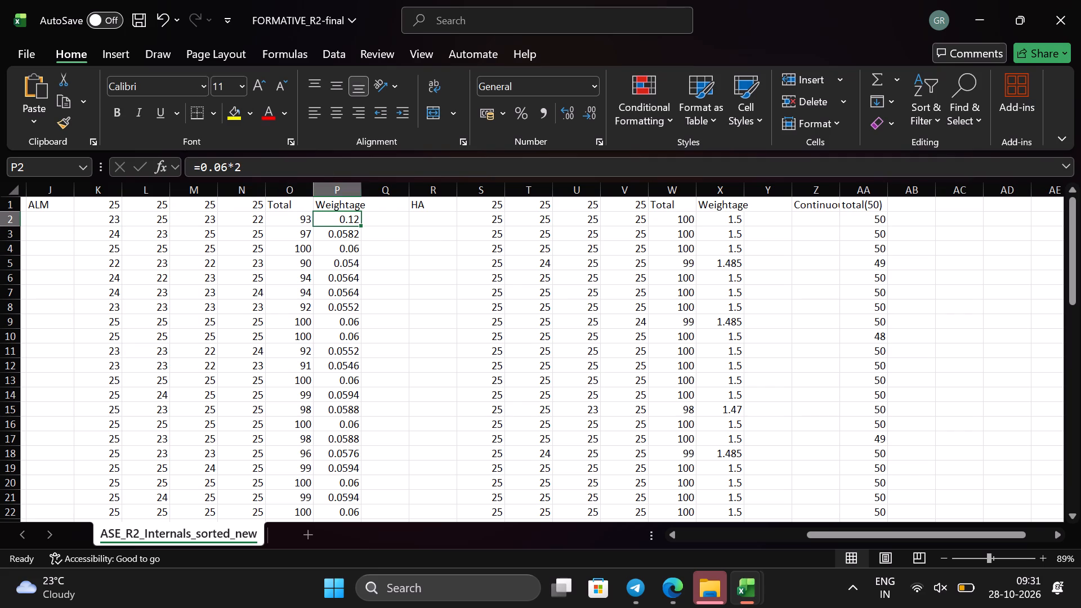
left_click(725, 223)
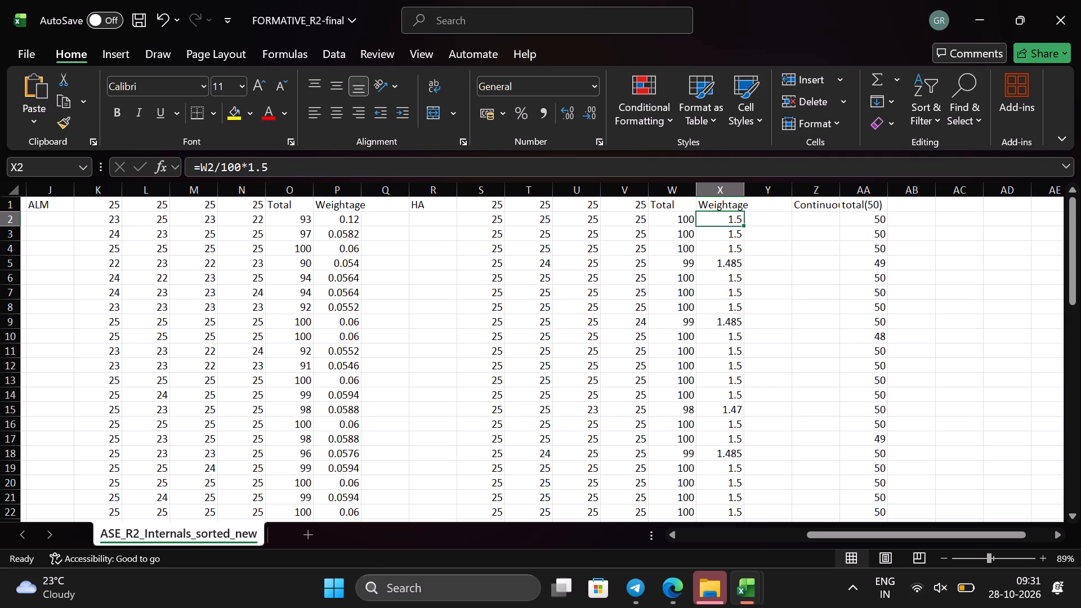
left_click(721, 258)
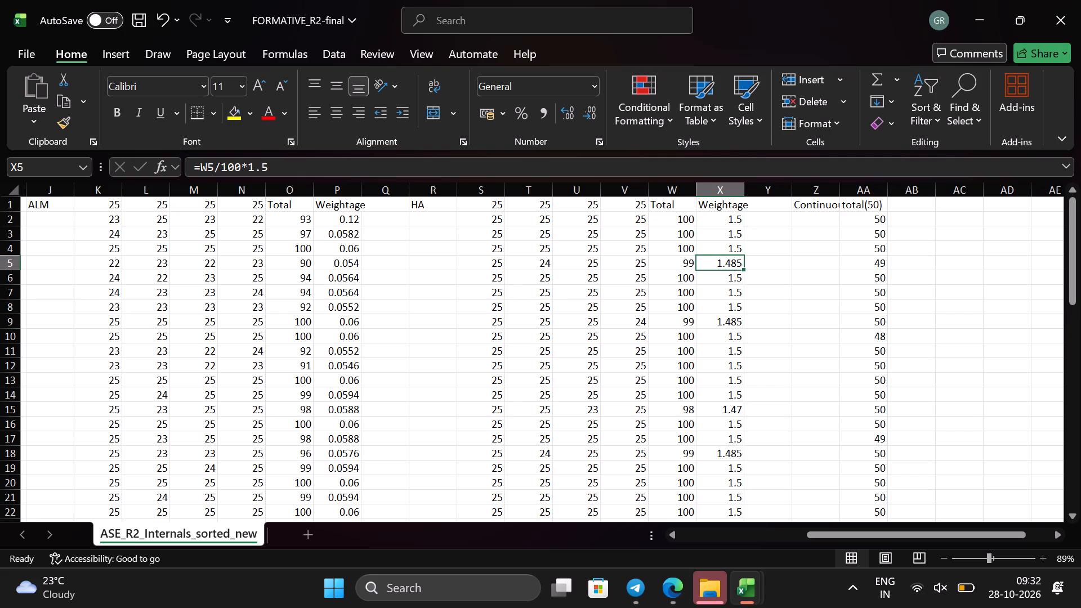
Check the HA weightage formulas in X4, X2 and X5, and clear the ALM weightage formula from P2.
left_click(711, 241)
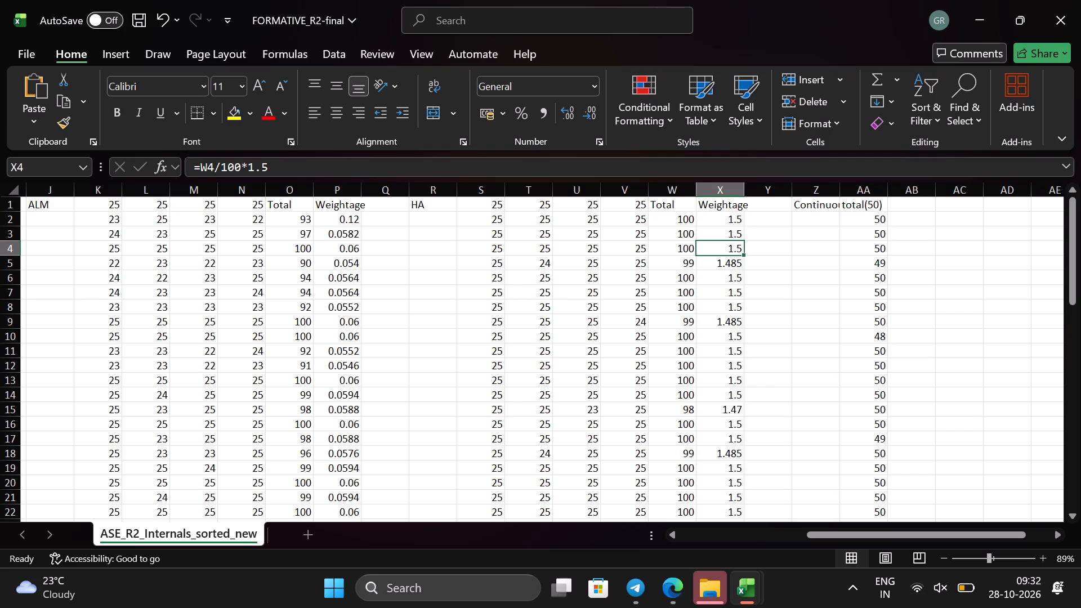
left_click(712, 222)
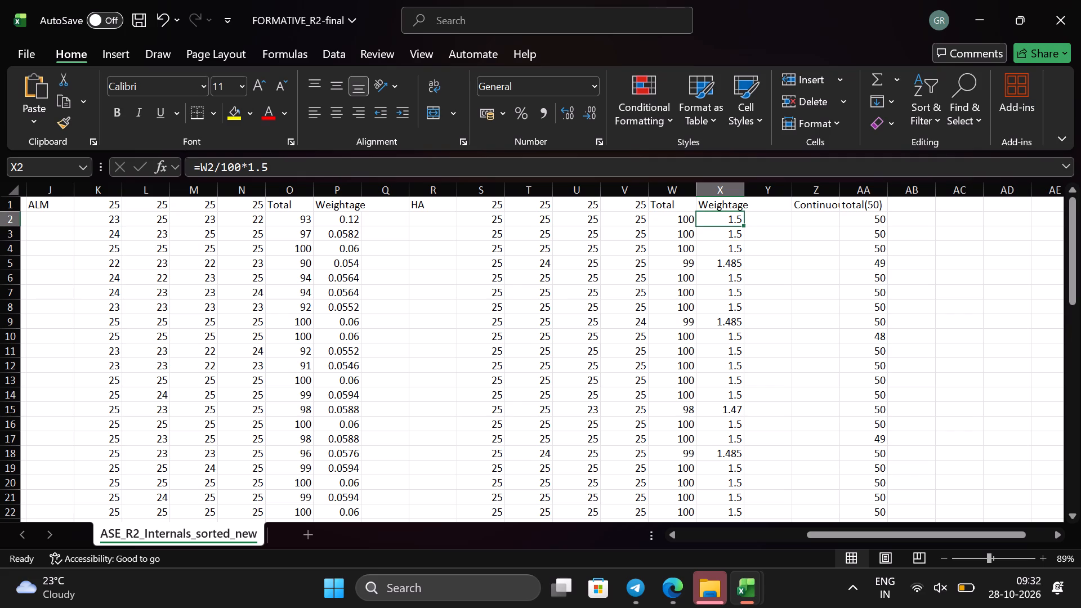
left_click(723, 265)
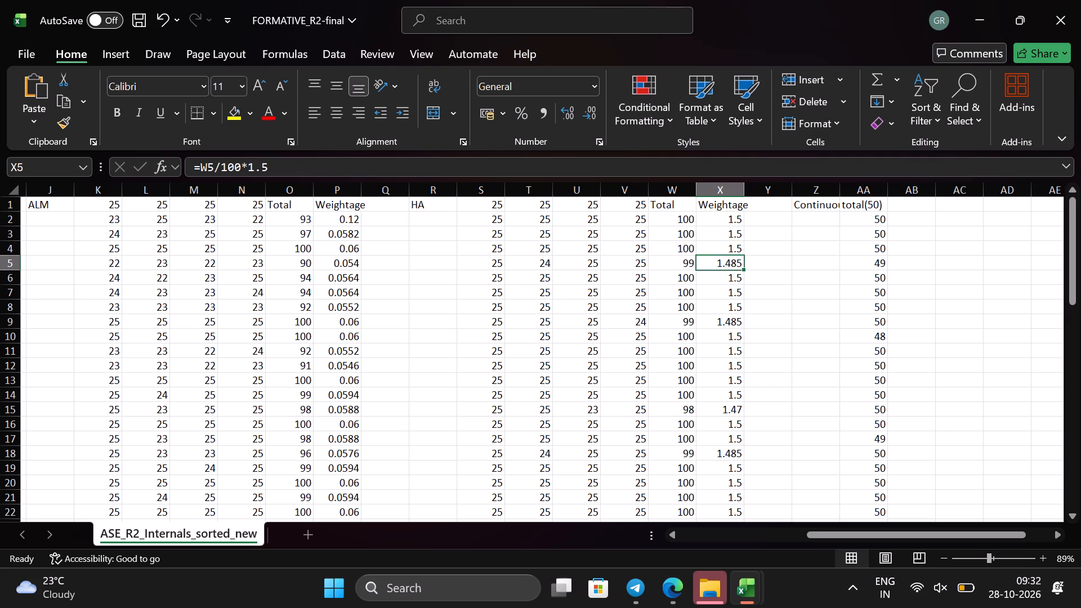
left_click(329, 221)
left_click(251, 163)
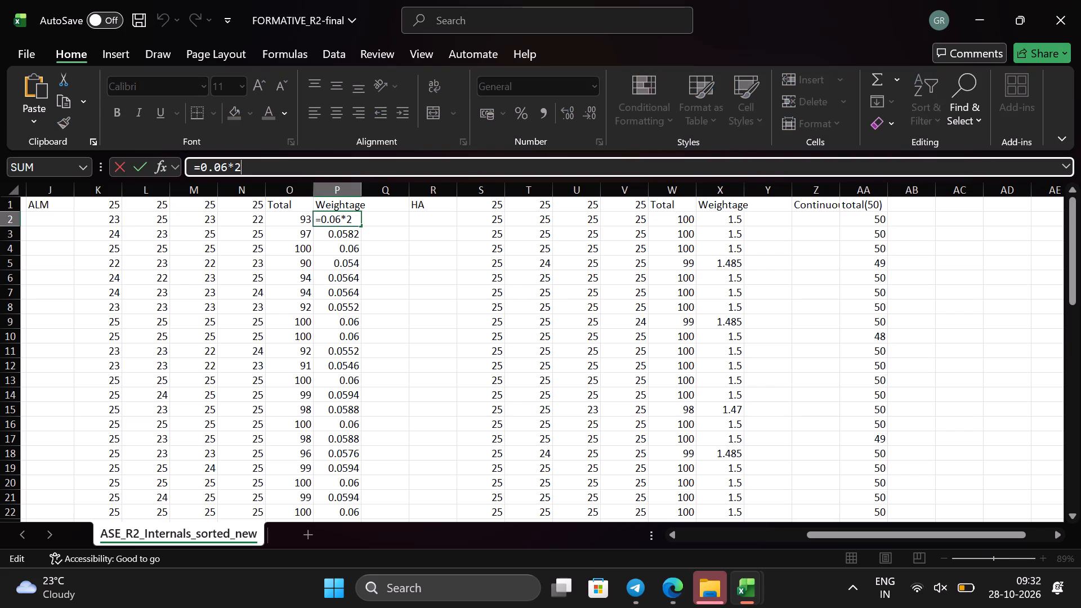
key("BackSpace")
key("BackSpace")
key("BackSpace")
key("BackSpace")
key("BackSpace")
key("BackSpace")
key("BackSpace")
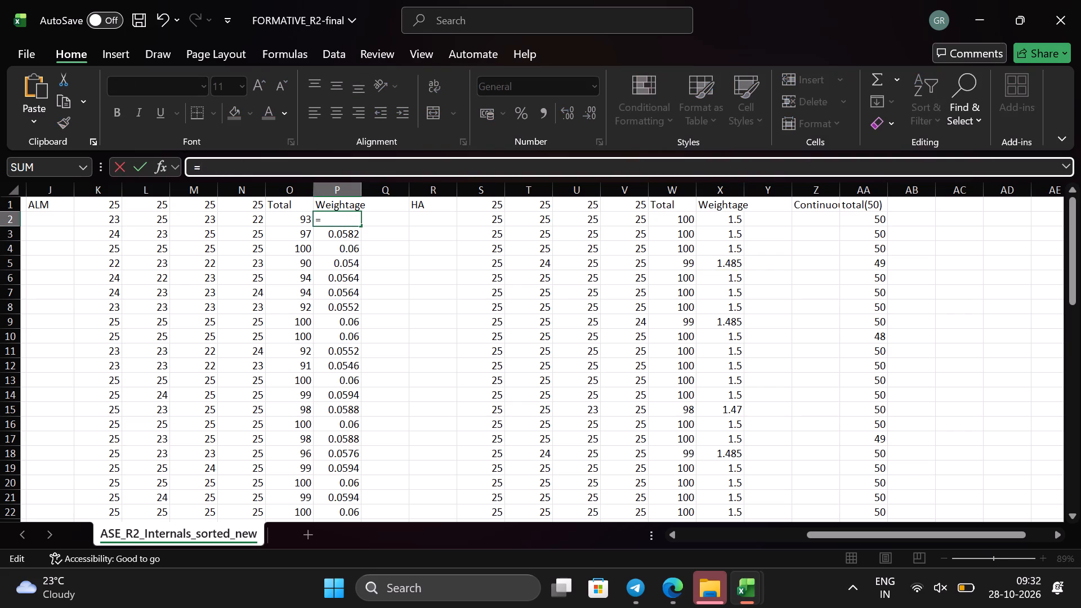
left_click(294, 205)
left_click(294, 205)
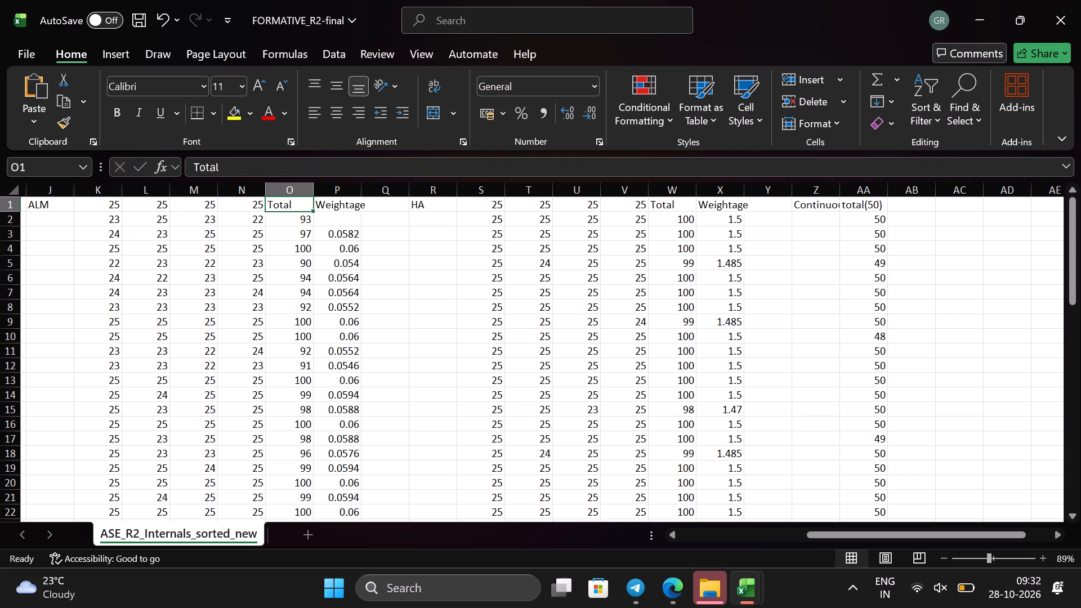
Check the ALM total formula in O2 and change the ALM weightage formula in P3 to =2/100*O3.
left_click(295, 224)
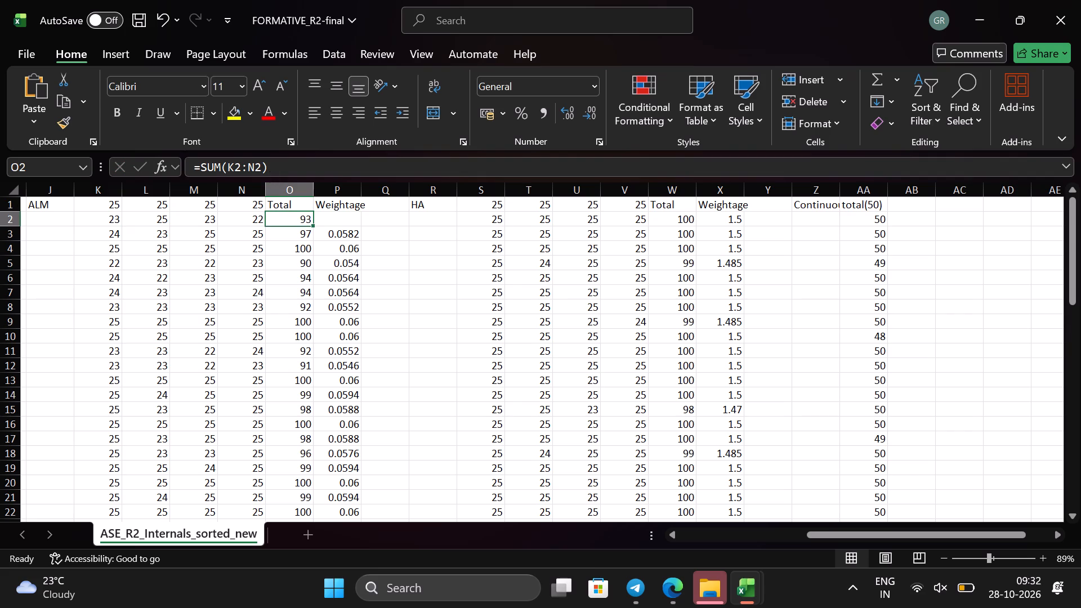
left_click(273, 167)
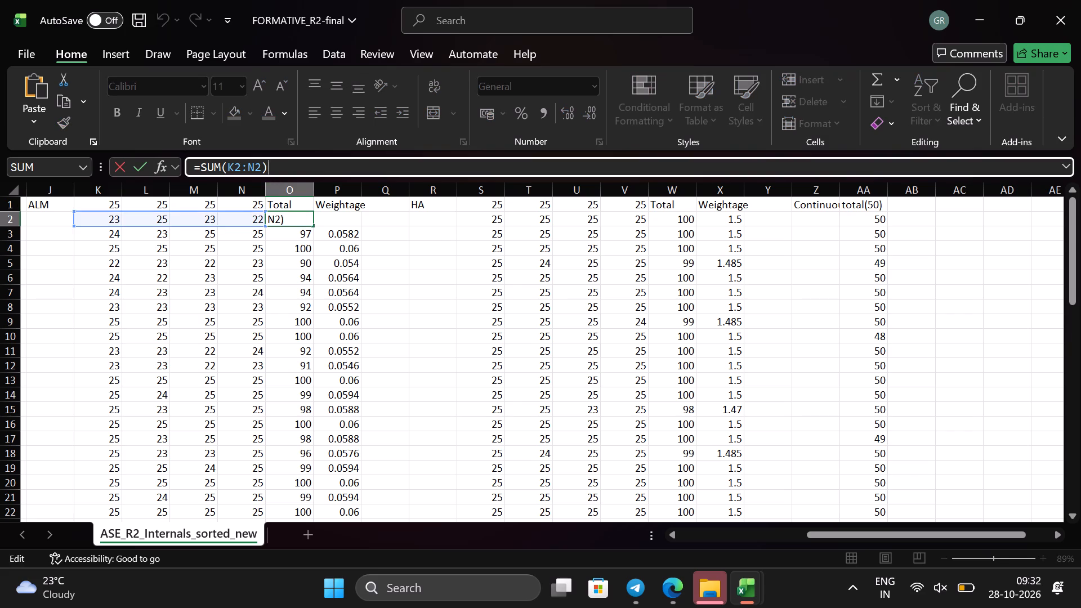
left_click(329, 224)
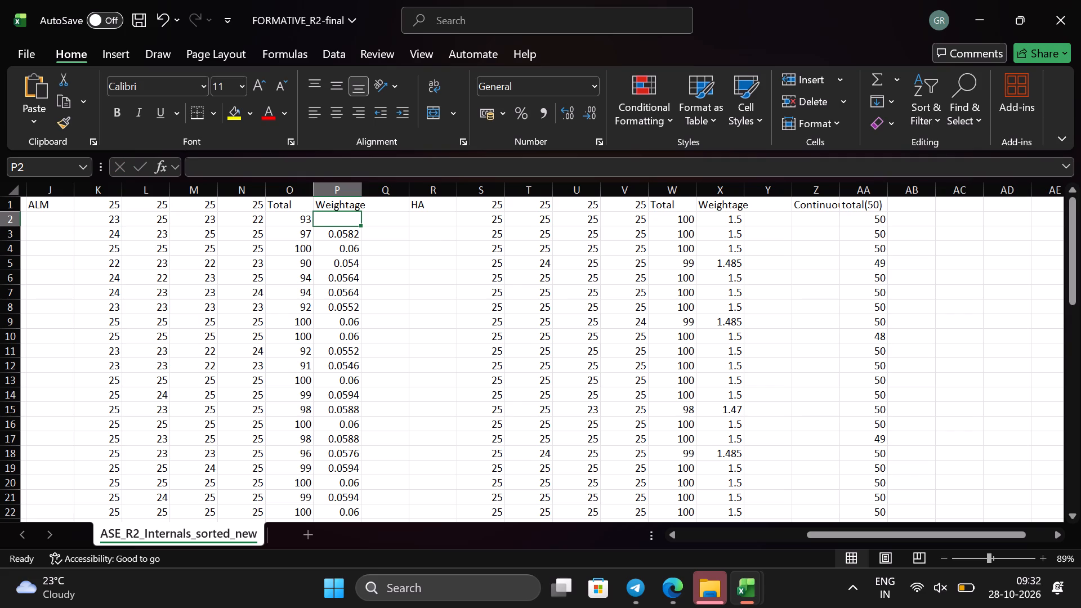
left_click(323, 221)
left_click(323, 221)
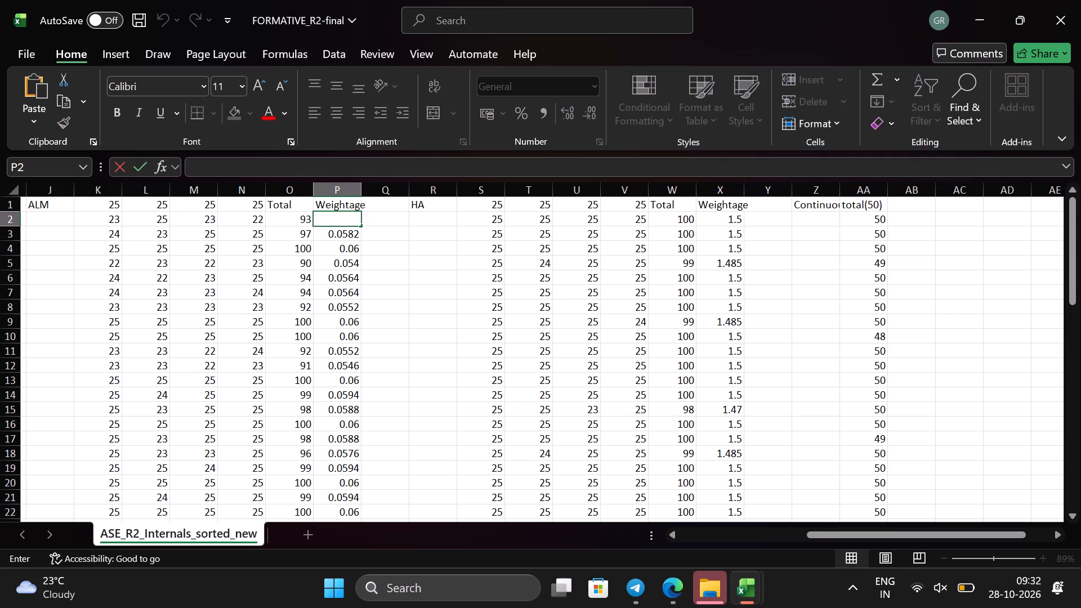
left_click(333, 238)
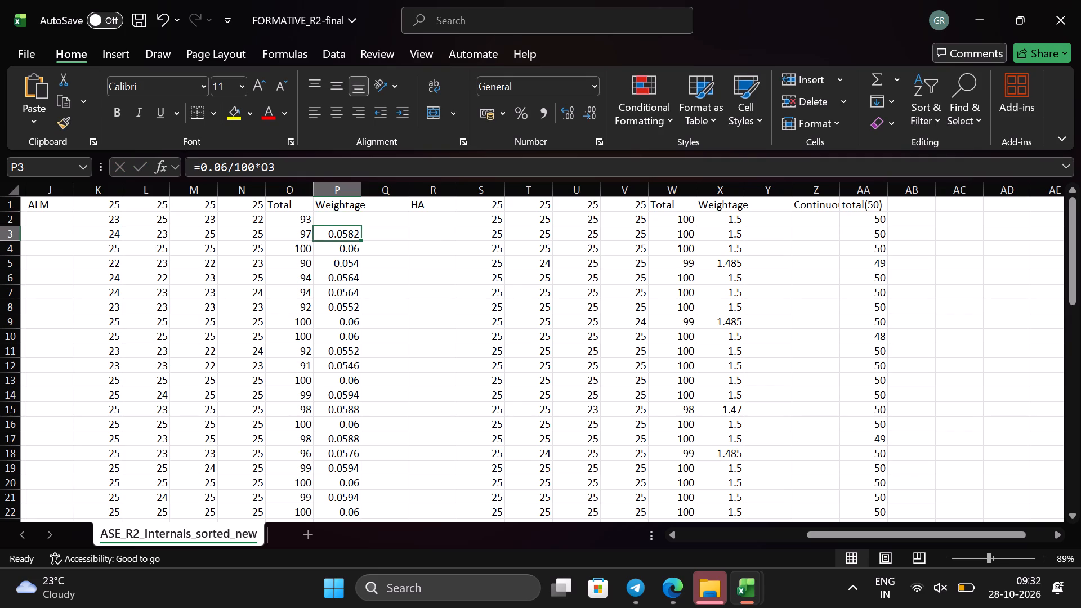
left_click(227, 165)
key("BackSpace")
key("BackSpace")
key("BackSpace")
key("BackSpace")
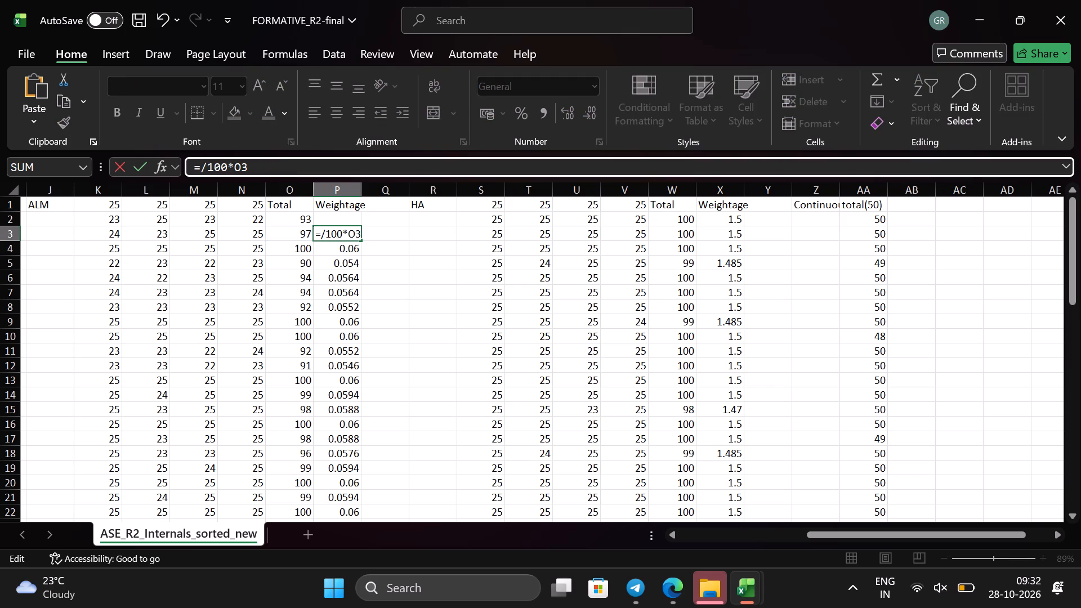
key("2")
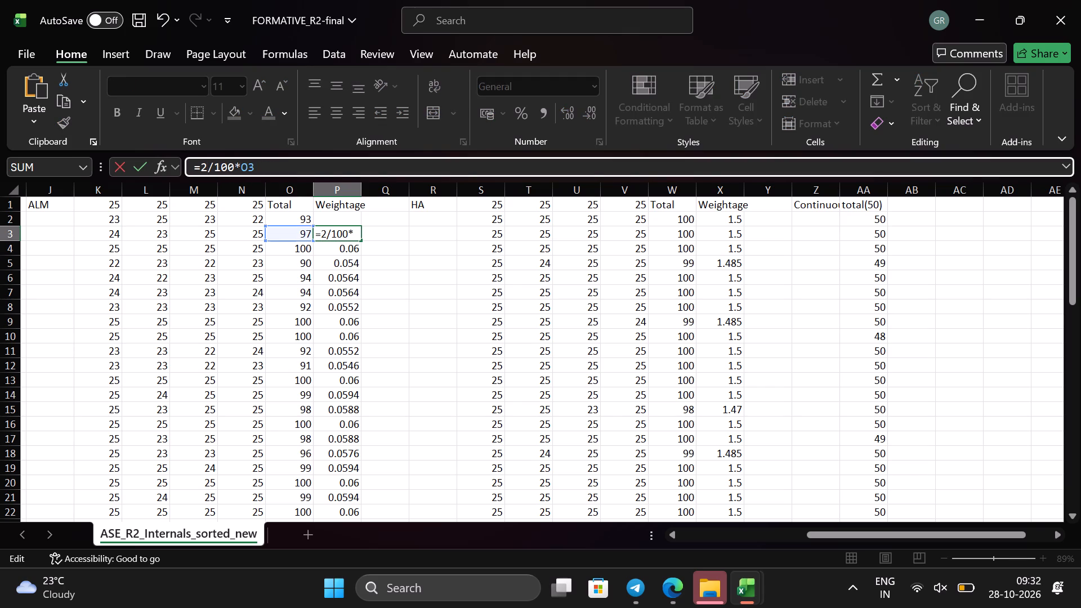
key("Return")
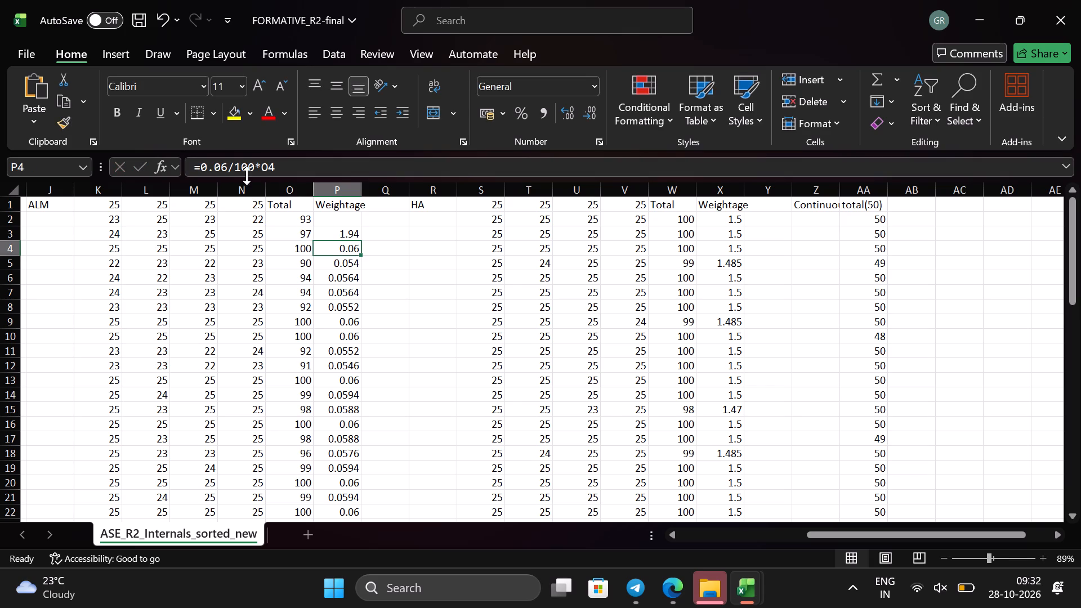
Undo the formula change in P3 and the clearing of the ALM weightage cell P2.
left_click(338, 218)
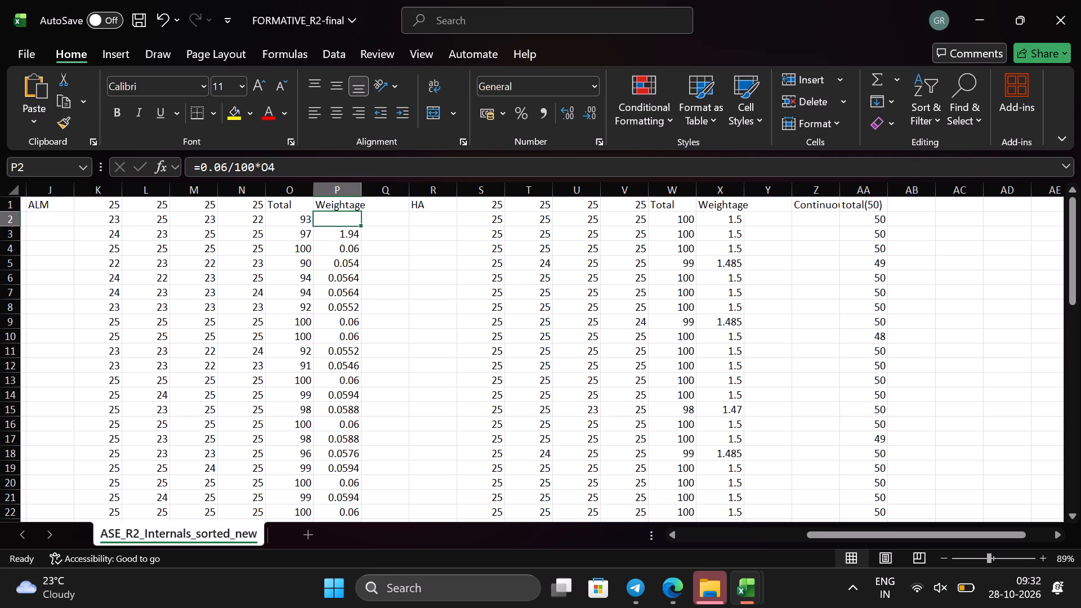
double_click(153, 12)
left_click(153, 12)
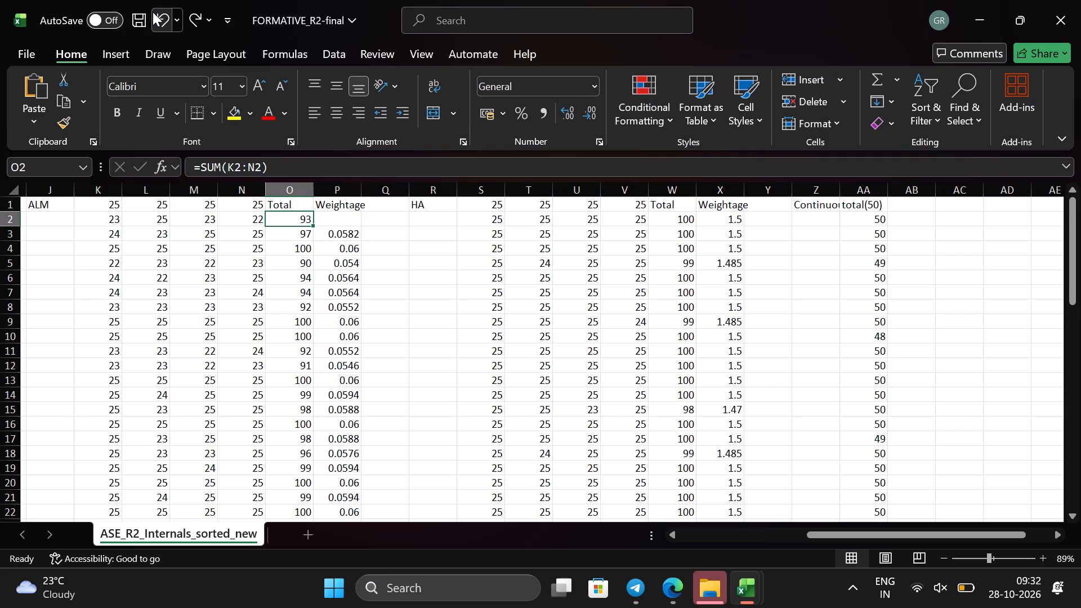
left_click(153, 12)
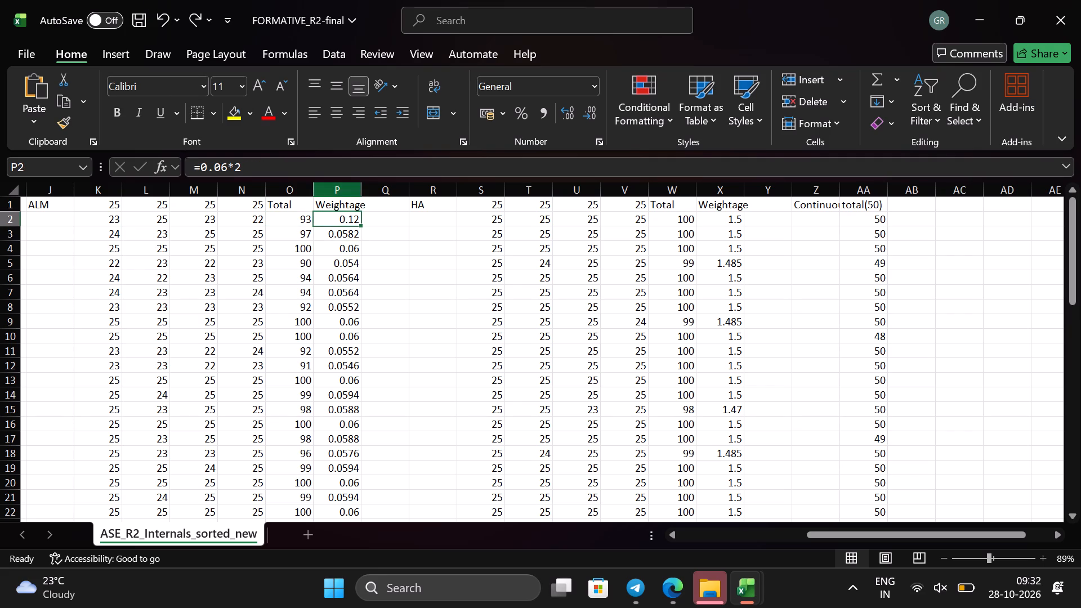
Change the ALM weightage formula in P2 to =2*2.
left_click(230, 171)
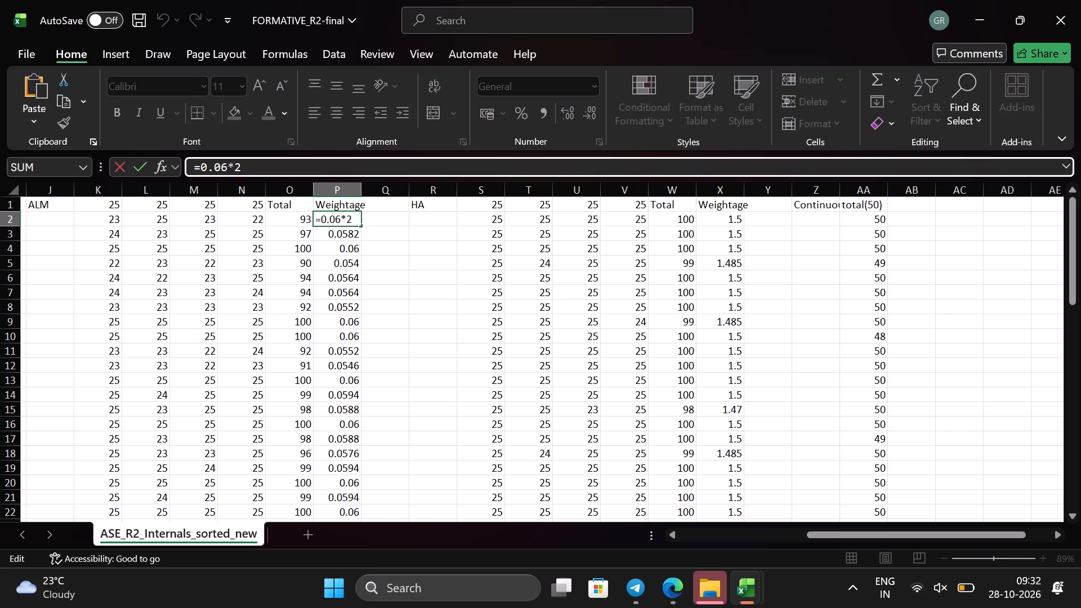
key("Right")
key("Left")
key("BackSpace")
key("BackSpace")
key("BackSpace")
key("BackSpace")
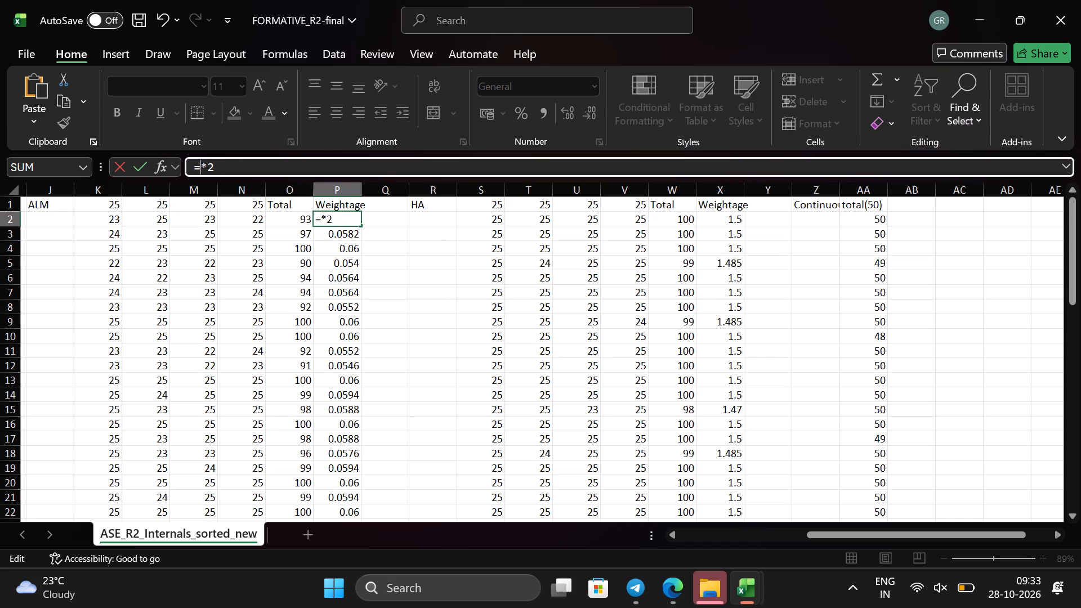
key("2")
left_click(351, 264)
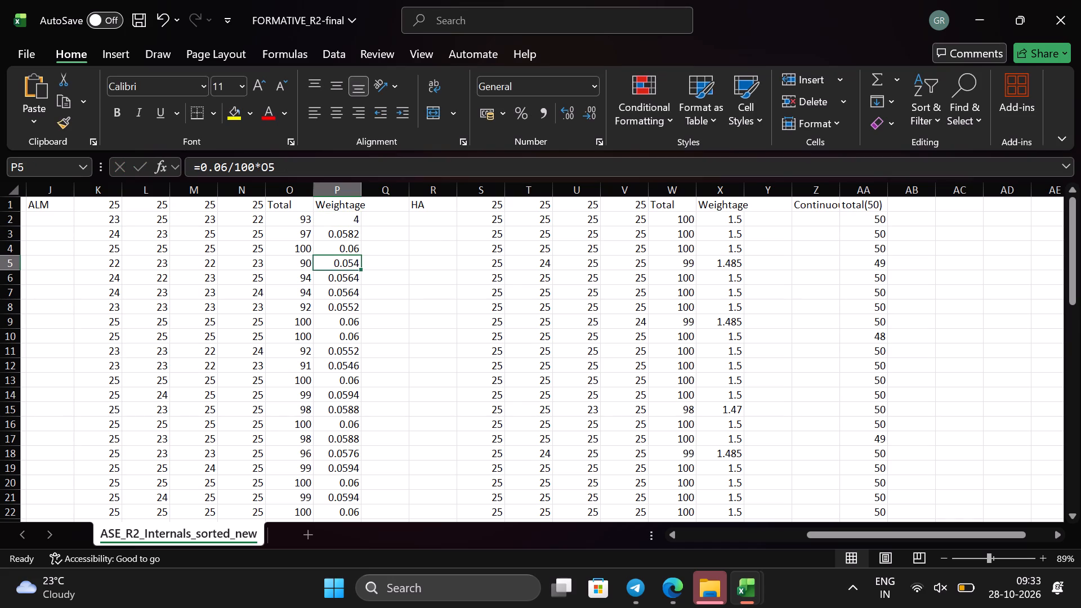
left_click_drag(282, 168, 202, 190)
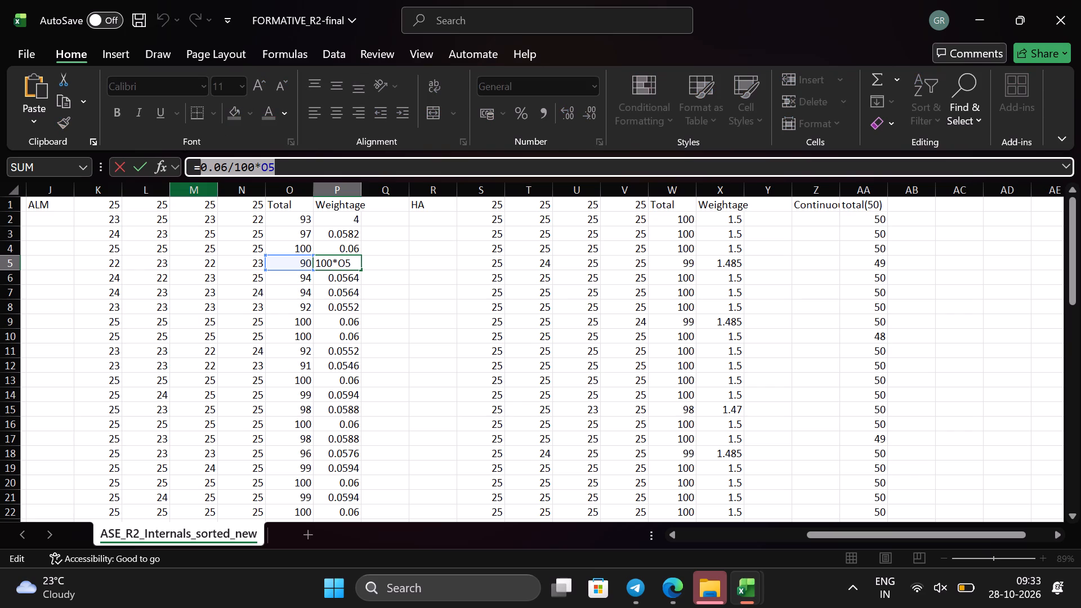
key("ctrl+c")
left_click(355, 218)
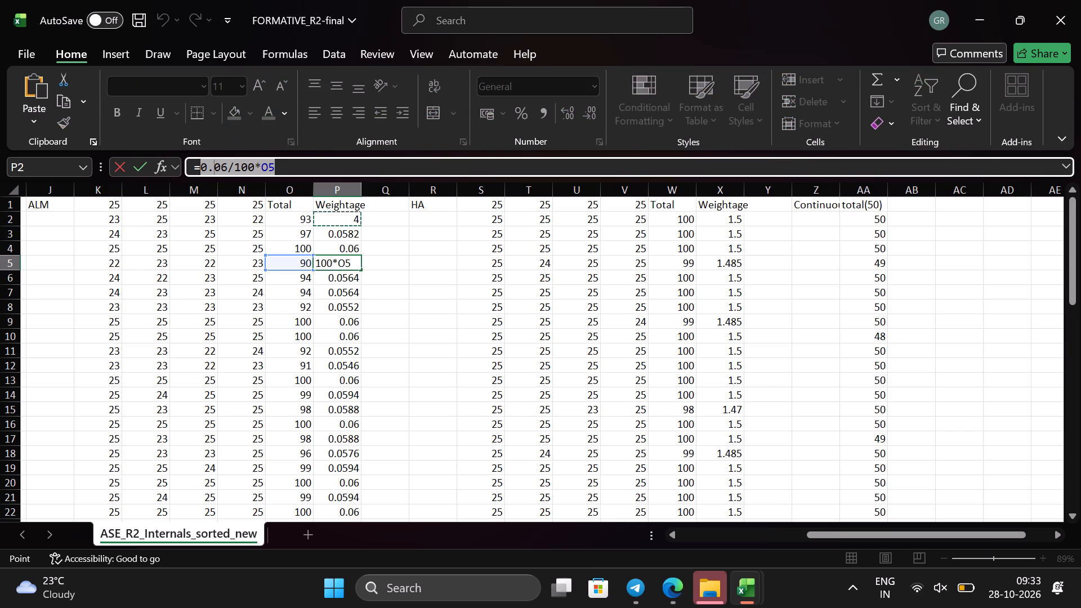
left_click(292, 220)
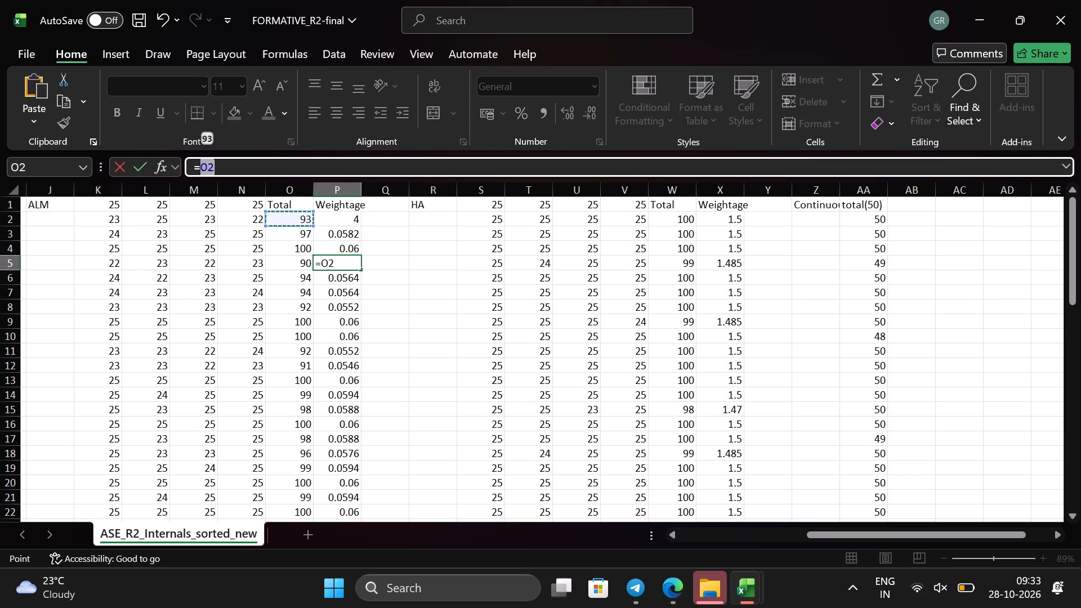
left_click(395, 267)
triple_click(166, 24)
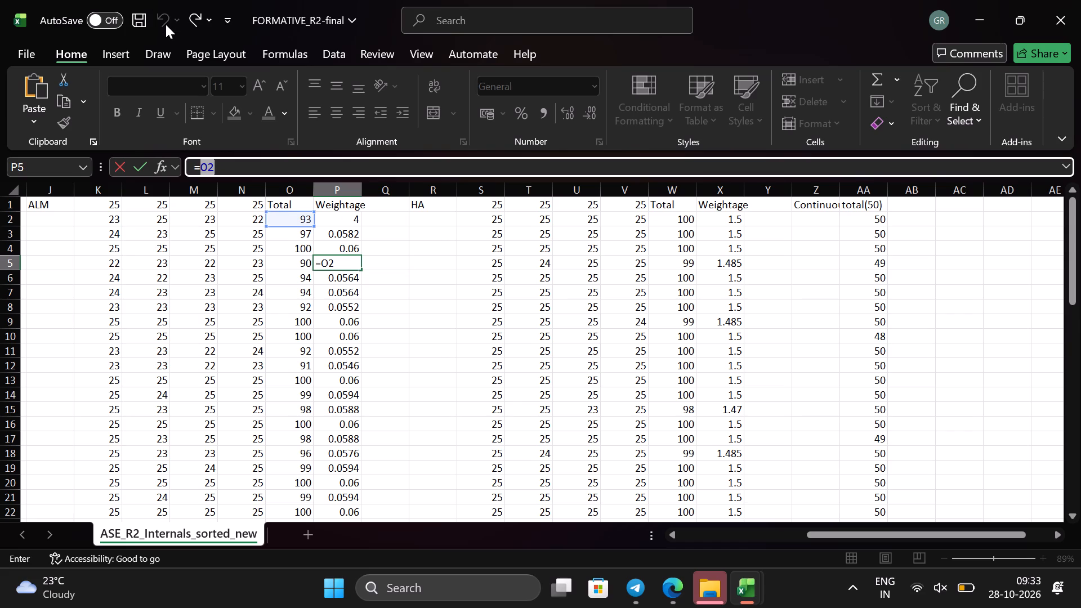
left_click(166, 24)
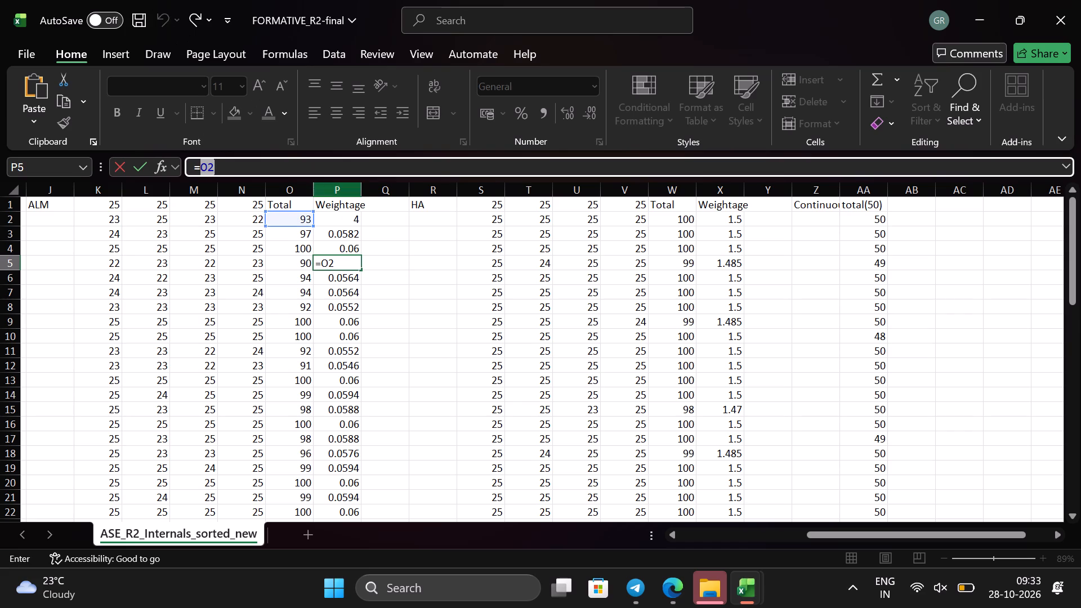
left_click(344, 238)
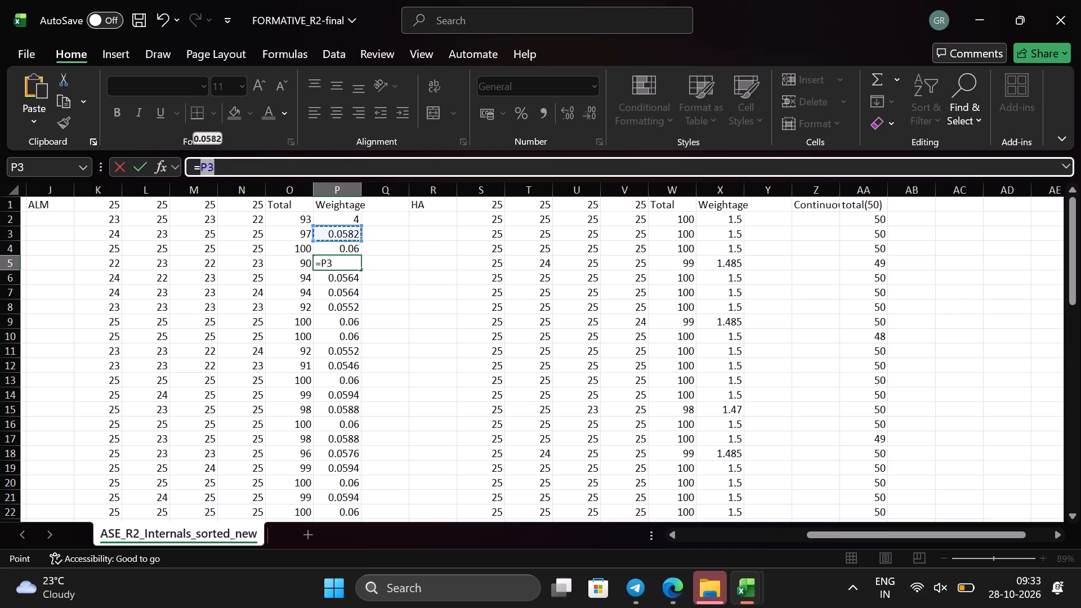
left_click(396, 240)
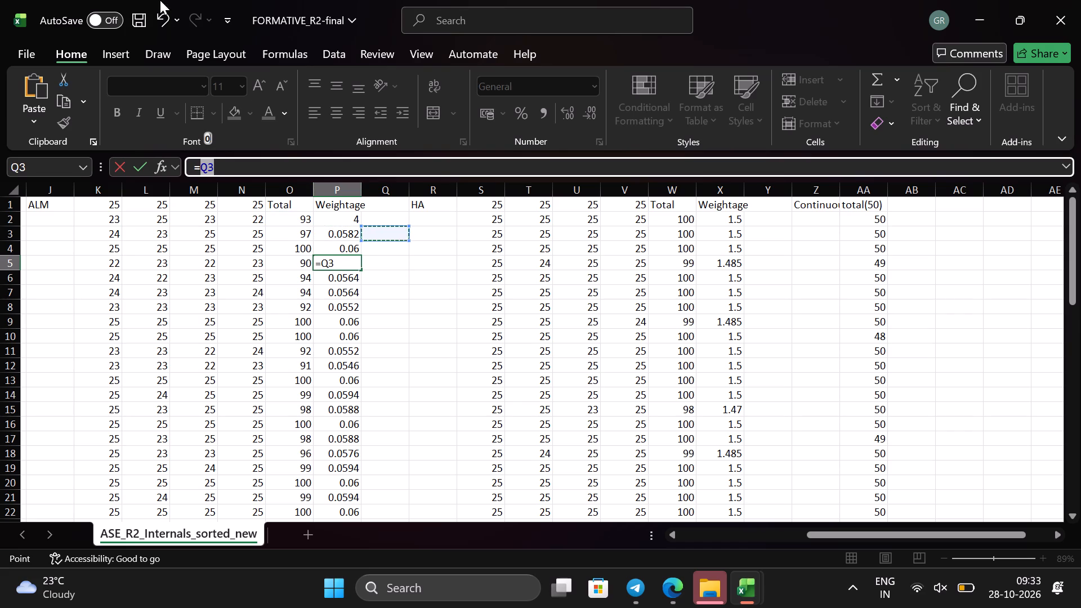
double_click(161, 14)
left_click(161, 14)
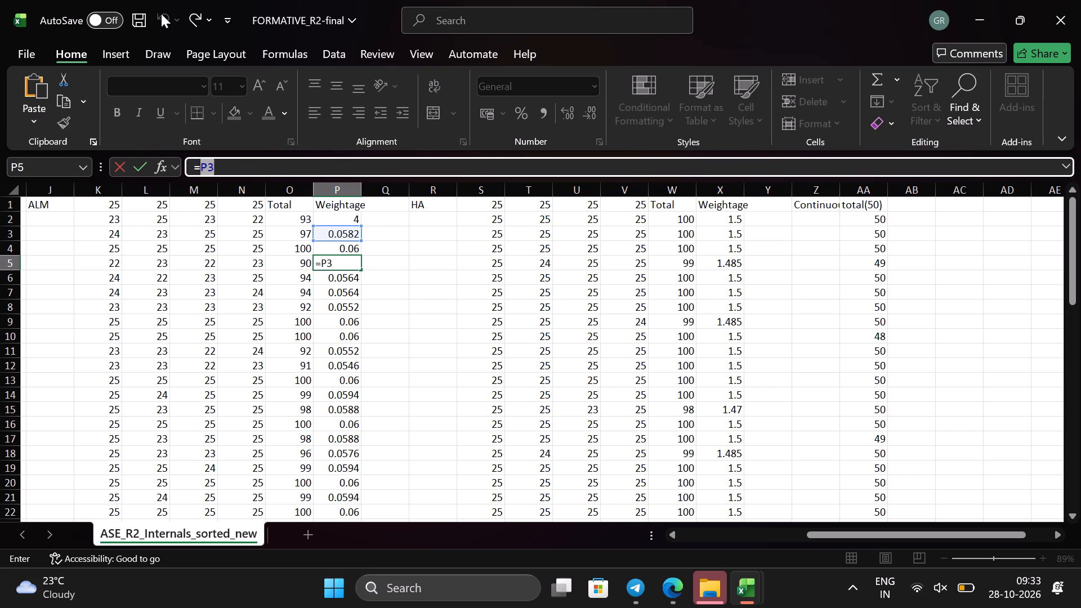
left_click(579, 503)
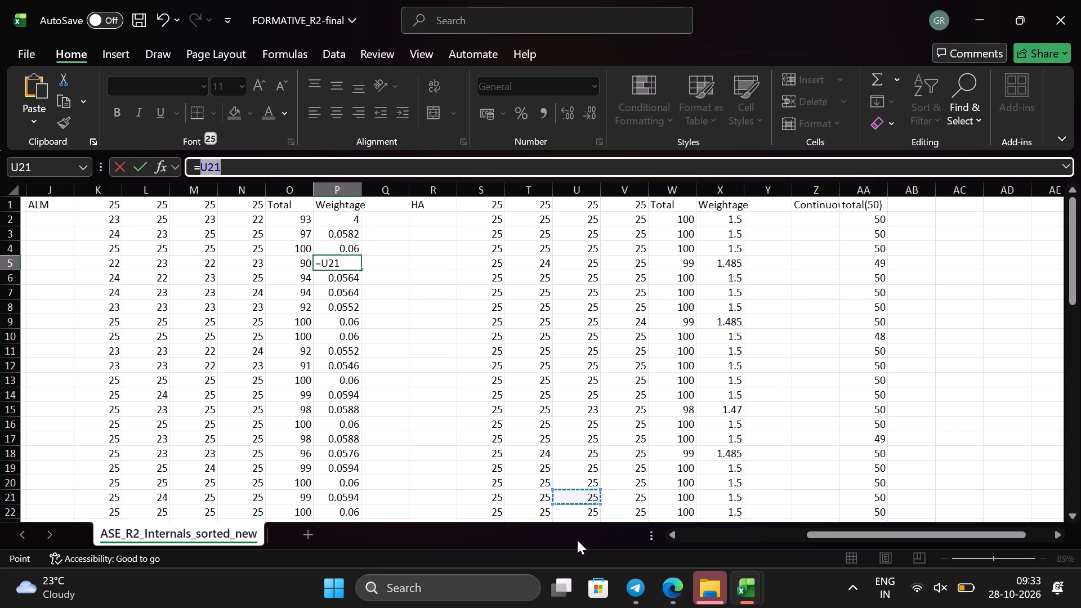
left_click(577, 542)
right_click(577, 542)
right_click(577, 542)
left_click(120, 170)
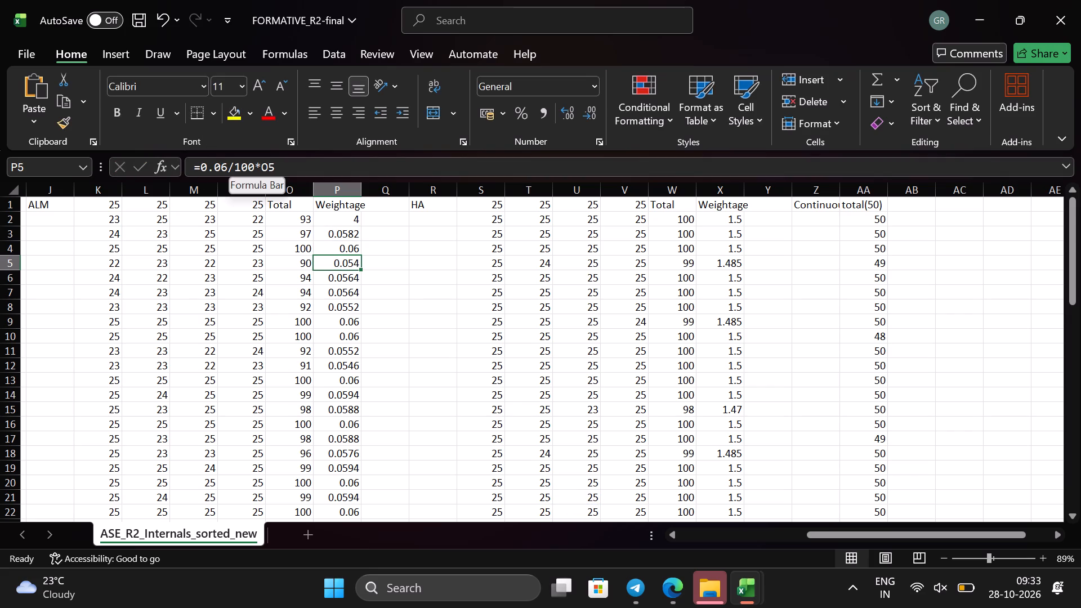
Change the ALM weightage formula in P3 to =2/100*O3.
left_click(340, 235)
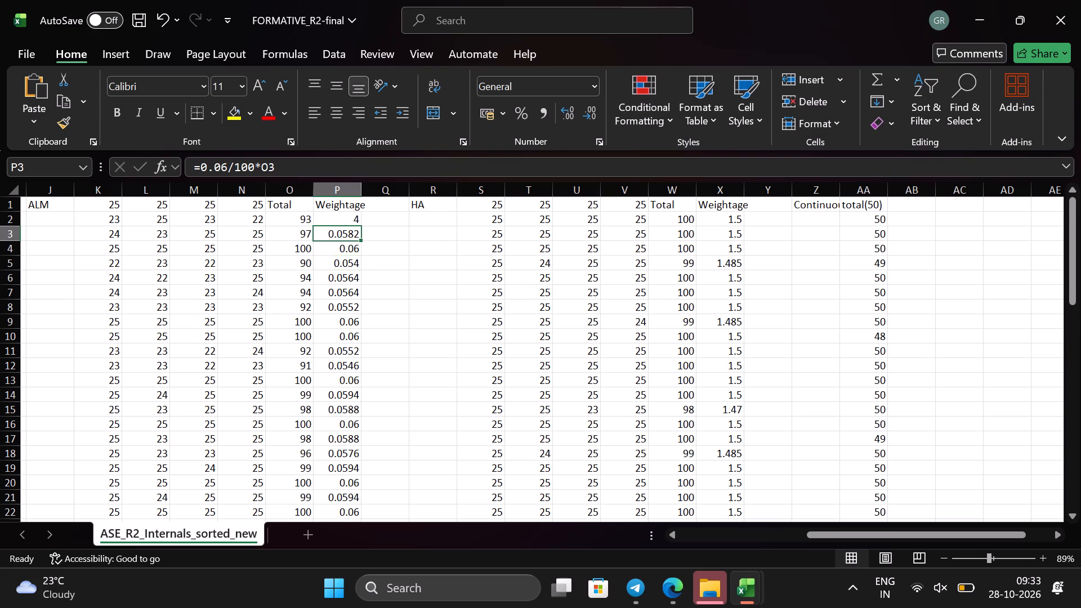
left_click(229, 168)
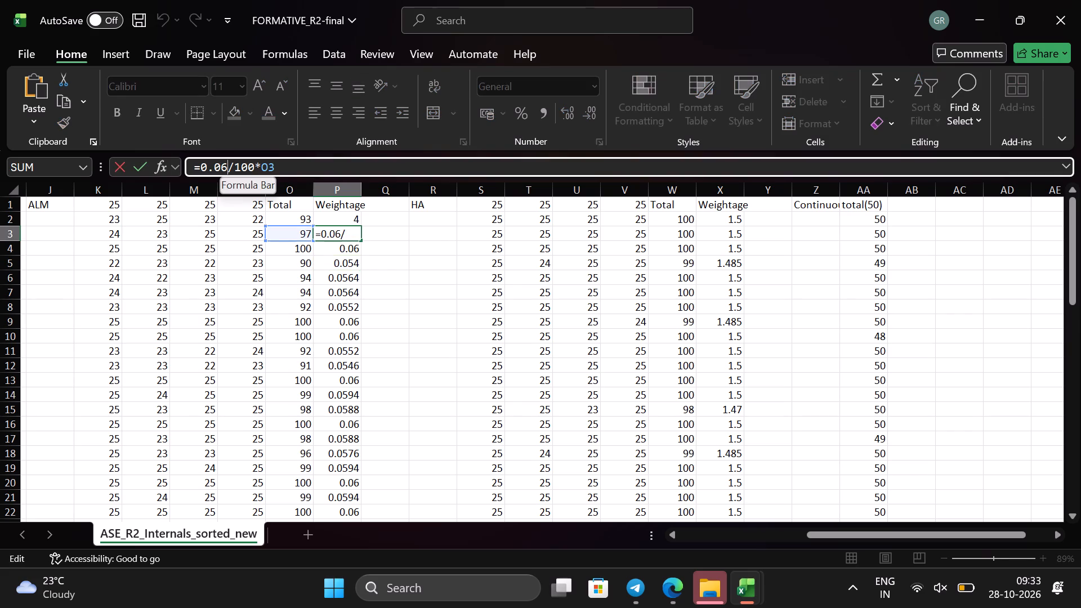
key("BackSpace")
key("BackSpace")
key("BackSpace")
key("BackSpace")
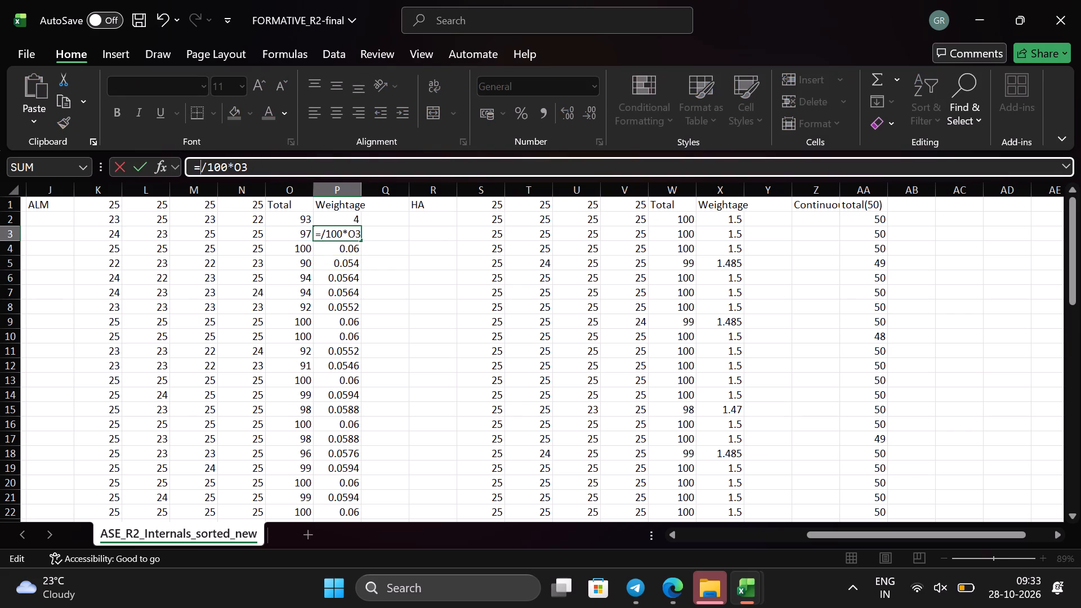
key("2")
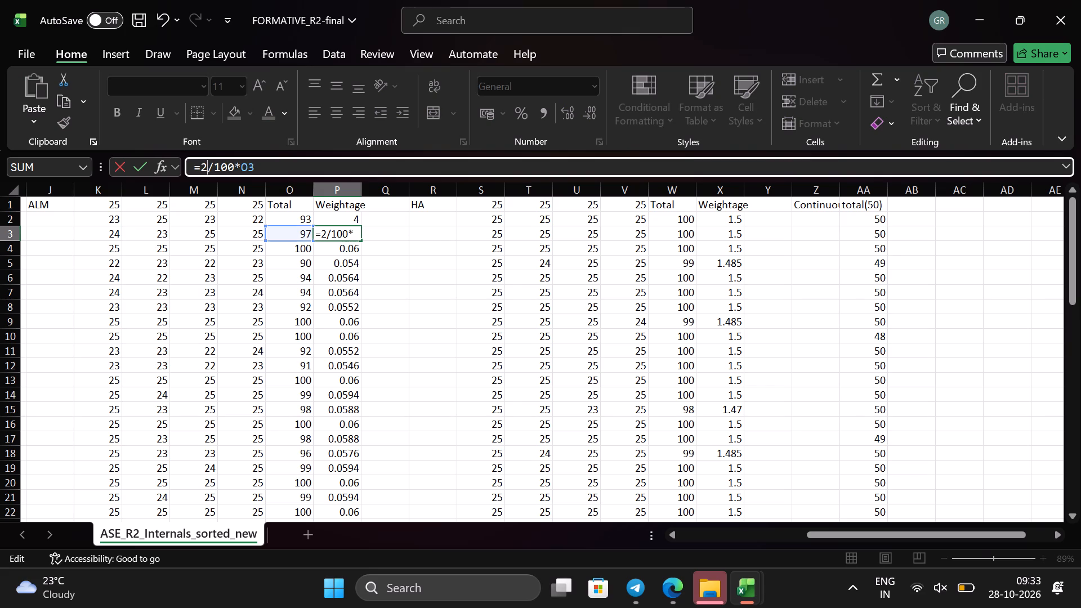
key("Return")
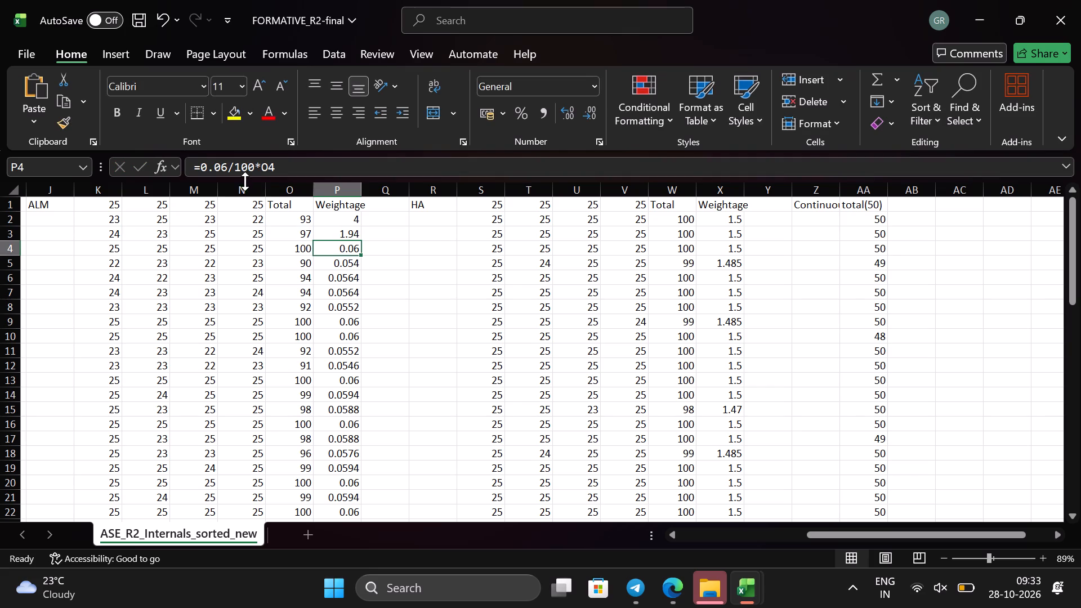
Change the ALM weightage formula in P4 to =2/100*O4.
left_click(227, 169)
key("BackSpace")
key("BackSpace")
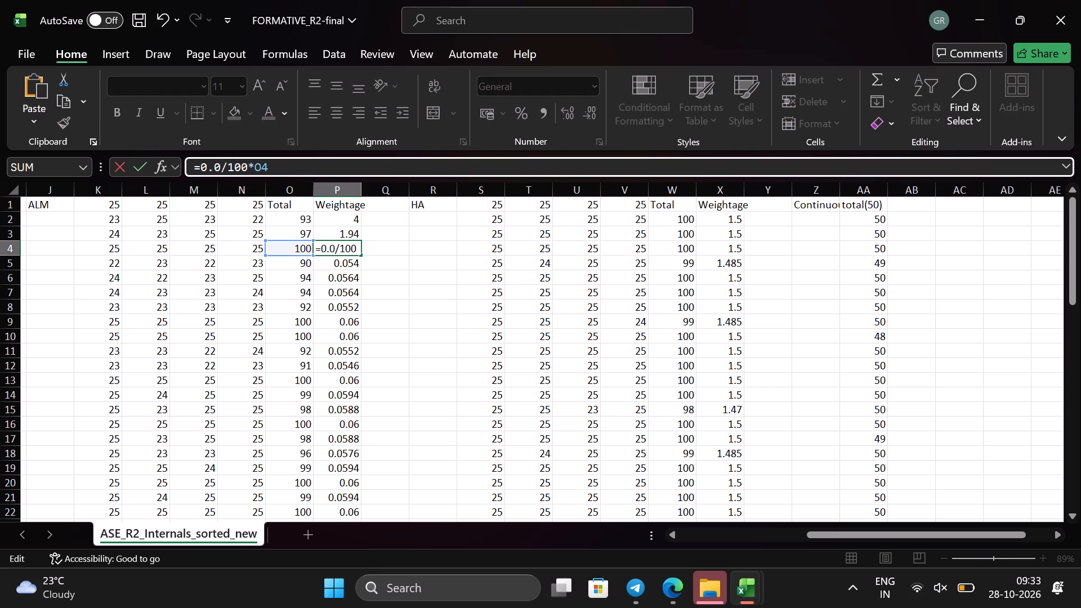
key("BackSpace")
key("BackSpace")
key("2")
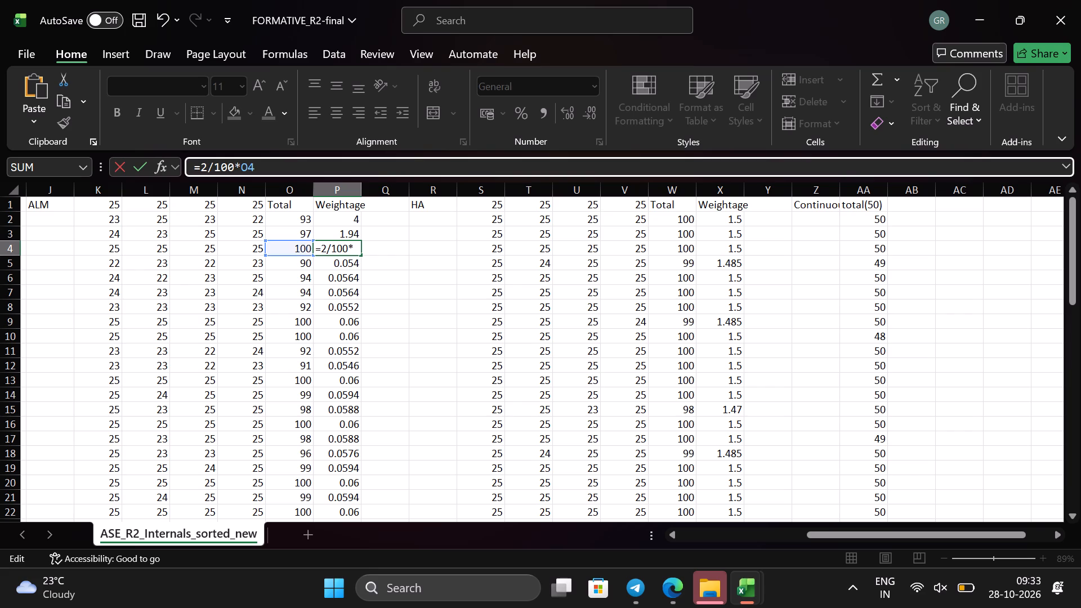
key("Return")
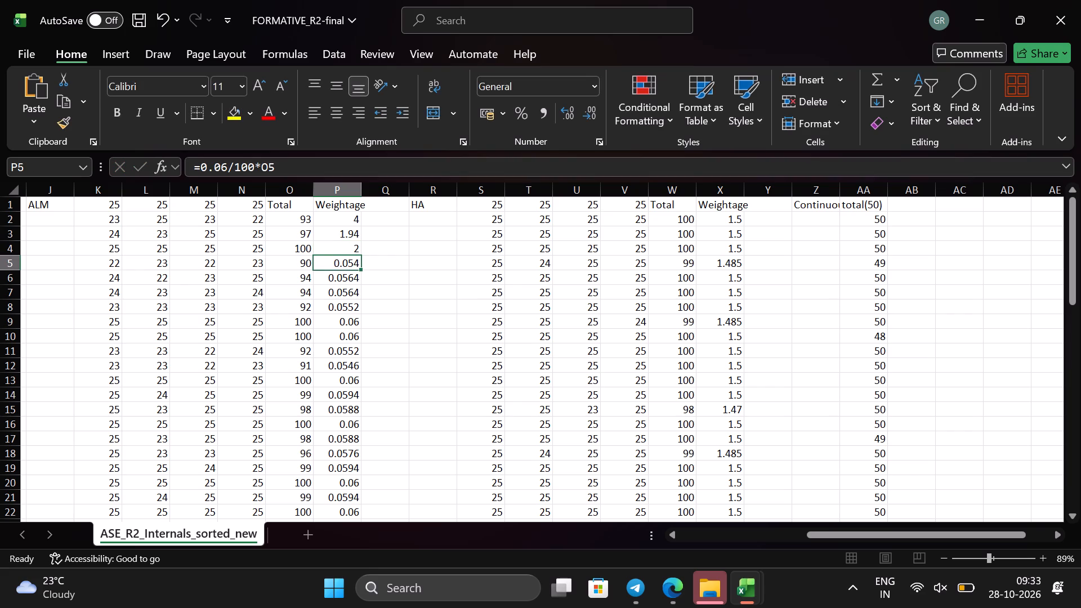
Fill the ALM weightage formula from P3 down through P60.
left_click(351, 234)
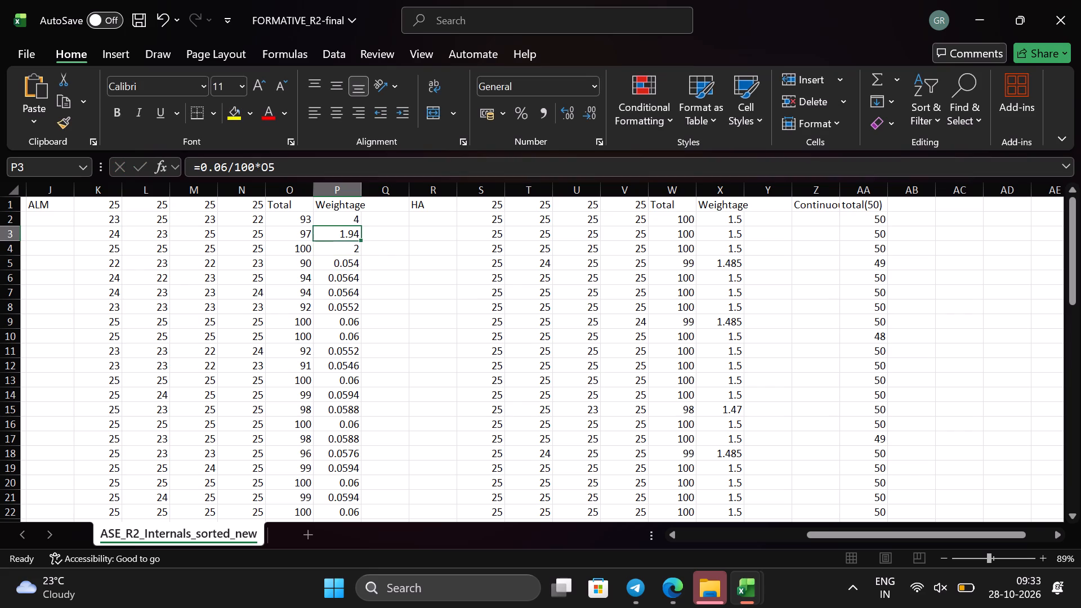
left_click_drag(360, 239, 402, 540)
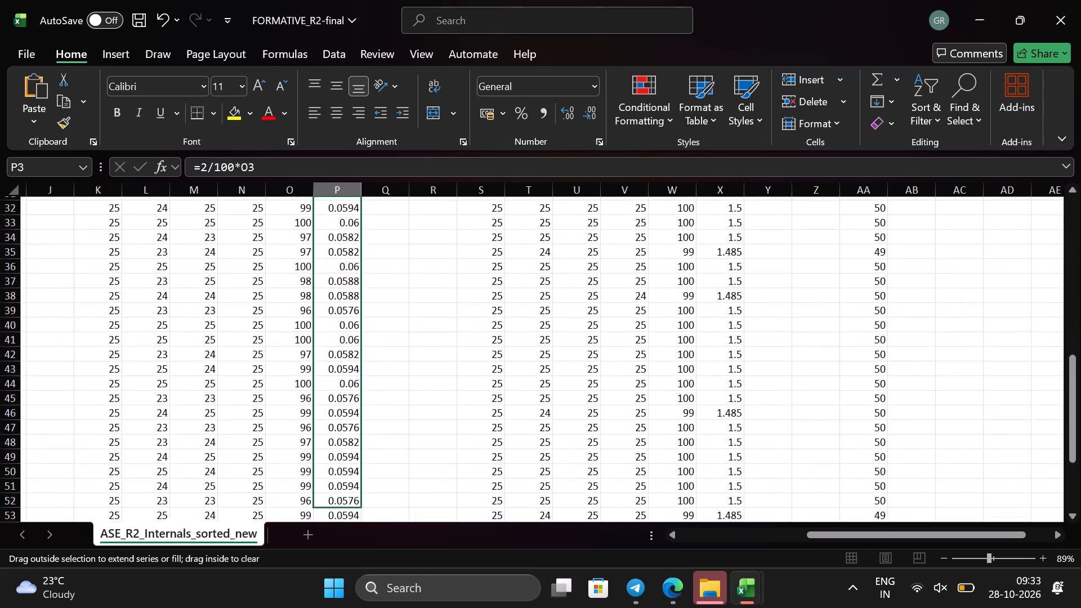
left_click_drag(402, 540, 363, 469)
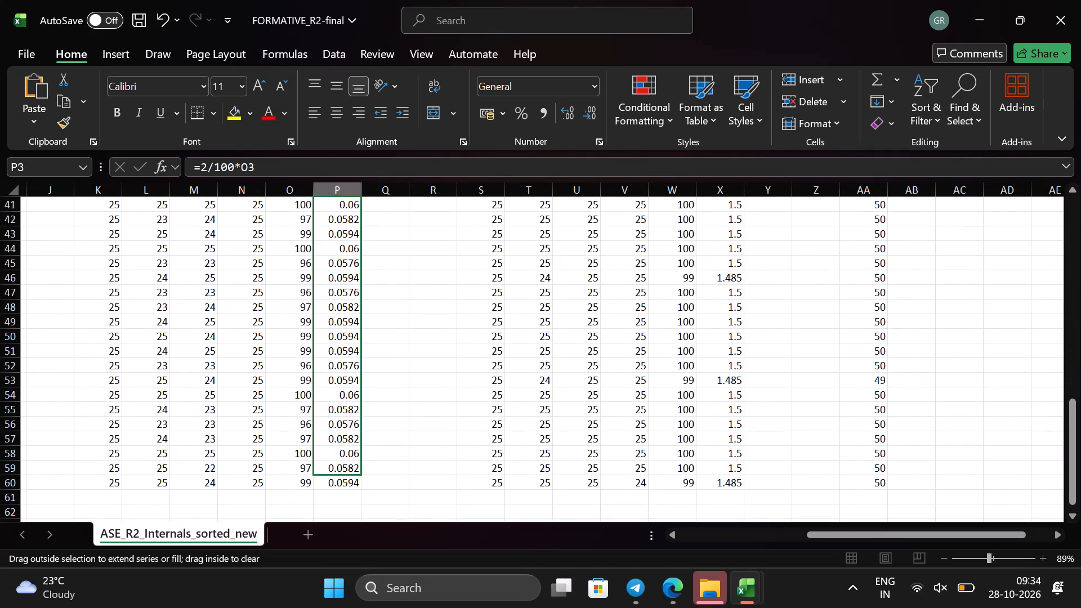
left_click_drag(363, 469, 363, 484)
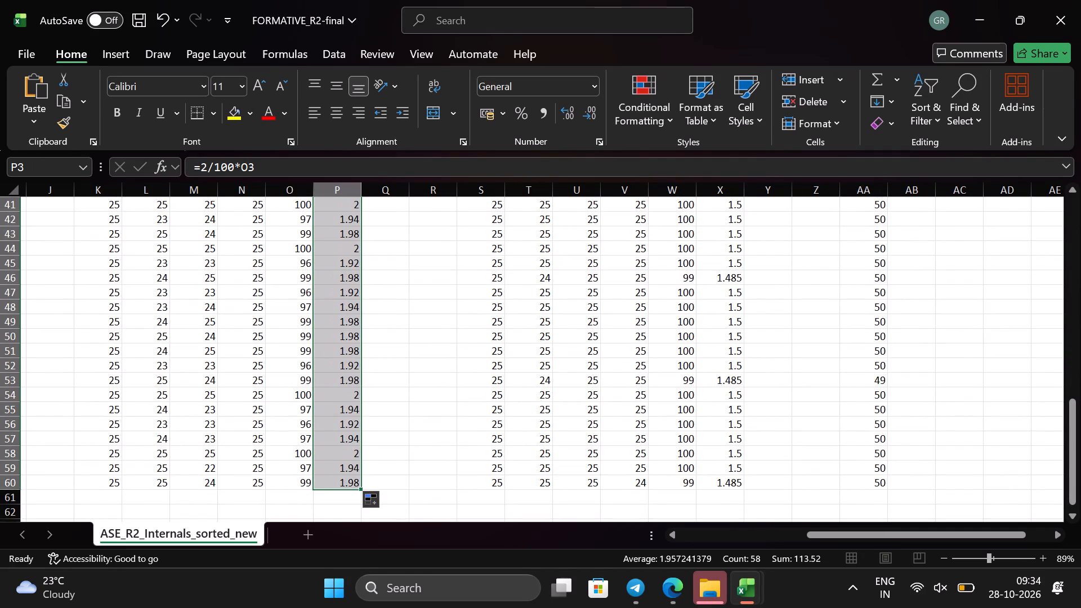
left_click(401, 369)
scroll(401, 369, "up", 6)
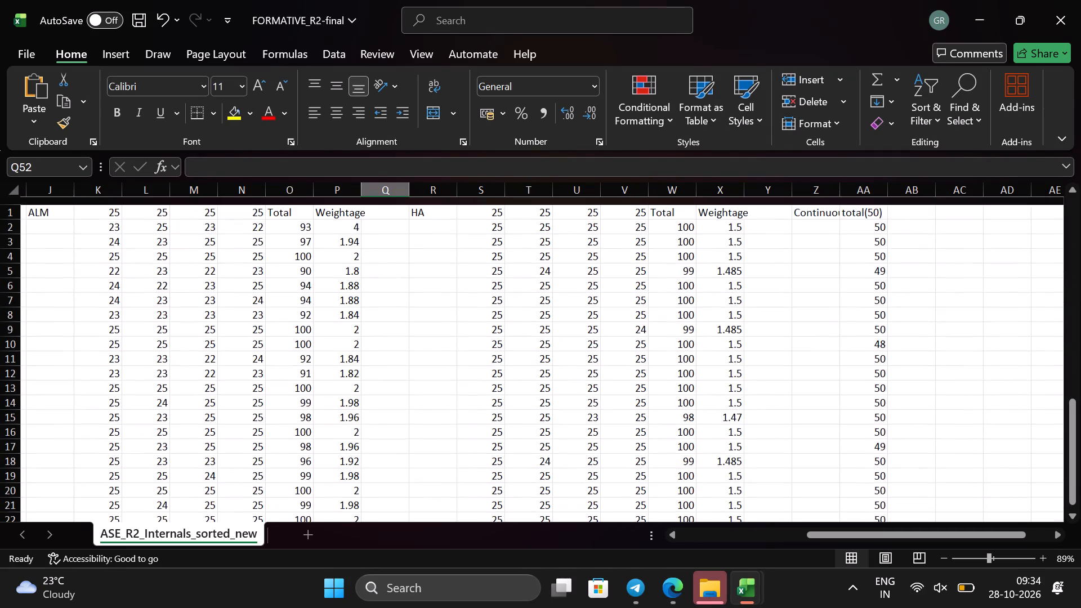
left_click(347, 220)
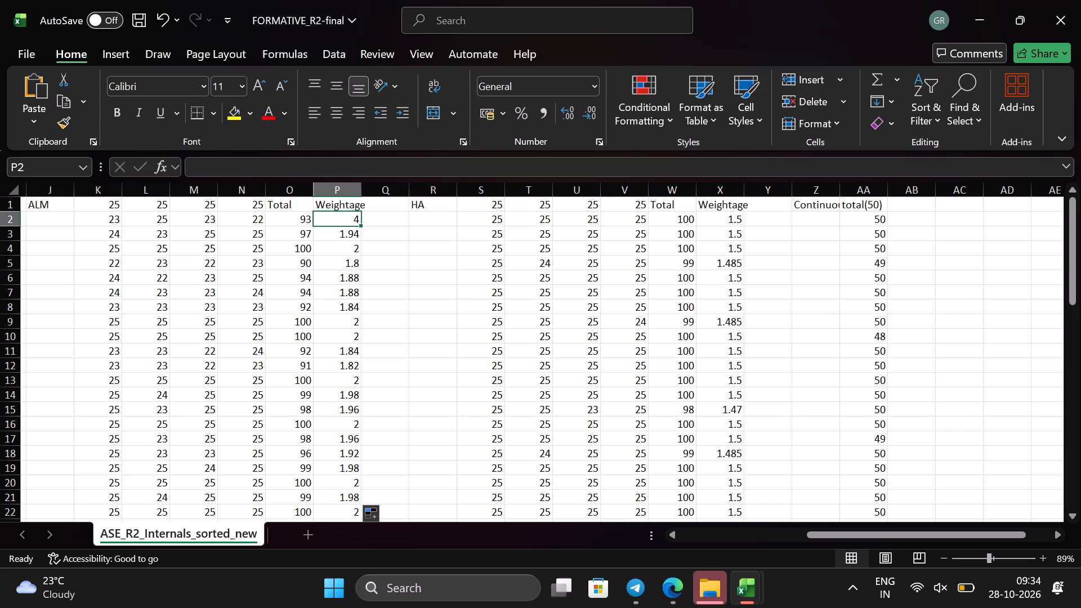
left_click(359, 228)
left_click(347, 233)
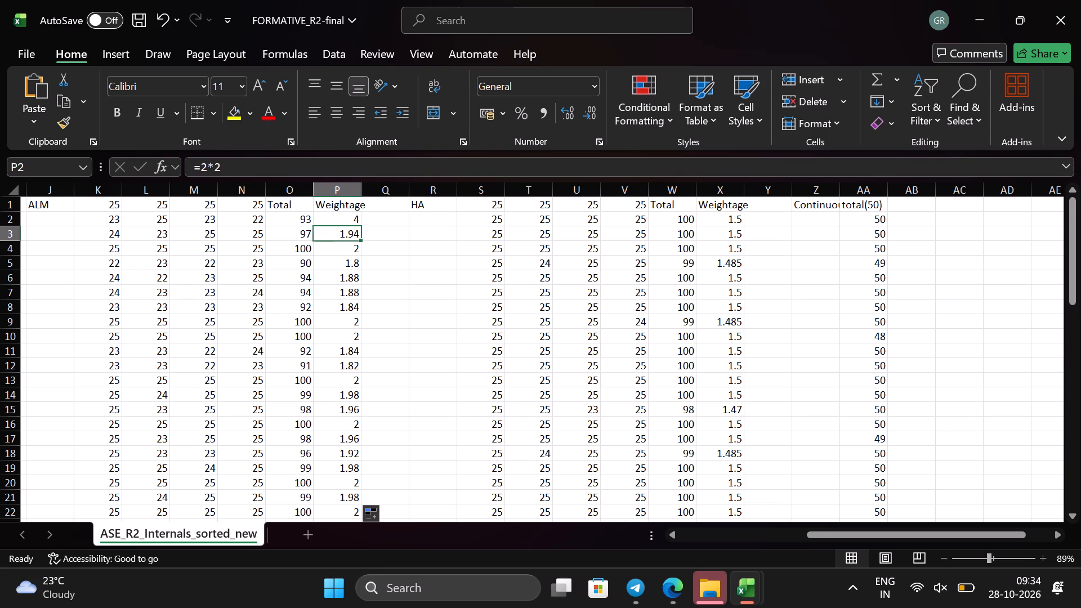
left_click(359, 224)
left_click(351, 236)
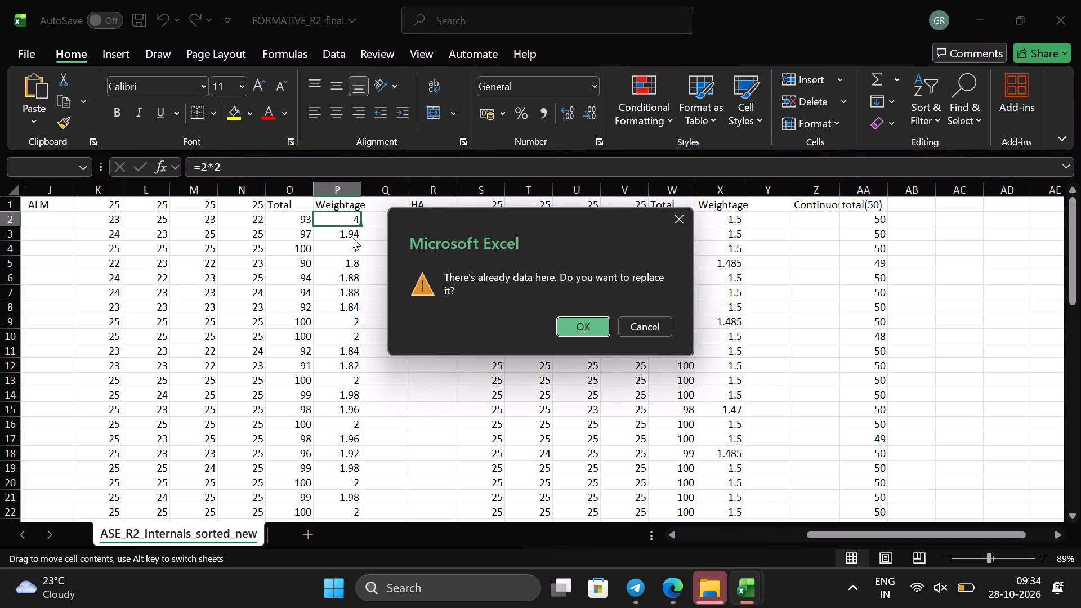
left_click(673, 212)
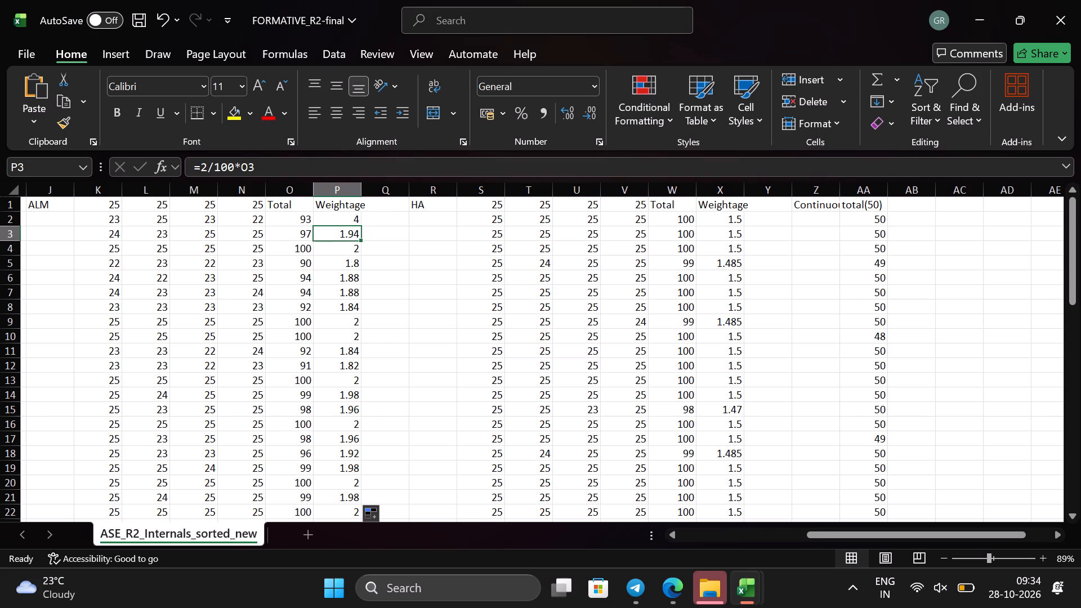
Fill the ALM weightage formula from P3 up into P2, replacing the =2*2 formula there.
left_click(345, 249)
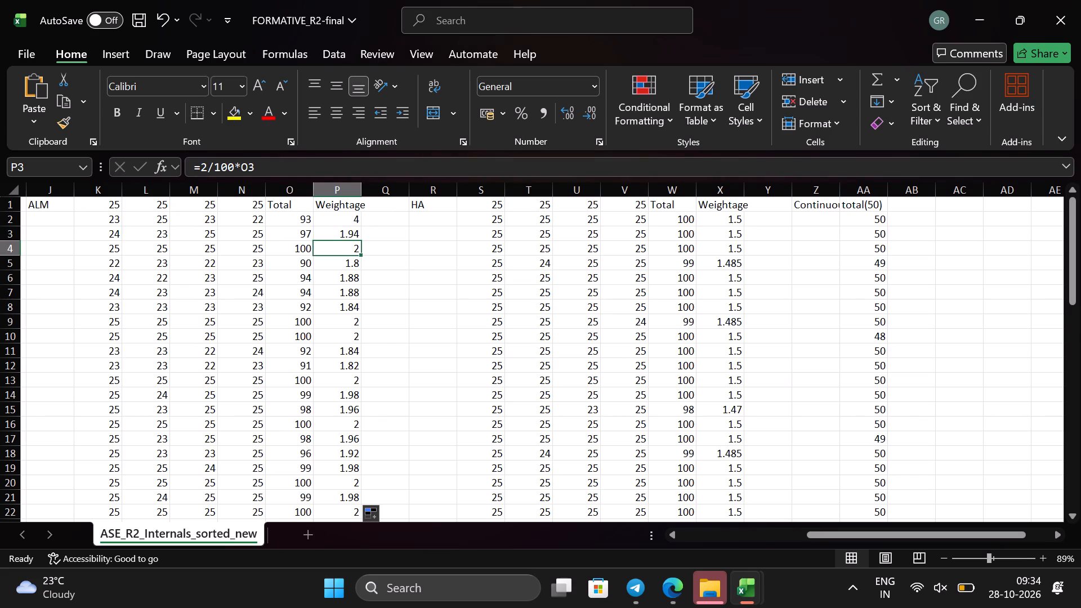
left_click(347, 237)
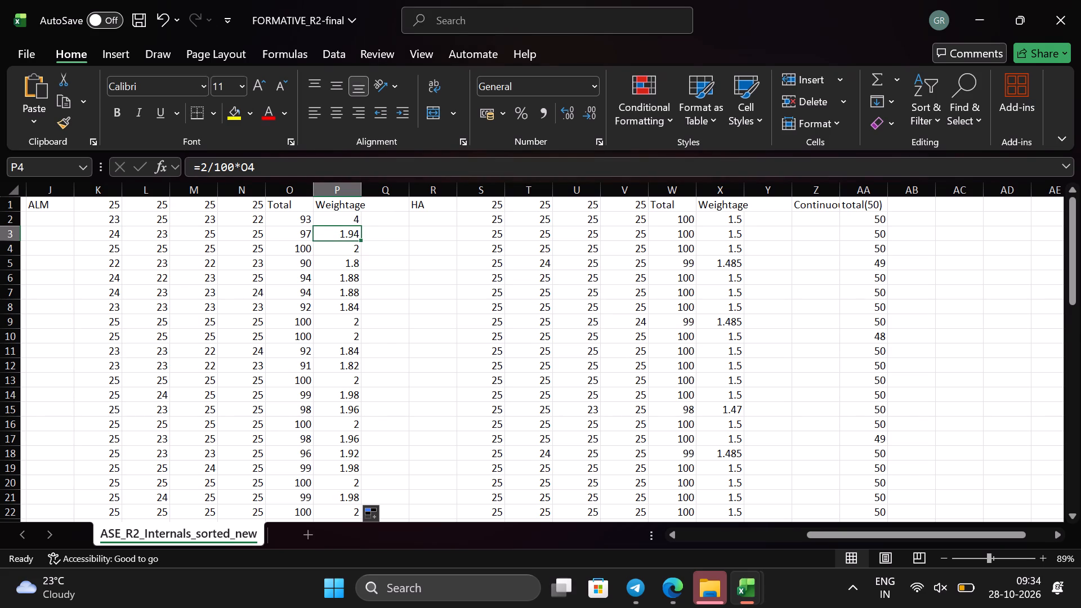
left_click_drag(358, 238, 353, 211)
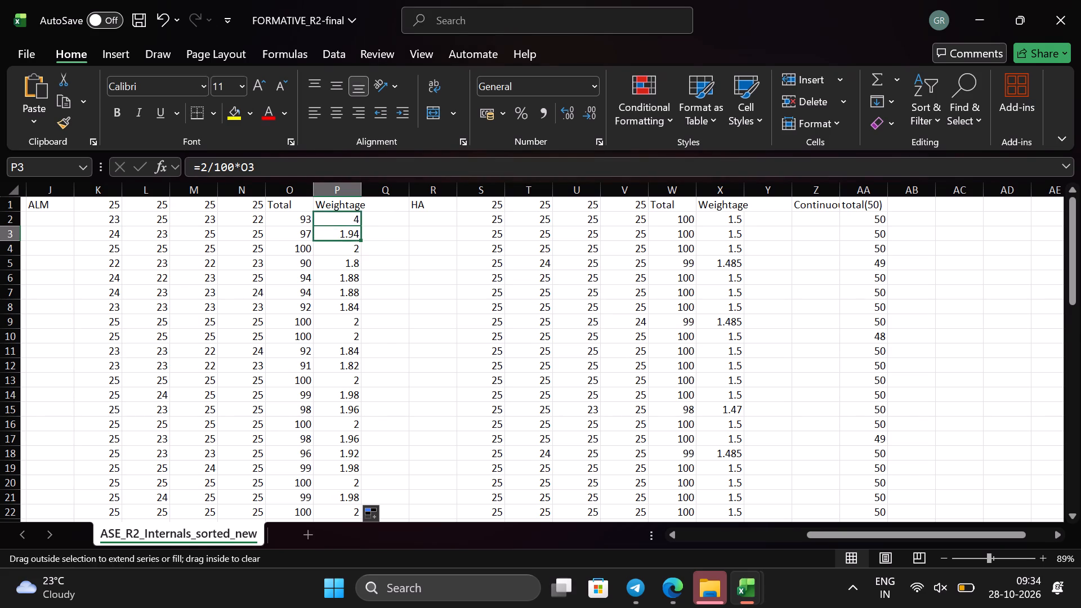
left_click_drag(353, 211, 352, 208)
left_click(400, 236)
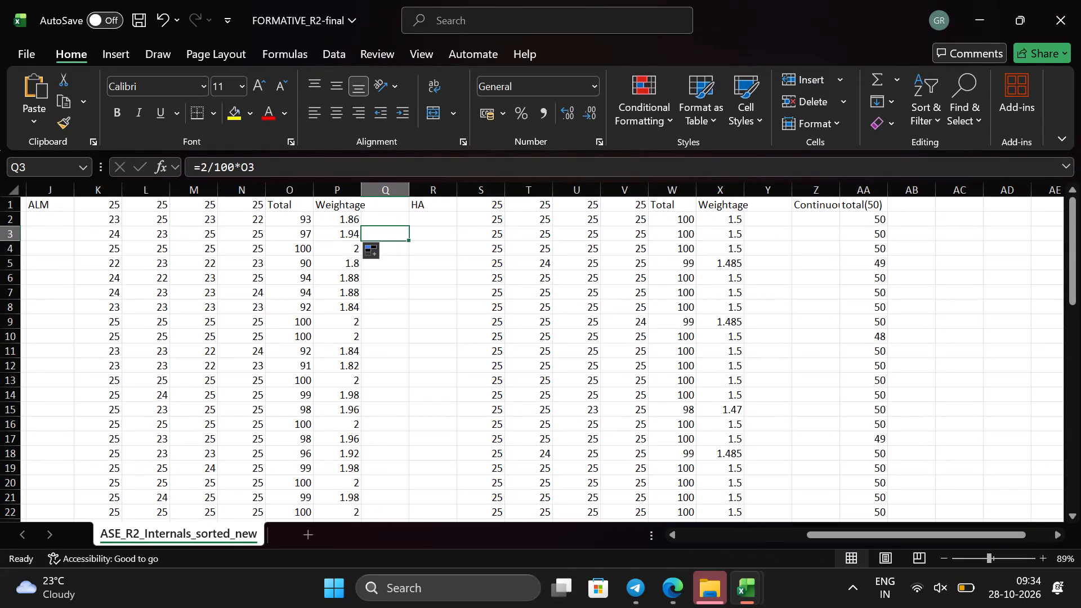
Set the total(50) mark in AA2 to 49 and fill it down through AA60.
scroll(748, 327, "left", 1)
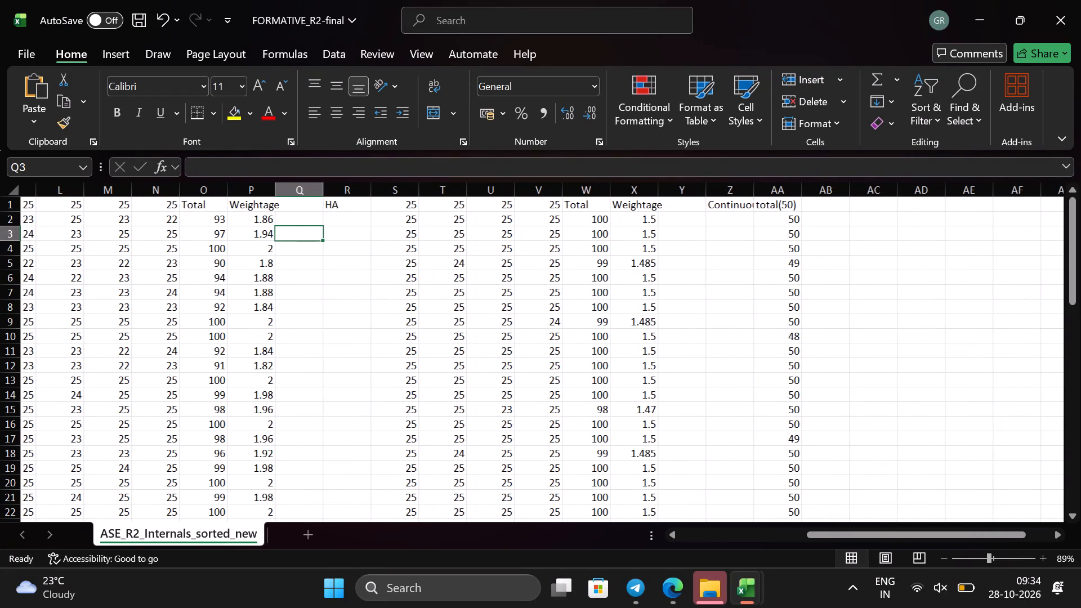
left_click(791, 216)
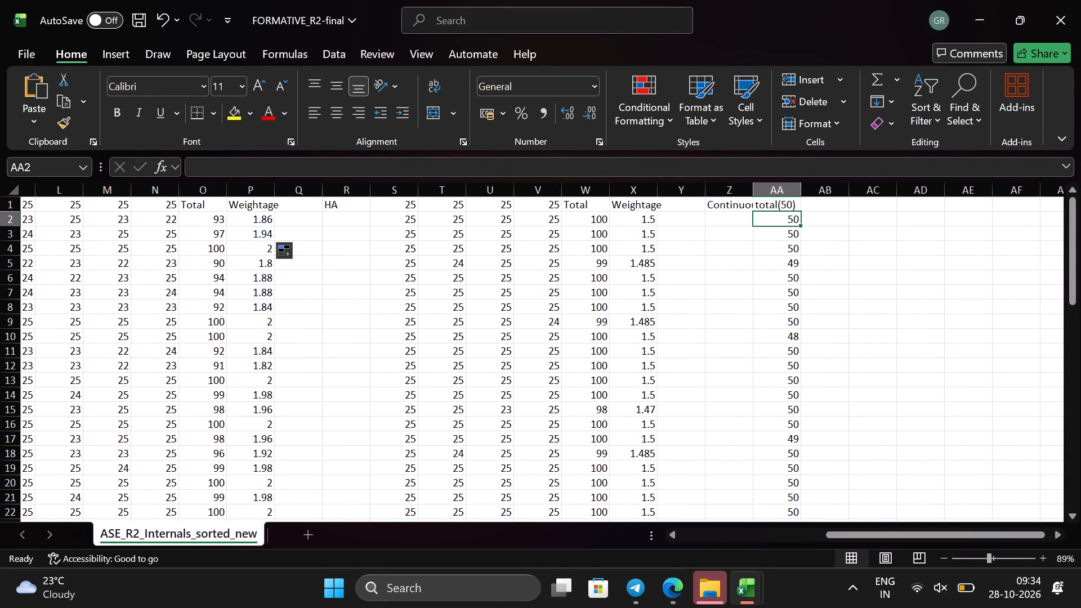
key("BackSpace")
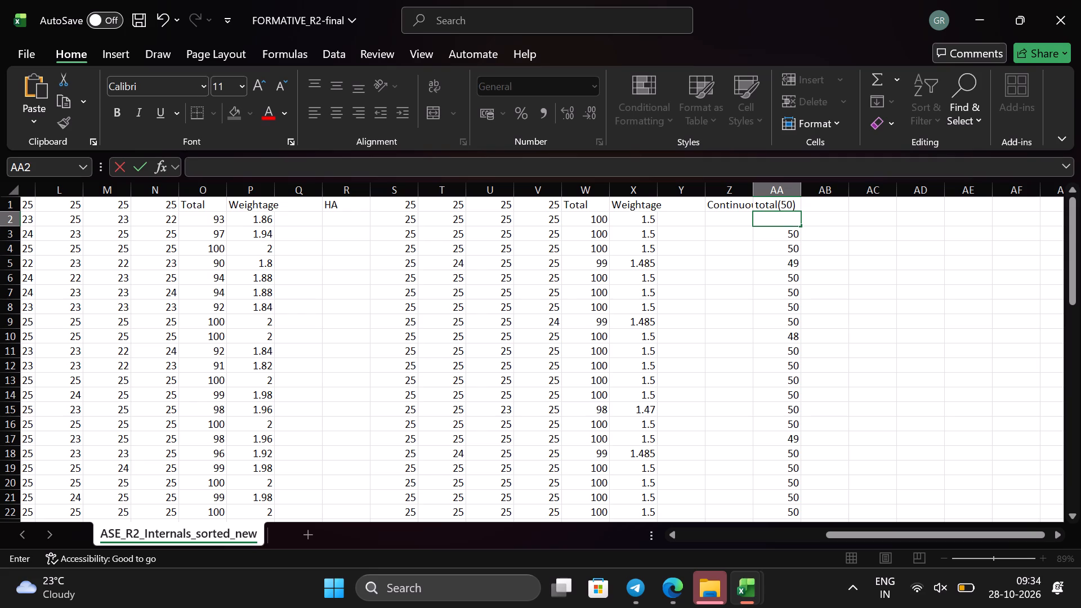
left_click_drag(792, 224, 785, 228)
left_click(793, 223)
type("49")
left_click_drag(798, 226, 797, 270)
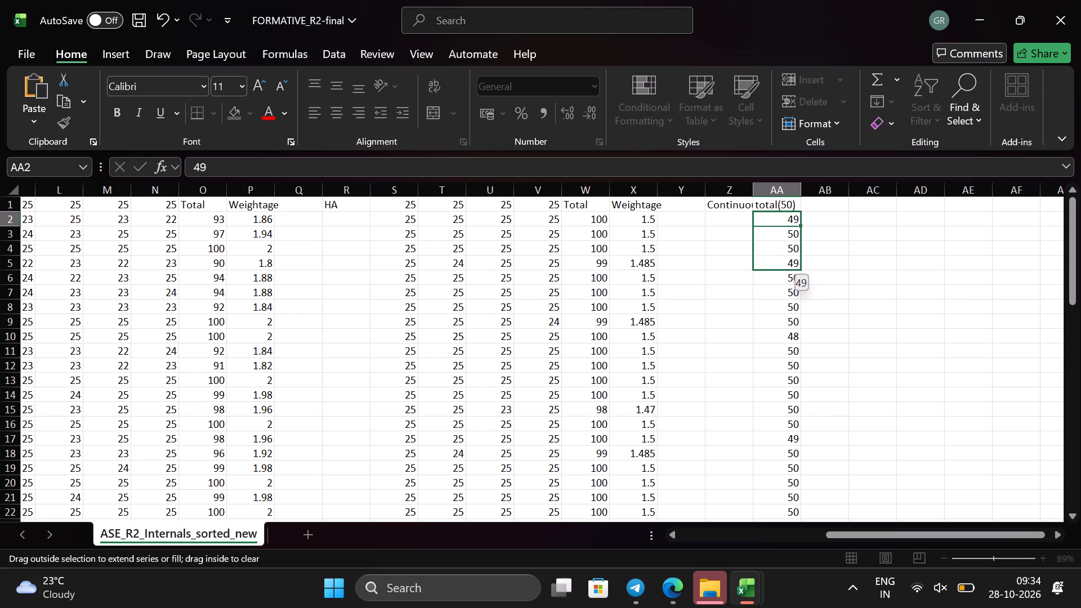
left_click_drag(797, 270, 842, 607)
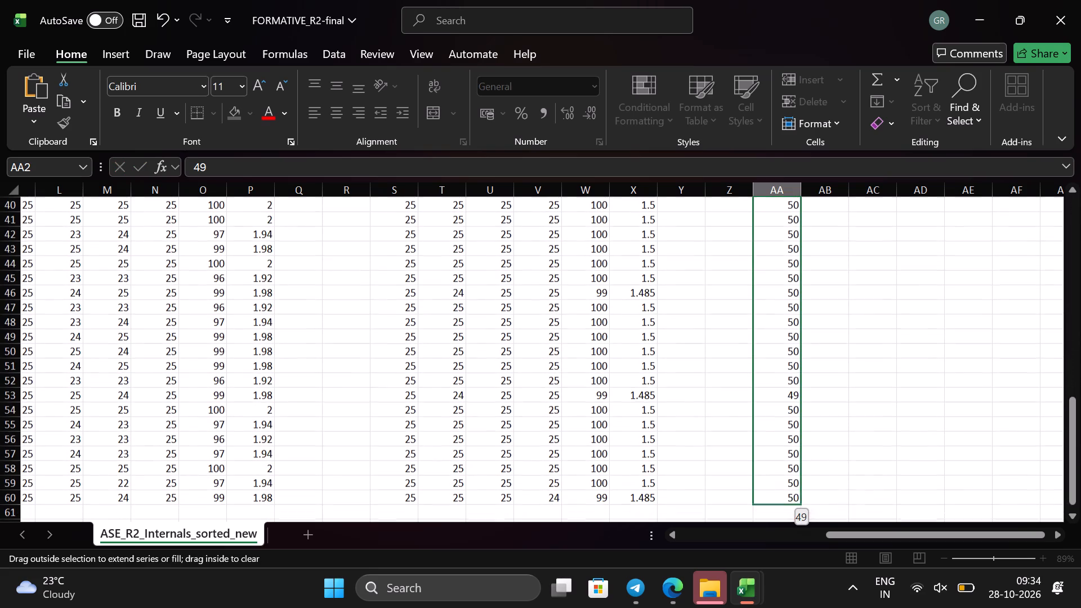
left_click_drag(842, 607, 794, 456)
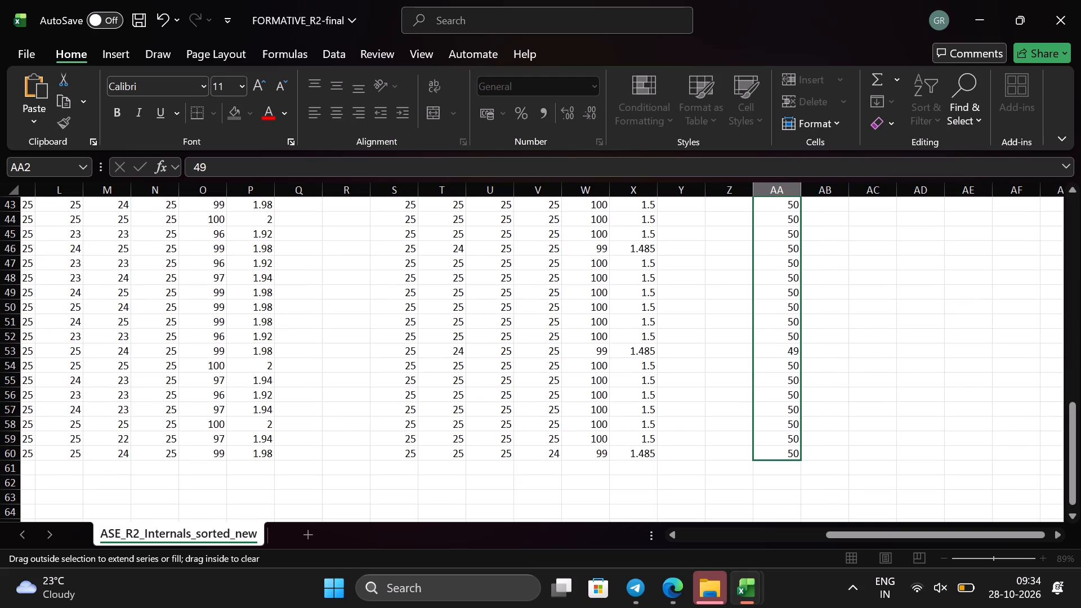
left_click(812, 448)
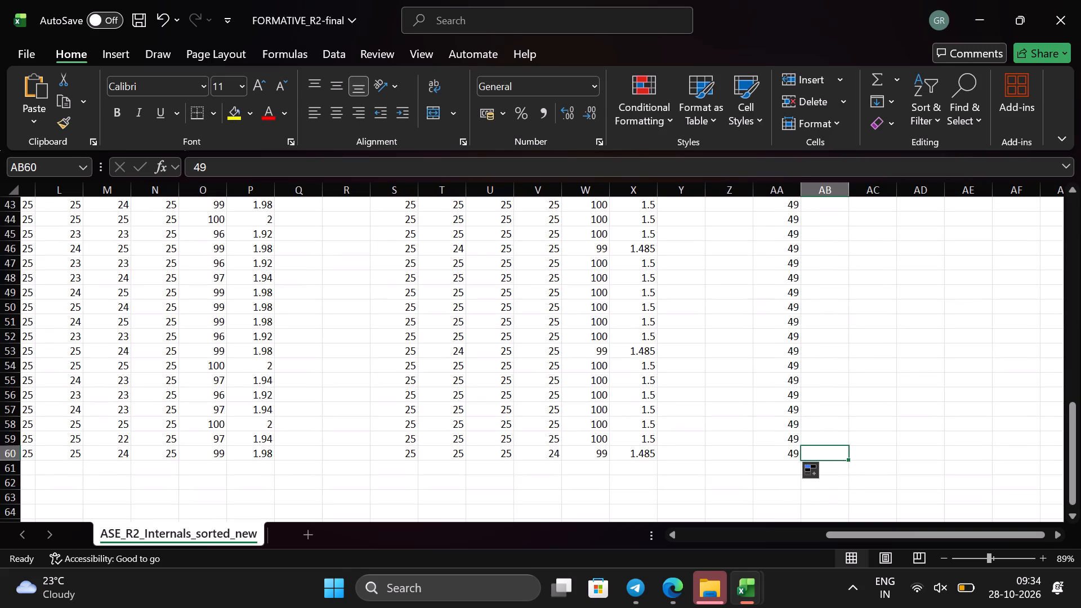
Change the total(50) marks in AA7, AA10 and AA17 to 48.
scroll(764, 366, "up", 4)
scroll(798, 307, "up", 2)
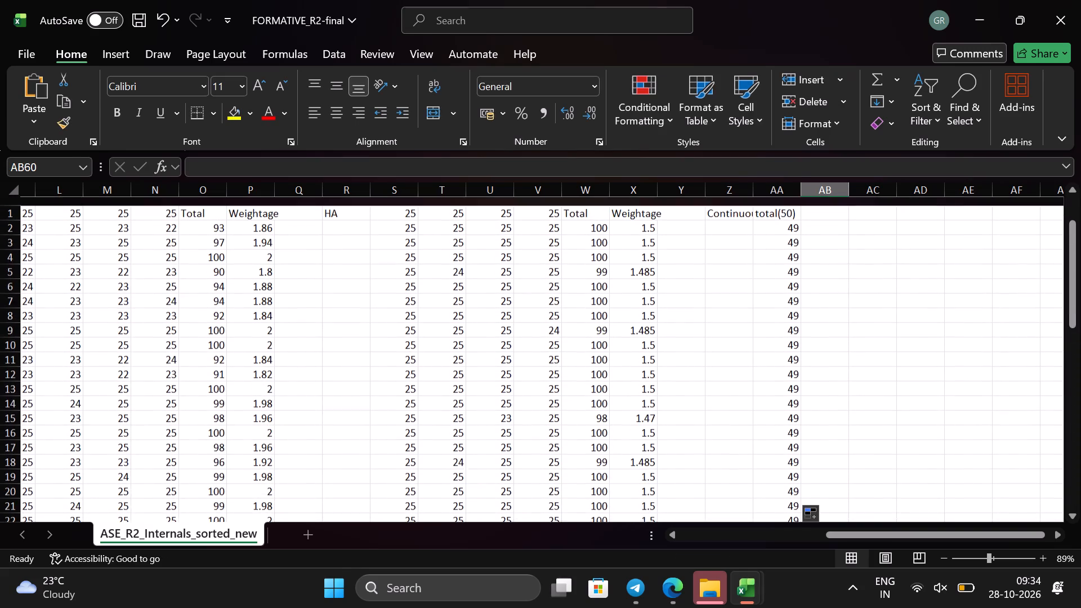
left_click(796, 298)
key("BackSpace")
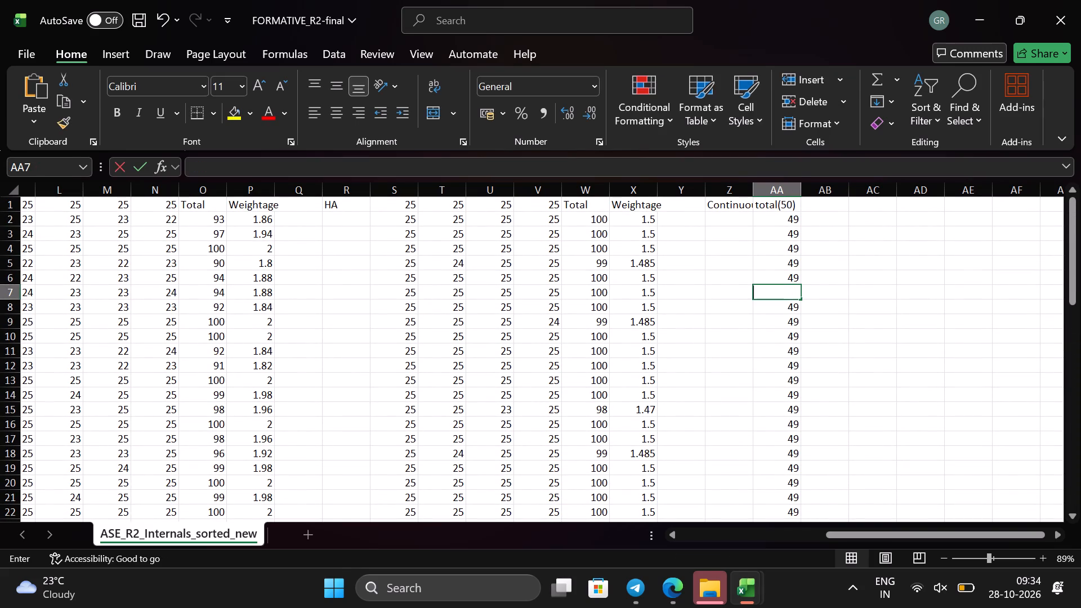
type("48")
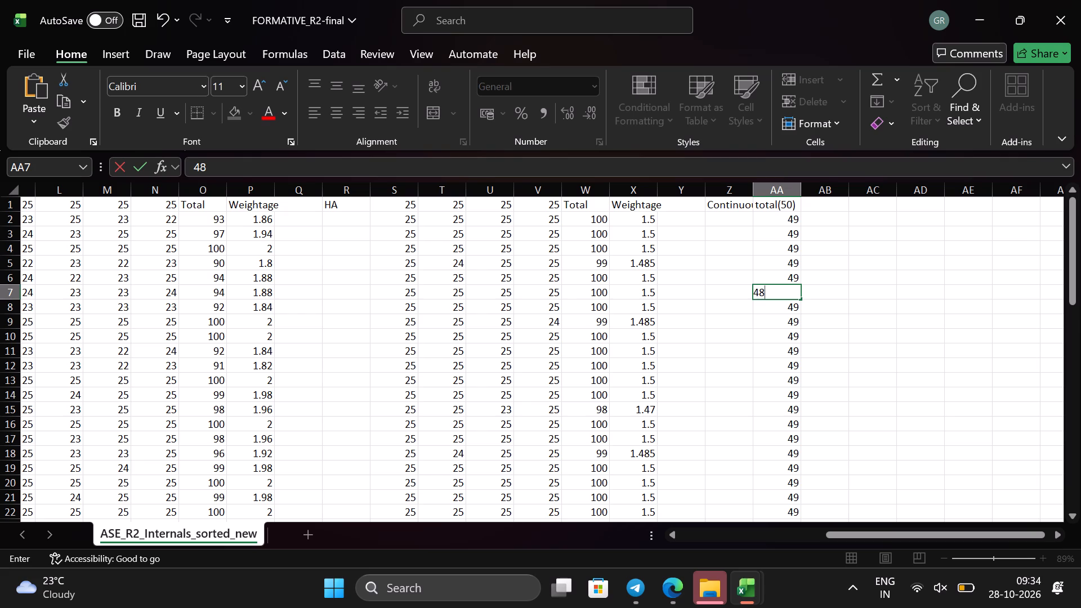
left_click(795, 329)
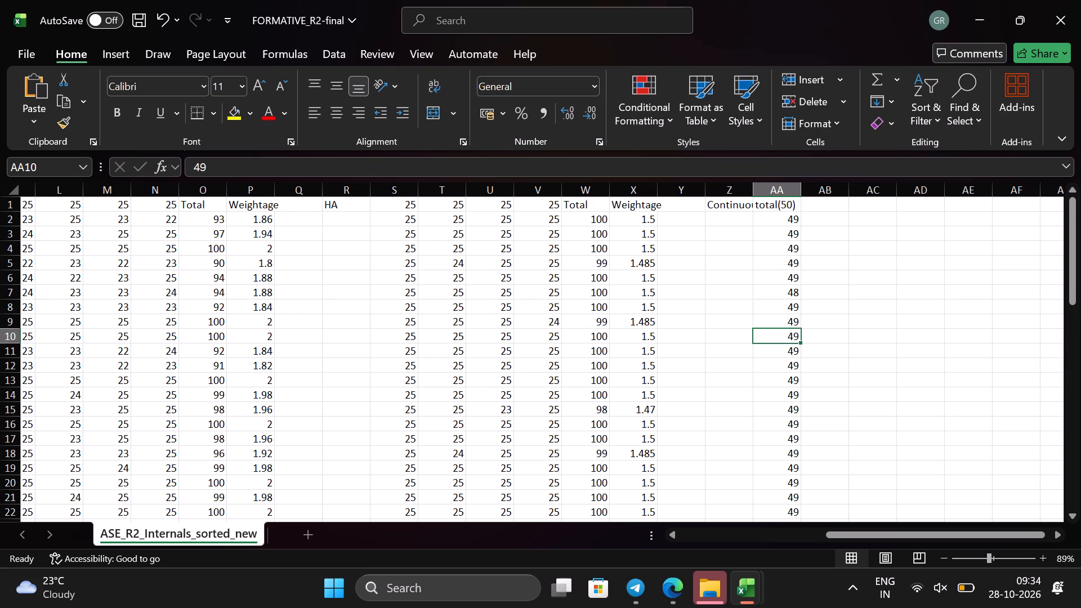
type("48")
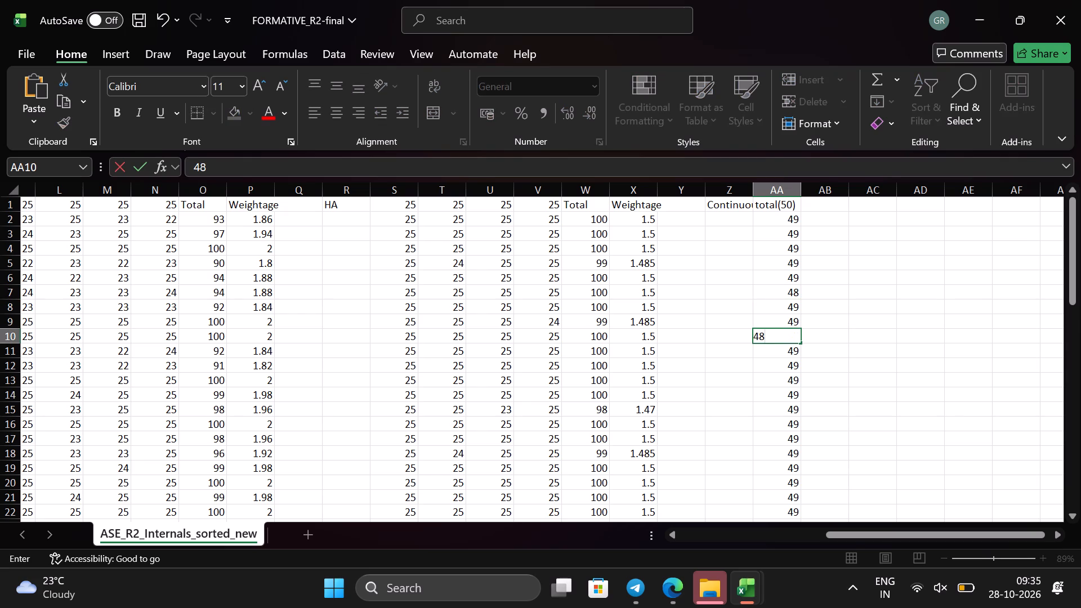
key("Return")
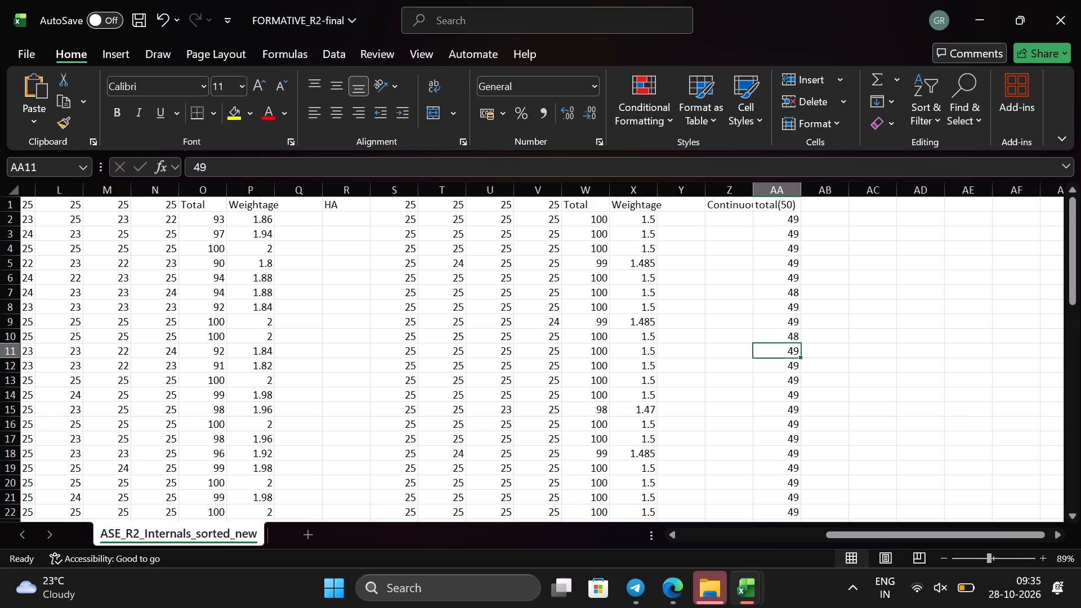
left_click(791, 441)
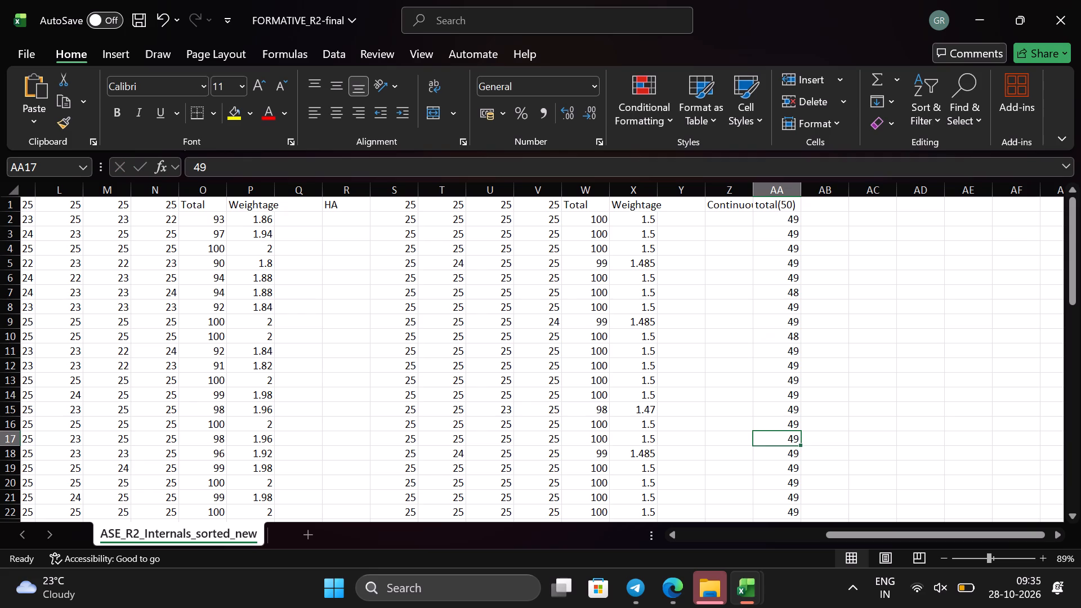
type("48")
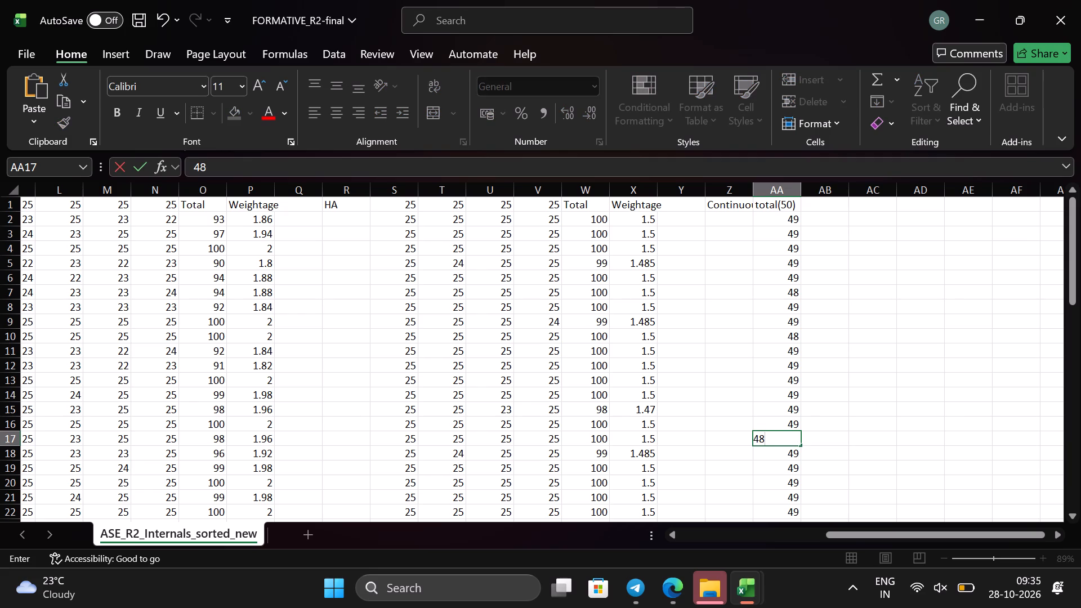
key("Return")
Change the total(50) marks in AA27, AA33 and AA55 to 48.
scroll(791, 441, "down", 2)
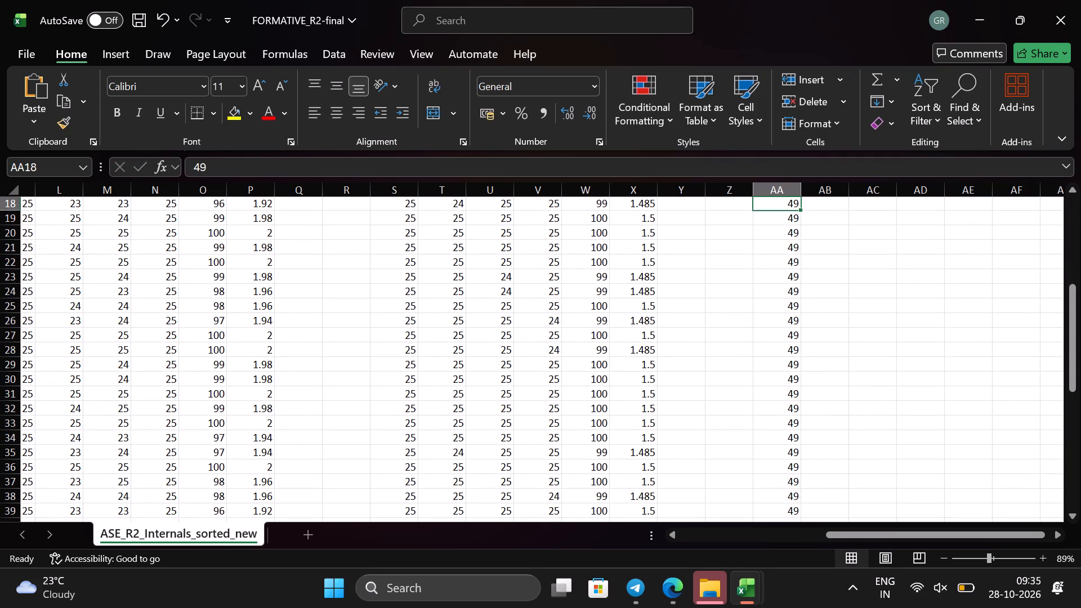
left_click(785, 342)
key("BackSpace")
type("48")
left_click(789, 421)
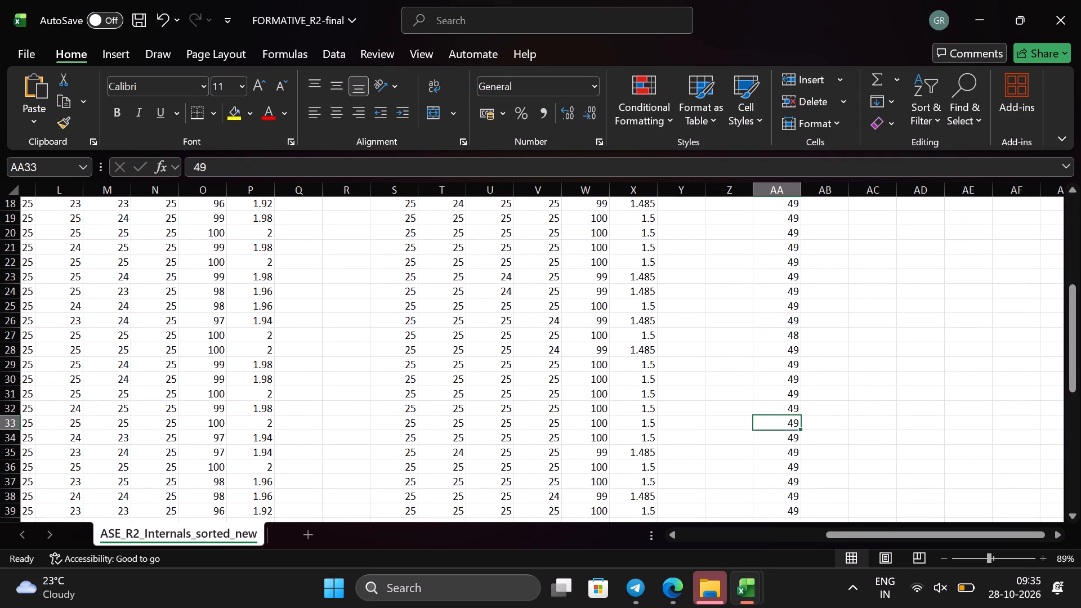
type("48")
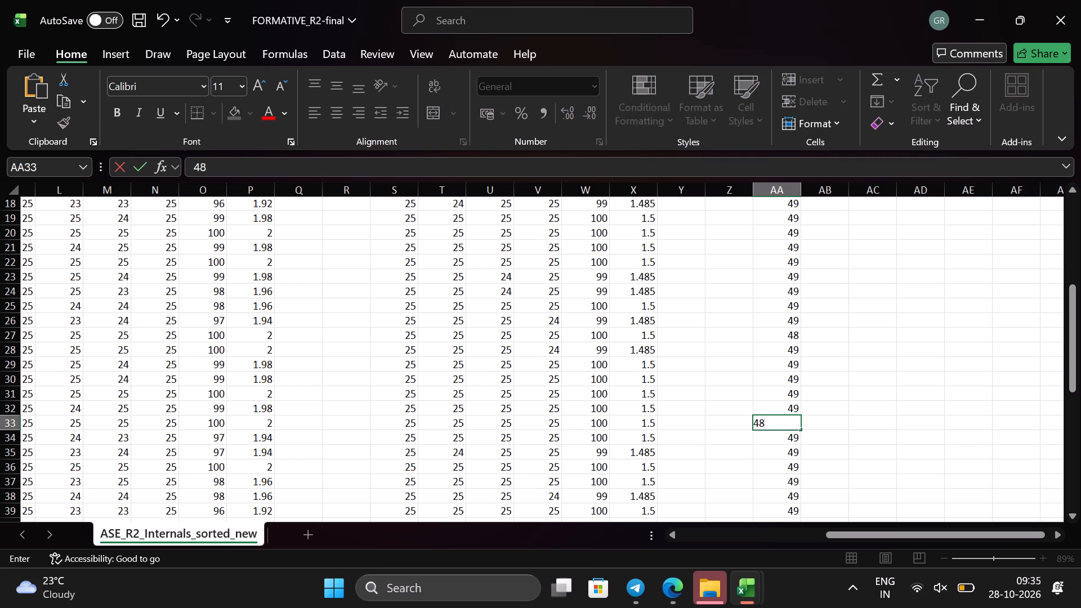
key("Return")
scroll(789, 421, "down", 3)
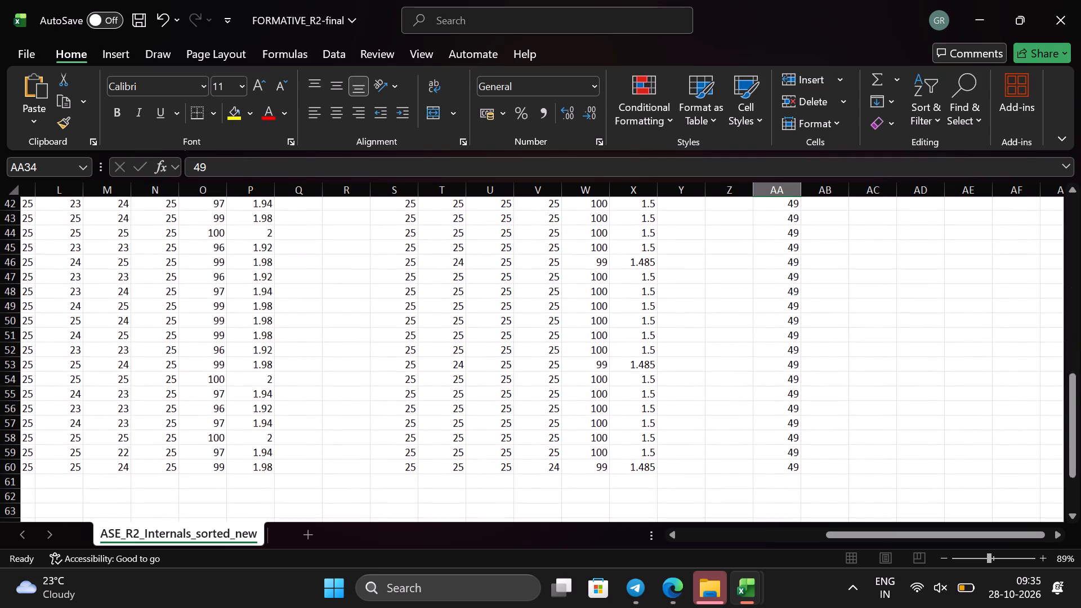
left_click(791, 391)
key("BackSpace")
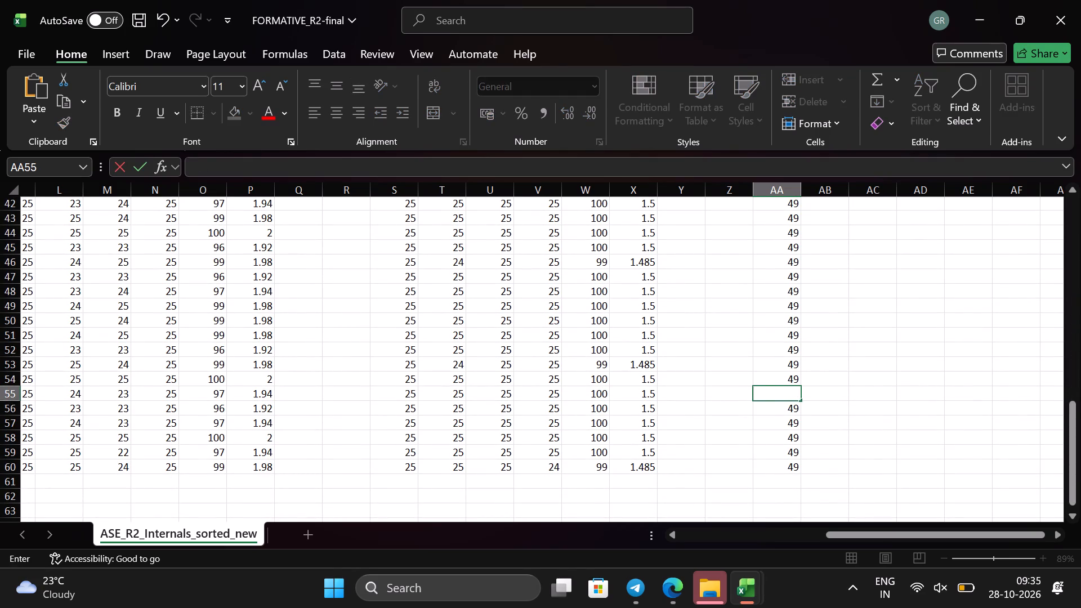
type("48")
key("Return")
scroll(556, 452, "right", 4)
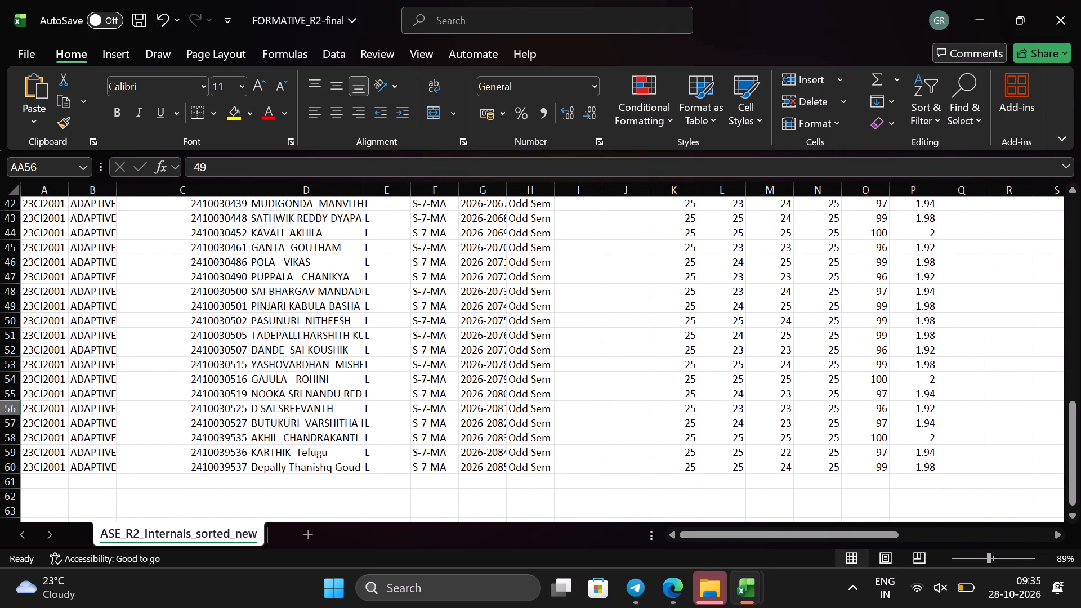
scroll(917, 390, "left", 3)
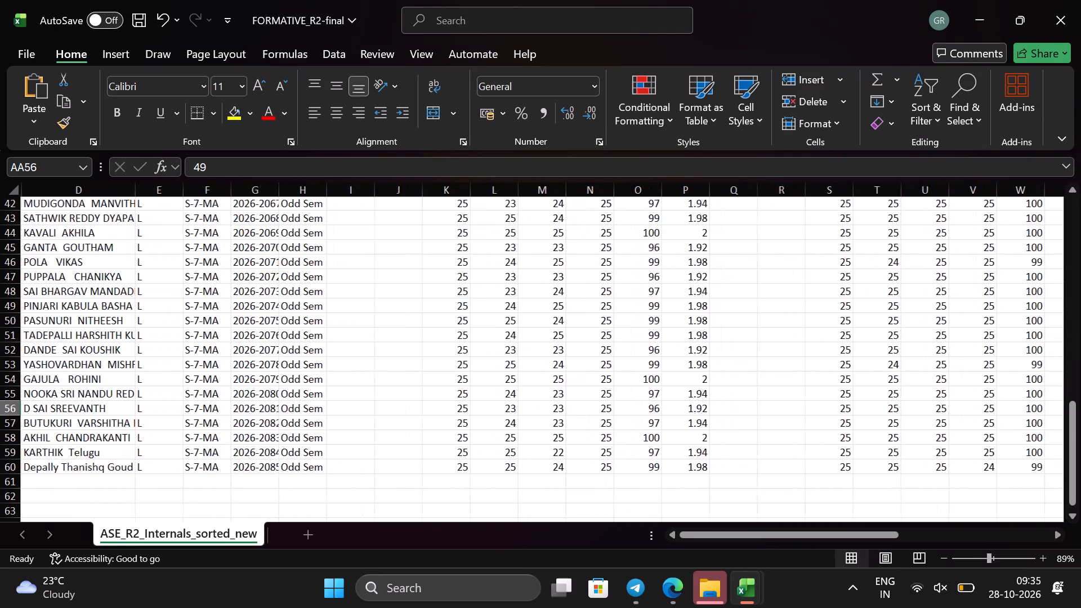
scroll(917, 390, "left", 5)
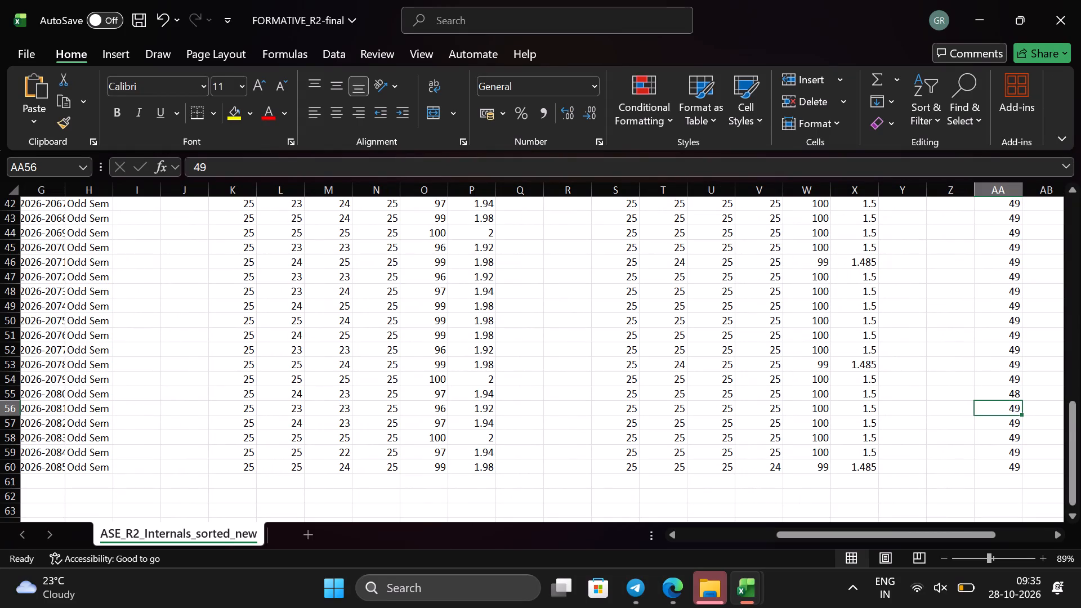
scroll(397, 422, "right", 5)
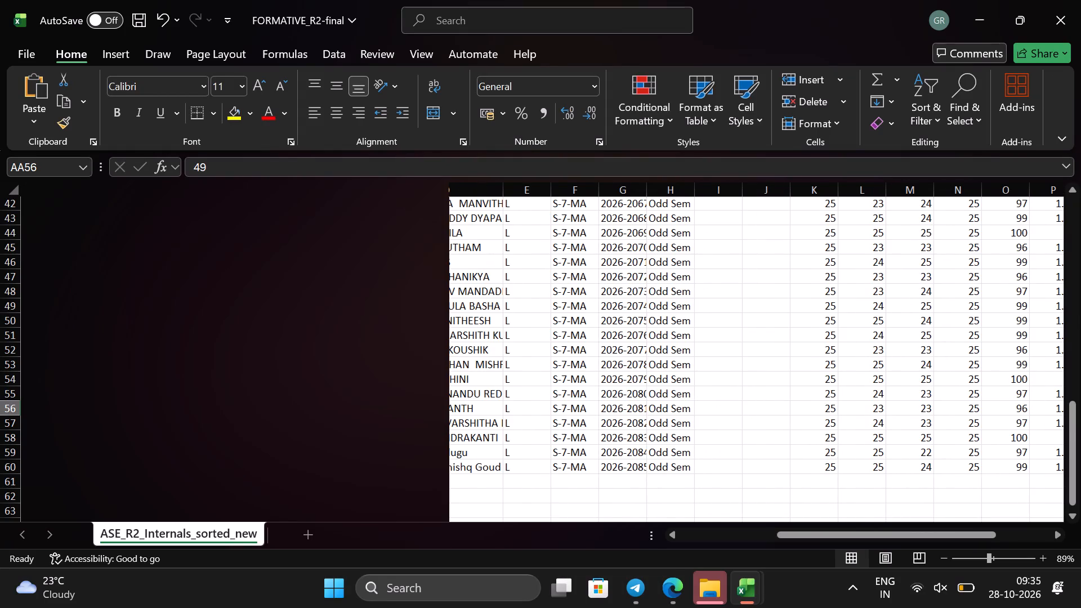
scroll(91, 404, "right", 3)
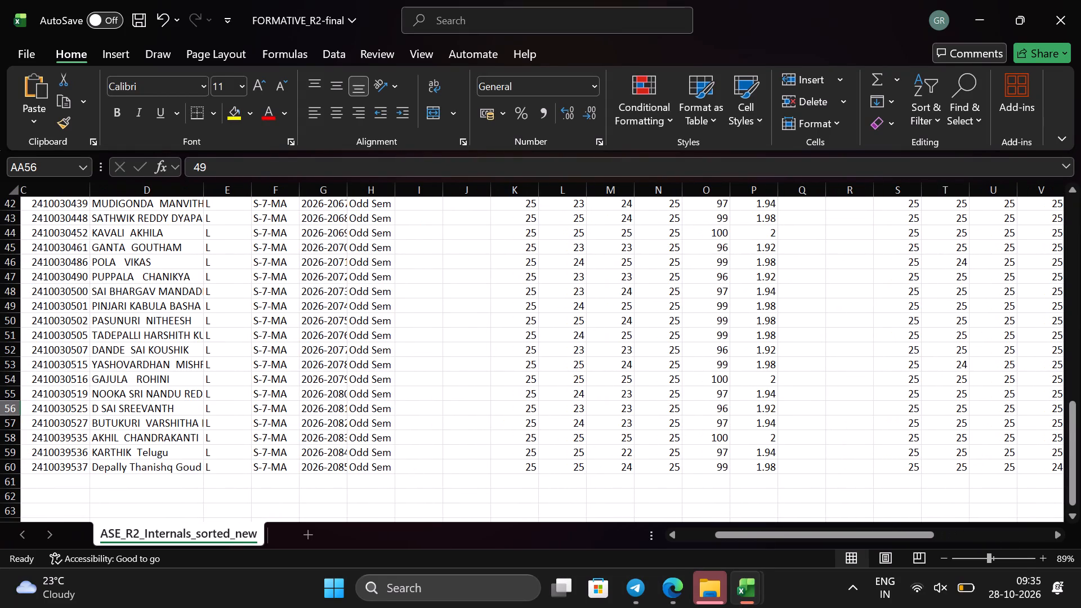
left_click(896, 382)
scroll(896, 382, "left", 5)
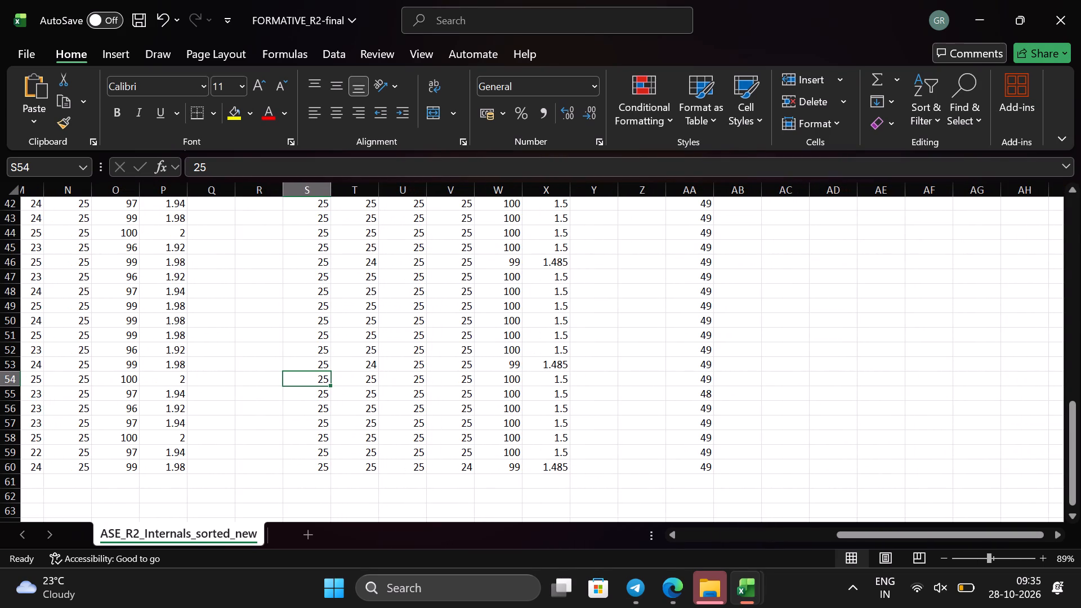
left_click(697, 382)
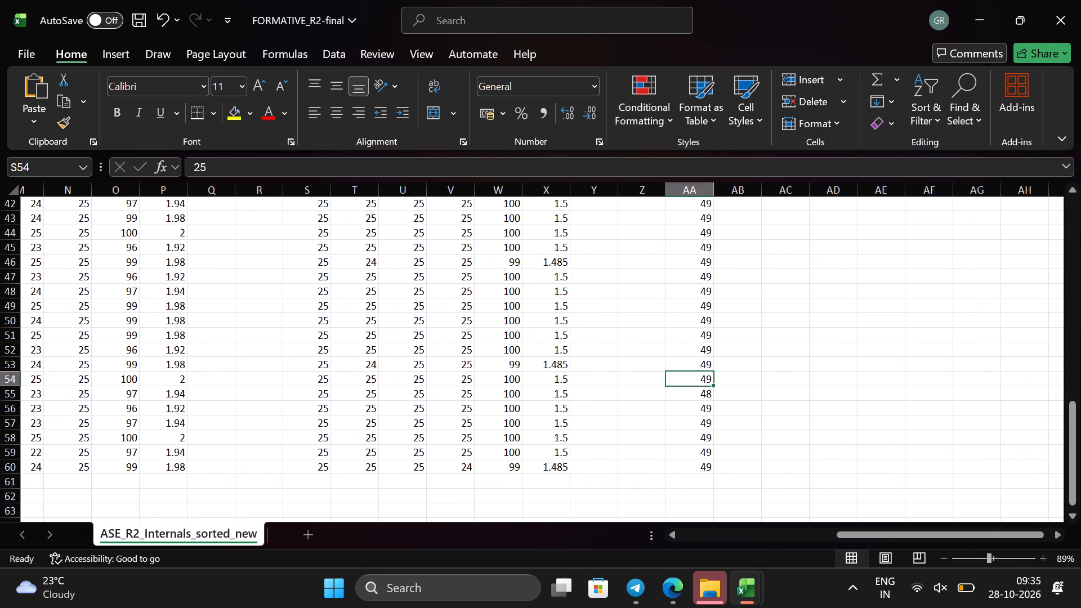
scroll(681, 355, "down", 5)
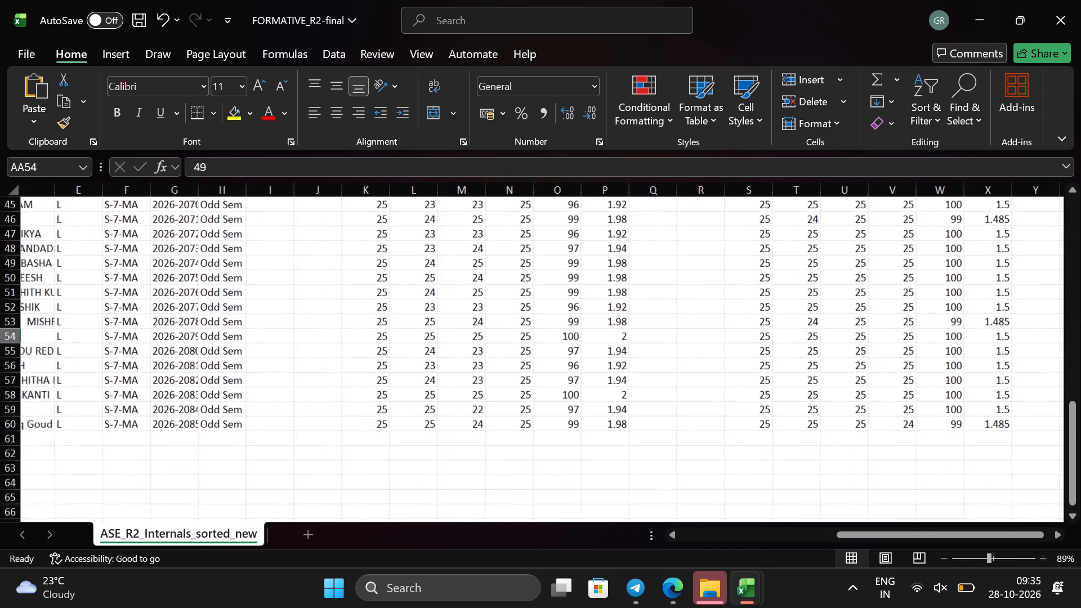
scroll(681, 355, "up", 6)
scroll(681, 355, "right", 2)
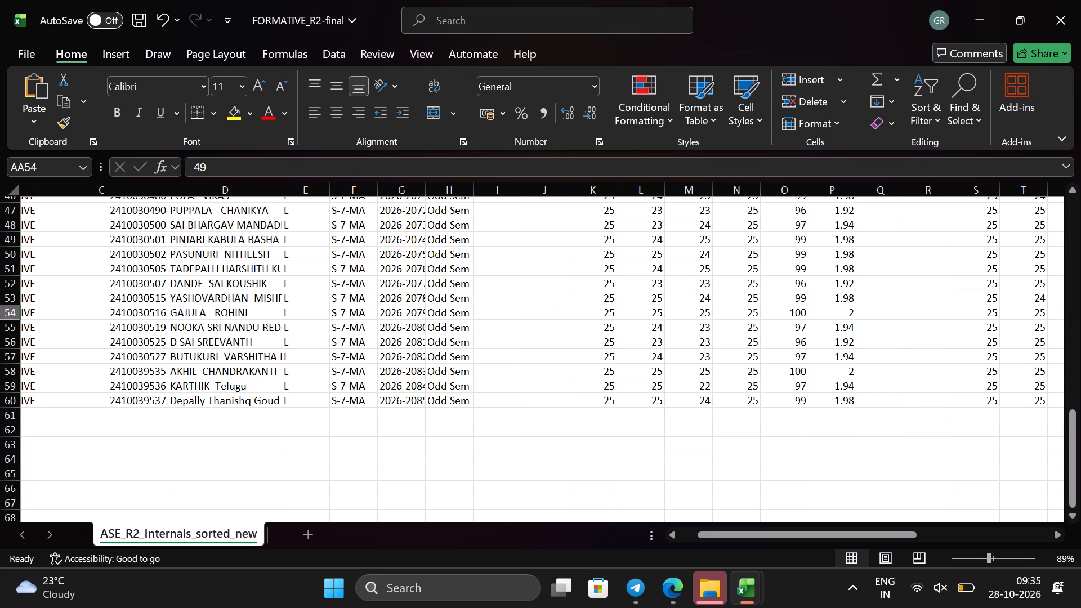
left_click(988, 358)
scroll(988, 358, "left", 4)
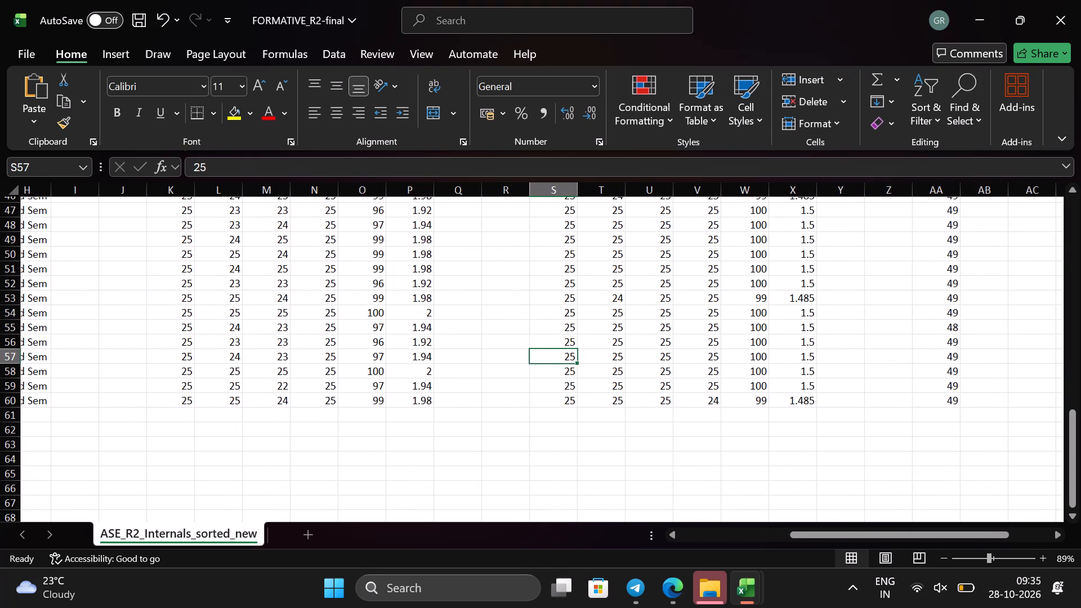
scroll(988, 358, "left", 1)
Change the total(50) marks in AA39, AA46 and AA51 to 48.
scroll(999, 383, "up", 2)
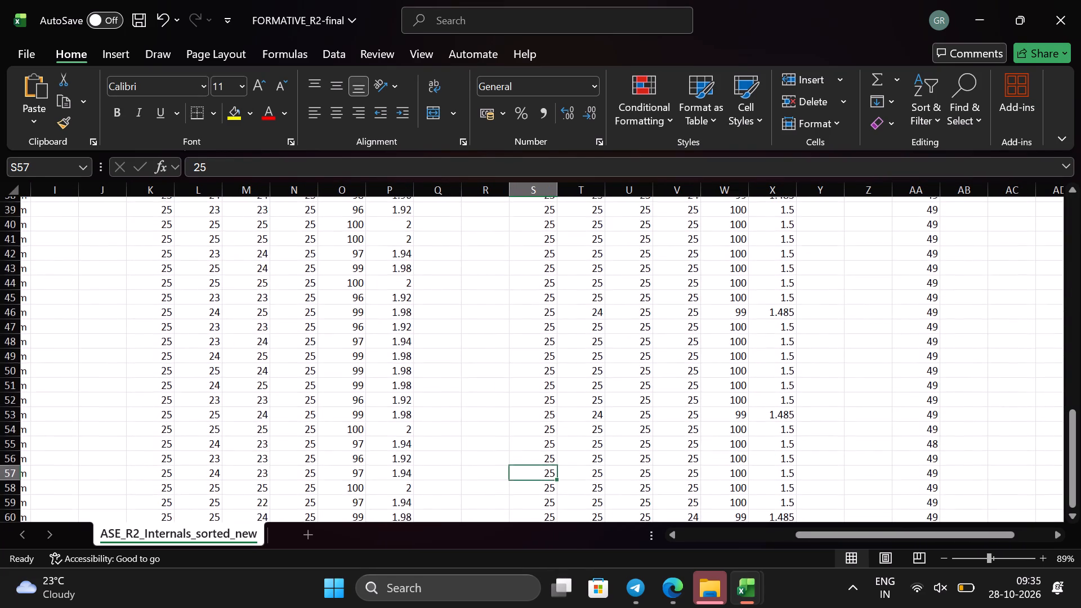
scroll(940, 319, "up", 1)
left_click(931, 290)
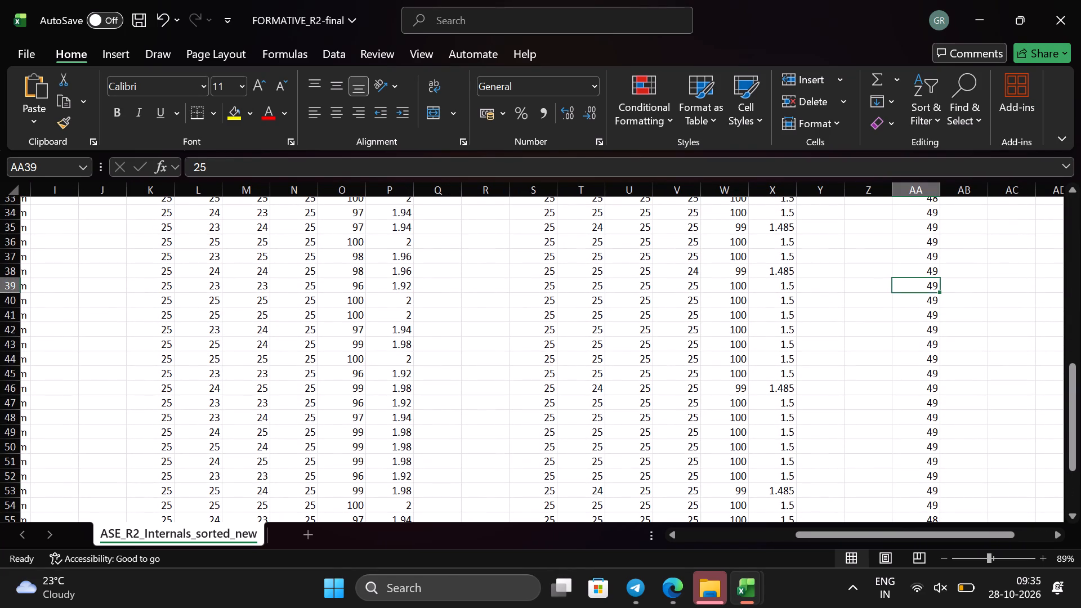
key("BackSpace")
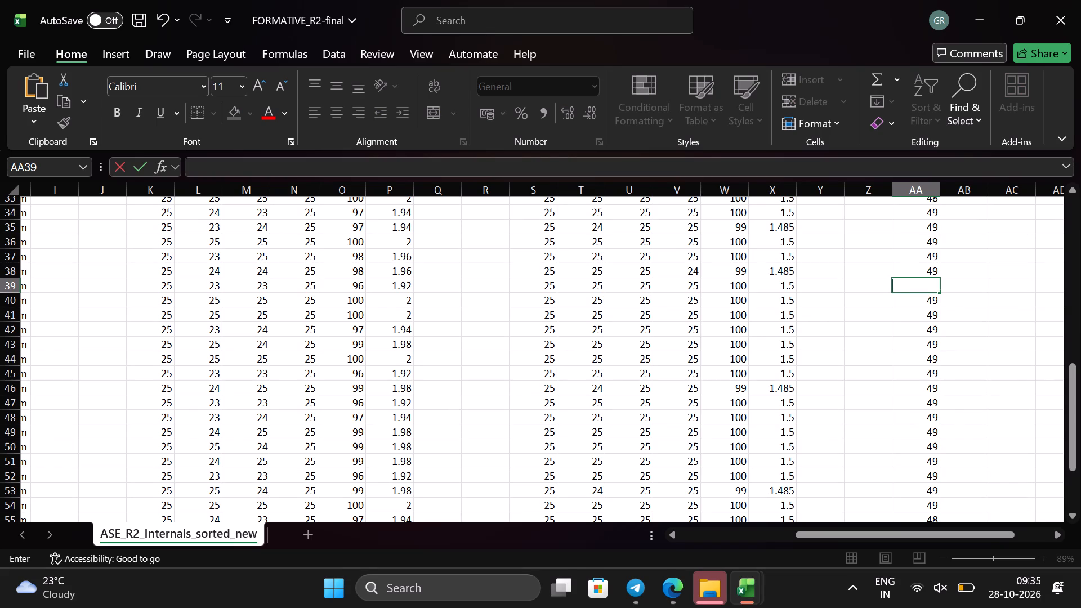
type("48")
scroll(931, 290, "up", 1)
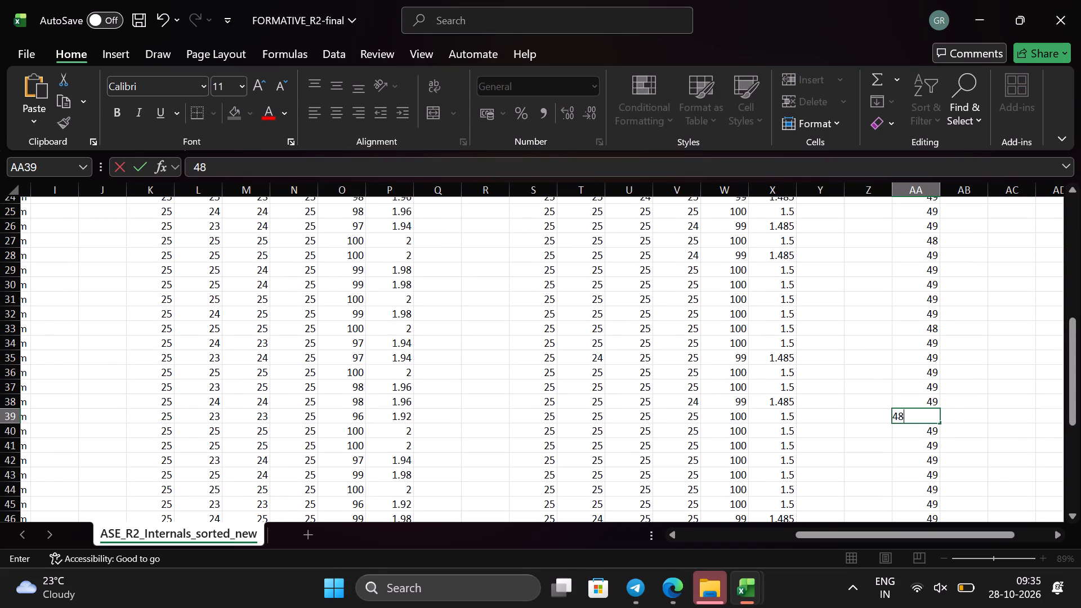
left_click(933, 261)
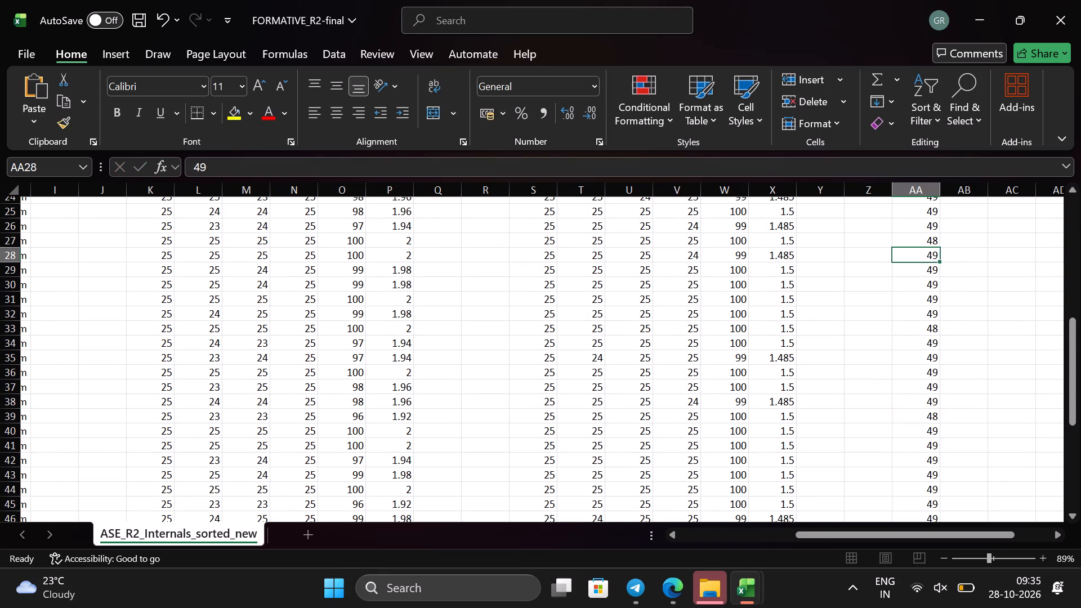
scroll(933, 261, "down", 1)
left_click(923, 430)
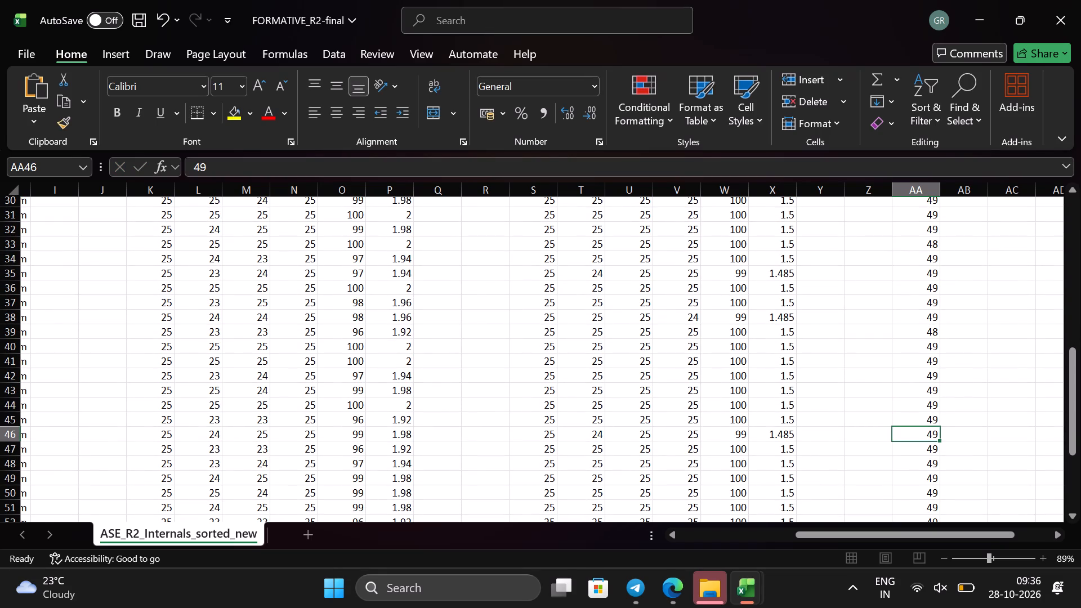
key("BackSpace")
type("48")
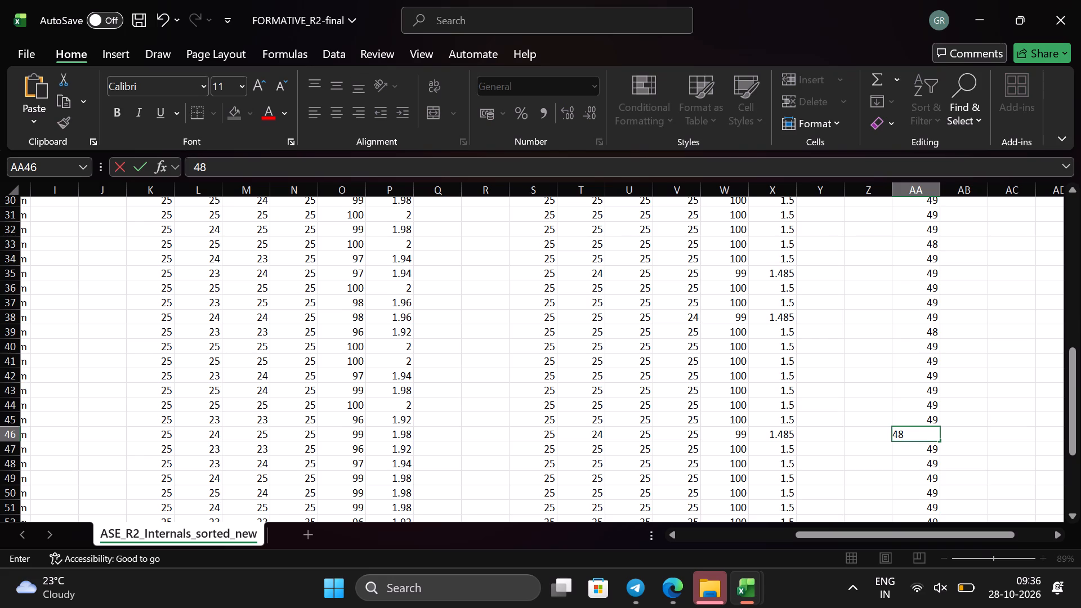
scroll(923, 430, "down", 1)
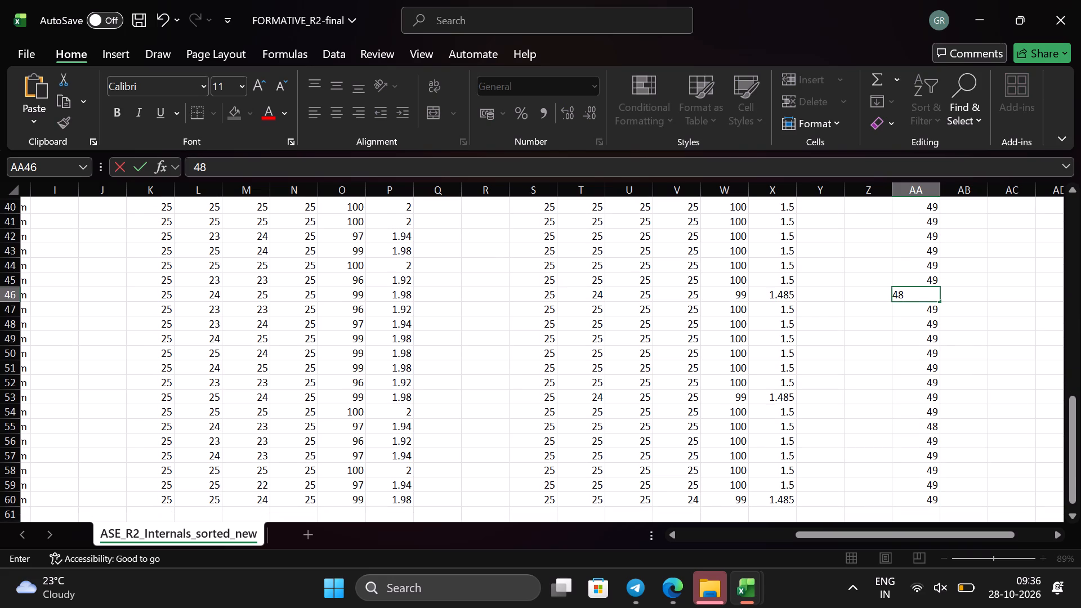
left_click(927, 370)
key("BackSpace")
type("48")
left_click(958, 387)
Enter the column header Weightage in AB1, beside the total(50) header.
scroll(958, 387, "up", 3)
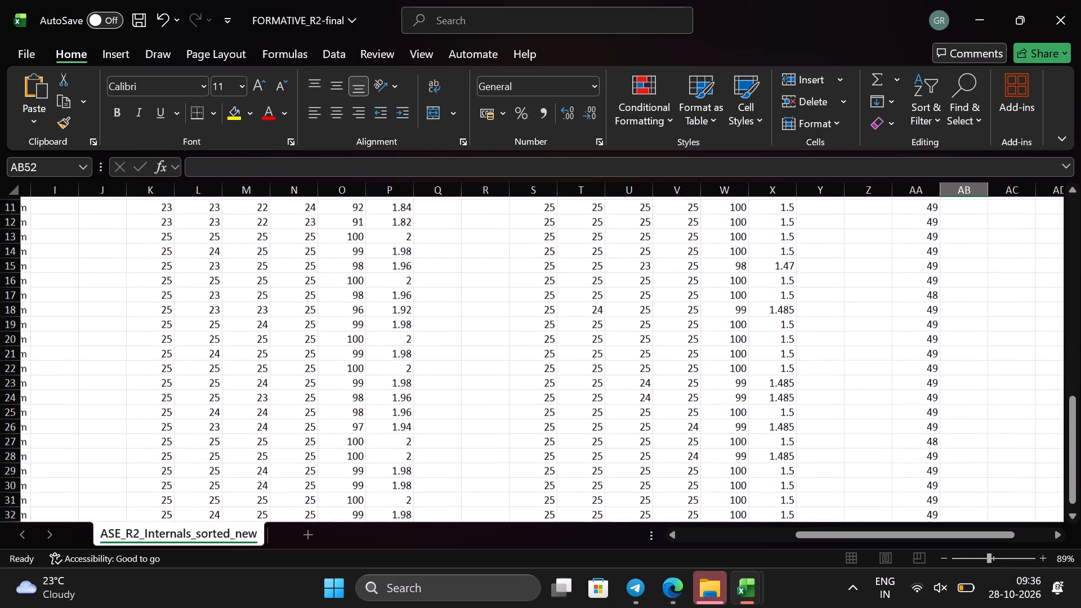
scroll(958, 387, "up", 5)
left_click(954, 209)
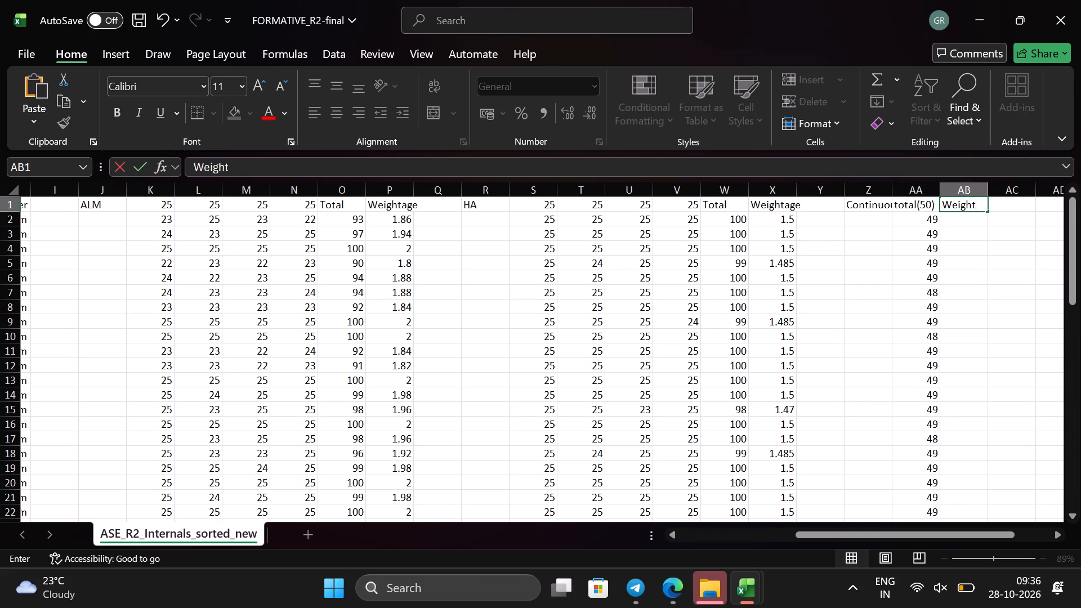
type("age")
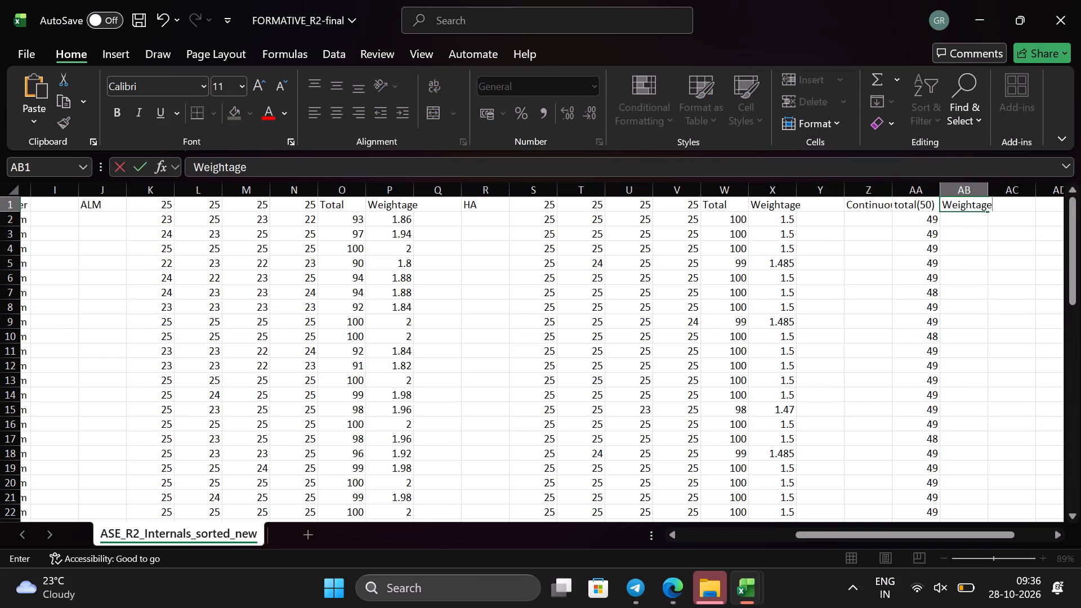
key("Return")
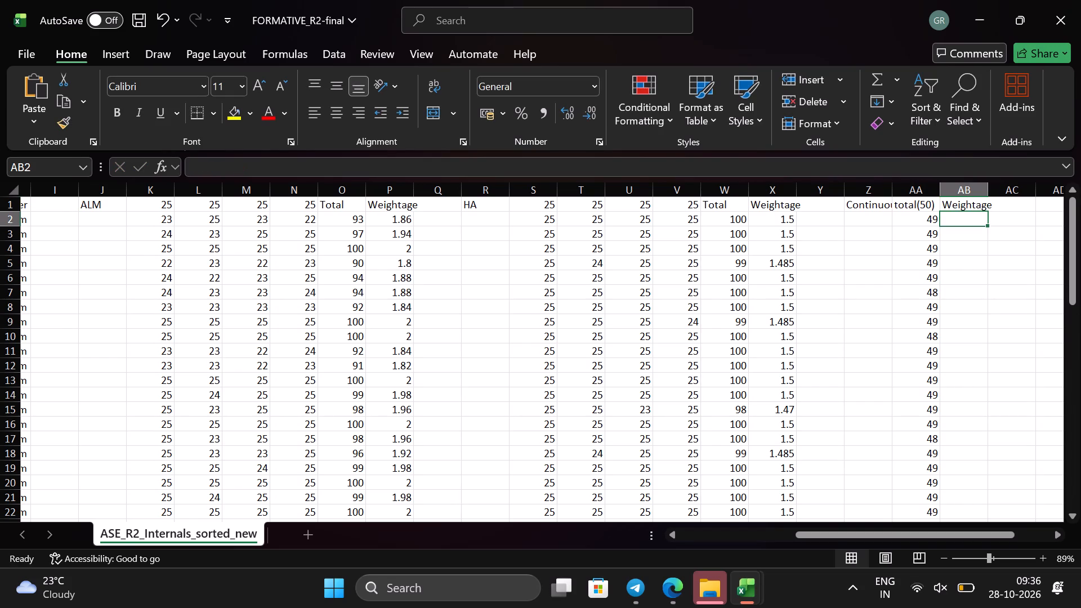
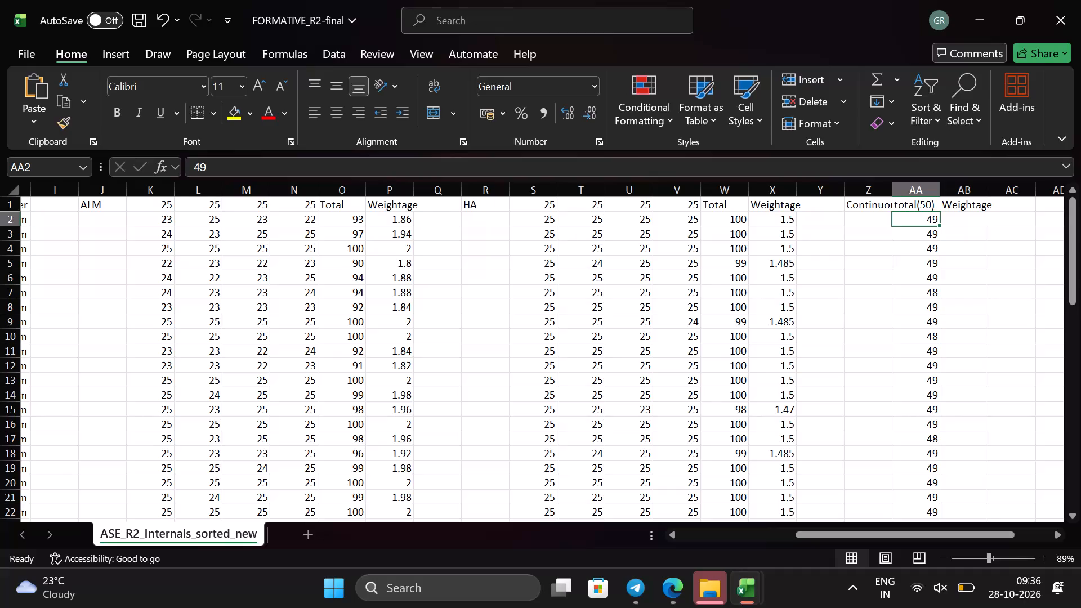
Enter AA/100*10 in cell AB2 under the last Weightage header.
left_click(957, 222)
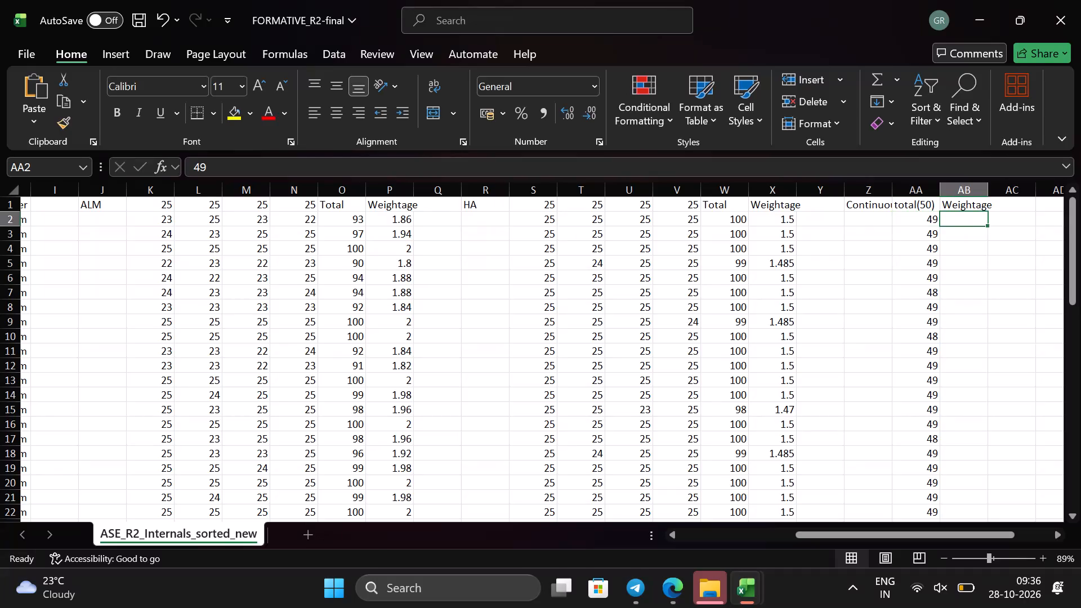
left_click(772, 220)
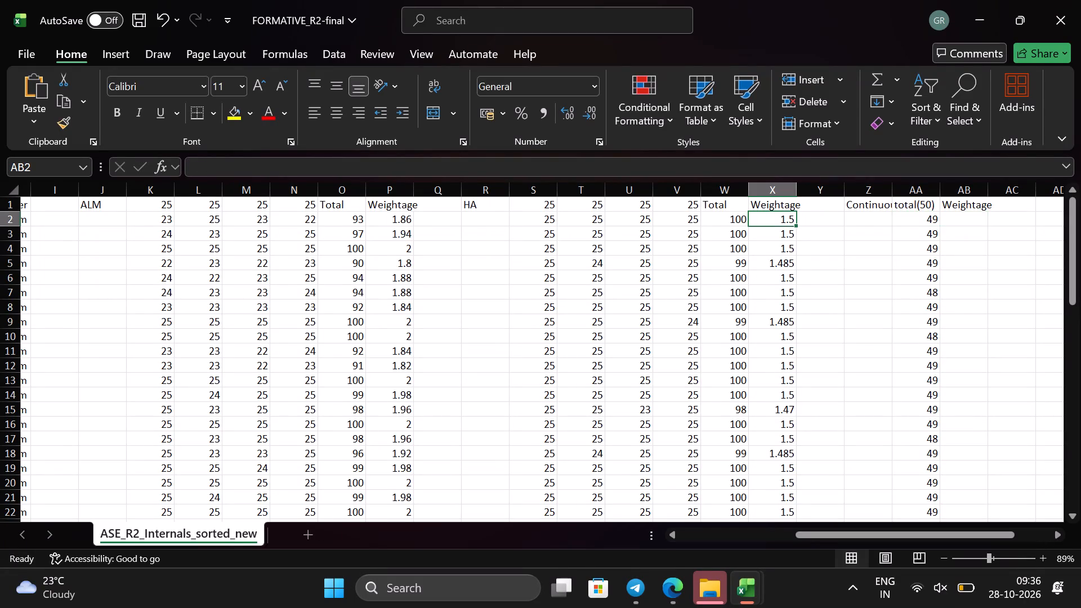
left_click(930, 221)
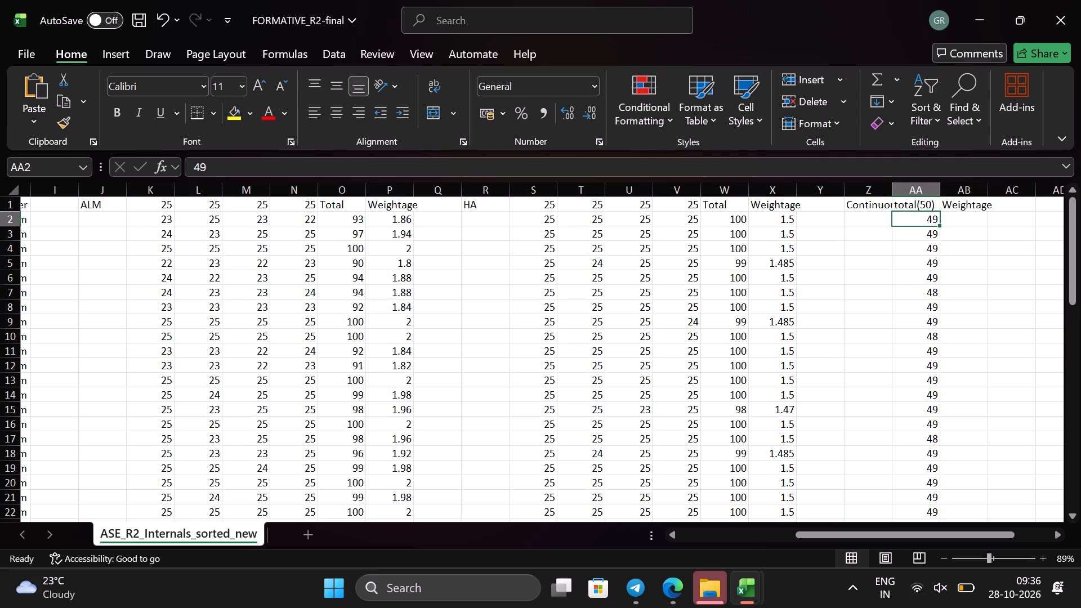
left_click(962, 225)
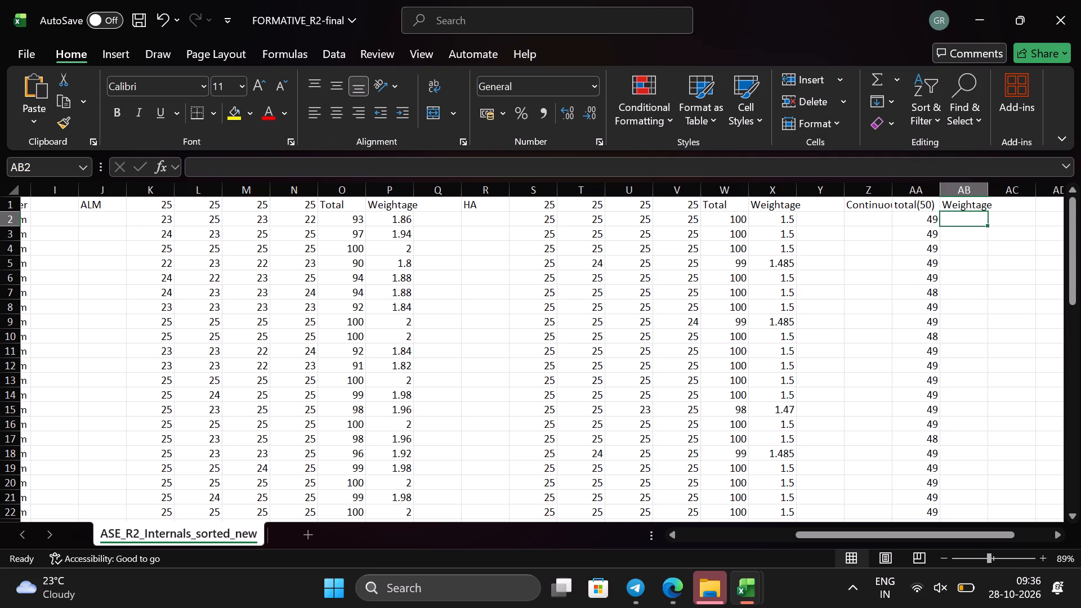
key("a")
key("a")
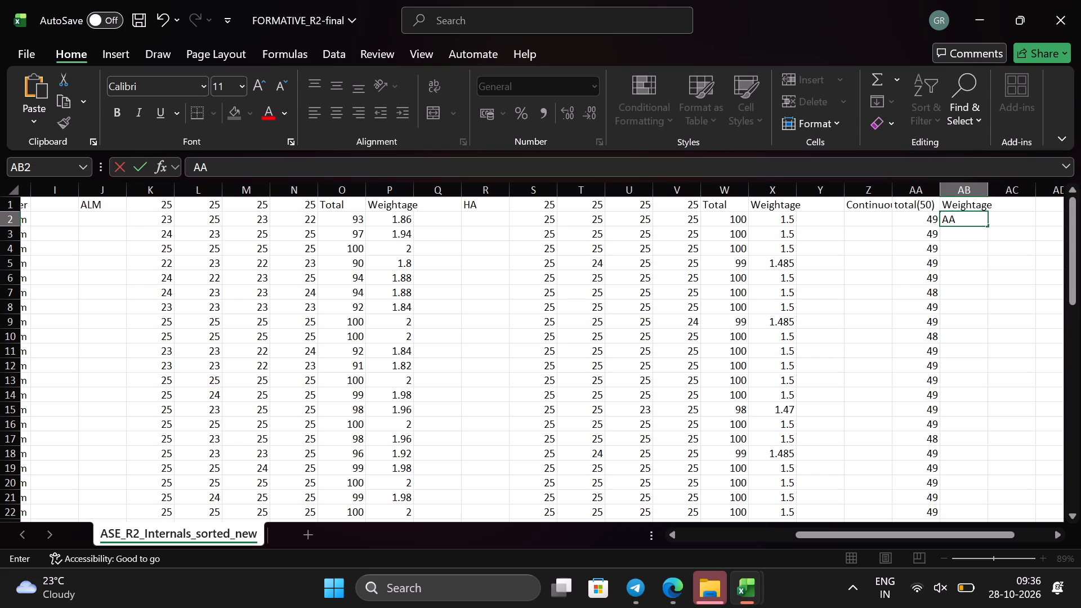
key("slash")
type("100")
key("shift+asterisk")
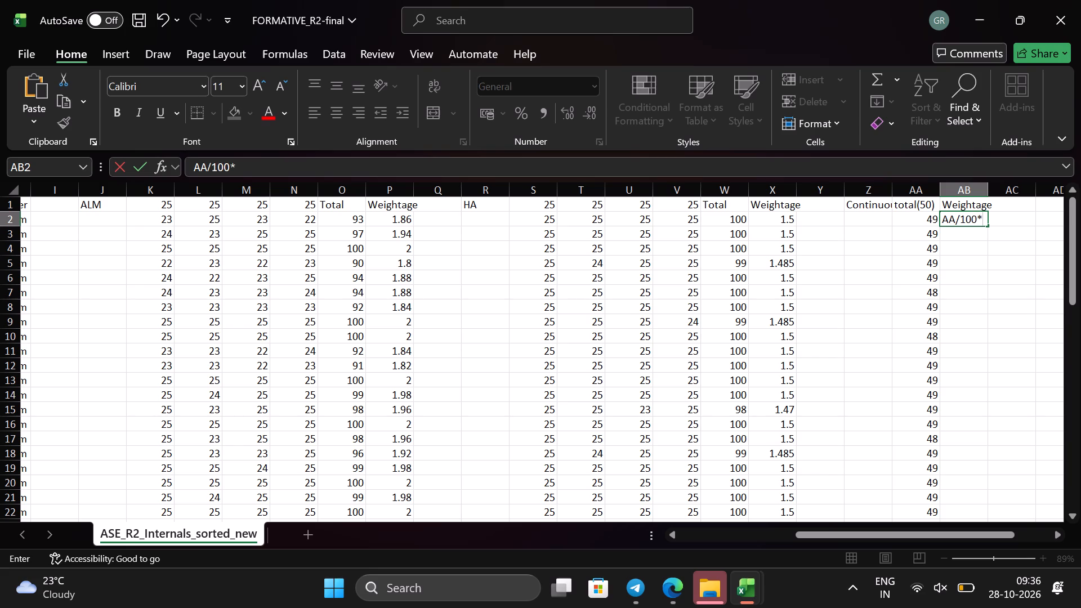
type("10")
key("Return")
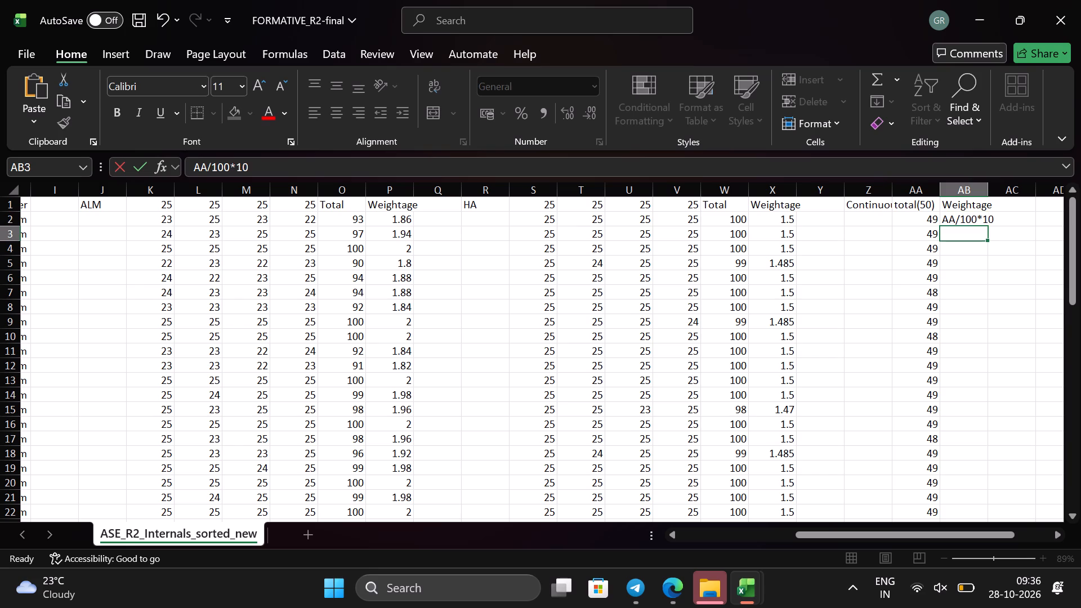
Replace the entry in Weightage cell AB2 with an AVERAGE function whose only argument is AA2.
left_click(167, 170)
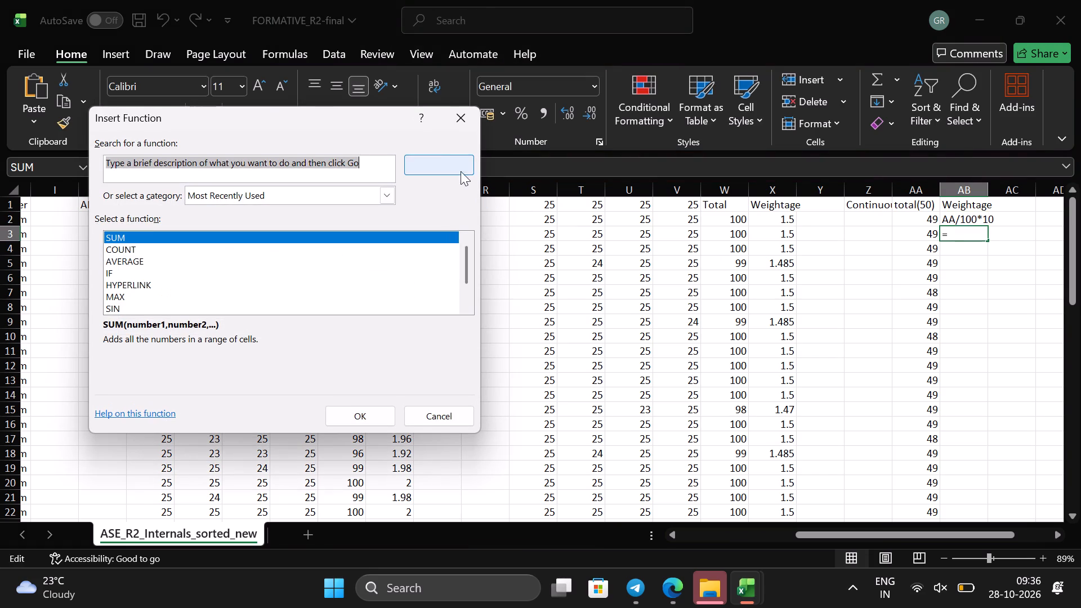
left_click(452, 118)
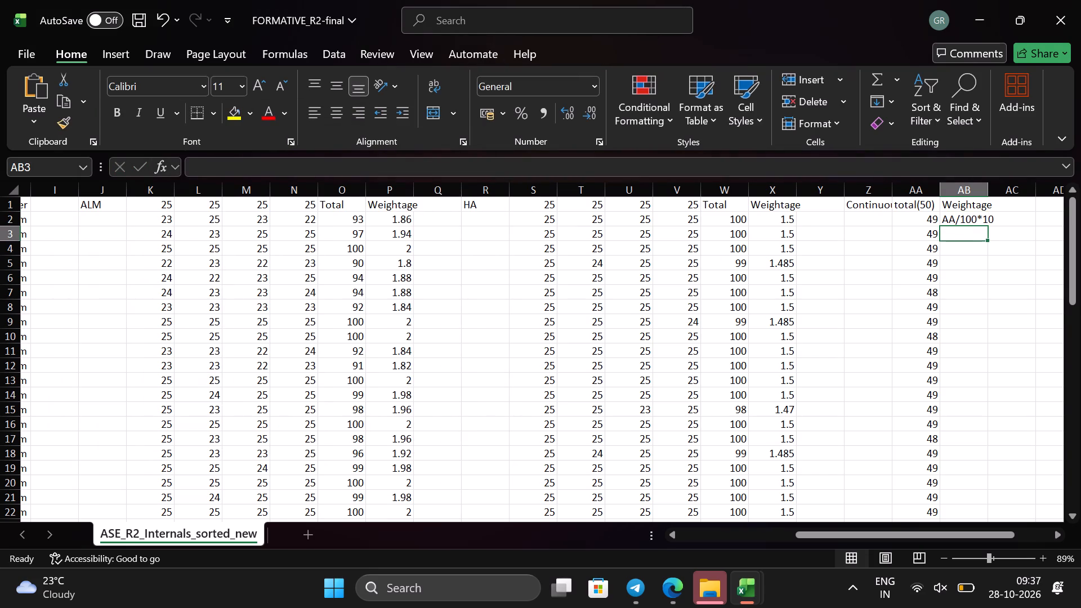
left_click(963, 214)
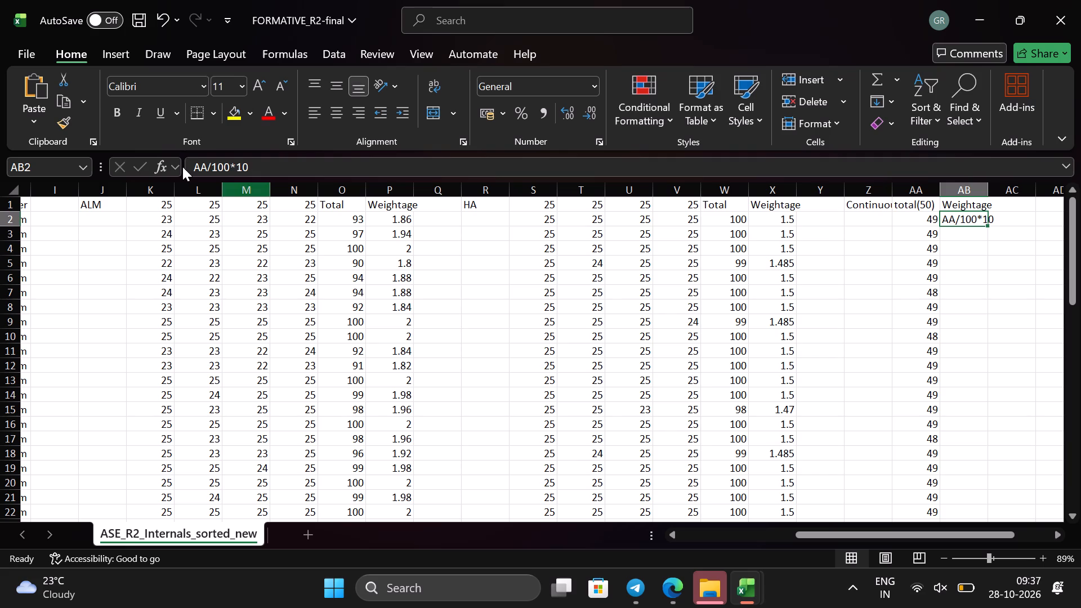
left_click(144, 162)
left_click(179, 166)
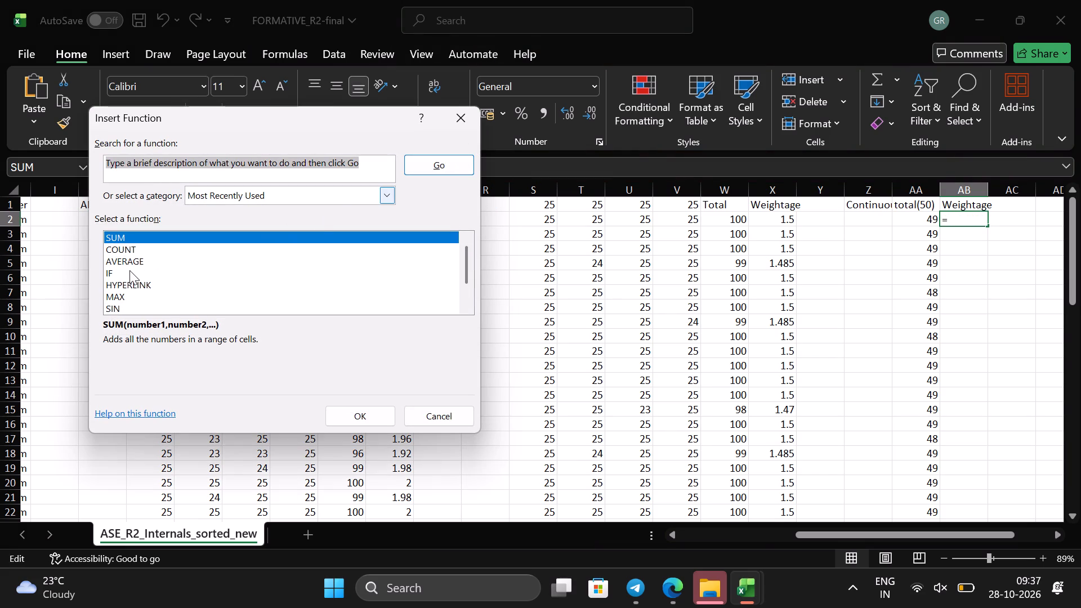
left_click(131, 261)
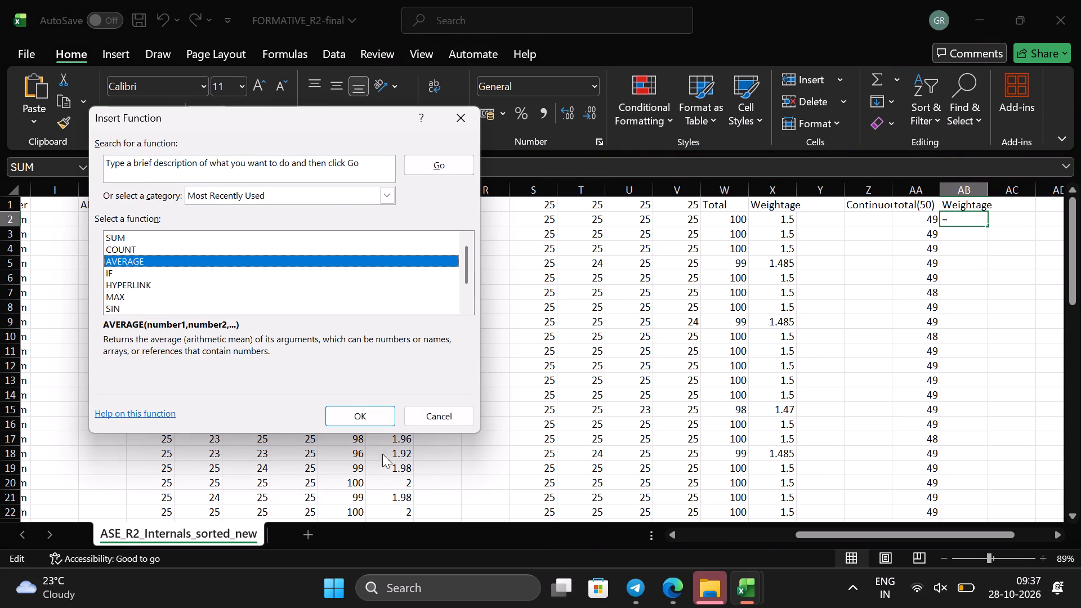
left_click(350, 419)
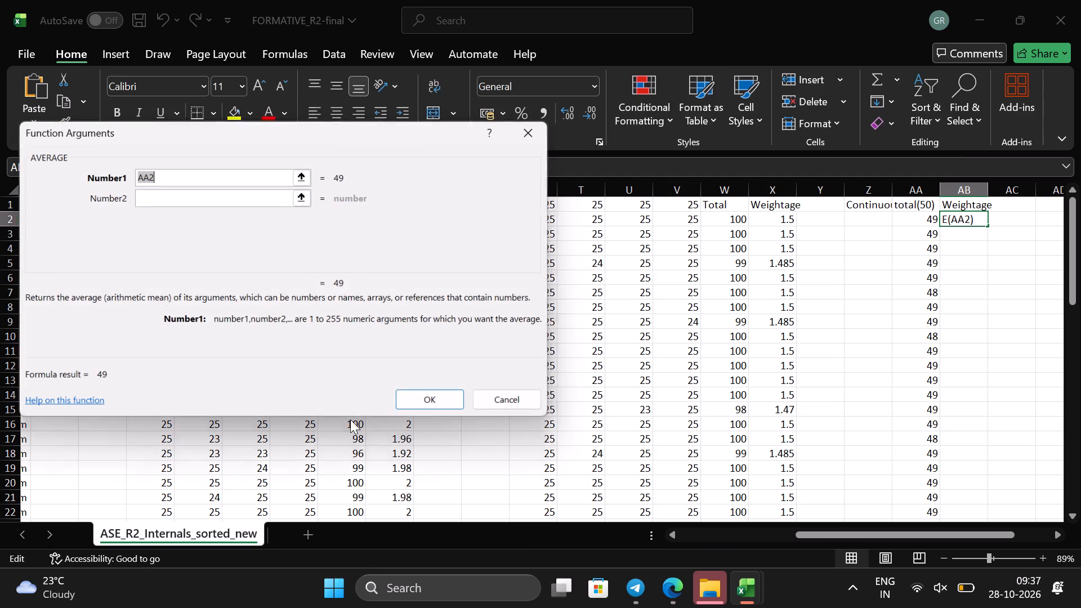
left_click(450, 400)
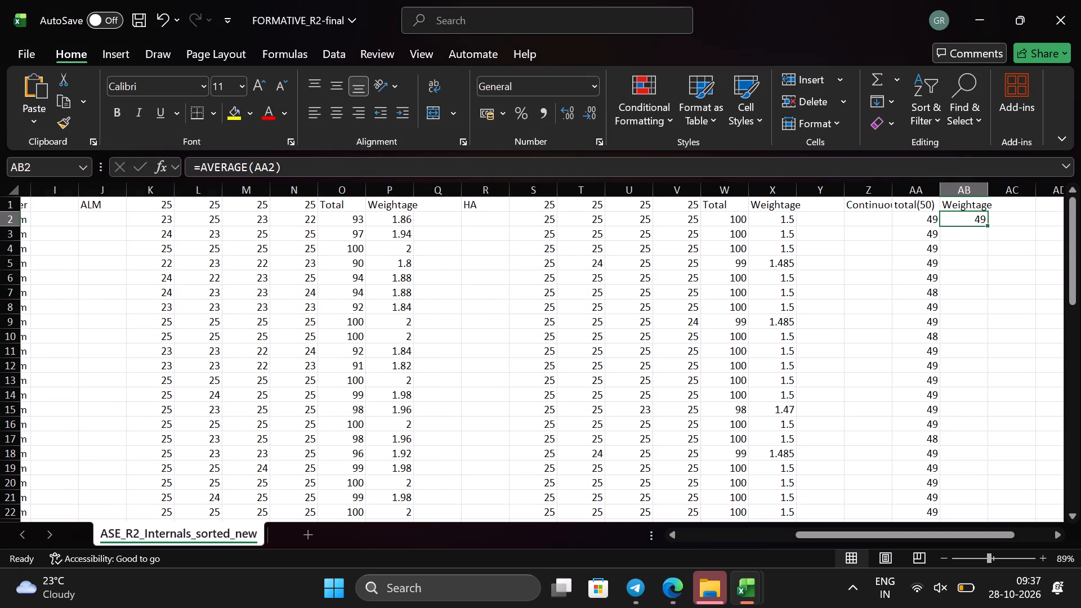
Extend the formula in cell AB2 so it reads =AVERAGE(AA2)/100*10.
left_click(292, 166)
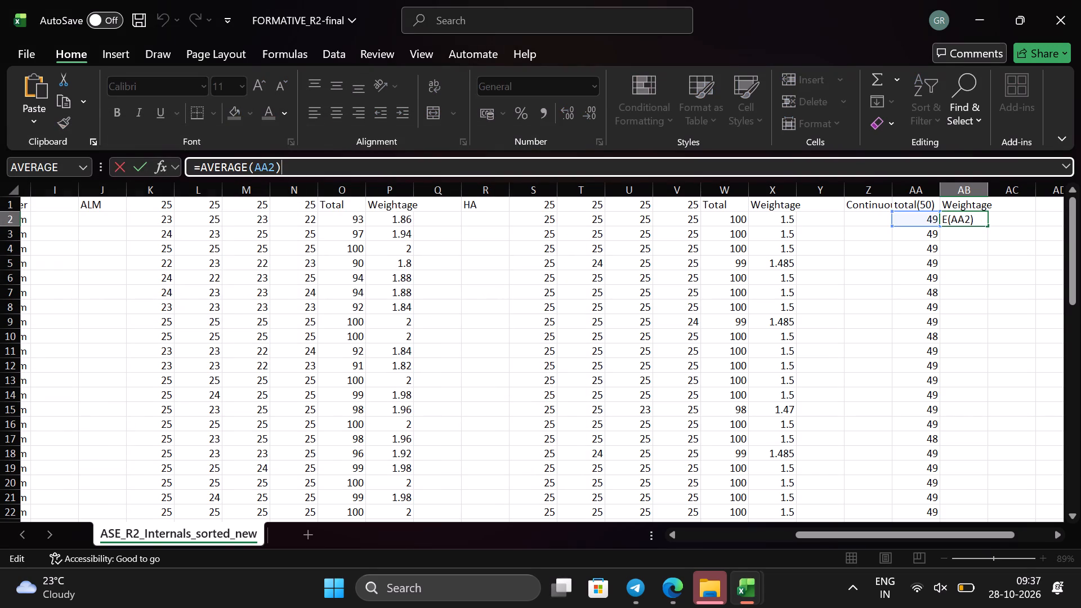
type("/100*")
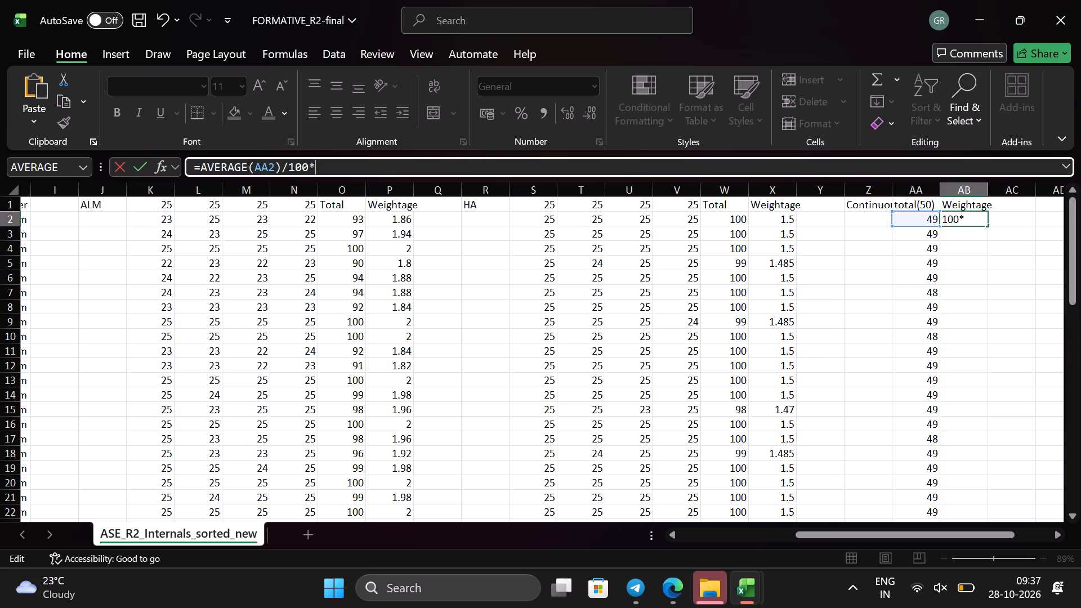
type("10")
key("Return")
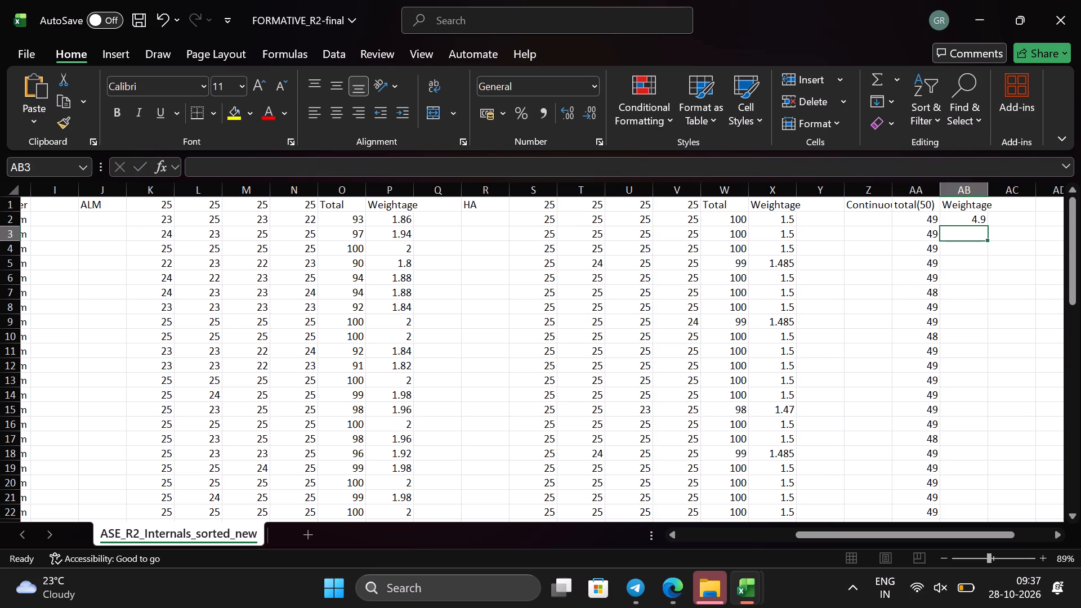
left_click(975, 222)
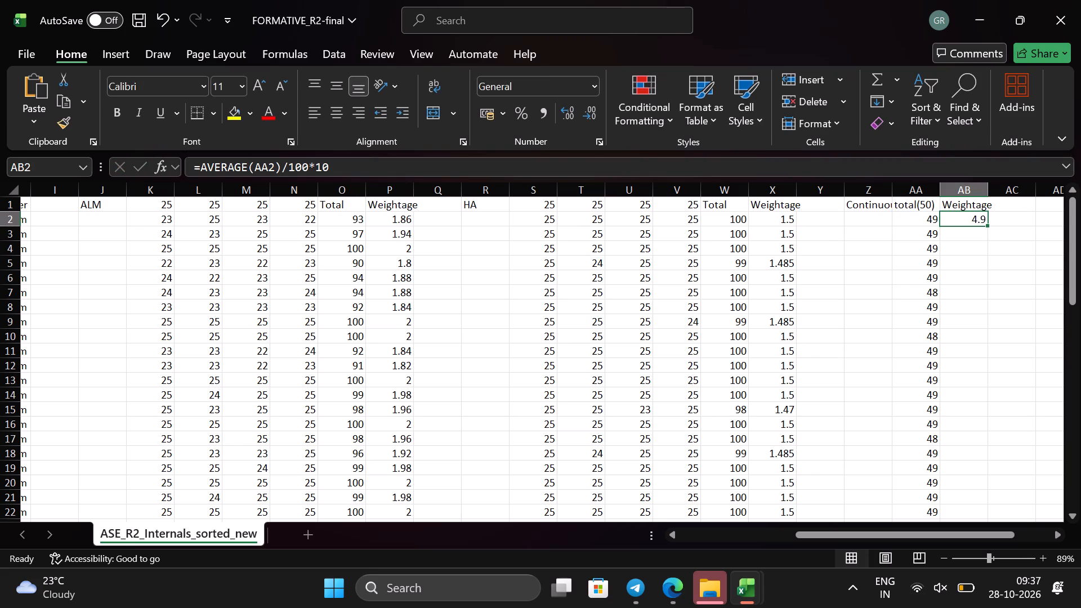
left_click(253, 170)
key("BackSpace")
key("BackSpace")
key("BackSpace")
key("BackSpace")
key("BackSpace")
key("BackSpace")
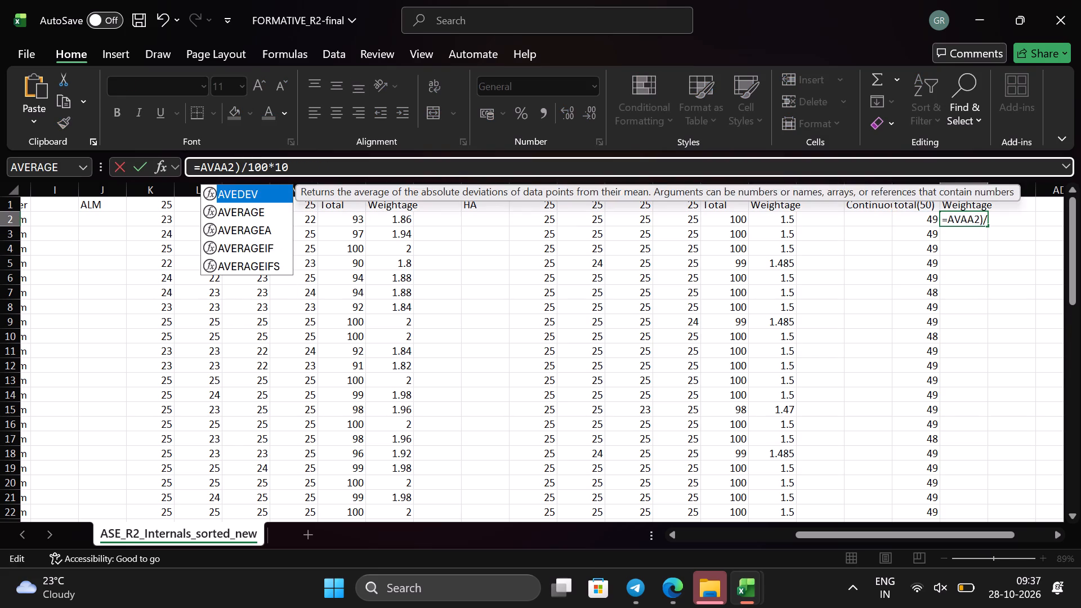
key("BackSpace")
key("BackSpace")
key("Right")
key("Right")
key("Right")
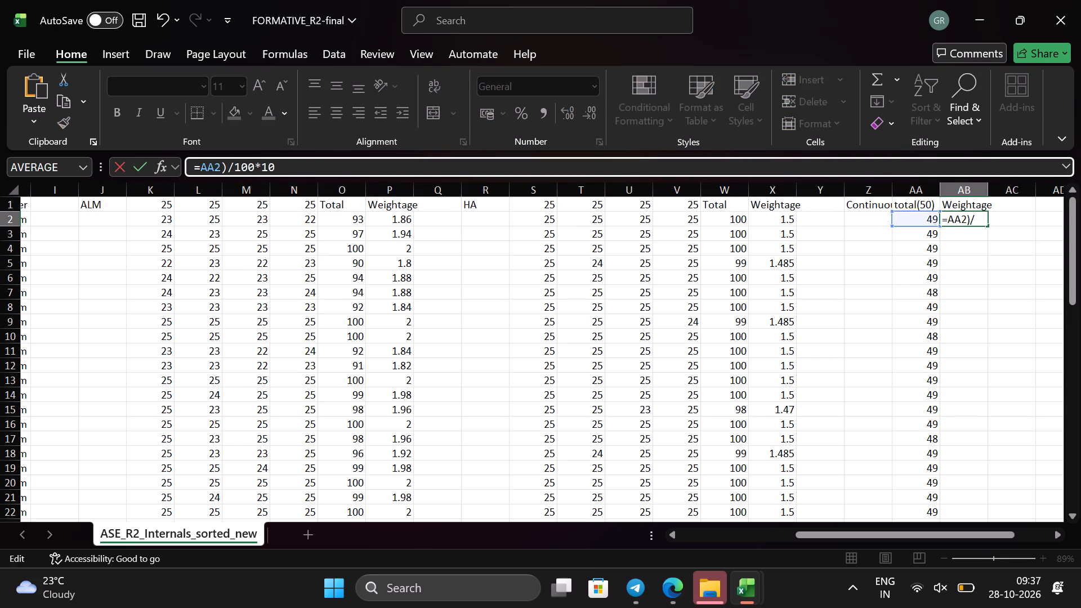
key("Right")
key("BackSpace")
left_click(282, 169)
key("Return")
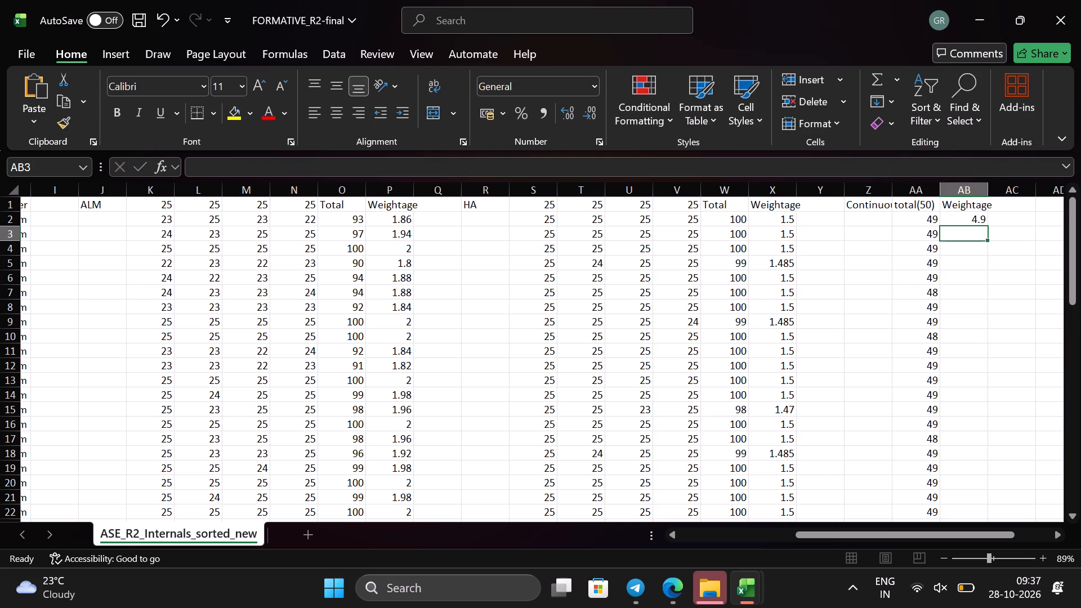
left_click(968, 226)
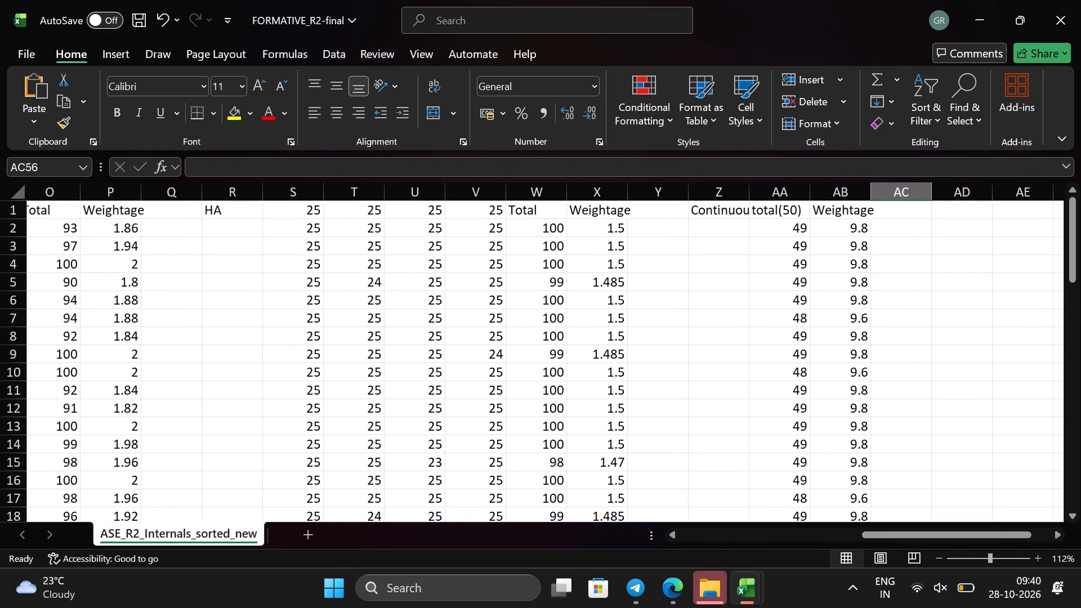
left_click(897, 220)
left_click(897, 214)
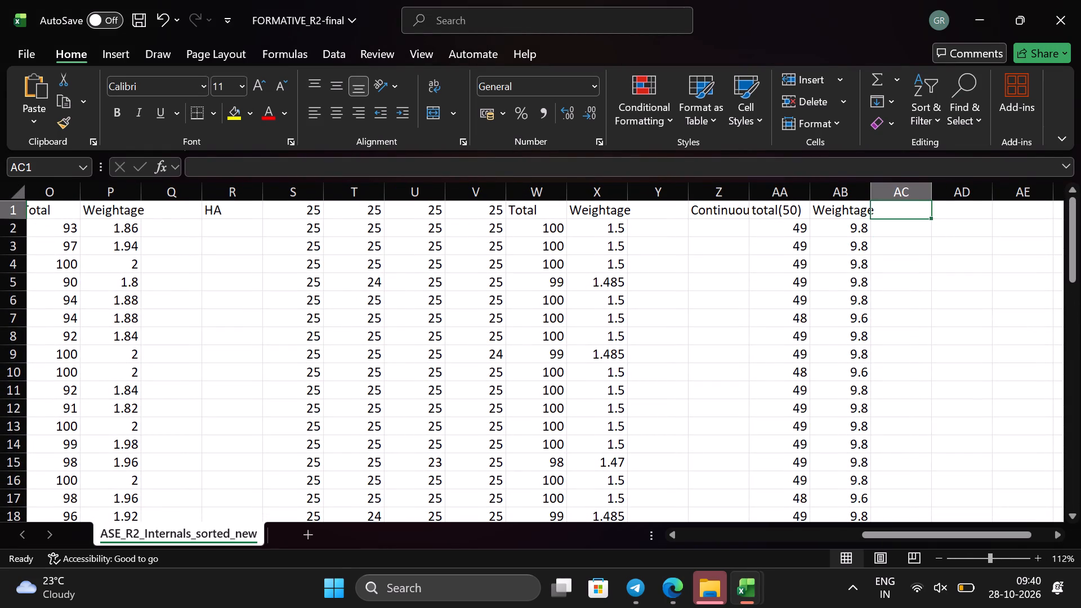
type("tal weight")
type("age")
key("Return")
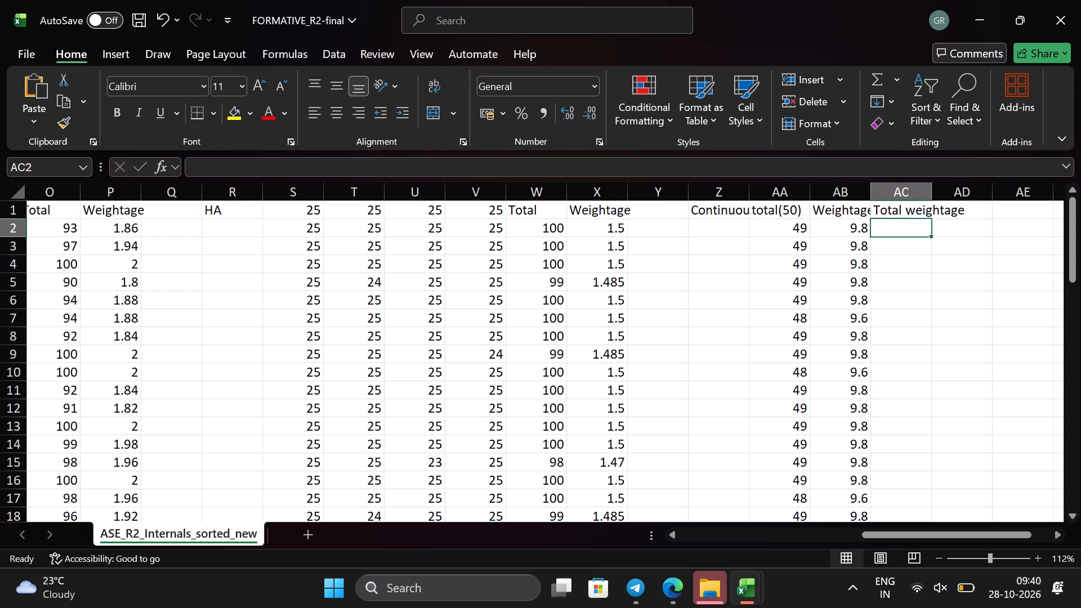
Enter the copied formula =SUM(P2,X2,AB2) in cell AC2.
left_click(240, 166)
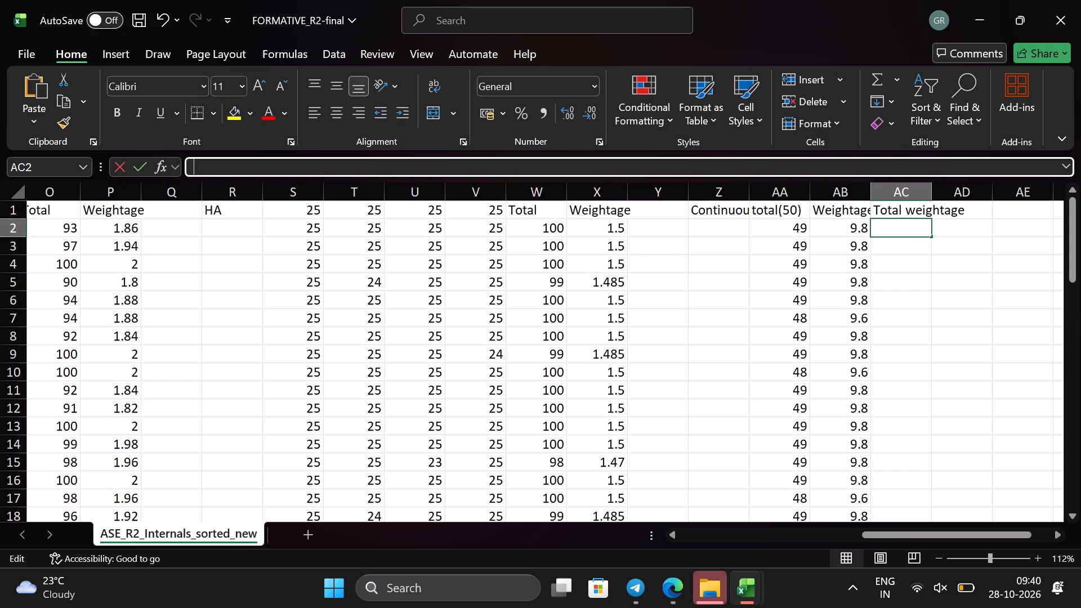
key("ctrl+v")
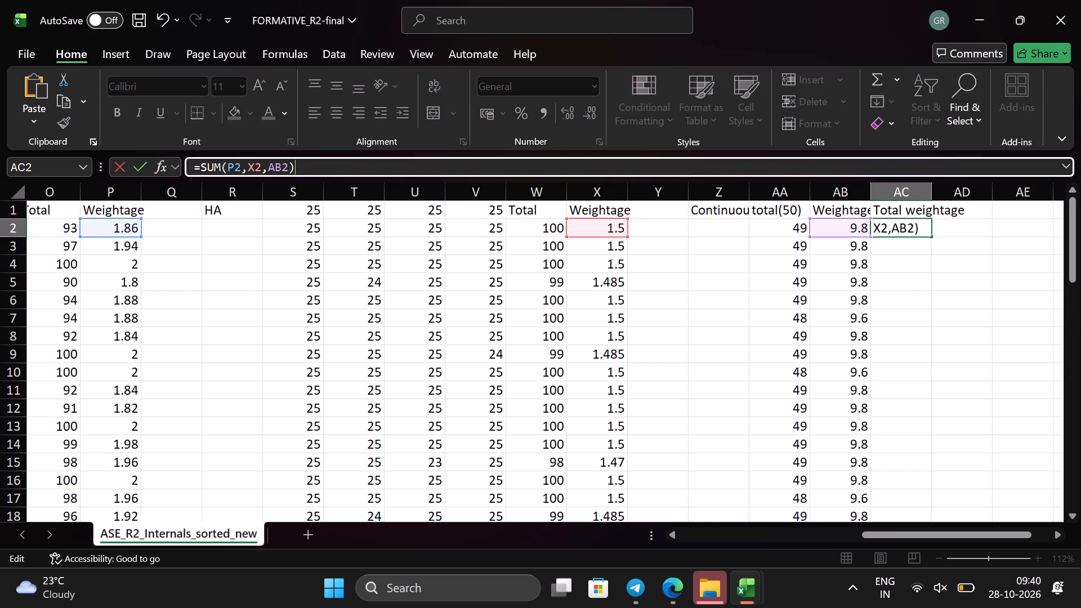
key("Return")
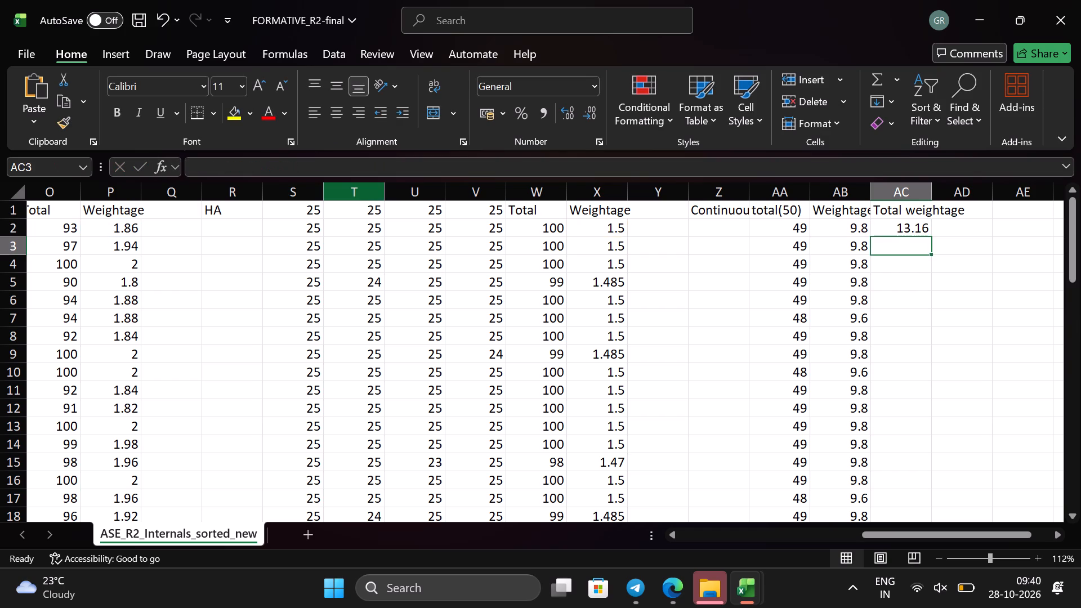
Fill the formula from AC2 down the Total weightage column to row 60 and check the filled column.
left_click(925, 225)
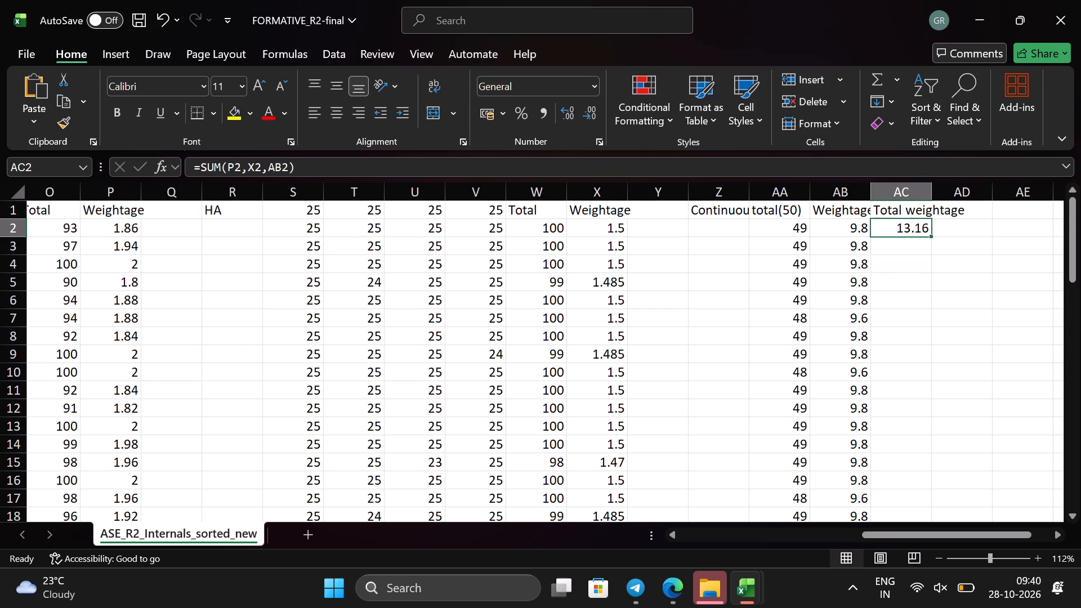
left_click_drag(928, 233, 946, 423)
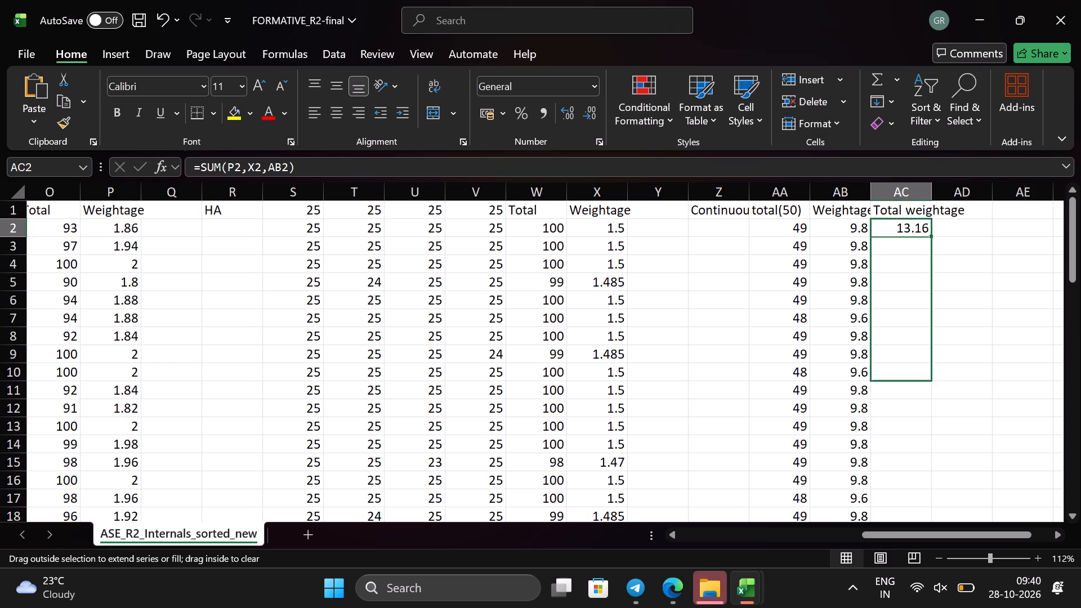
left_click_drag(946, 423, 932, 521)
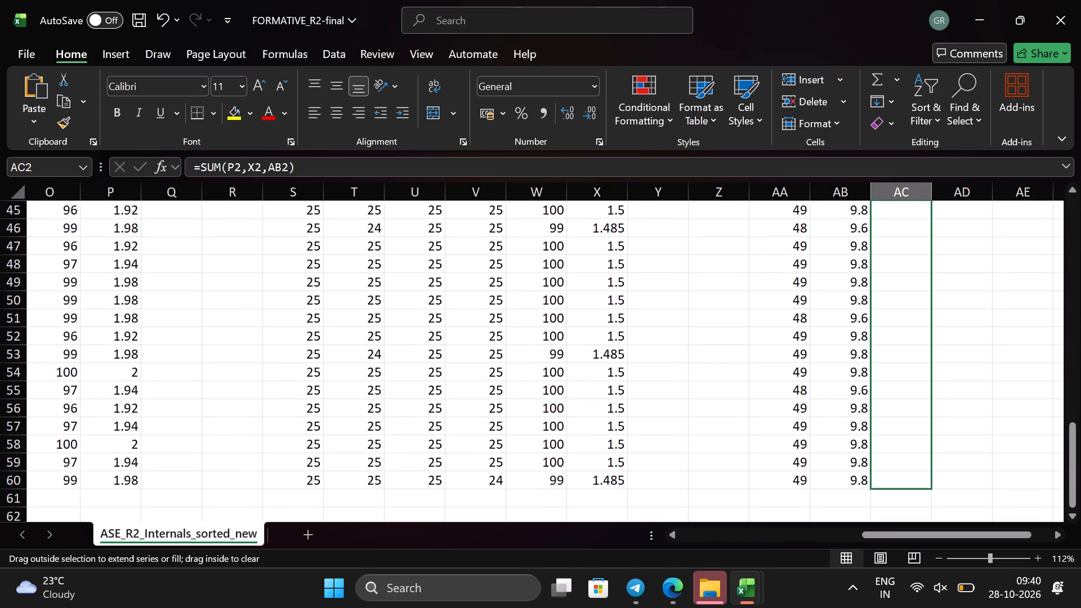
left_click_drag(932, 521, 926, 488)
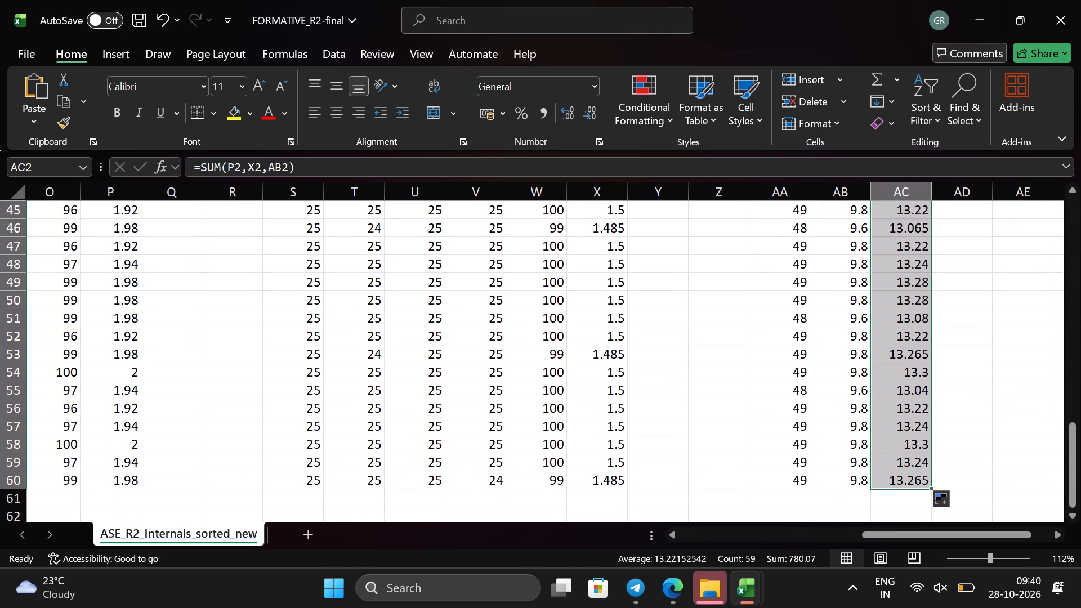
left_click(962, 455)
scroll(962, 455, "up", 5)
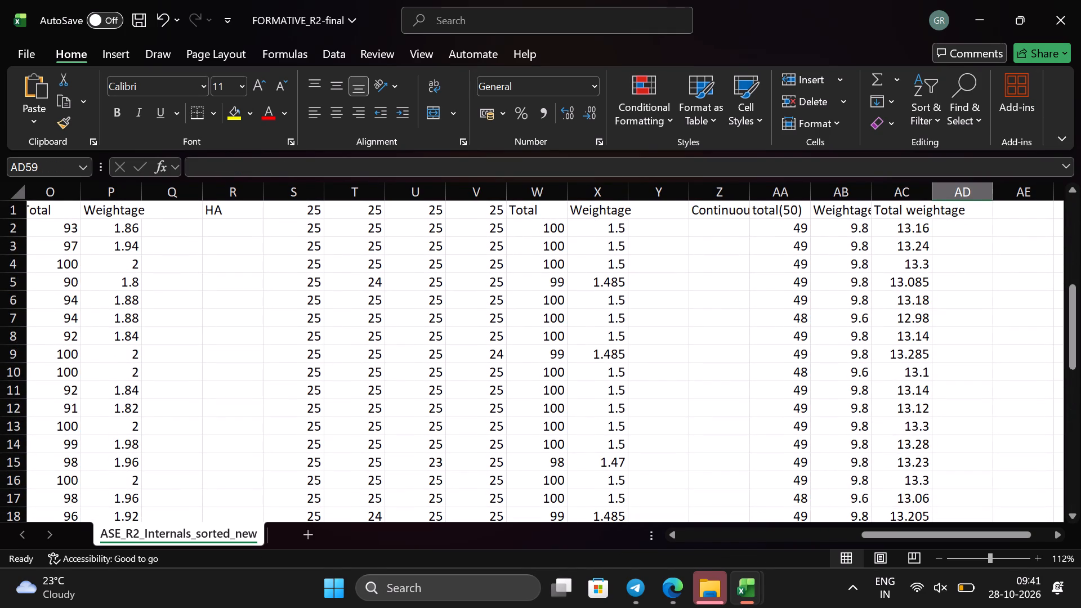
scroll(962, 455, "down", 4)
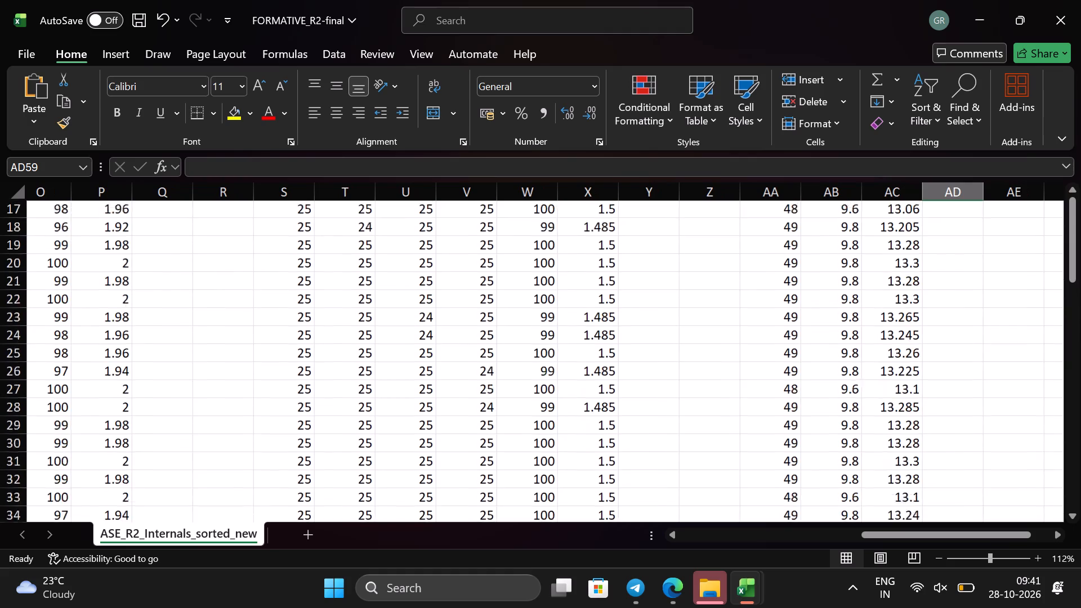
scroll(962, 455, "down", 4)
scroll(962, 455, "up", 3)
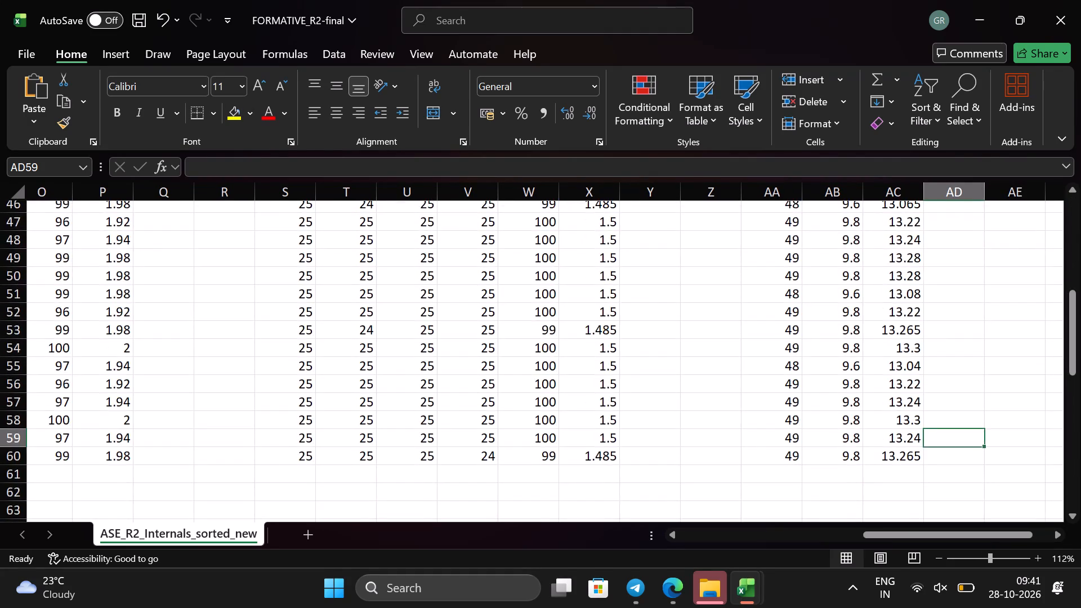
scroll(962, 455, "up", 3)
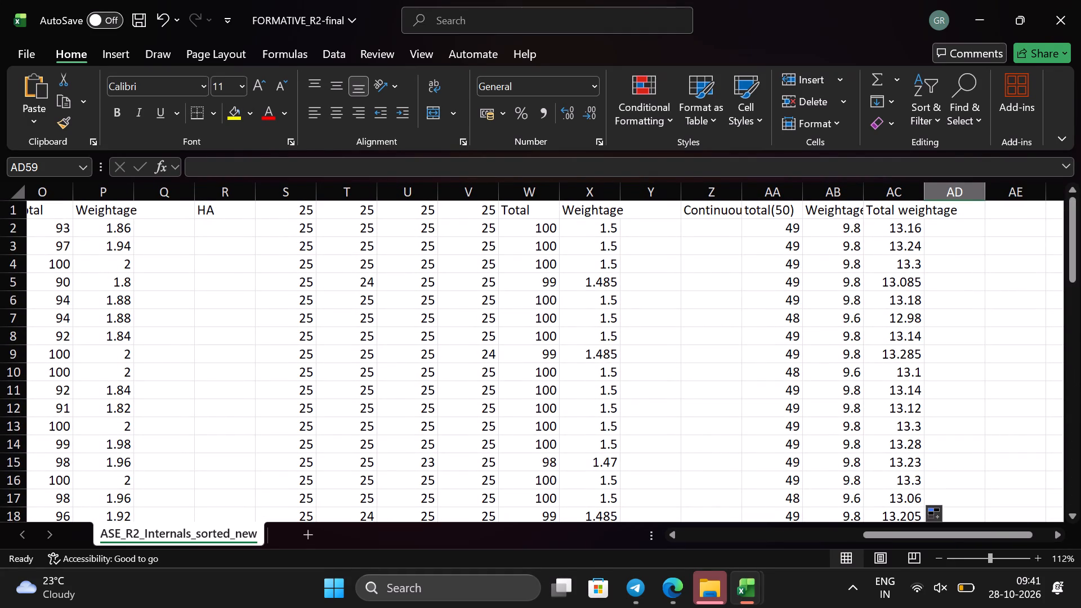
Delete the empty cells Y1:Y60 between the Weightage and Continuous columns, shifting the remaining cells left.
left_click_drag(638, 210, 677, 607)
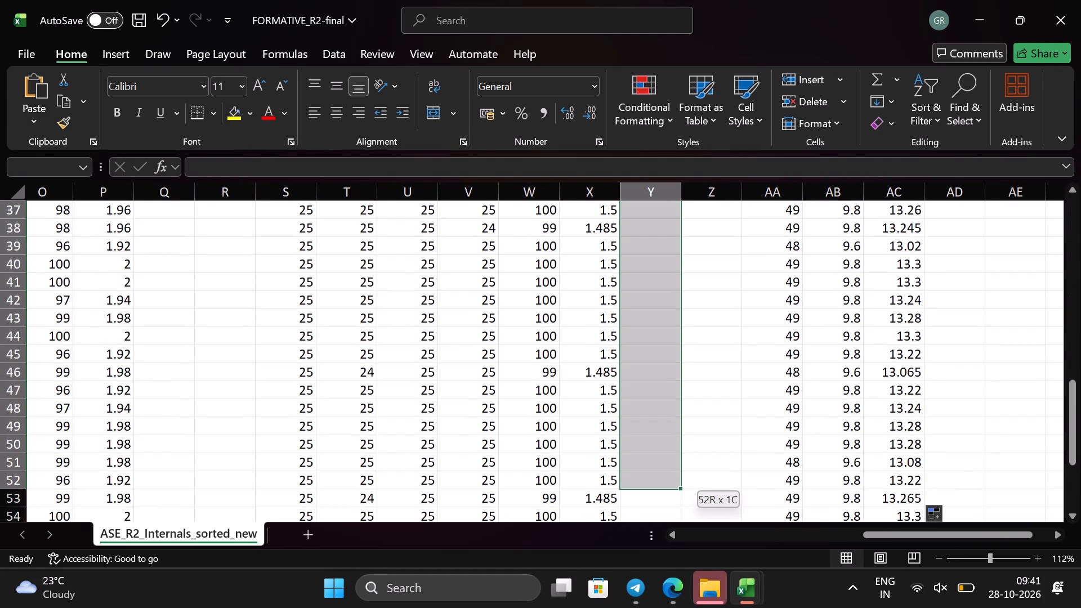
left_click_drag(677, 607, 667, 497)
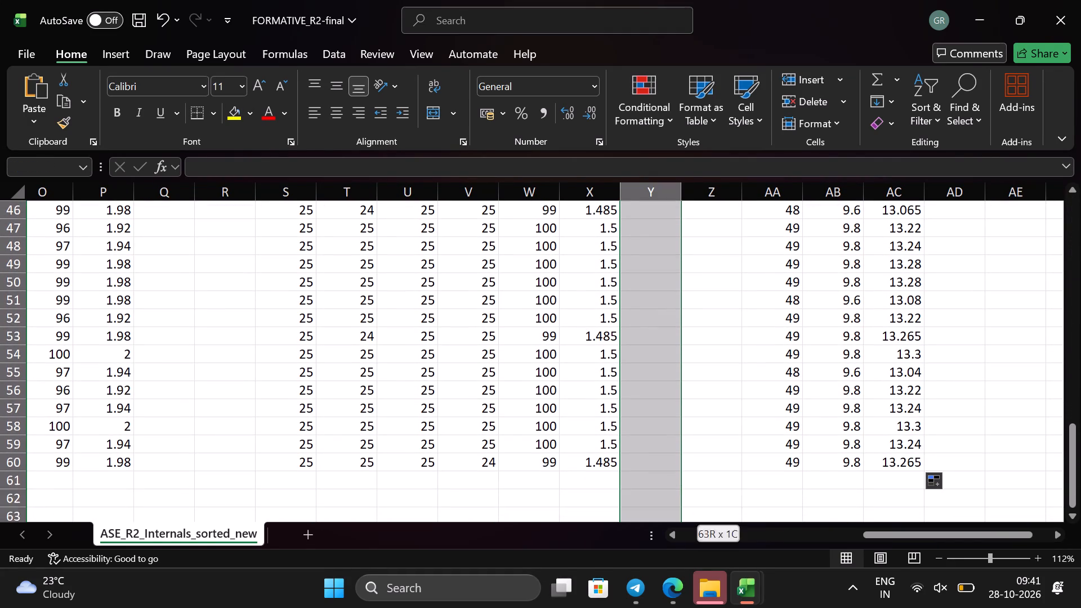
left_click_drag(667, 497, 664, 466)
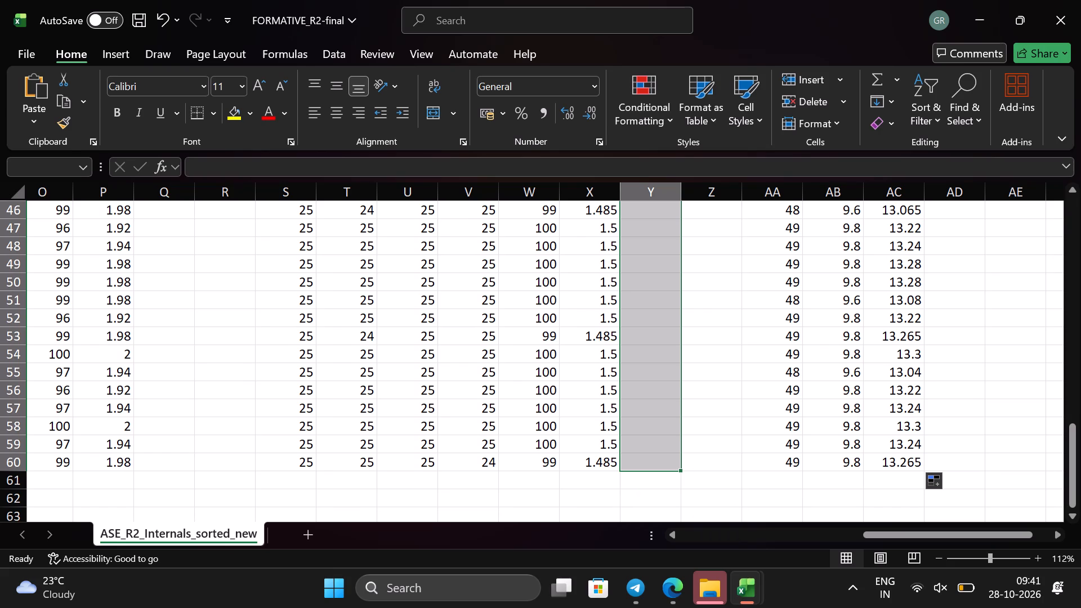
right_click(664, 466)
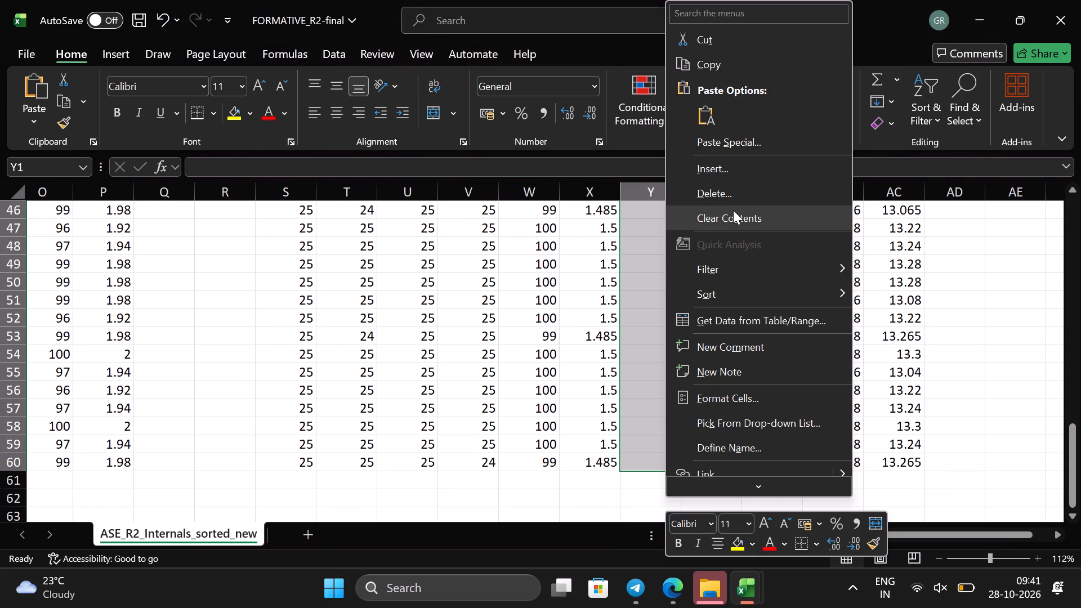
left_click(731, 200)
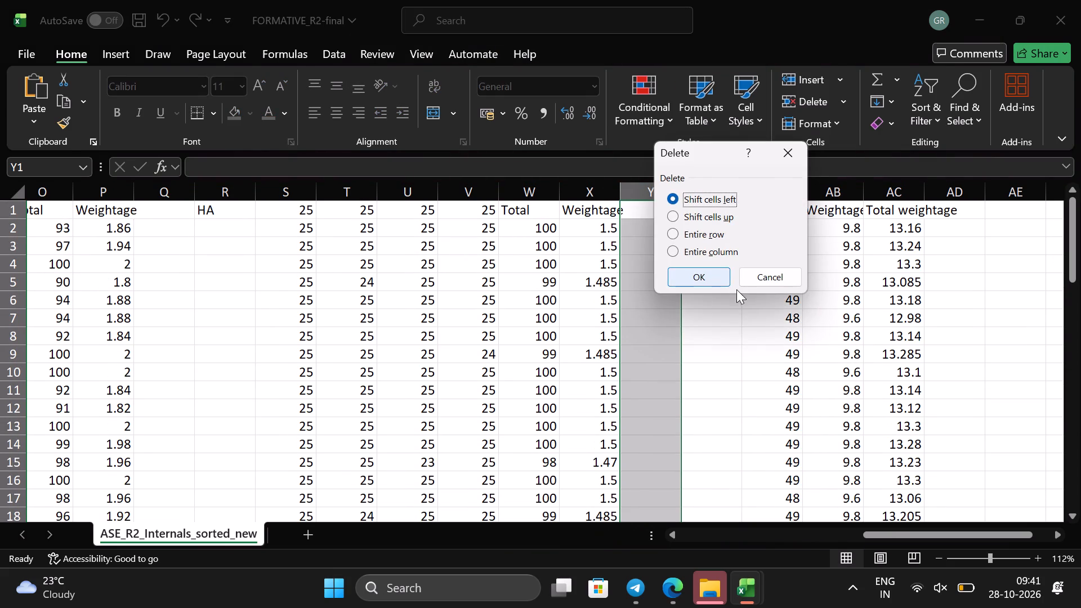
left_click(713, 280)
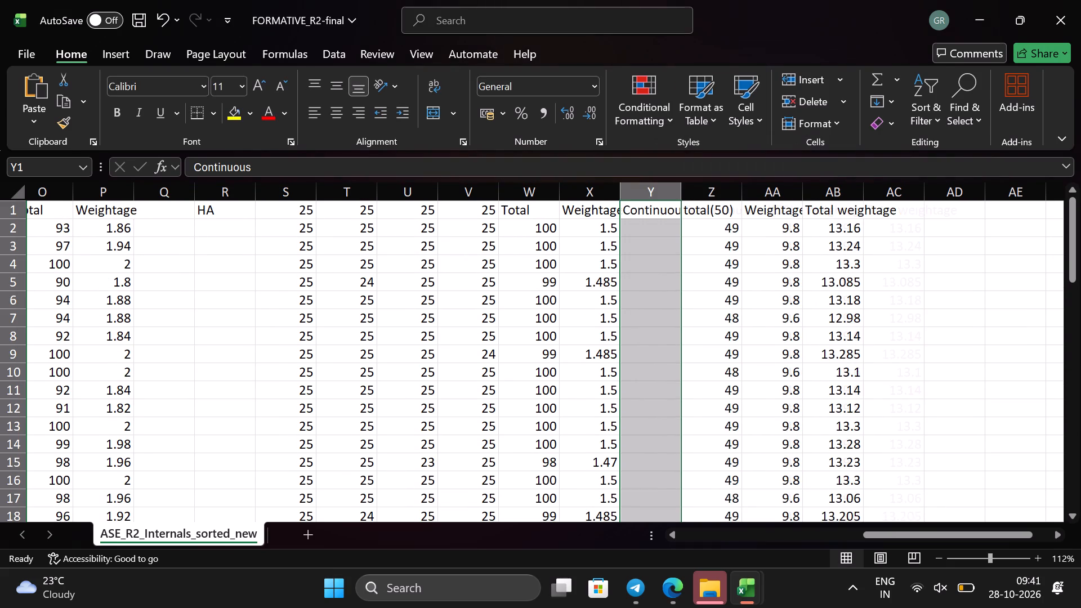
left_click(699, 239)
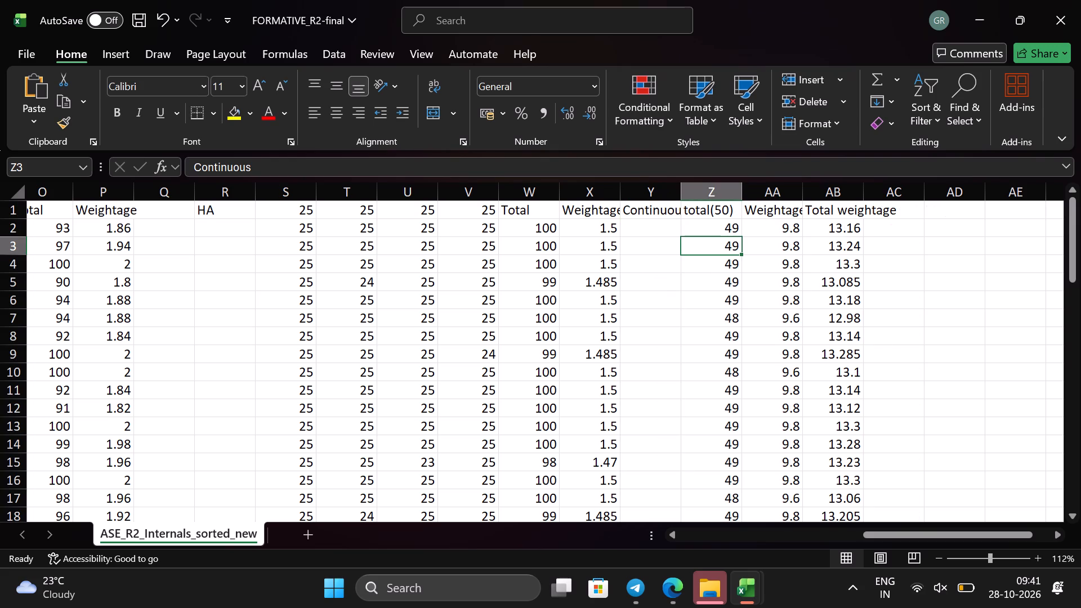
Clear the "Continuous" header from cell Y1.
left_click(671, 212)
key("BackSpace")
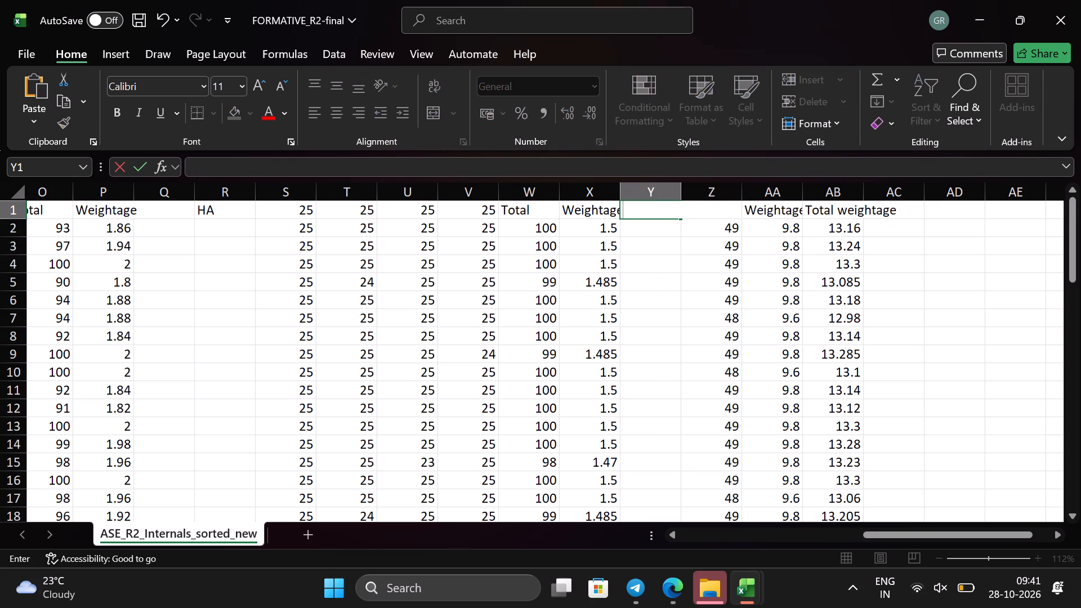
left_click(704, 210)
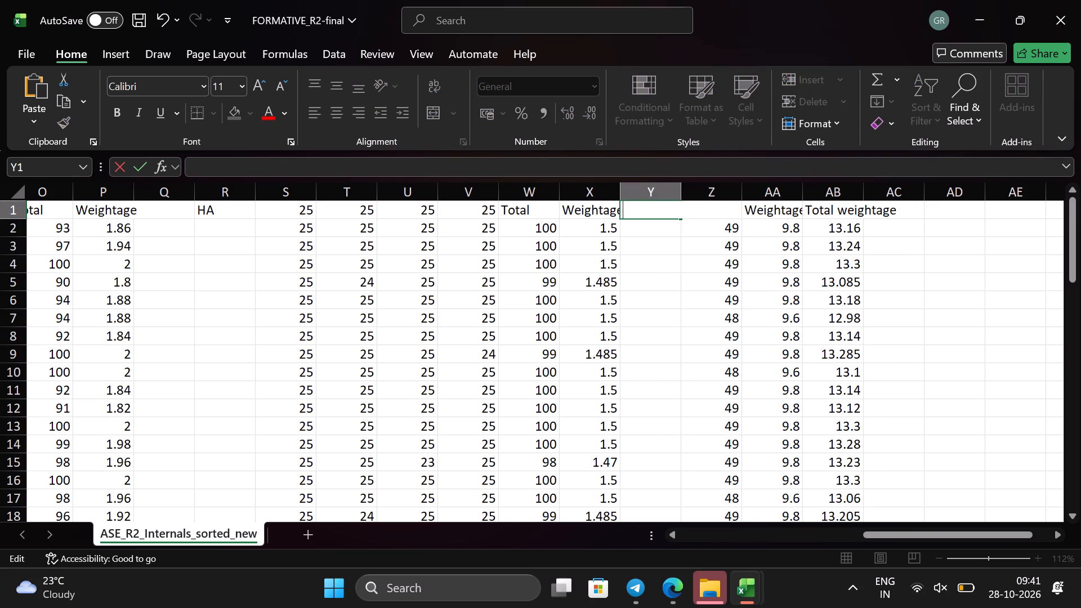
left_click(704, 210)
left_click(654, 272)
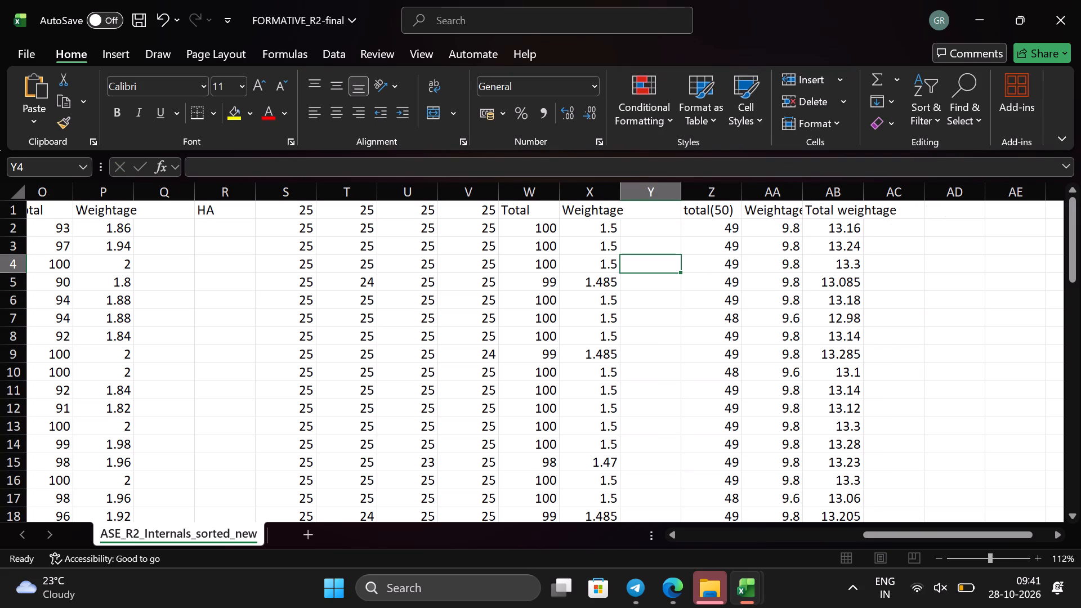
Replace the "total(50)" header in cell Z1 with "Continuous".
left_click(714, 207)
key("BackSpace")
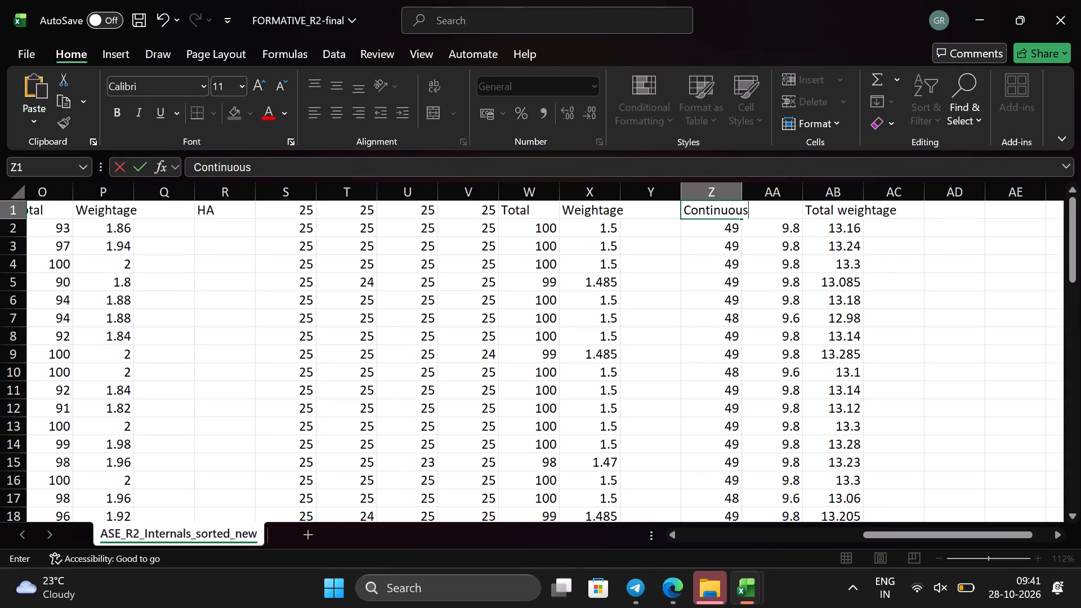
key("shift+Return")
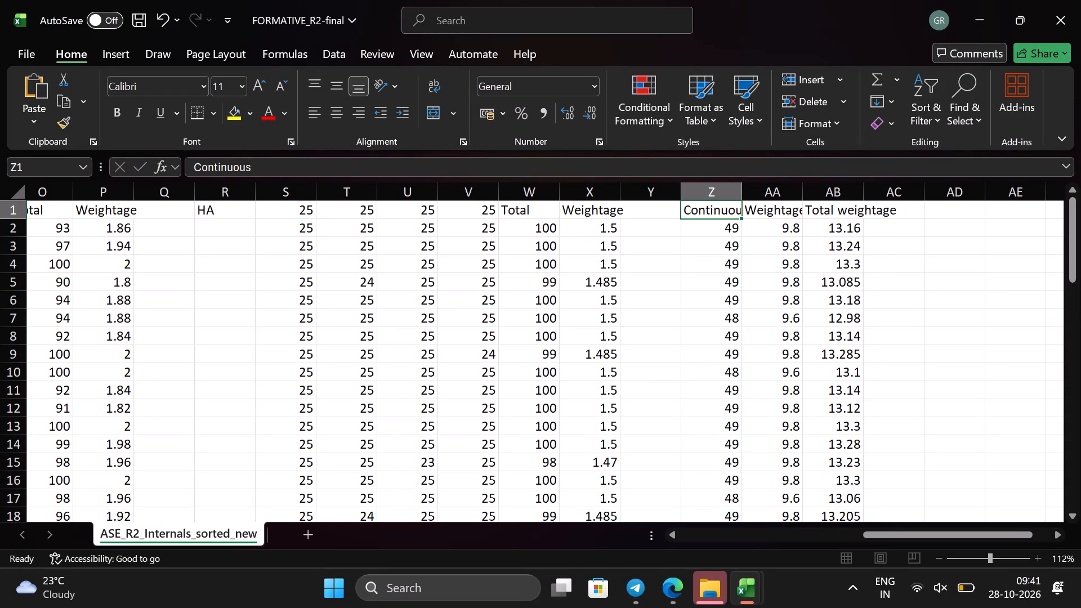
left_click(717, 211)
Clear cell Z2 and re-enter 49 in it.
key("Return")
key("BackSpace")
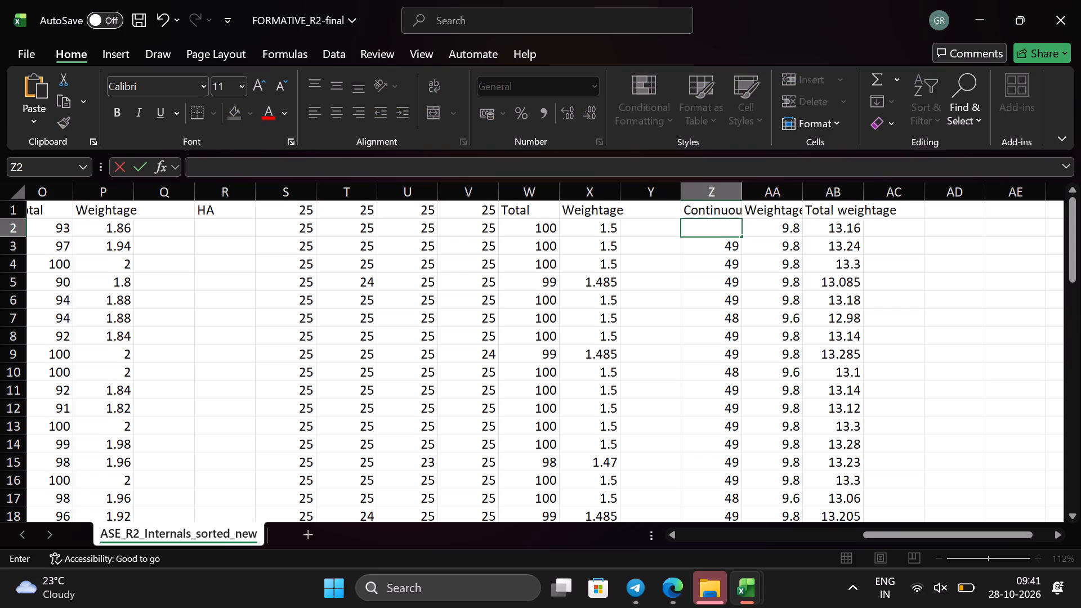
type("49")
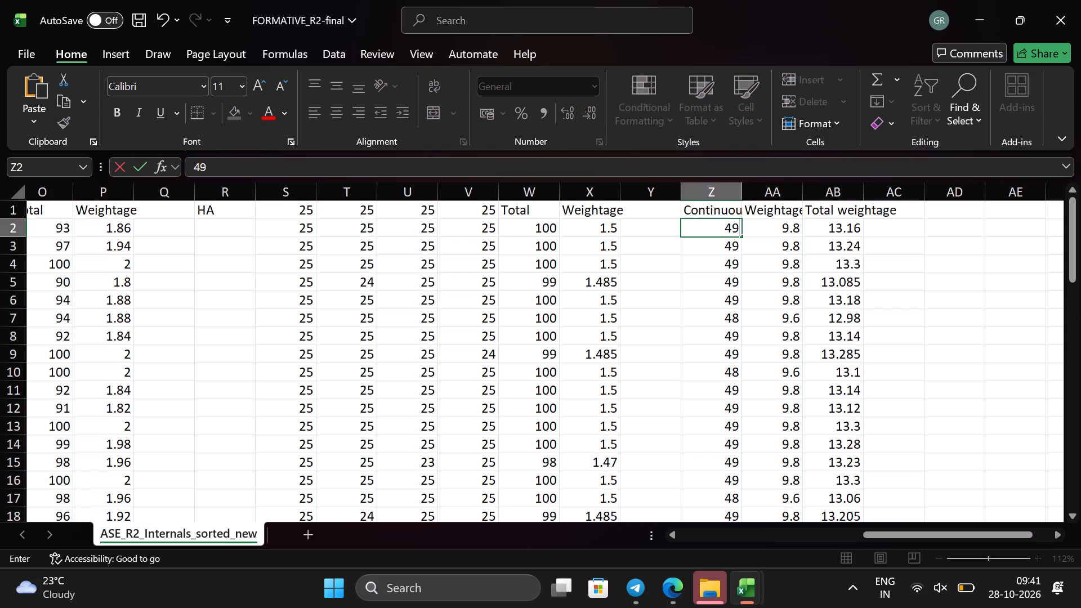
Set the header in cell Z1 to "Continuous(50" and check the entry.
left_click(714, 211)
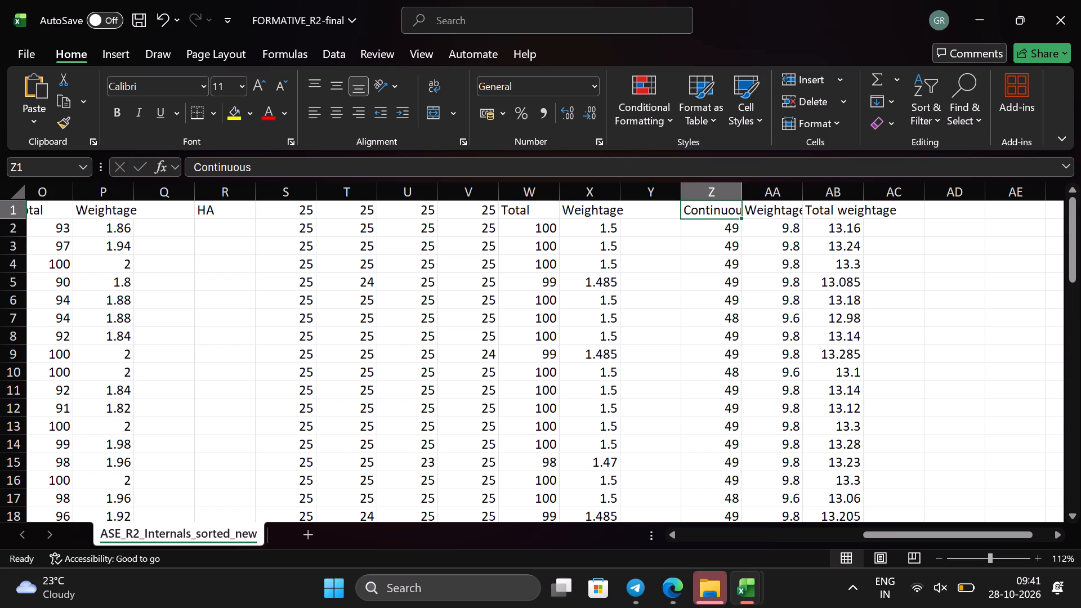
left_click(714, 211)
key("shift+parenleft")
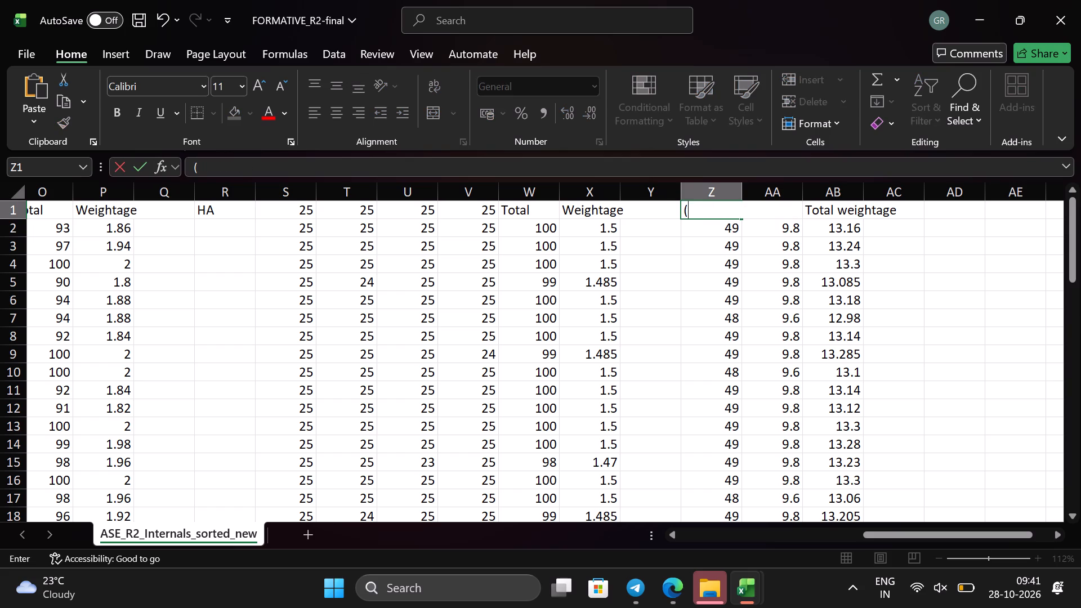
key("BackSpace")
type("uous")
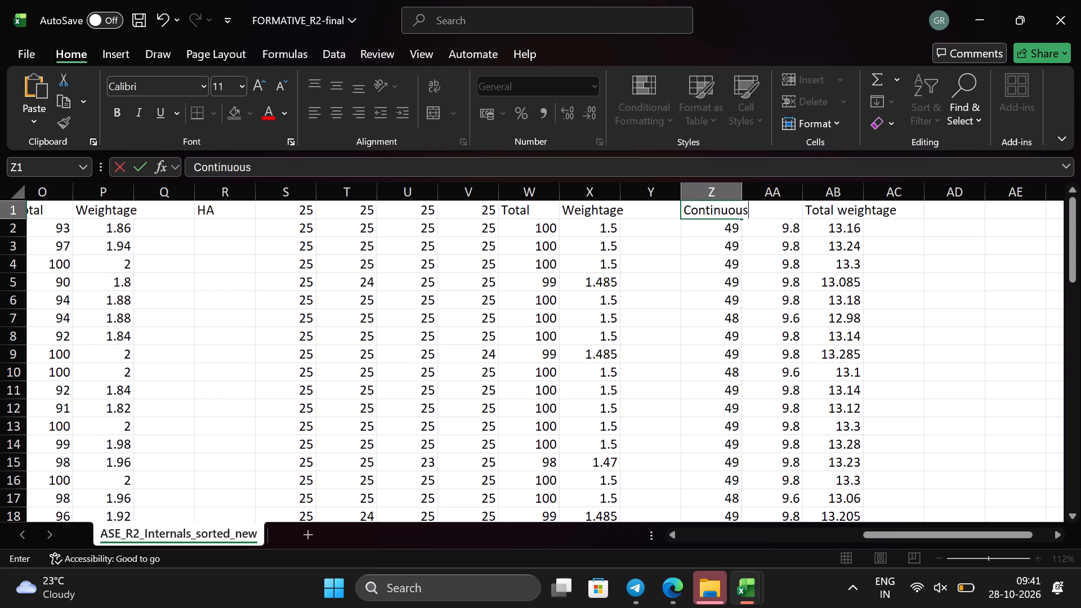
type("(50")
key("Return")
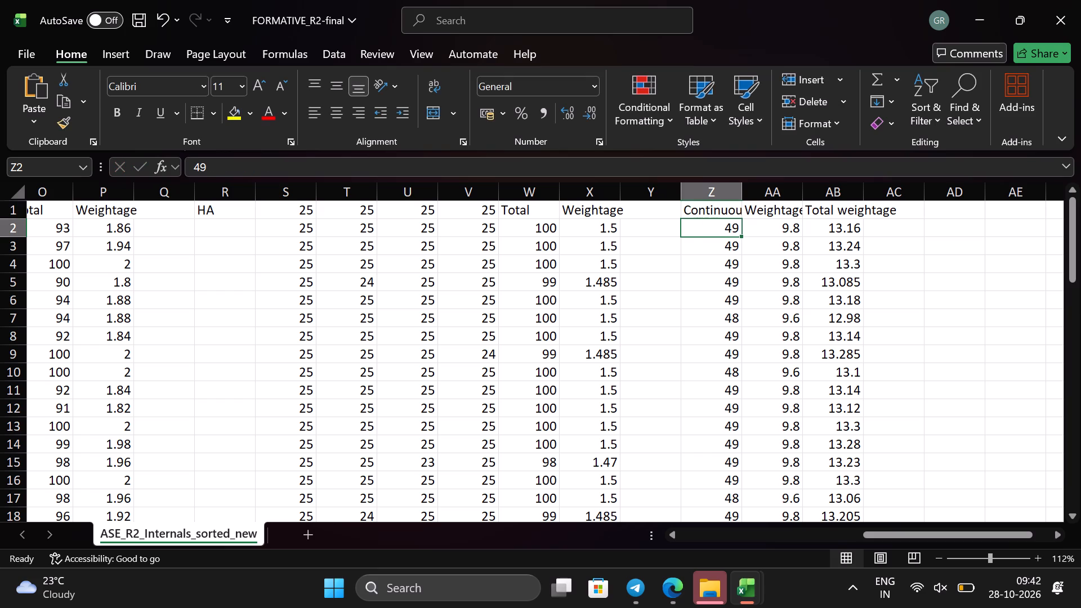
double_click(780, 226)
left_click(708, 212)
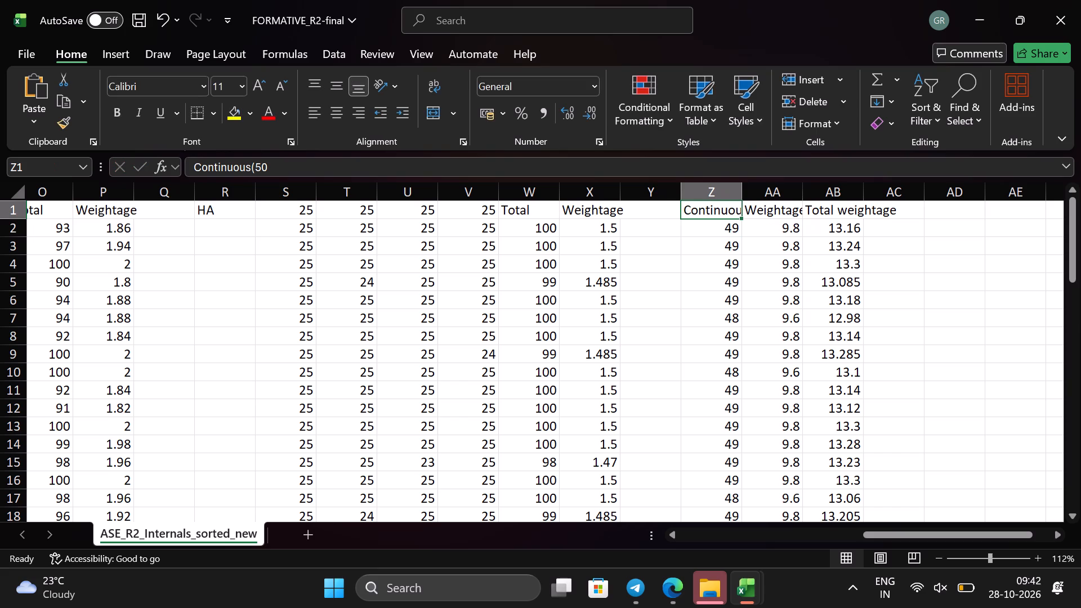
left_click(711, 214)
left_click(766, 207)
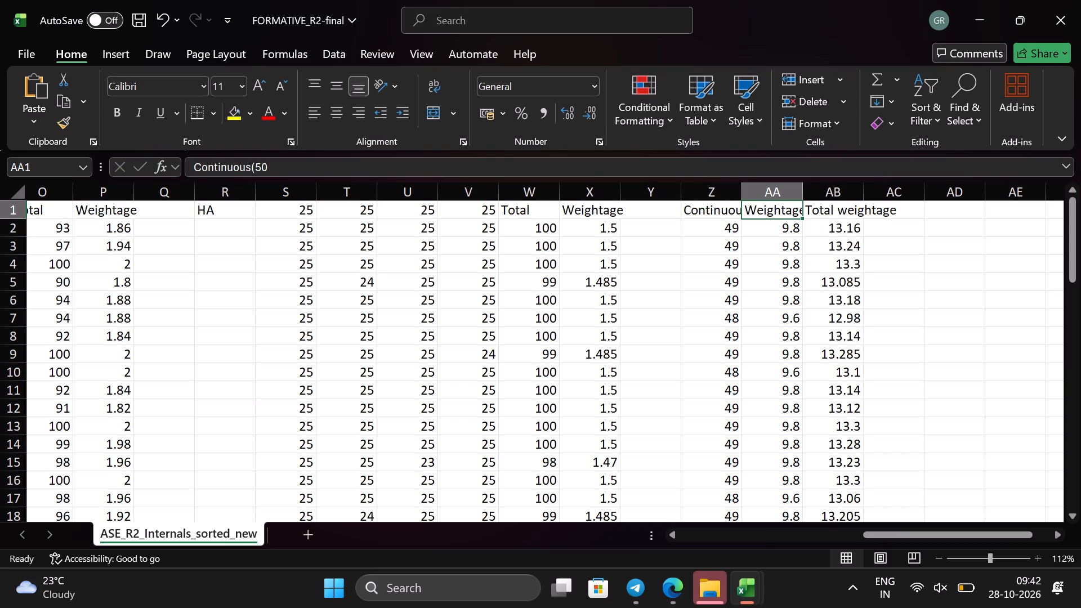
left_click(709, 212)
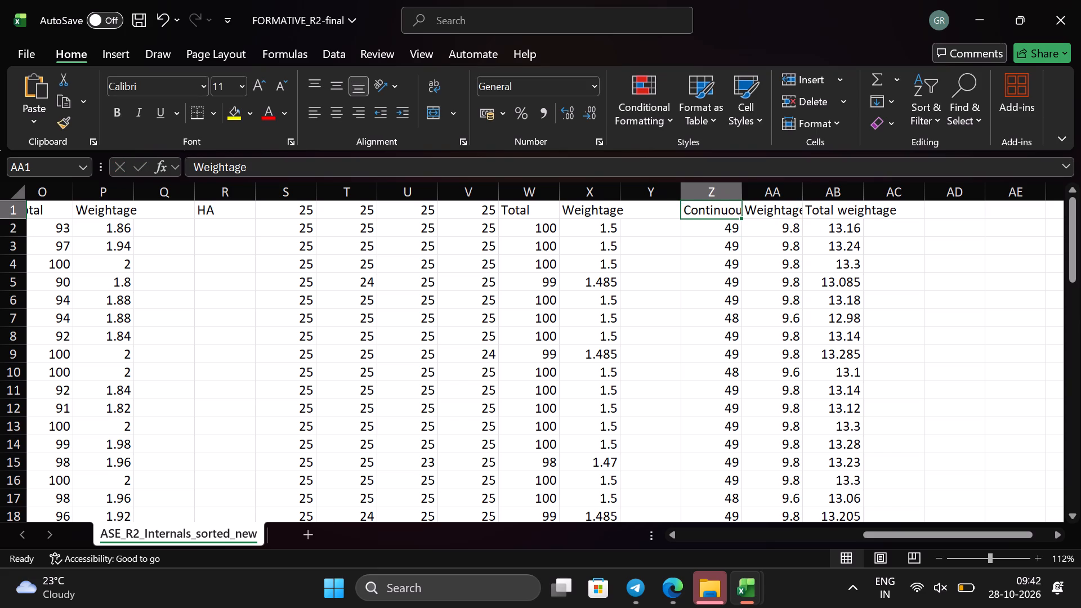
Delete the empty cells Y1:Y60 before the Continuous column, shifting the remaining cells left.
left_click_drag(630, 211, 664, 553)
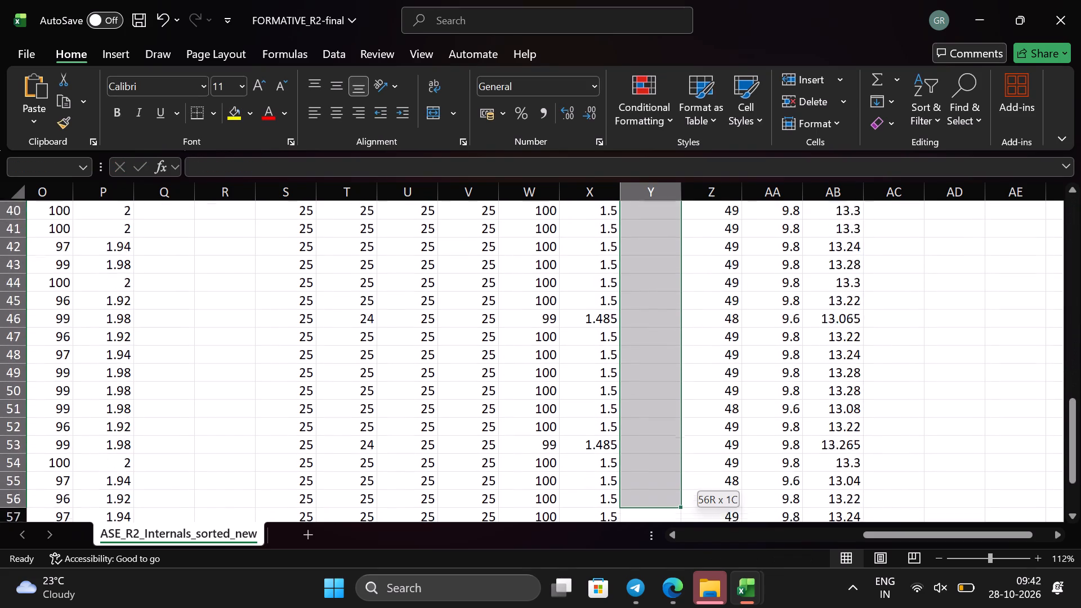
left_click_drag(664, 553, 663, 462)
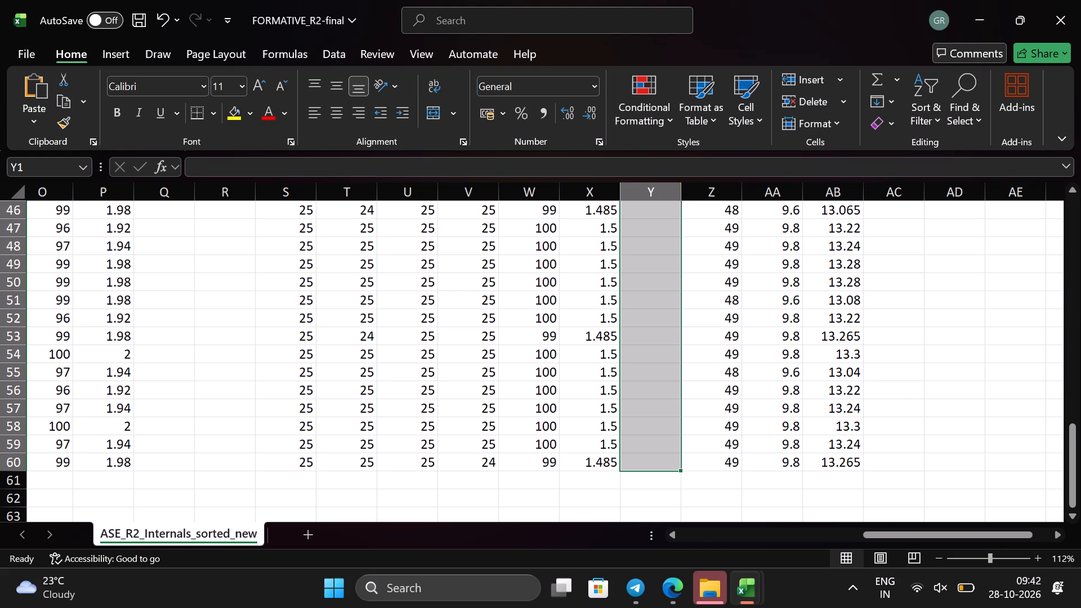
key("BackSpace")
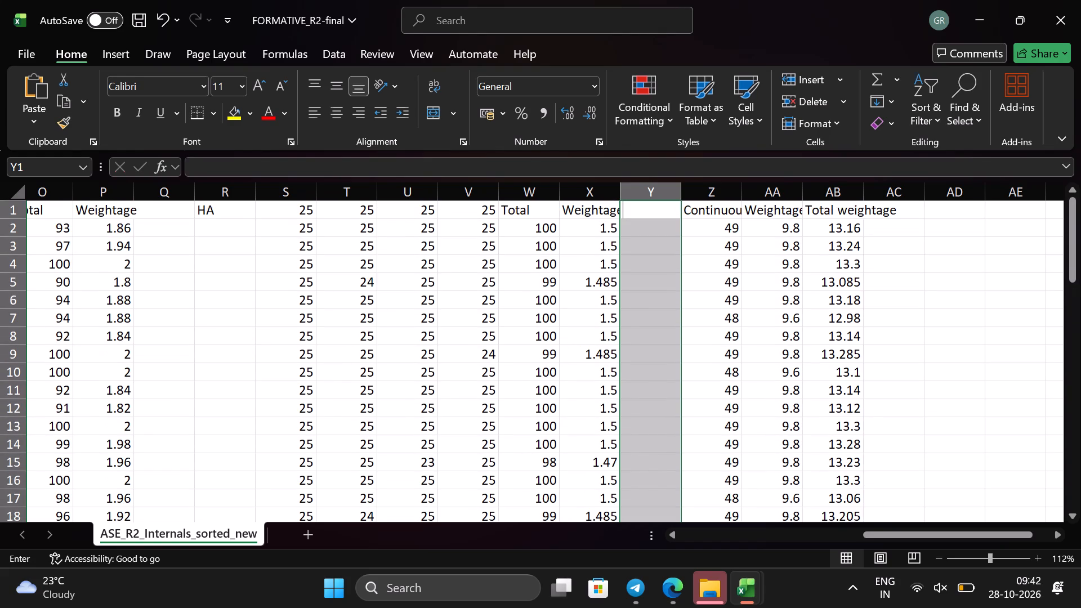
right_click(663, 462)
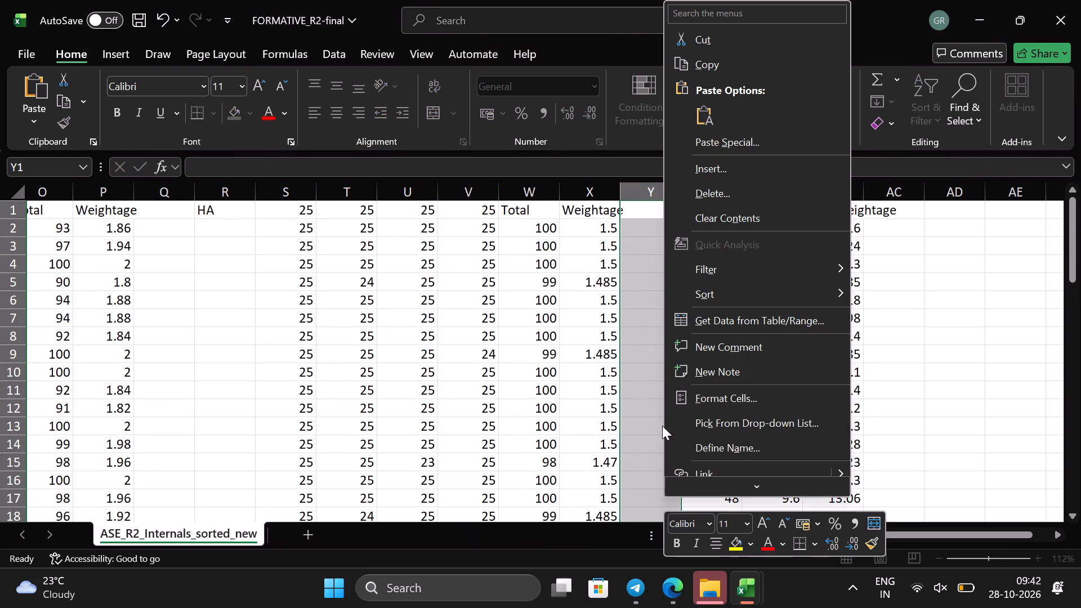
left_click(712, 191)
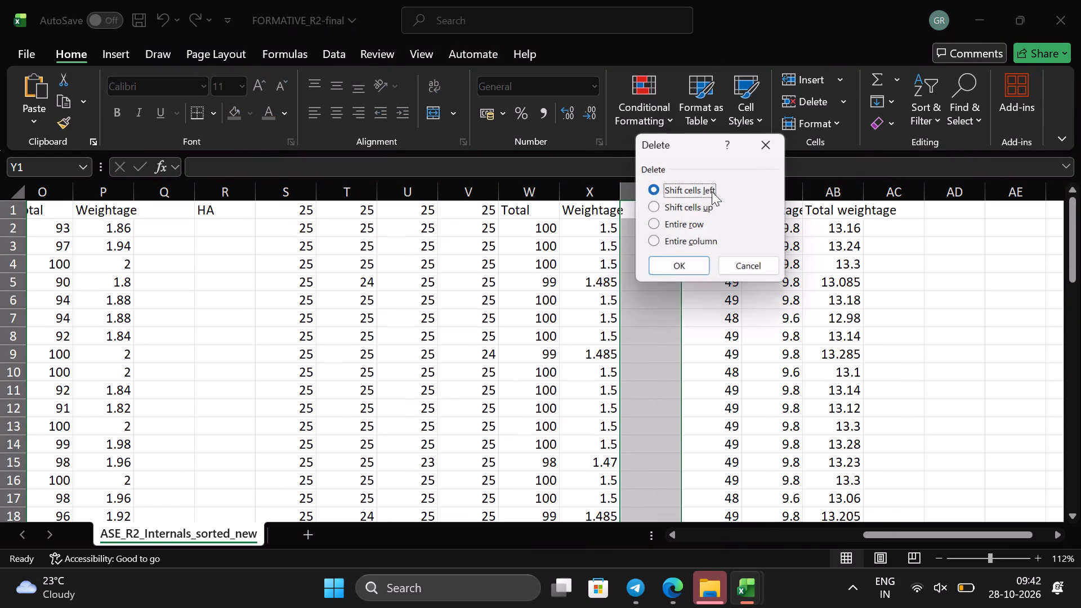
left_click(677, 262)
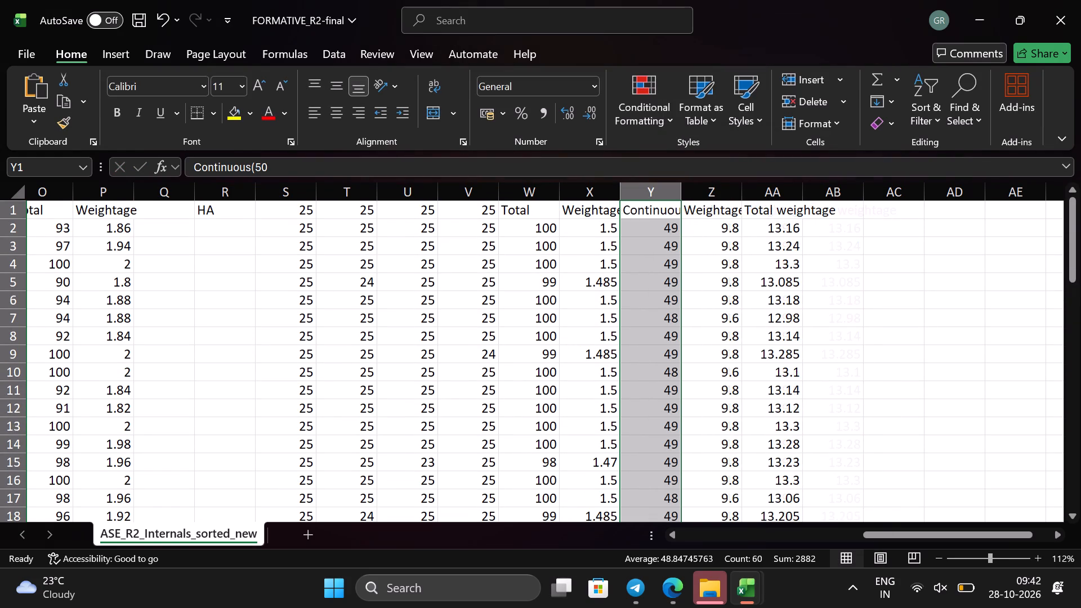
Replace the header in cell S1 with "HA-25".
scroll(229, 238, "right", 1)
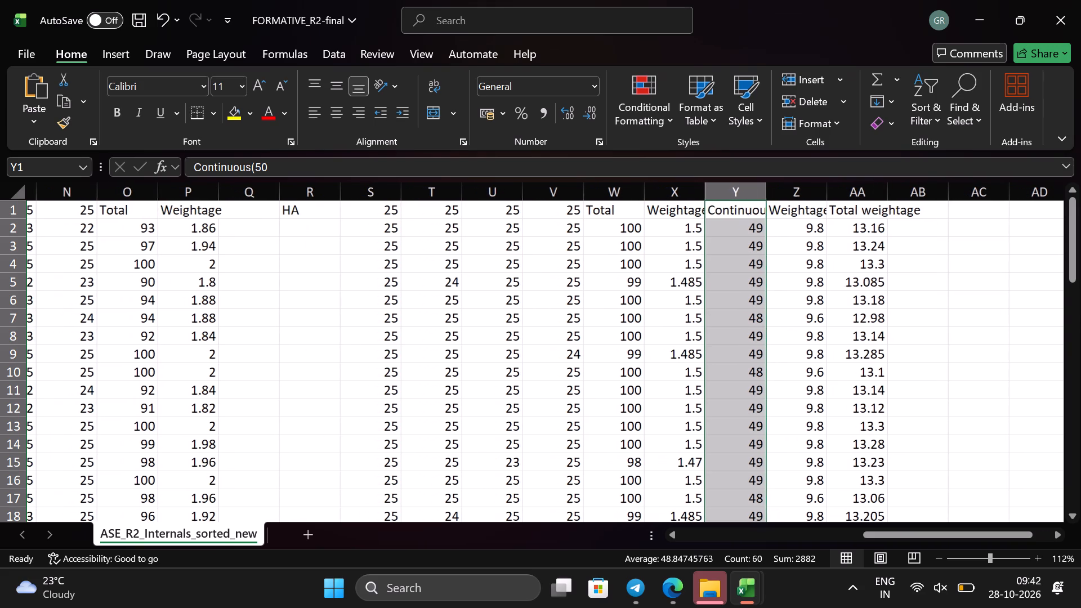
left_click(369, 213)
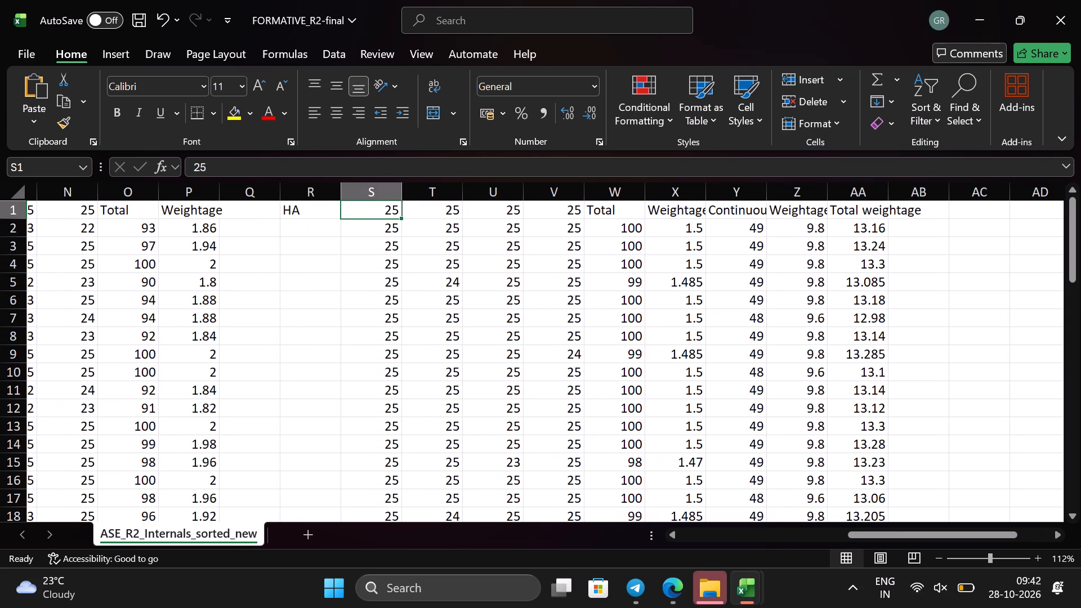
key("BackSpace")
key("h")
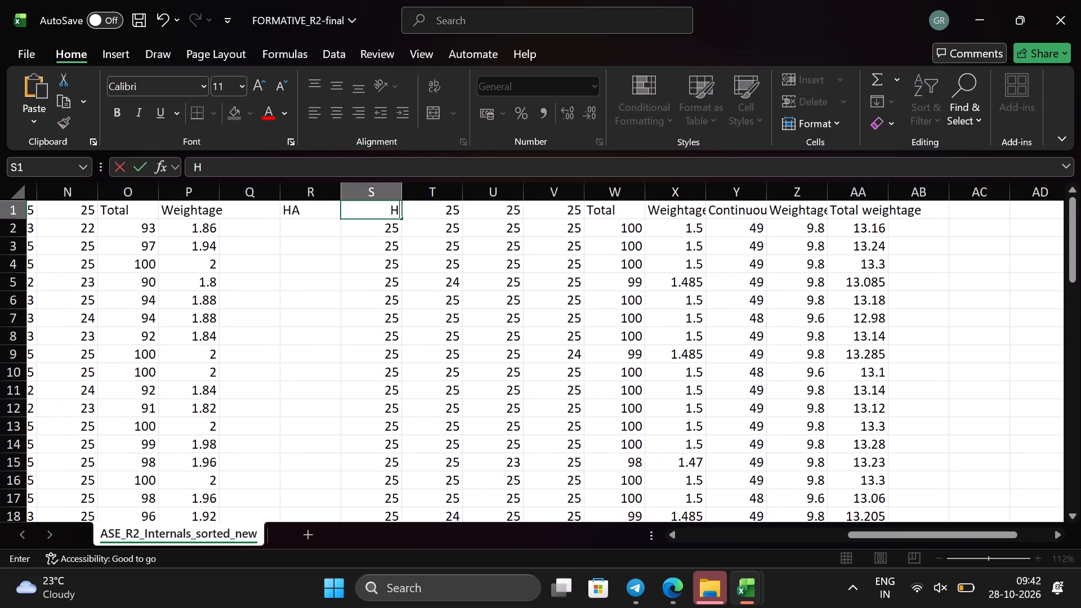
key("a")
type("-25")
left_click(420, 213)
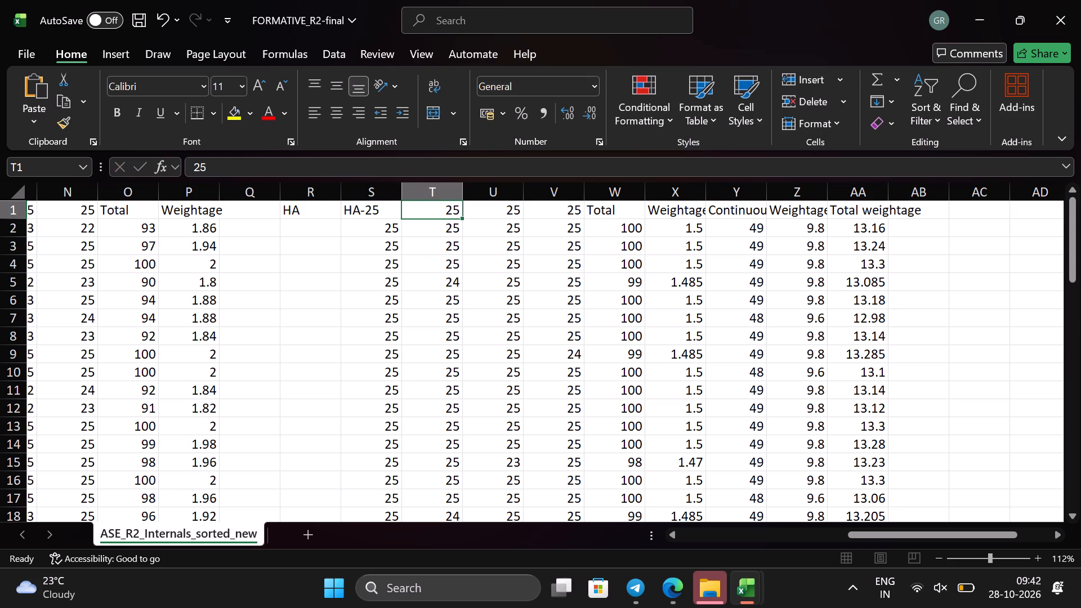
Replace the header in cell T1 with "HA-25".
type("HA")
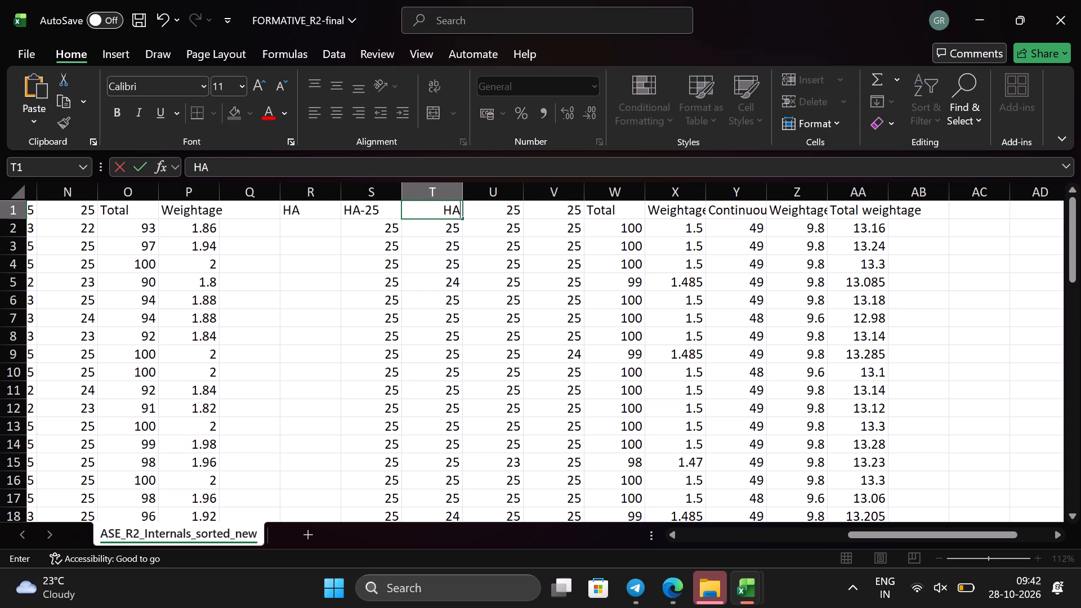
type("-25")
left_click(453, 214)
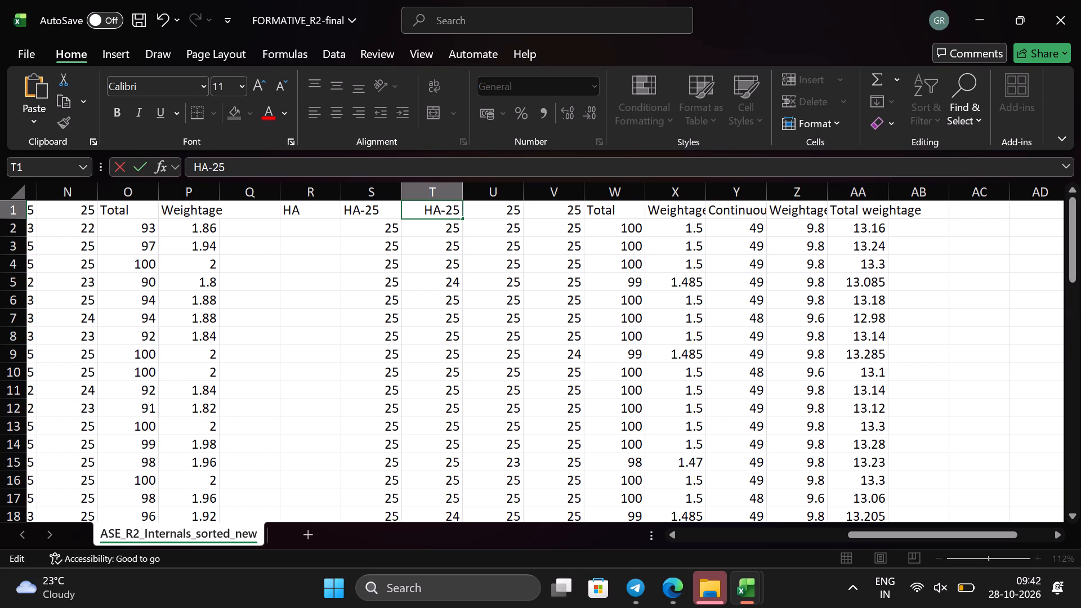
left_click(470, 214)
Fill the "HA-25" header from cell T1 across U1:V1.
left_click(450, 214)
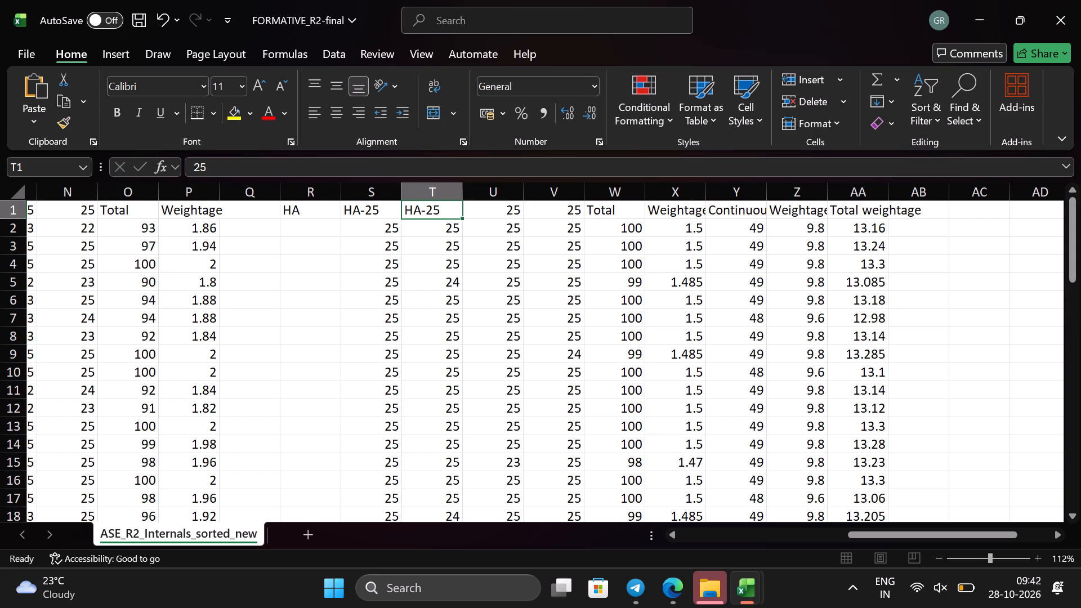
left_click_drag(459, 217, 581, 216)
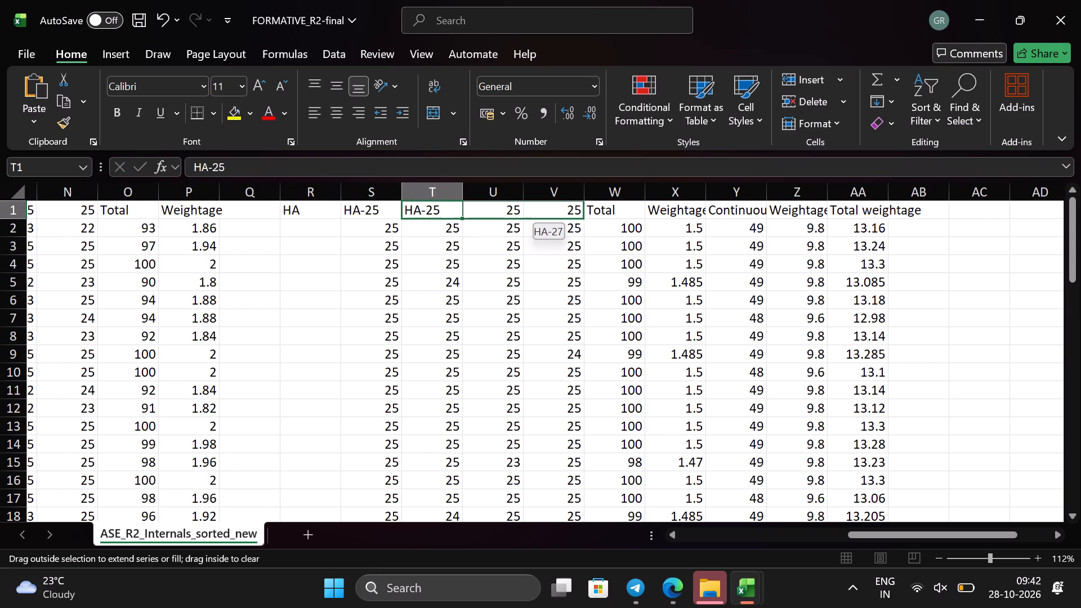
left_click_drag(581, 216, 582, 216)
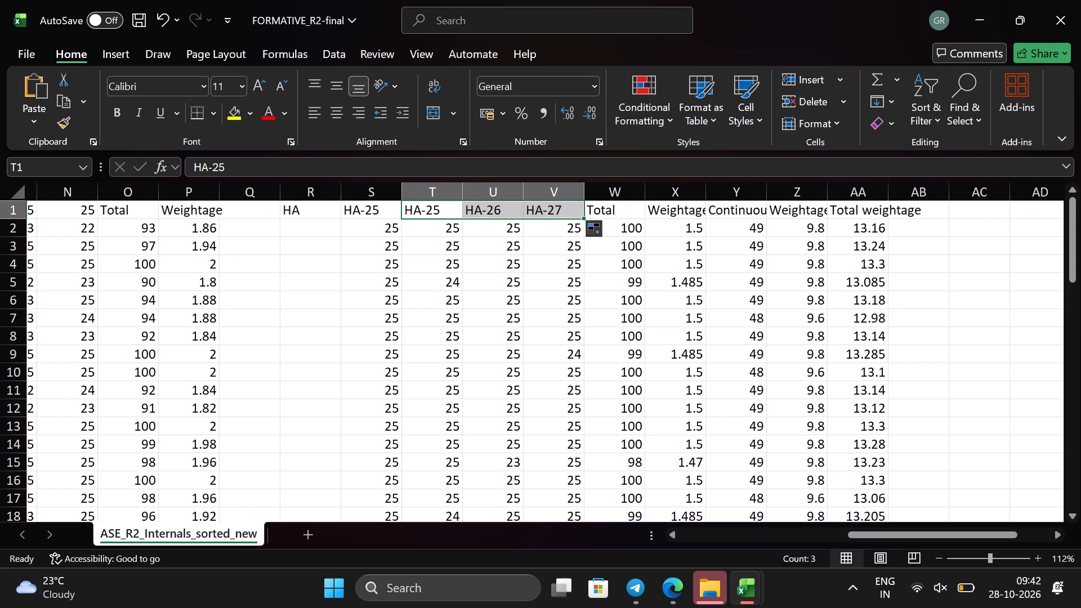
Replace the headers in cells U1 and V1 with "HA-25".
left_click(511, 238)
left_click(502, 215)
key("BackSpace")
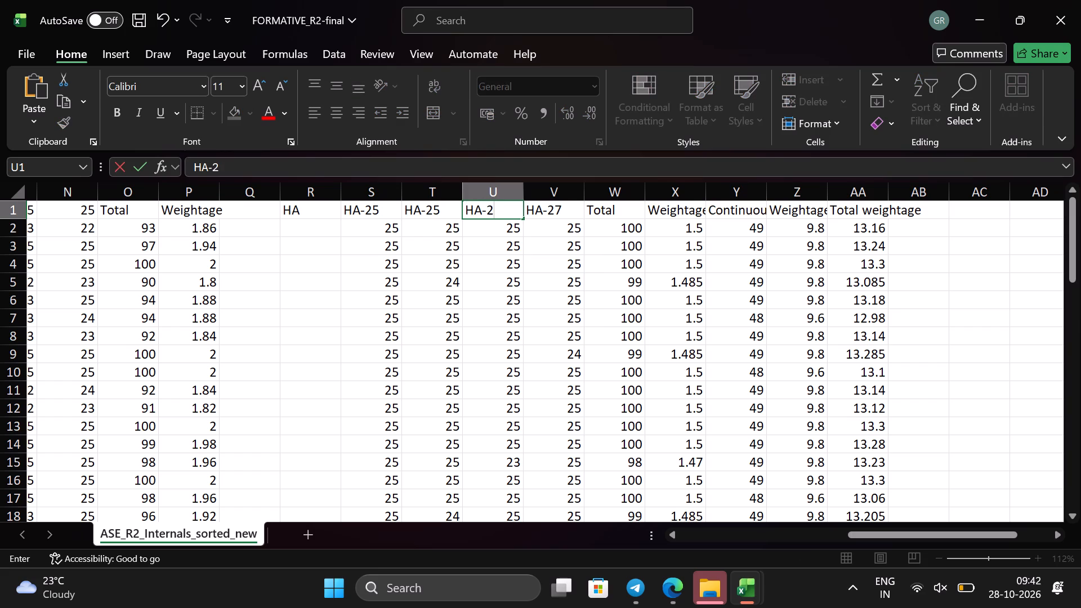
left_click(562, 215)
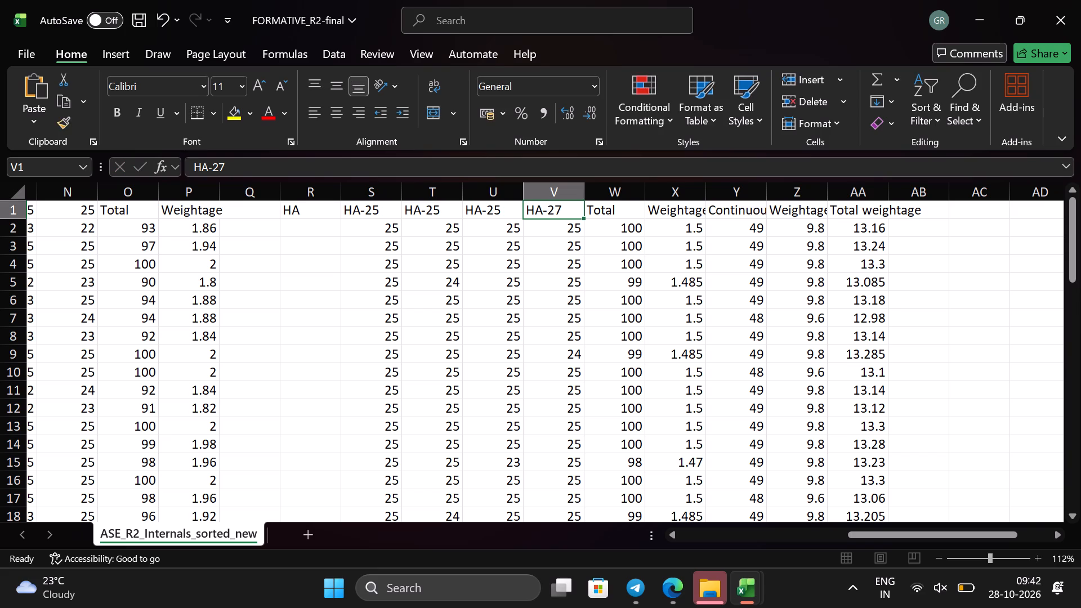
key("BackSpace")
key("g")
key("BackSpace")
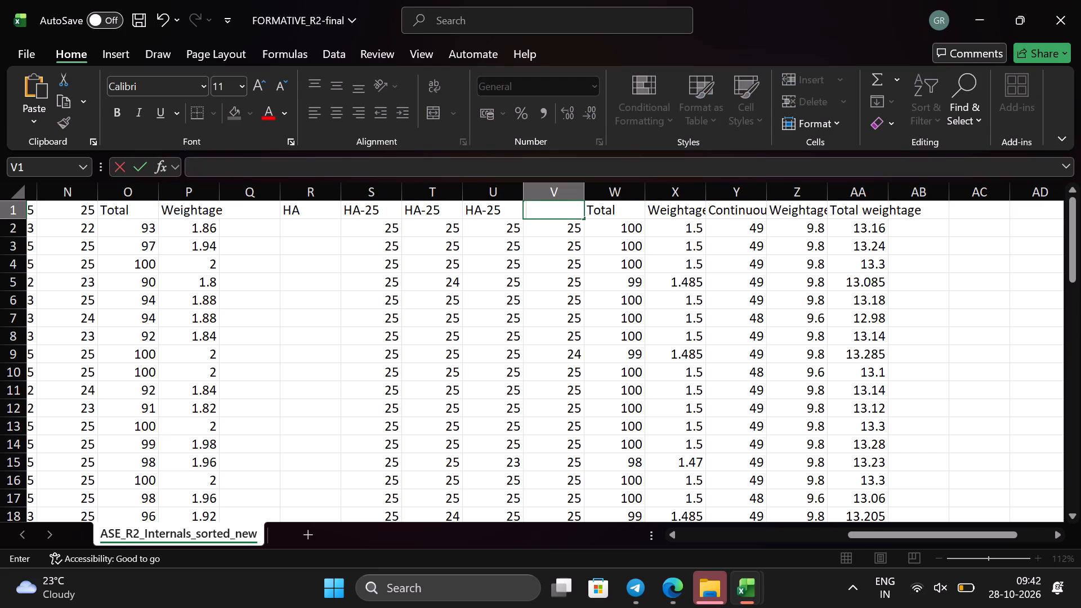
type("HA")
key("2")
key("BackSpace")
key("minus")
type("25")
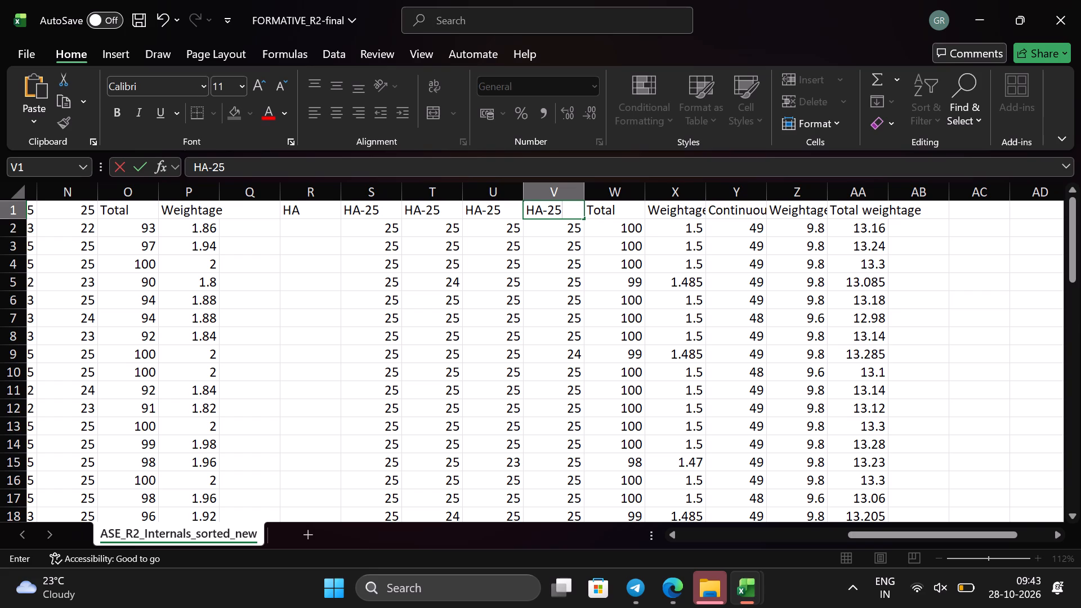
Delete the cells Q1:R60 before the first HA-25 column, including the "HA" label, shifting the remaining cells left.
left_click(235, 205)
left_click_drag(254, 213, 394, 336)
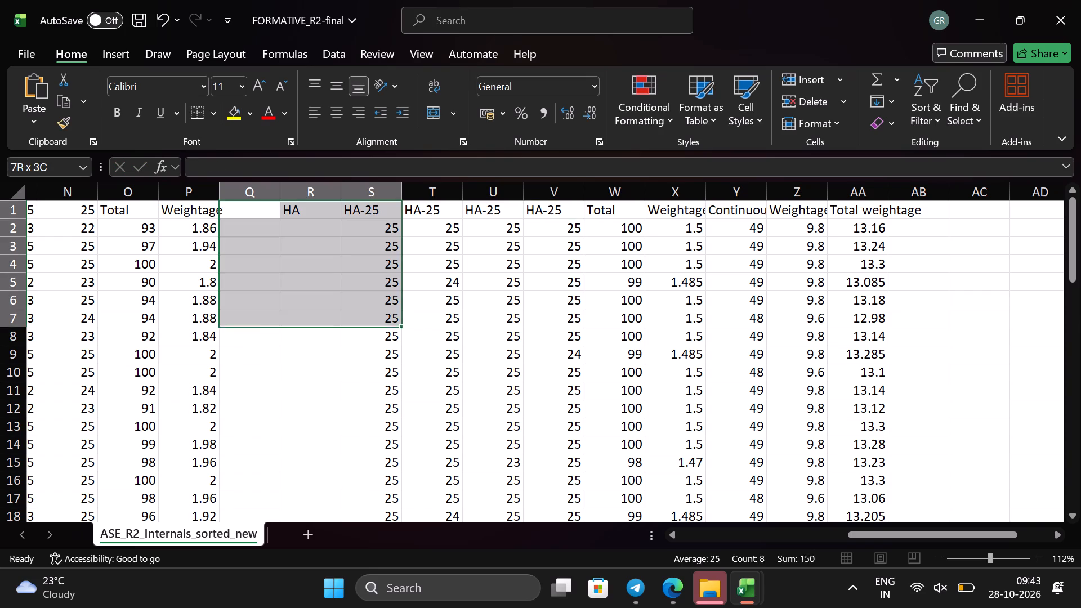
left_click_drag(394, 336, 324, 607)
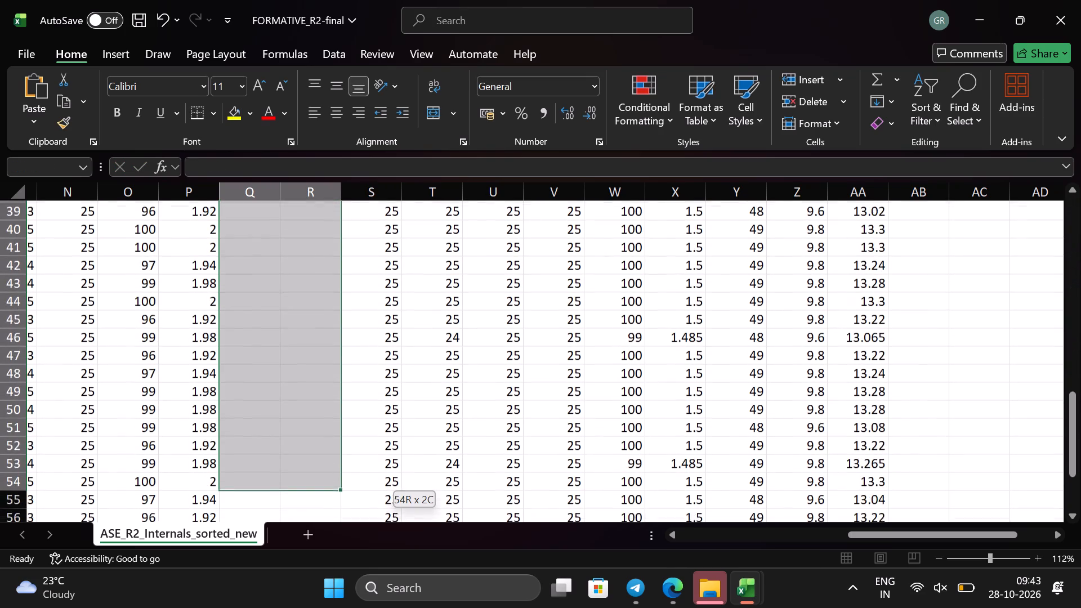
left_click_drag(324, 607, 323, 468)
right_click(323, 468)
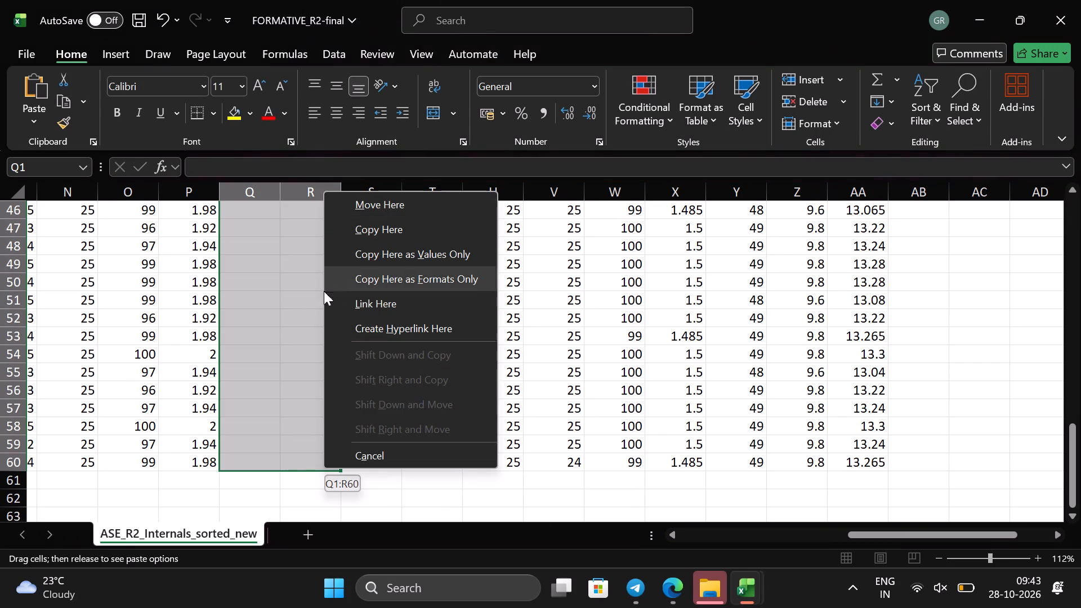
left_click(307, 302)
right_click(307, 302)
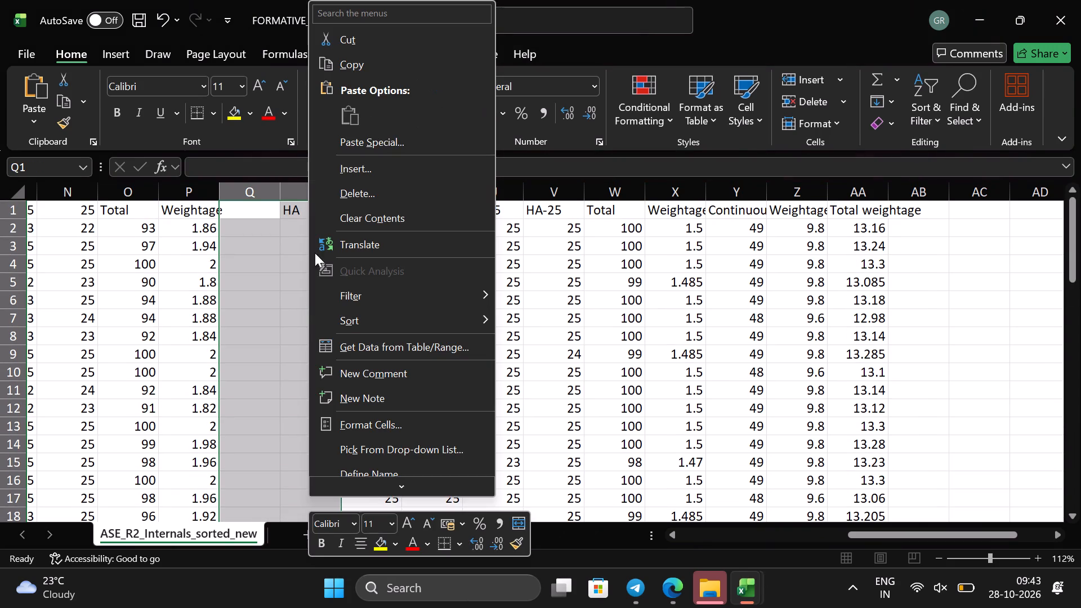
left_click(369, 194)
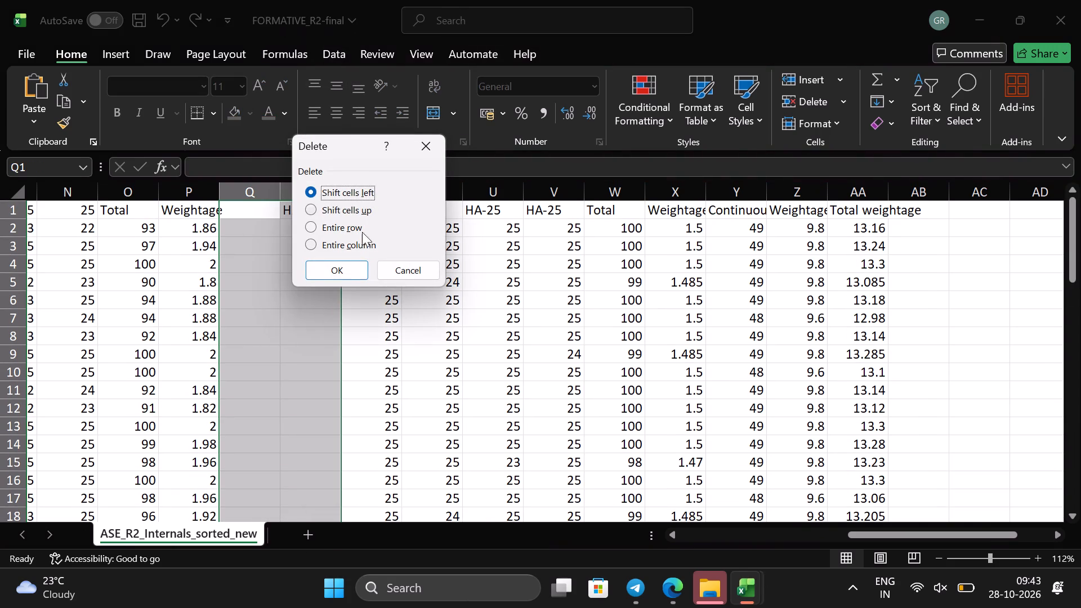
left_click(332, 271)
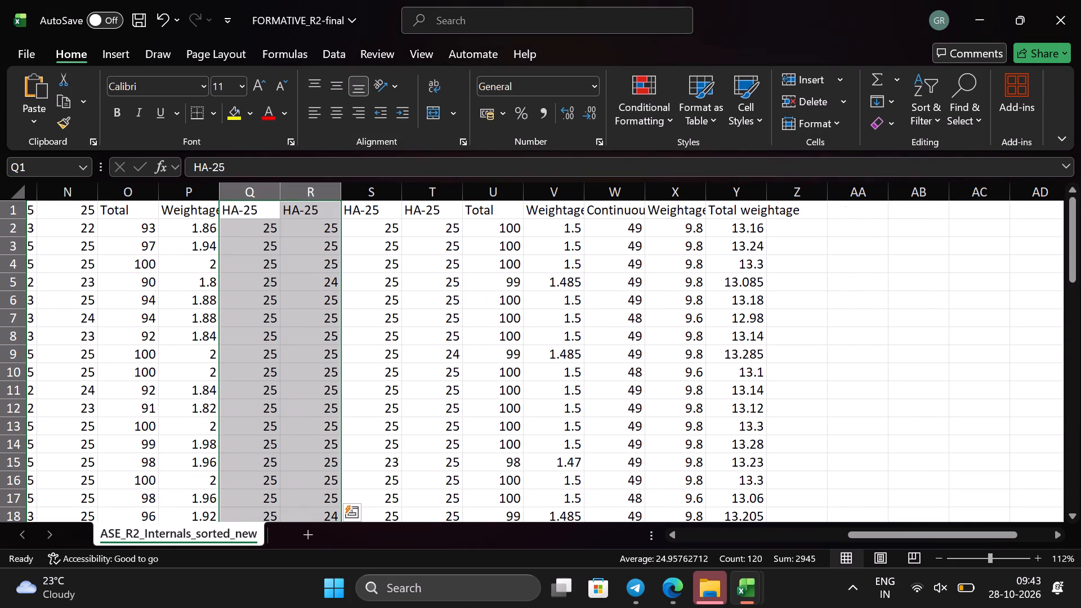
Replace the header in cell K1 with "ALM-25".
scroll(265, 272, "right", 3)
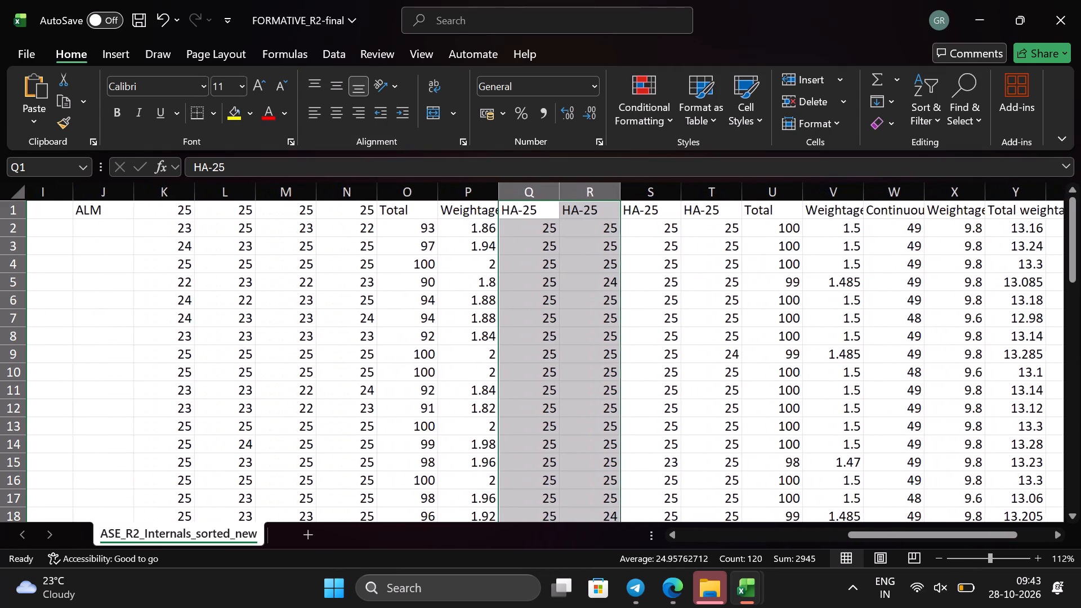
scroll(115, 231, "right", 1)
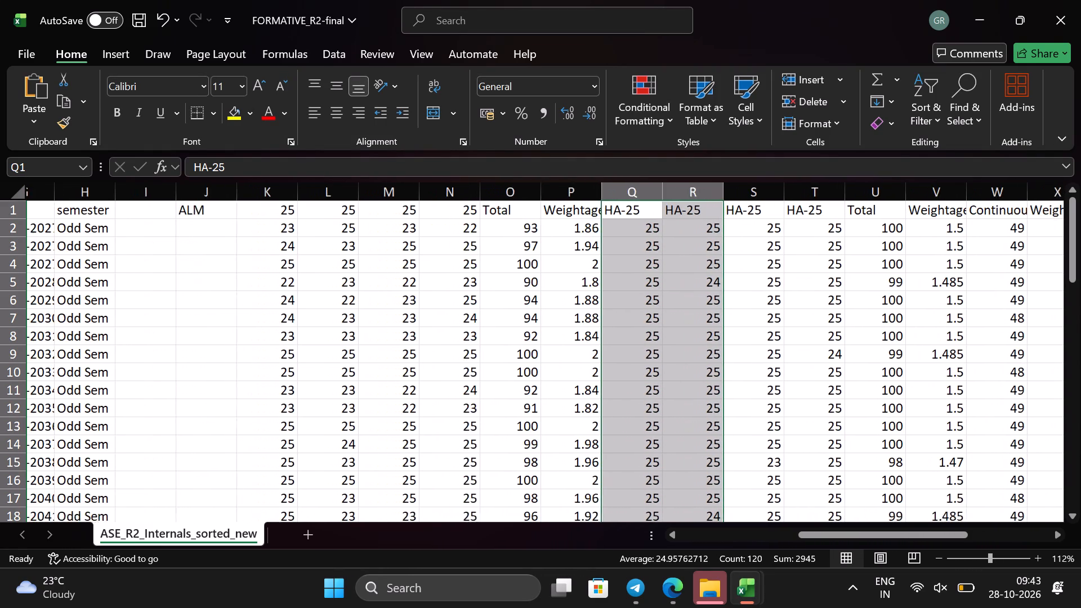
left_click(271, 206)
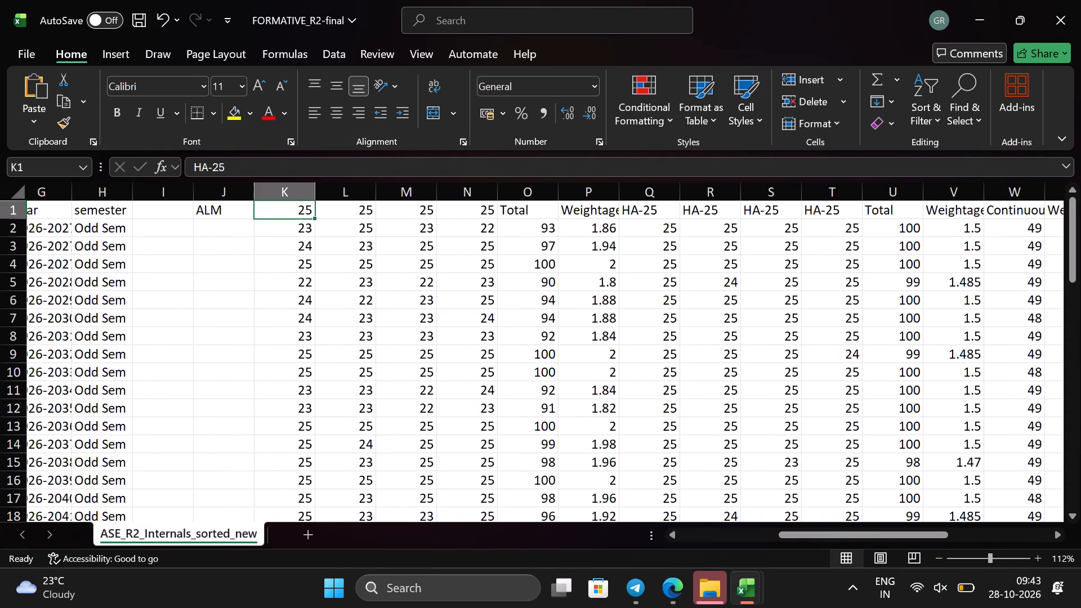
key("BackSpace")
type("ALM")
type("-25")
left_click(335, 213)
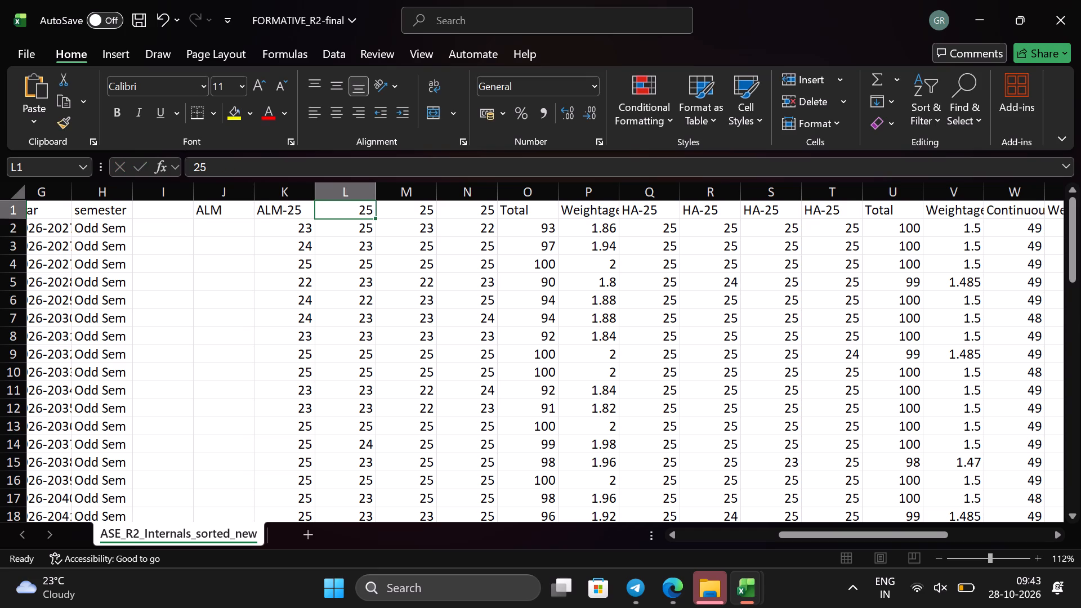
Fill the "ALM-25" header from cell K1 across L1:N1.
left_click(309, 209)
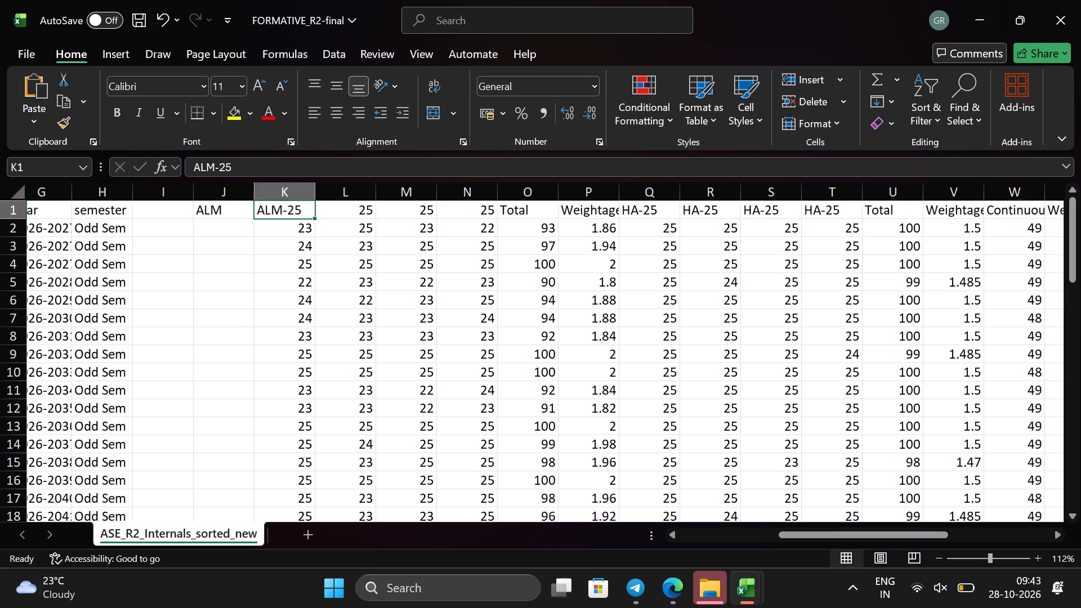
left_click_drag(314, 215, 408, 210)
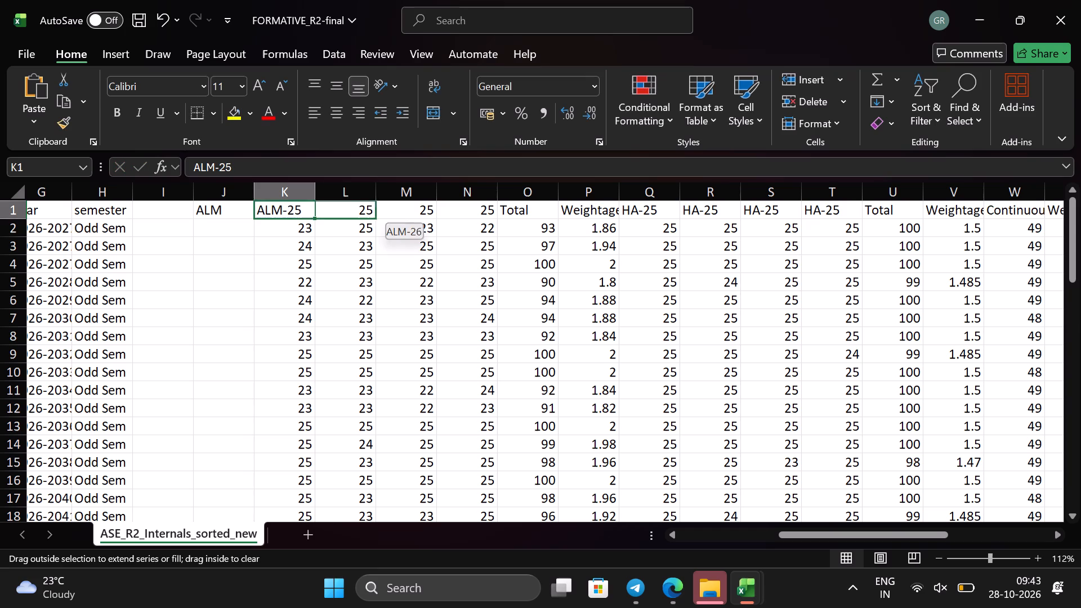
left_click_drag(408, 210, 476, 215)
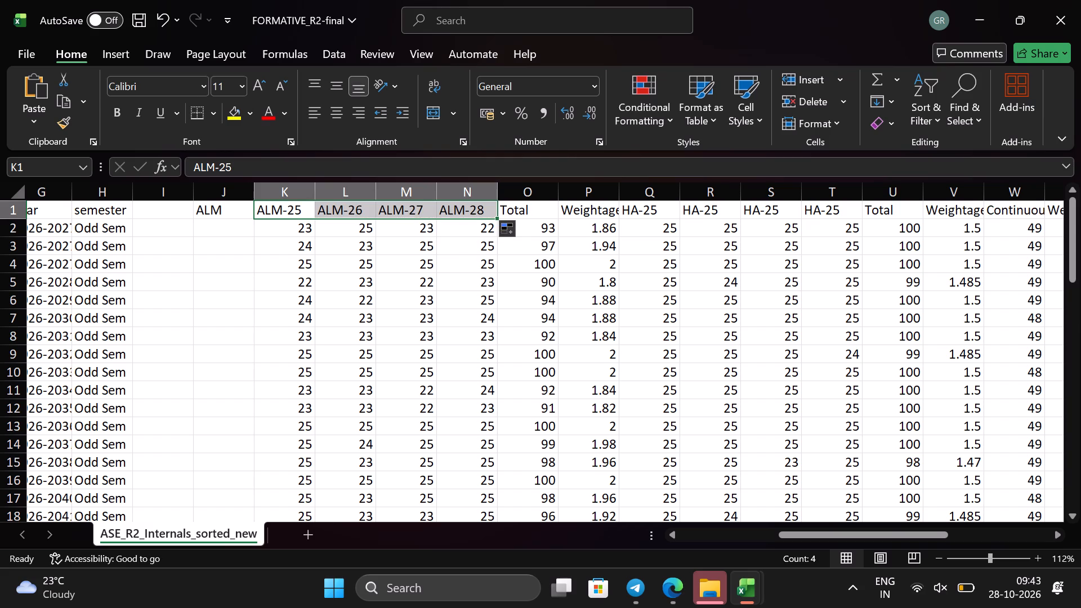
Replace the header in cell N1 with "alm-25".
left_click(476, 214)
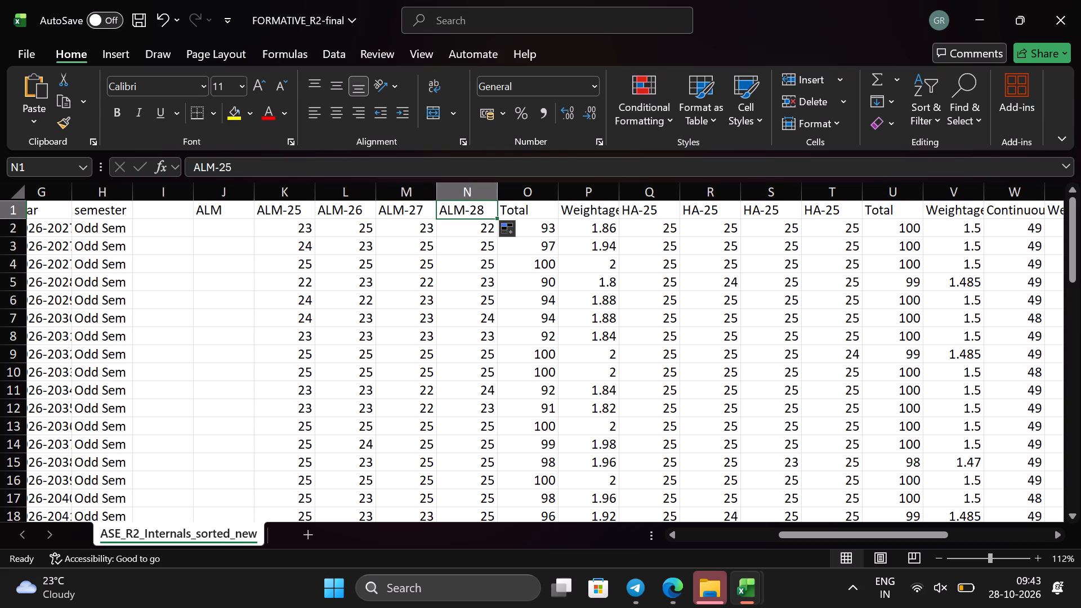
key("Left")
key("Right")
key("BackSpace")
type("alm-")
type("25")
Replace the headers in cells L1, M1 and N1 with "ALM-25" in capitals.
key("Left")
key("Left")
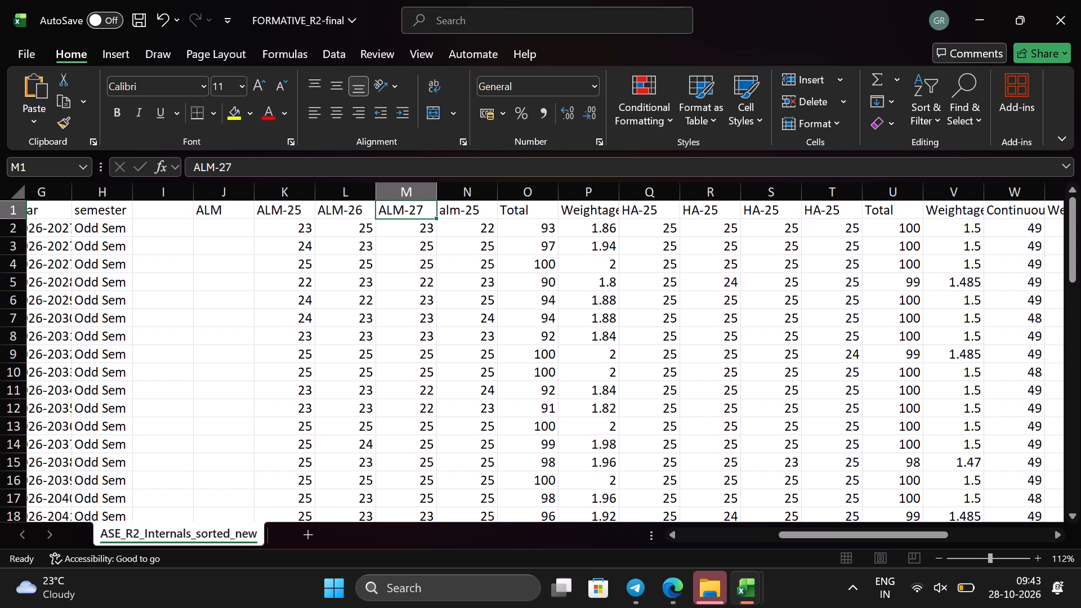
key("BackSpace")
type("ALM-")
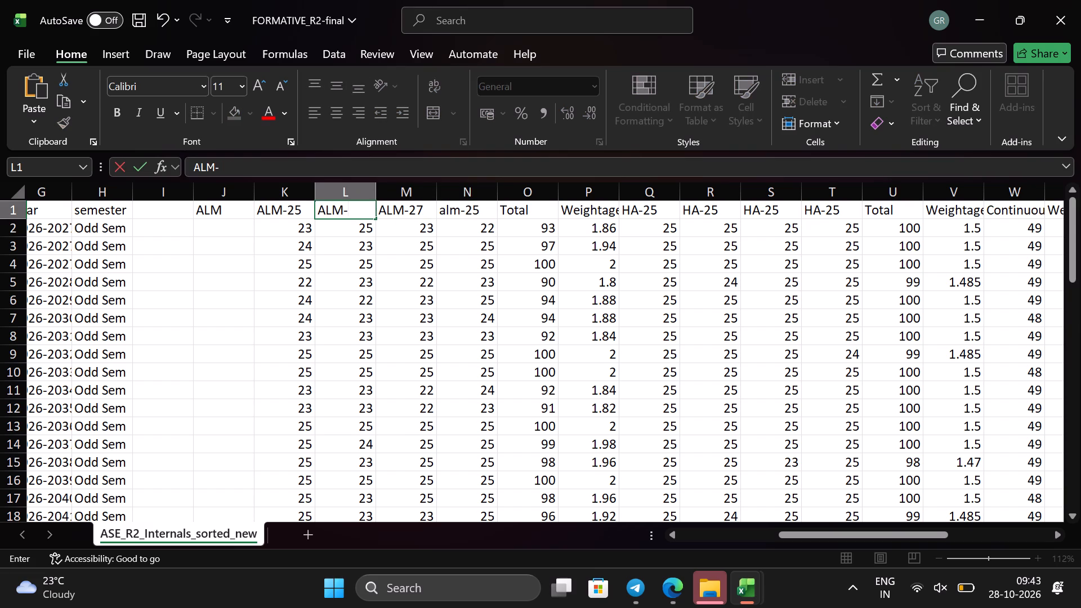
type("25")
key("Right")
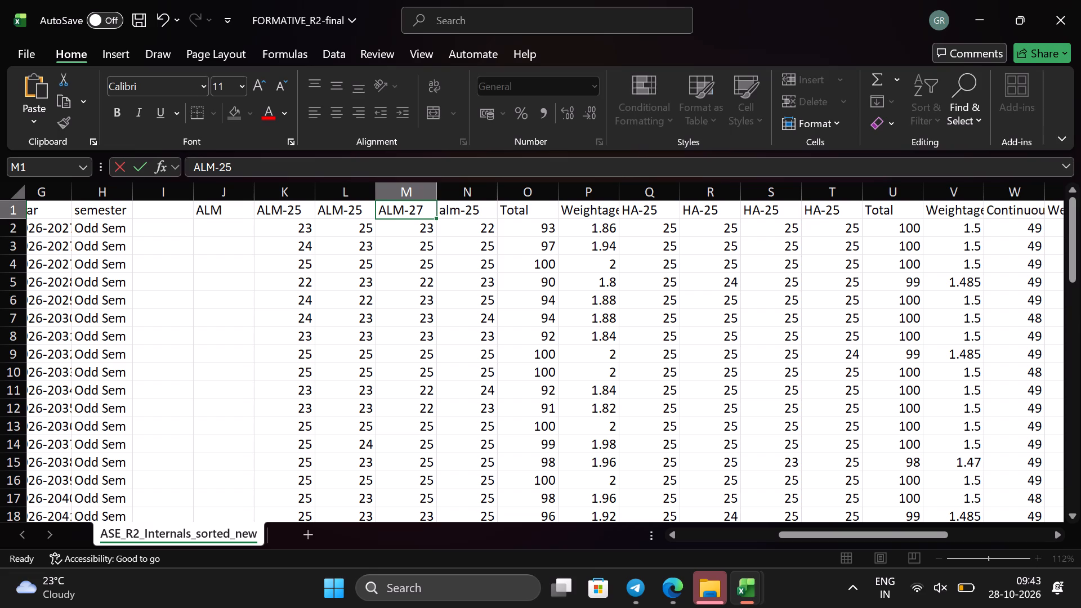
key("BackSpace")
key("a")
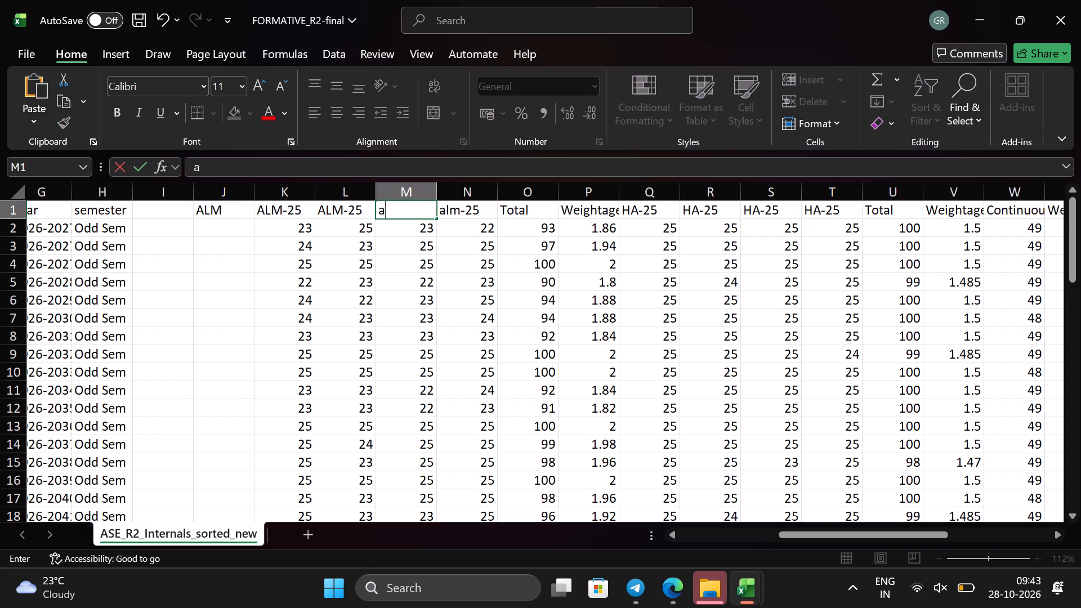
key("BackSpace")
type("ALM-25")
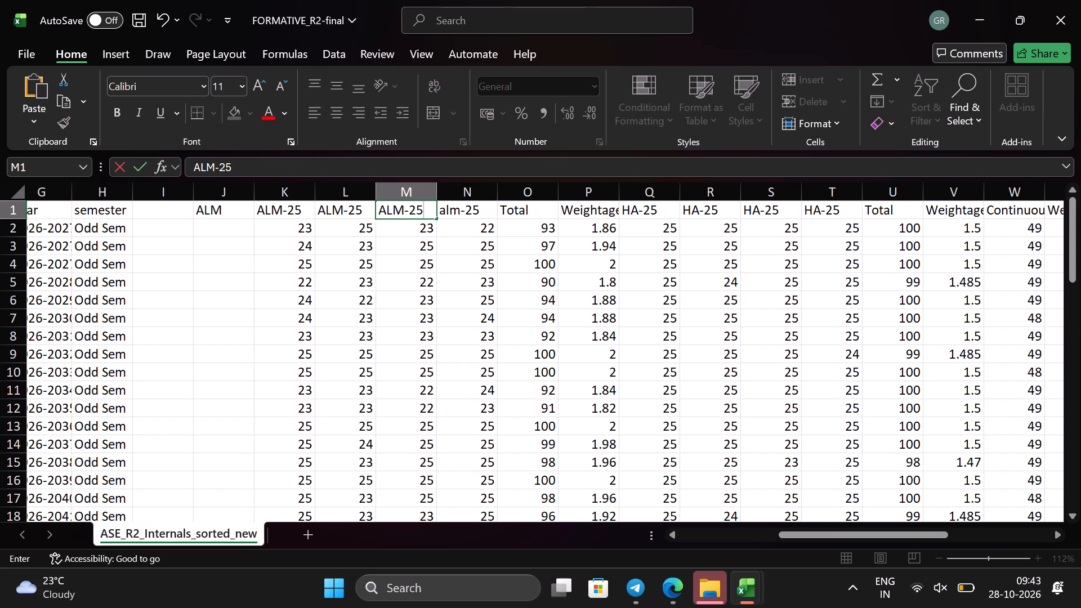
left_click(461, 213)
key("BackSpace")
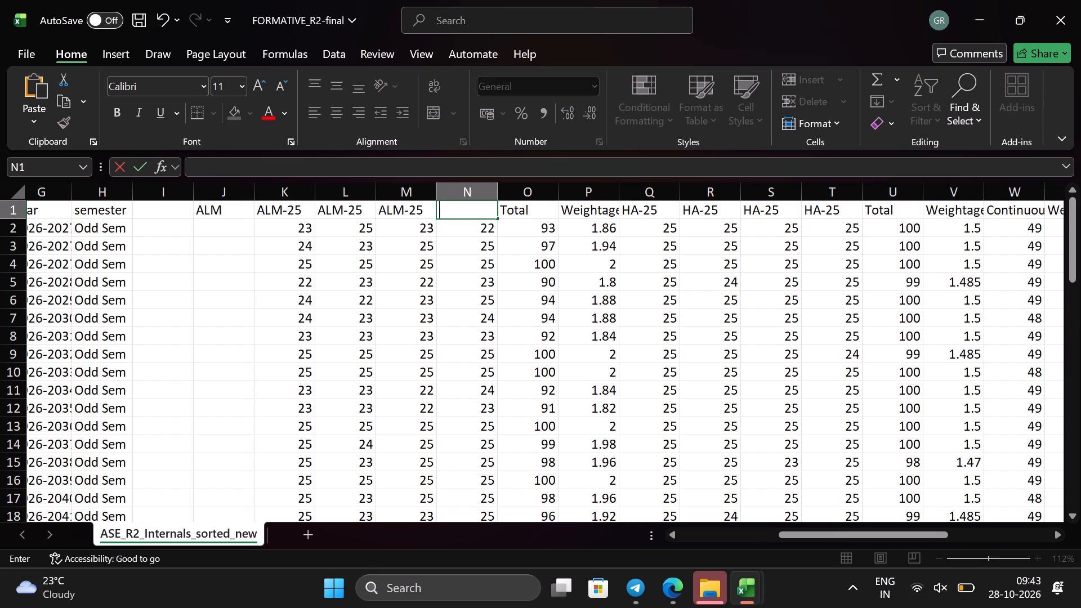
type("ALM-25")
Clear the "ALM" label from cell J1.
left_click(231, 212)
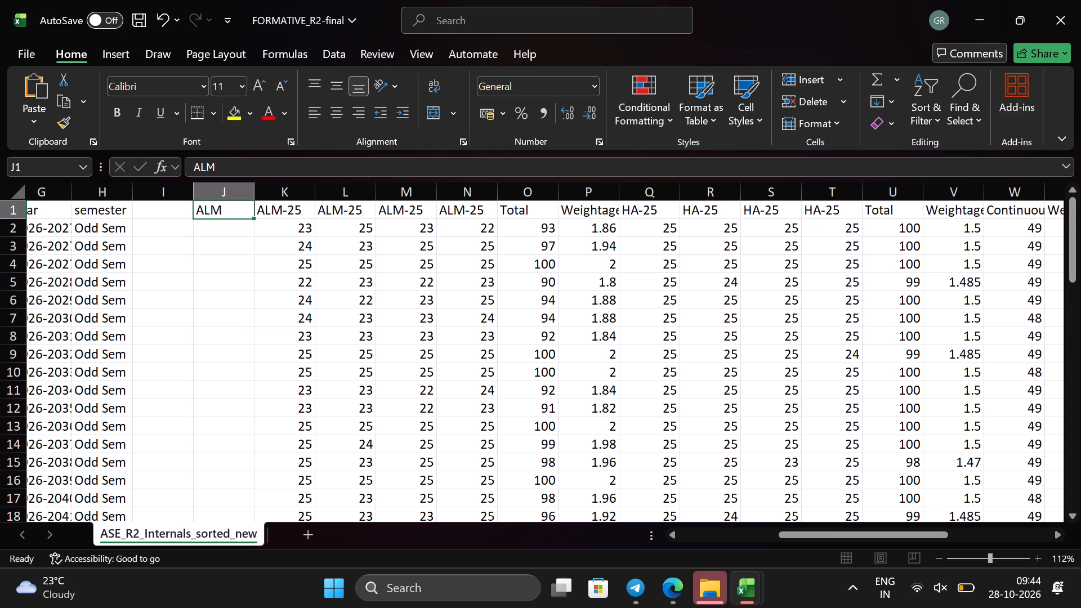
key("BackSpace")
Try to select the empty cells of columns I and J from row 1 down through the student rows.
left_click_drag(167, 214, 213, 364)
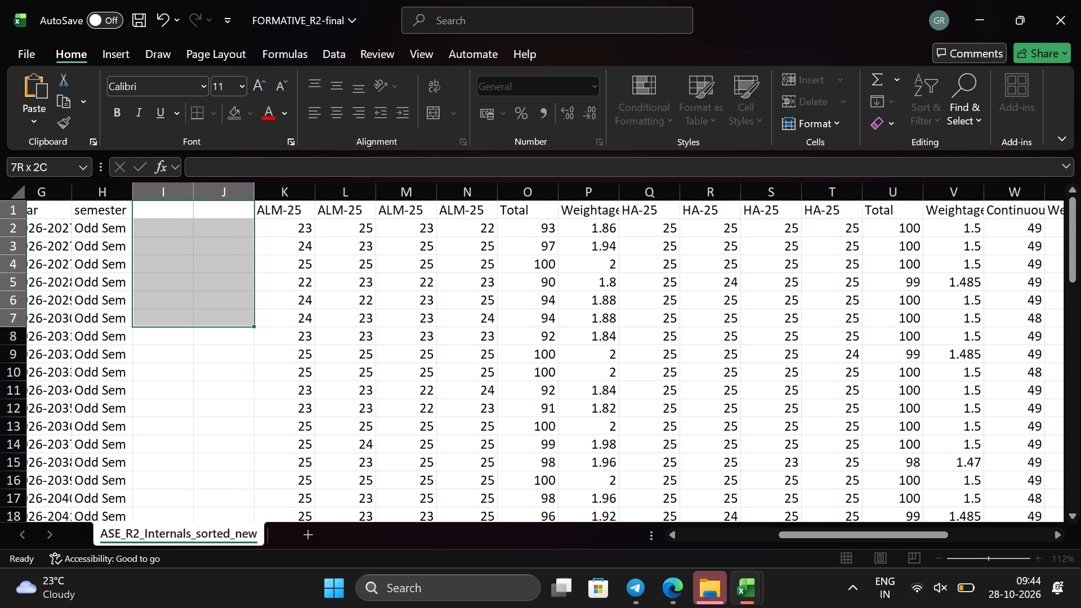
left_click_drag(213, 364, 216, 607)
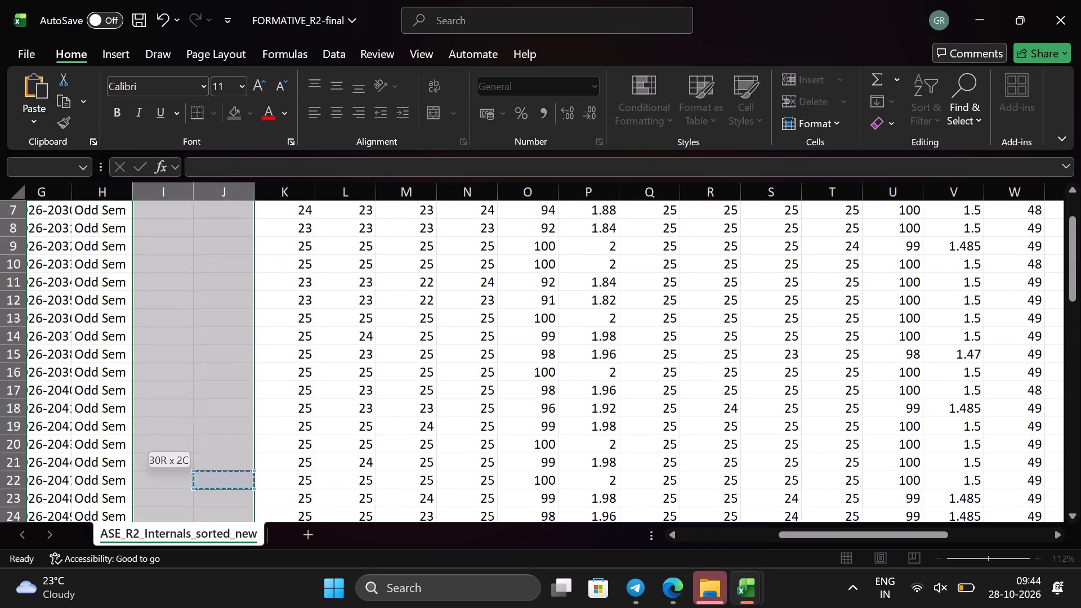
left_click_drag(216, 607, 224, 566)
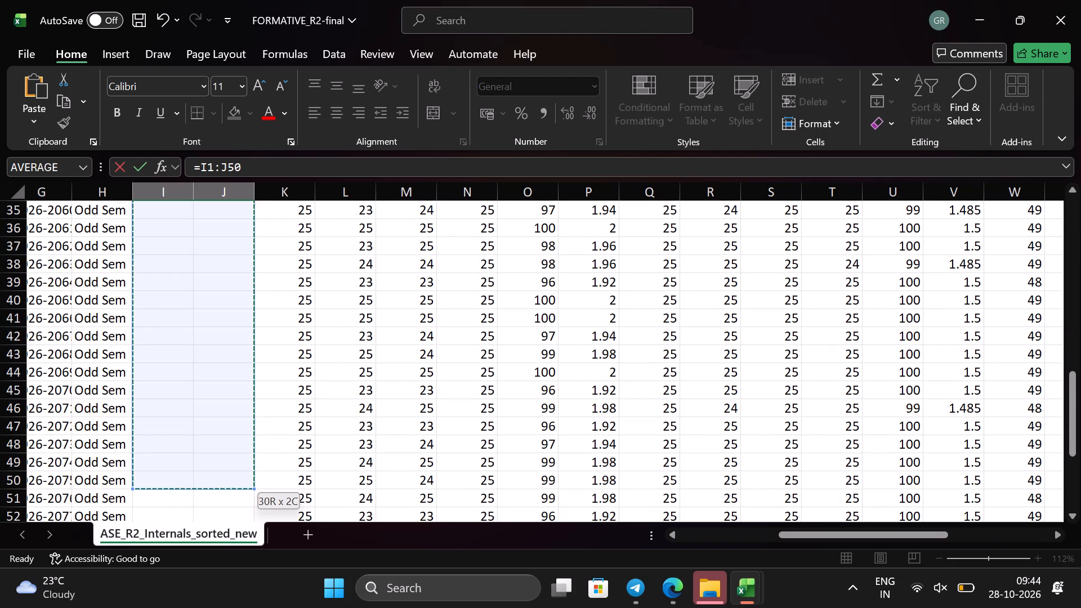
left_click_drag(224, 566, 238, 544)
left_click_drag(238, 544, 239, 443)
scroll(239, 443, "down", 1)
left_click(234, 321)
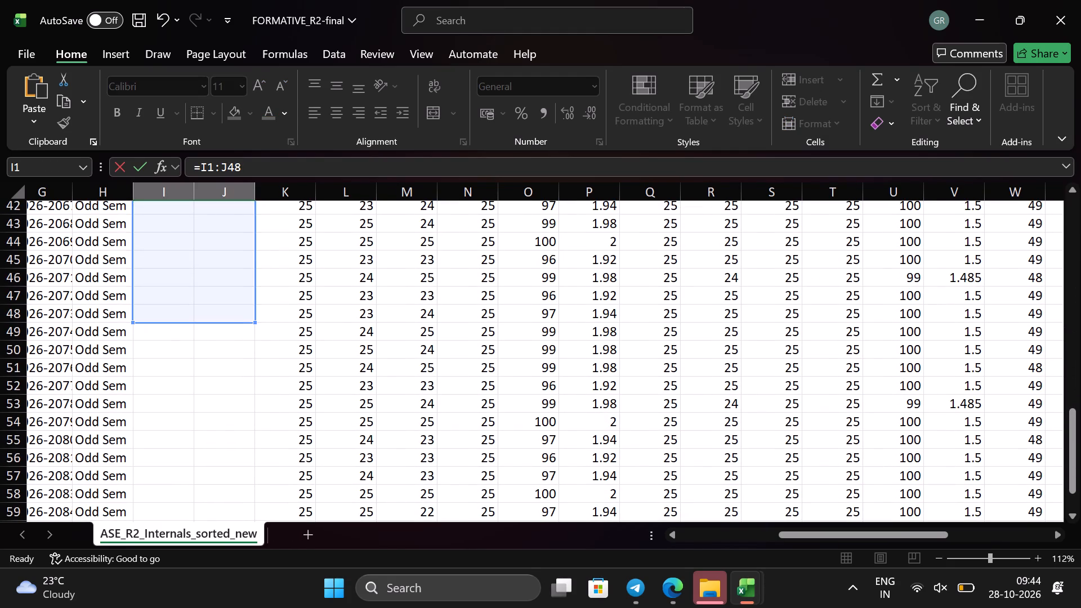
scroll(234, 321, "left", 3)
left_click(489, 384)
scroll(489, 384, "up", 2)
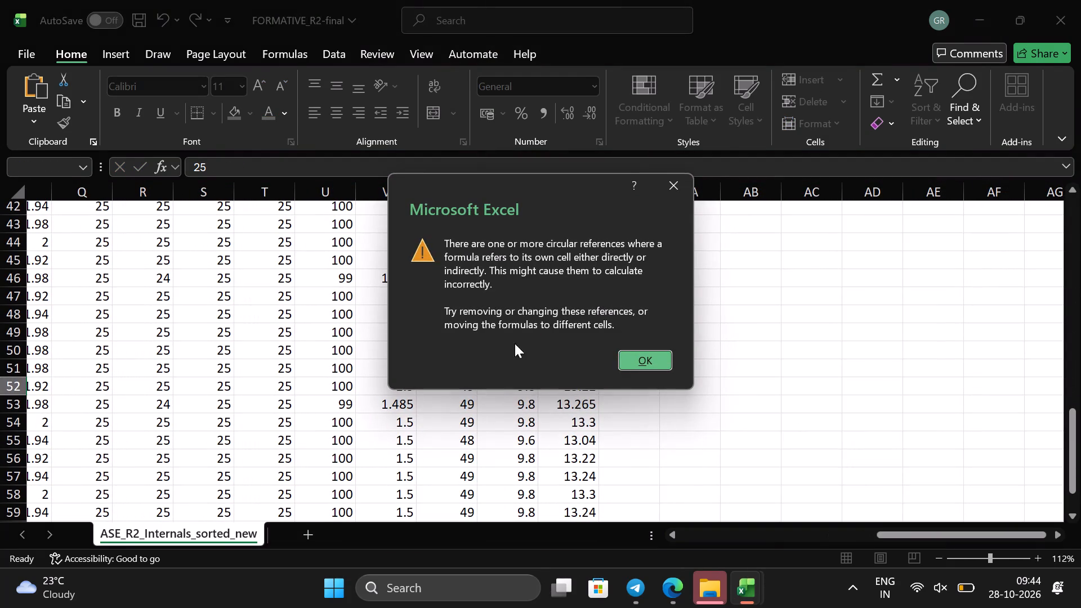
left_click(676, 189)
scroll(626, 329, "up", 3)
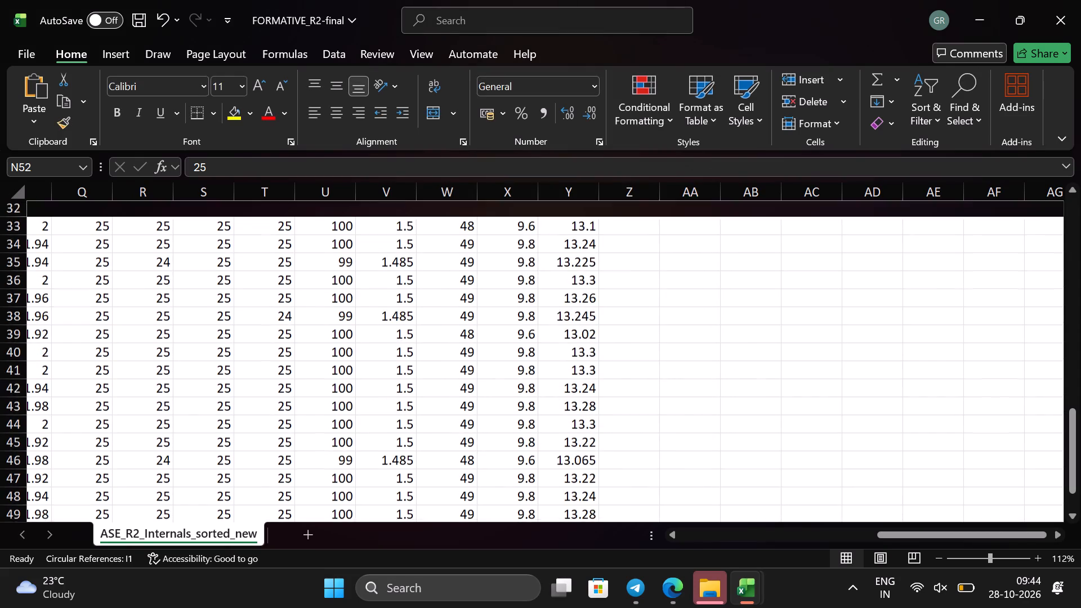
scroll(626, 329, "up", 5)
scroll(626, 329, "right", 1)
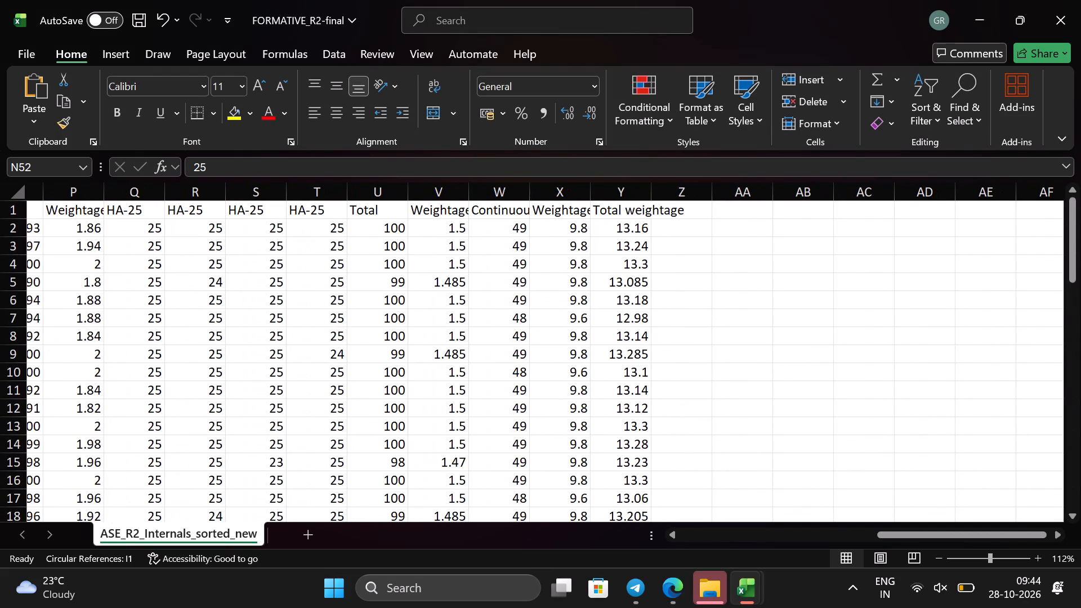
Switch to Telegram.
left_click(642, 589)
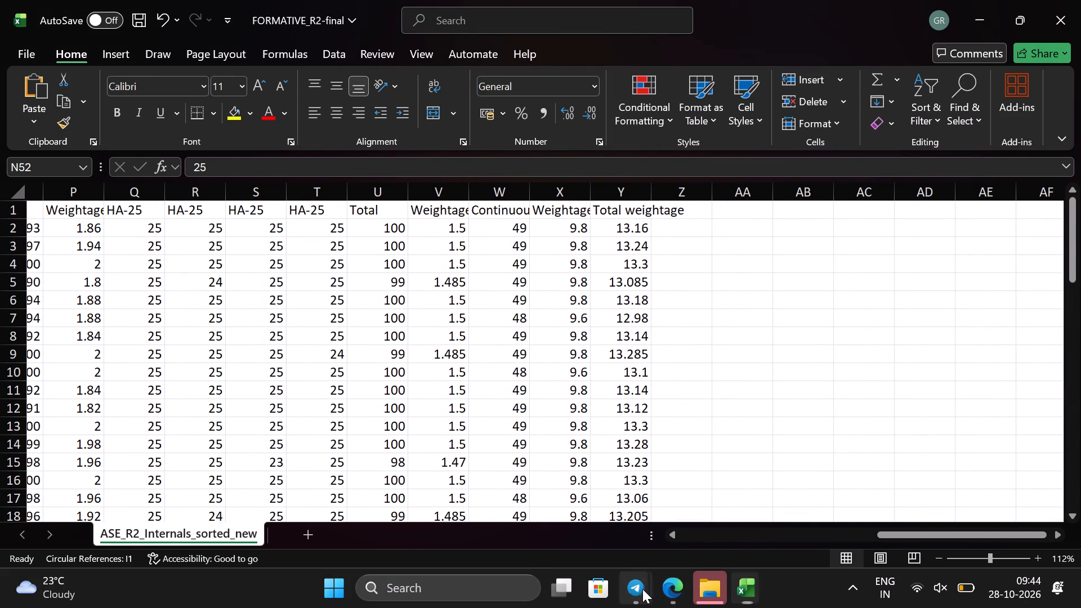
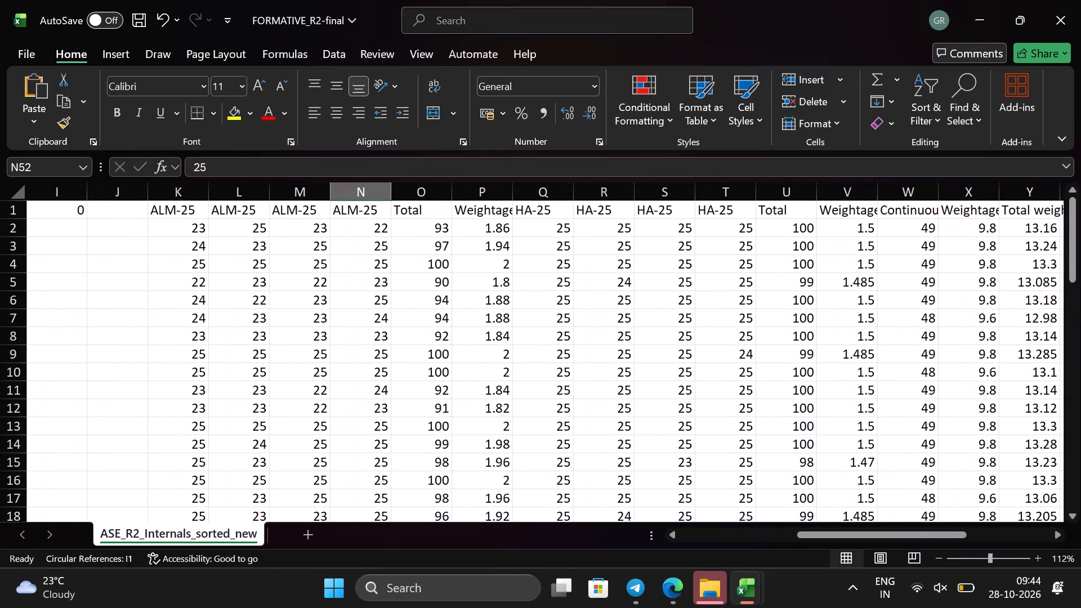
Check the first student's HA-25 mark and the weightage formulas in columns V and X.
left_click(735, 232)
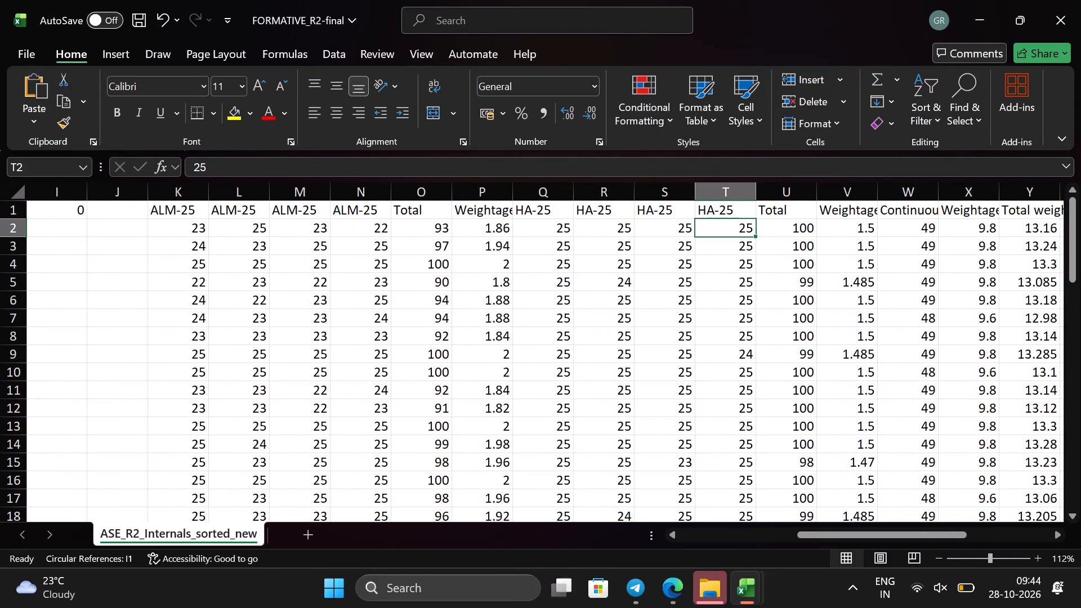
left_click(861, 237)
left_click(855, 230)
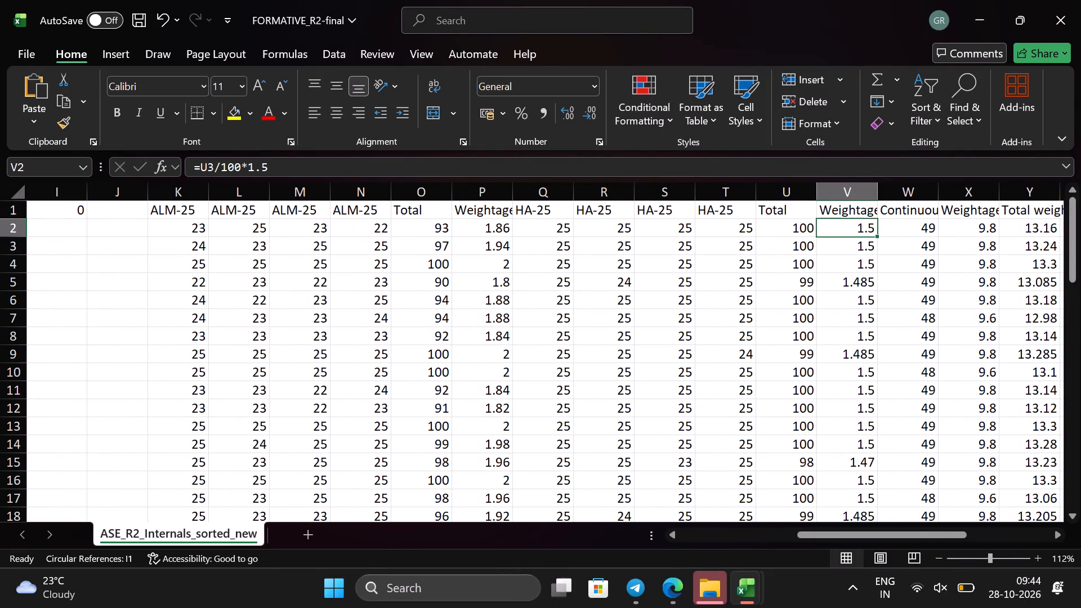
scroll(855, 230, "left", 1)
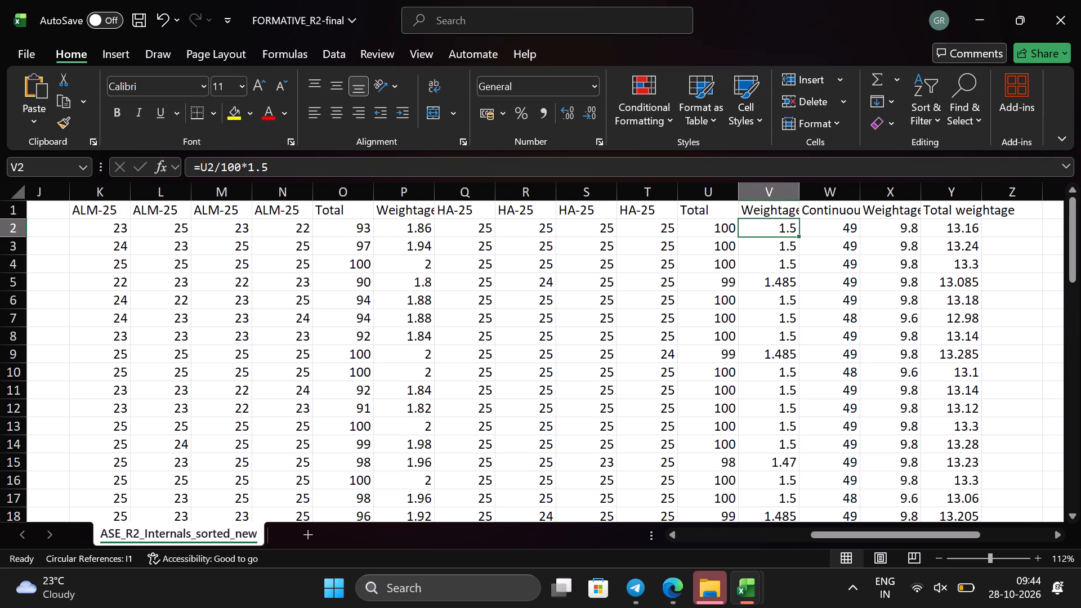
left_click(885, 230)
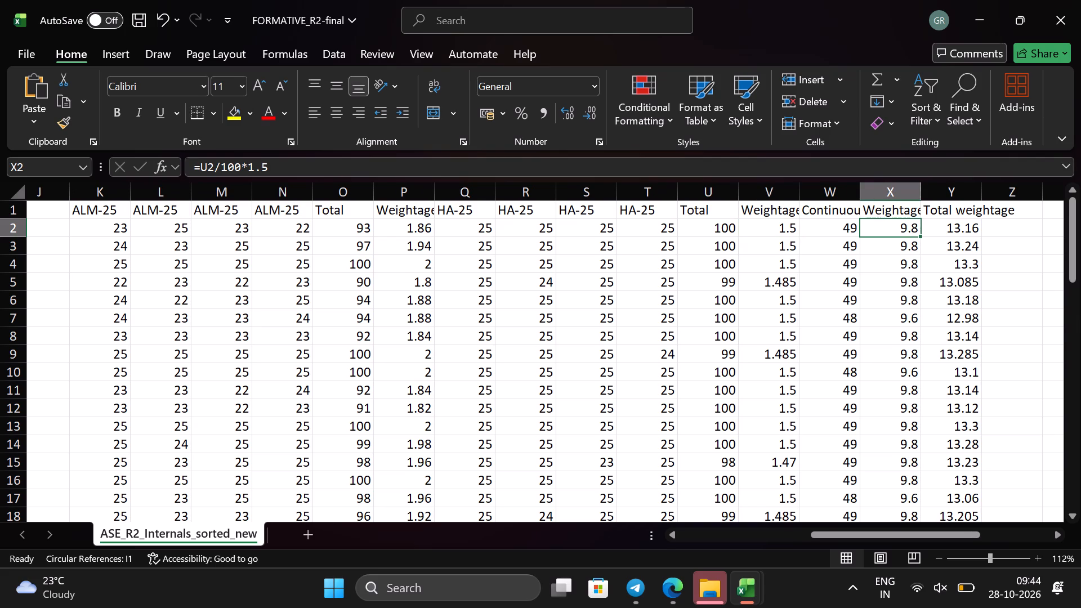
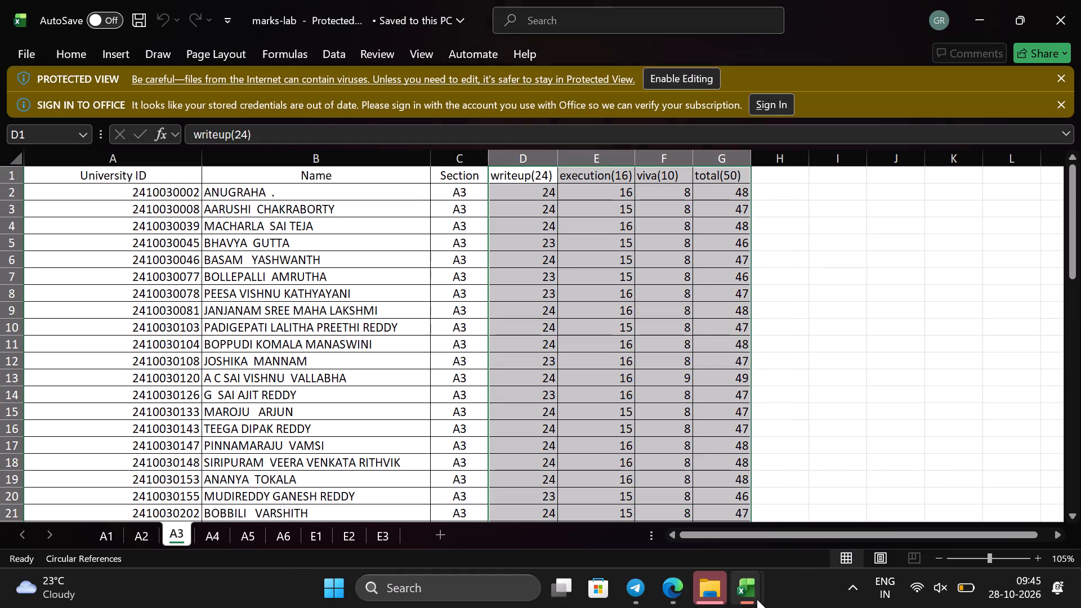
left_click(814, 516)
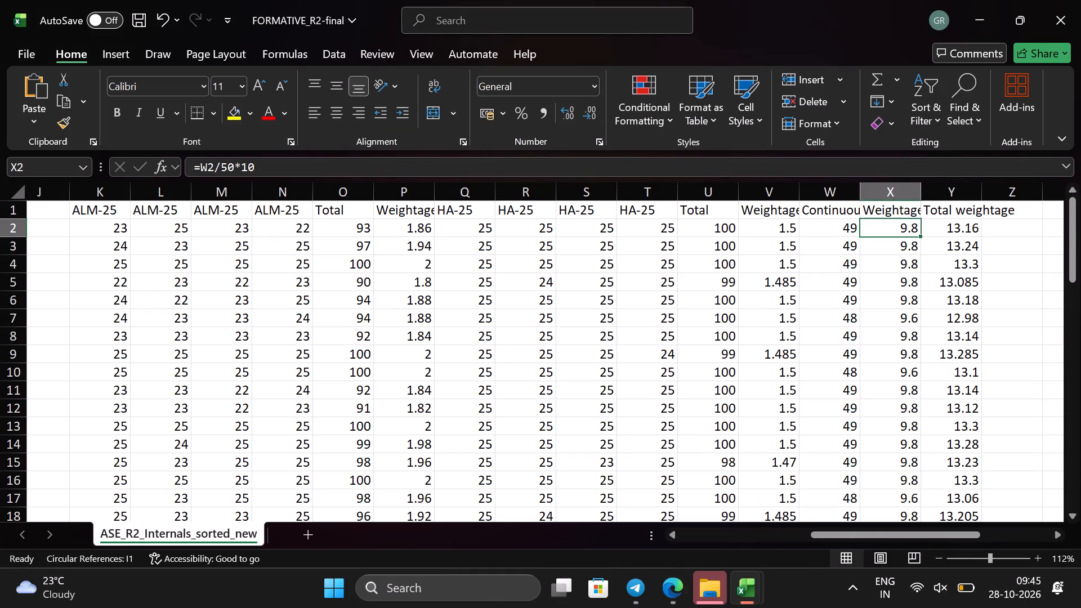
left_click(396, 226)
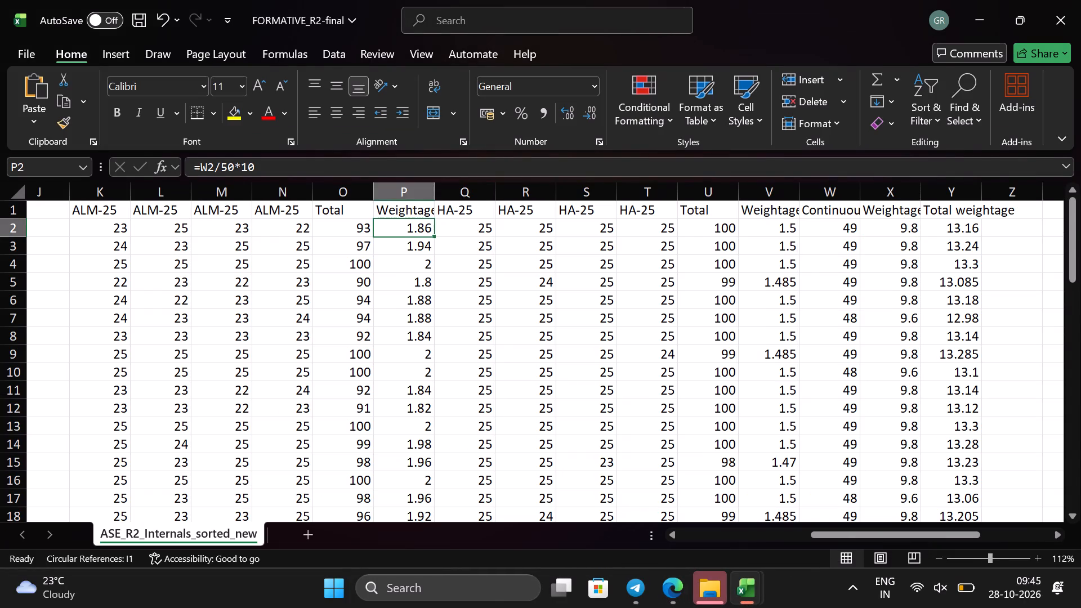
left_click(209, 168)
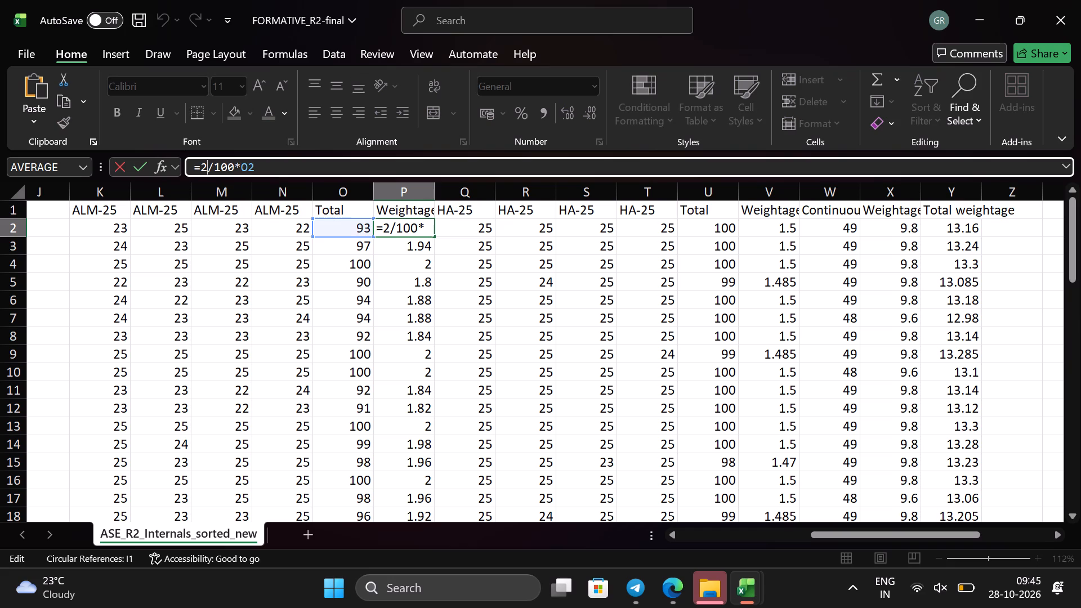
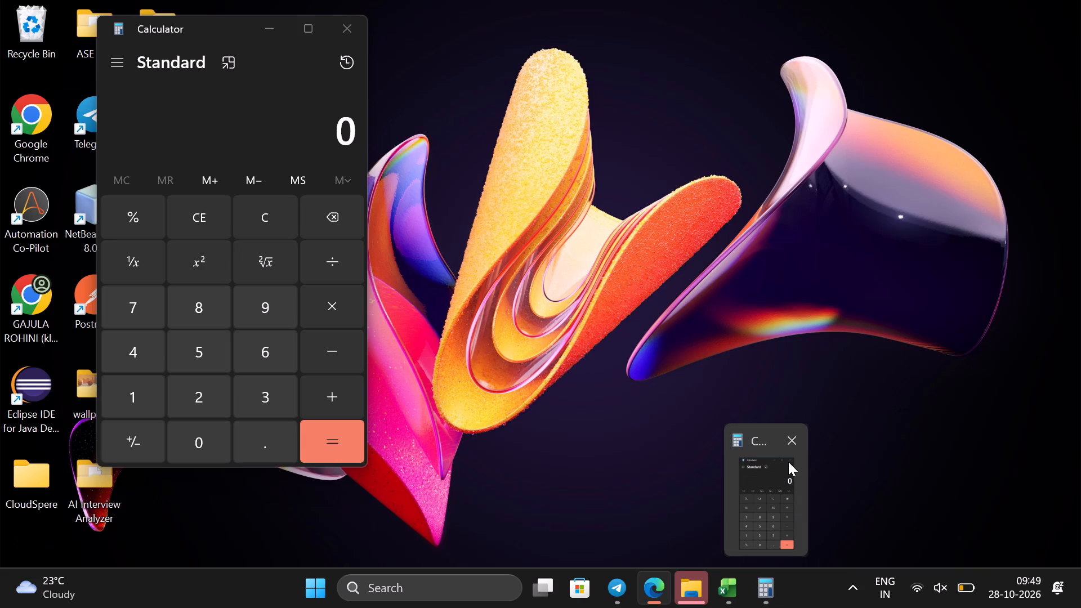
left_click(789, 444)
key("alt+Tab")
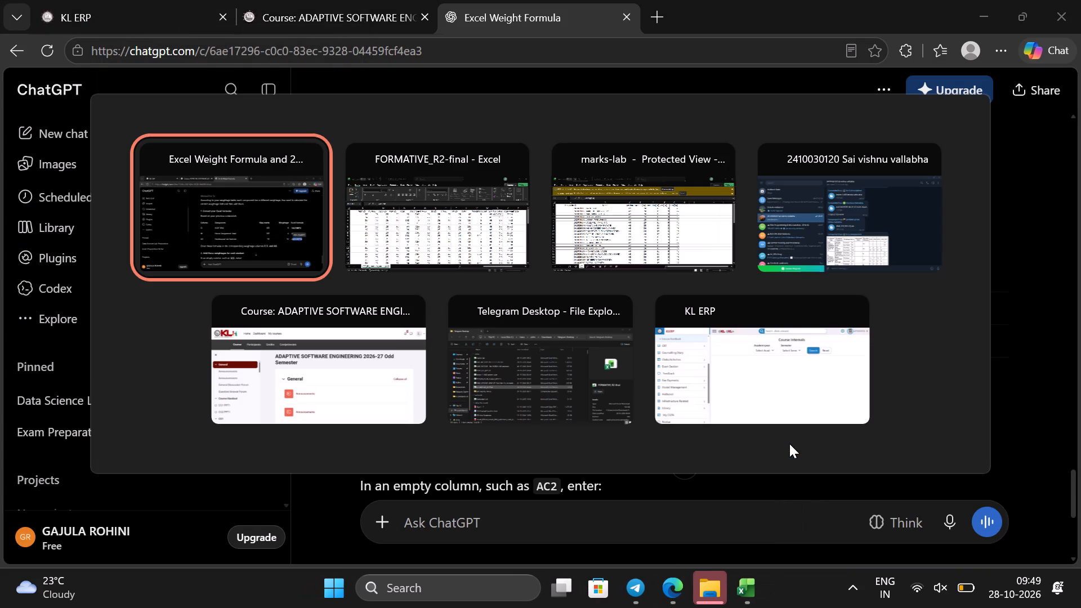
key("alt+Tab")
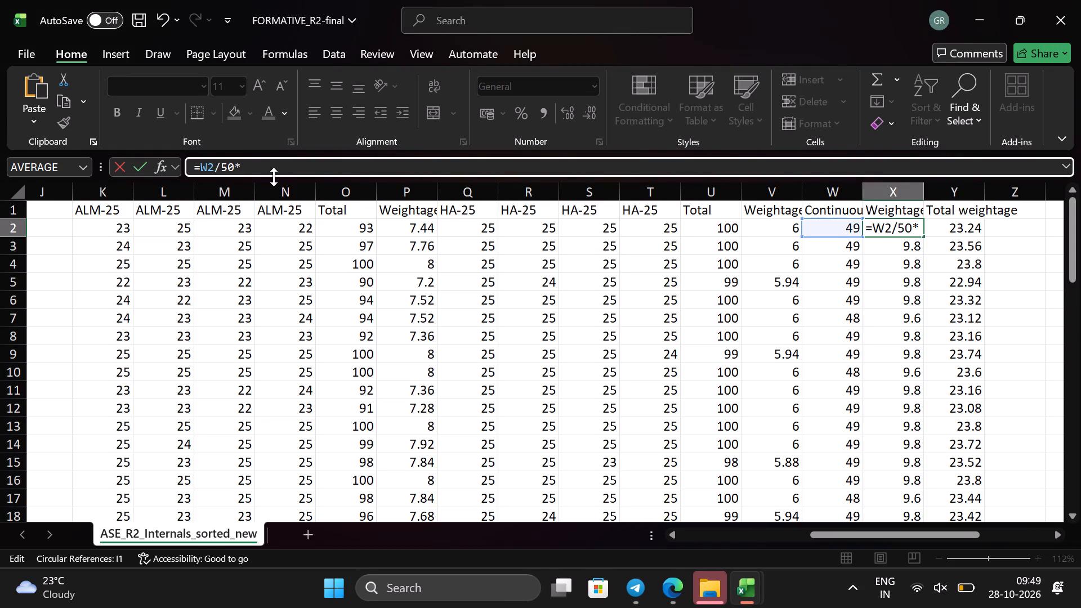
key("ctrl+a")
key("ctrl+v")
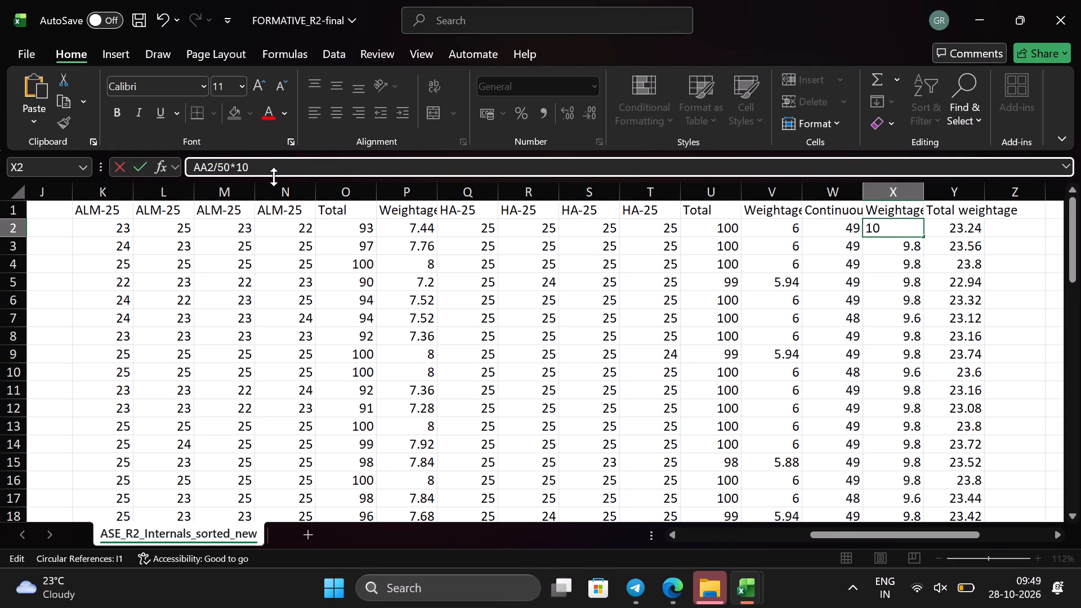
key("Return")
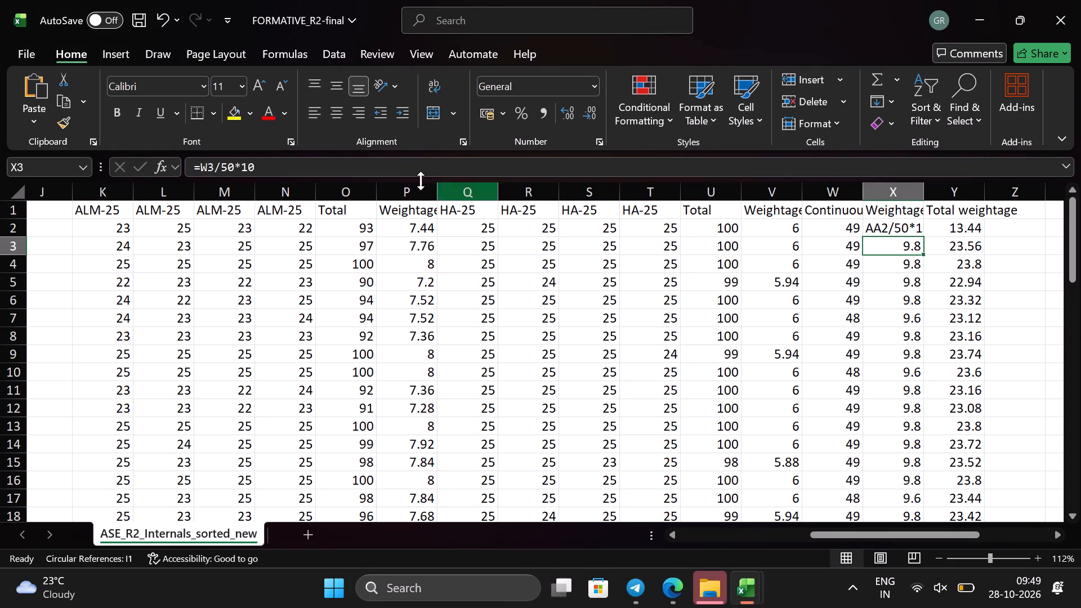
Check the X3 formula unchanged, and undo the X2 formula replacement along with the column V weightage fill.
left_click(279, 168)
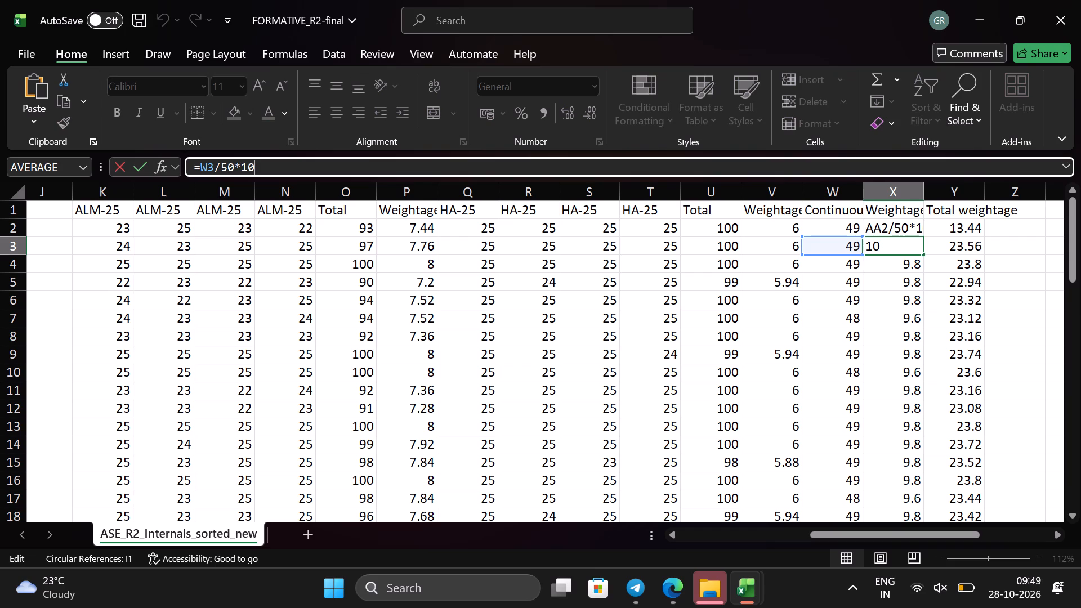
key("Return")
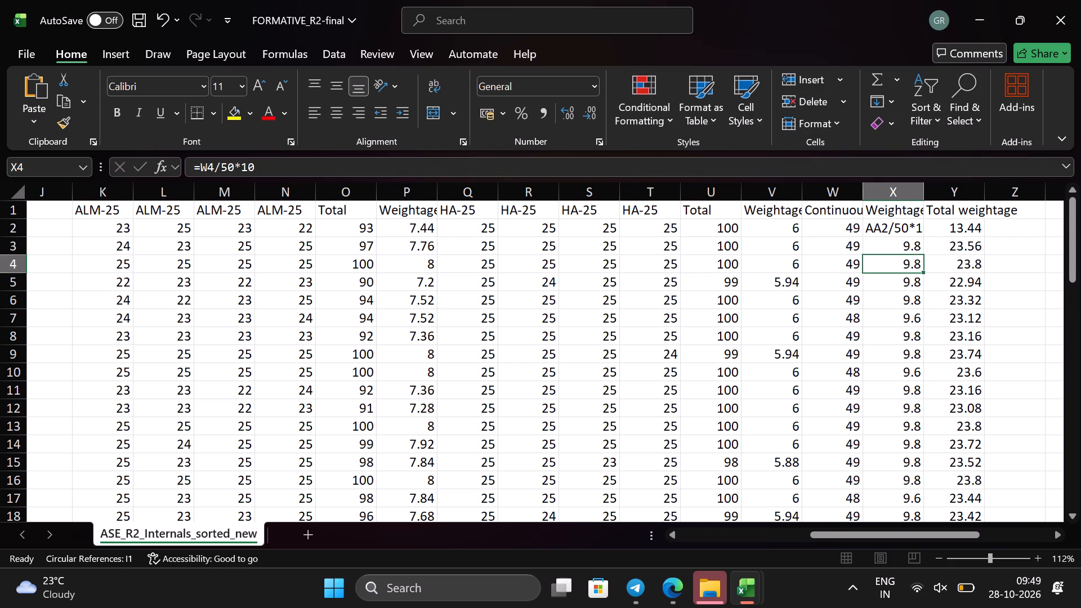
double_click(158, 18)
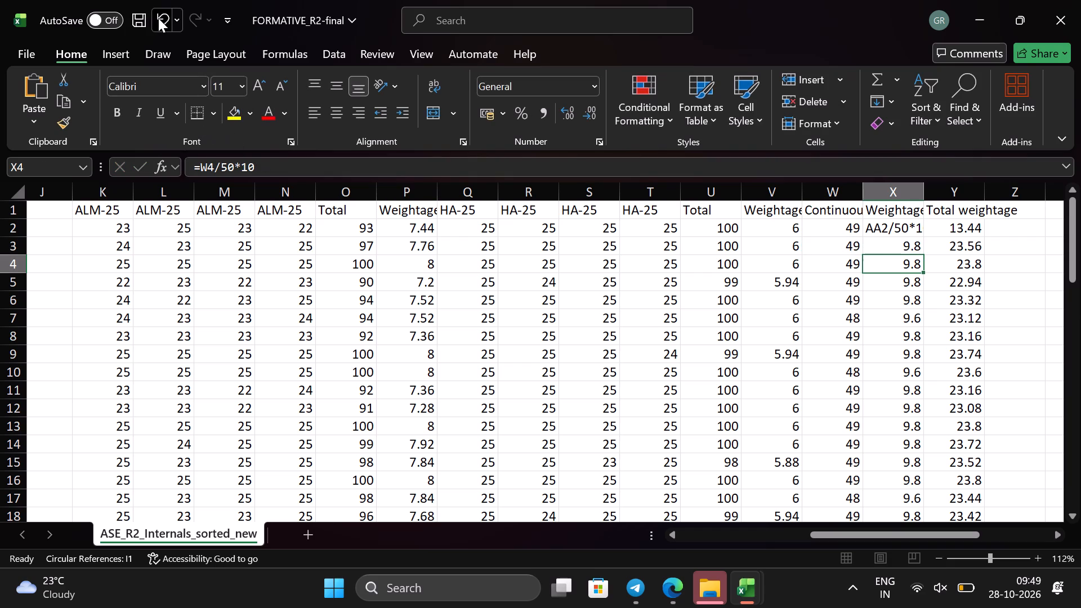
left_click(158, 18)
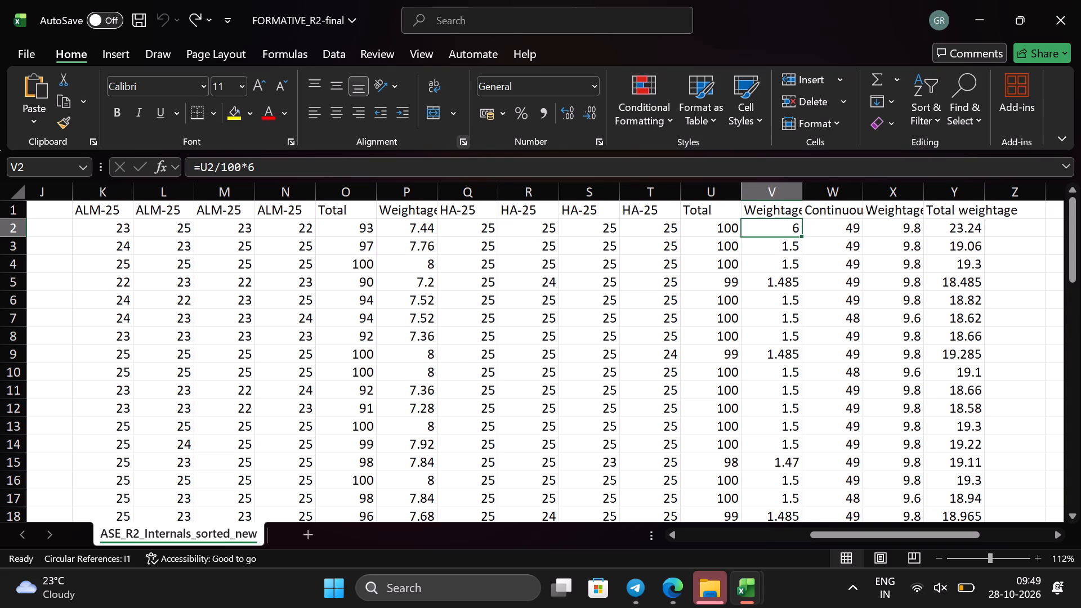
Fill the V2 Home Assignment weightage formula =U2/100*6 down column V to row 60.
left_click(789, 233)
left_click_drag(798, 235, 825, 539)
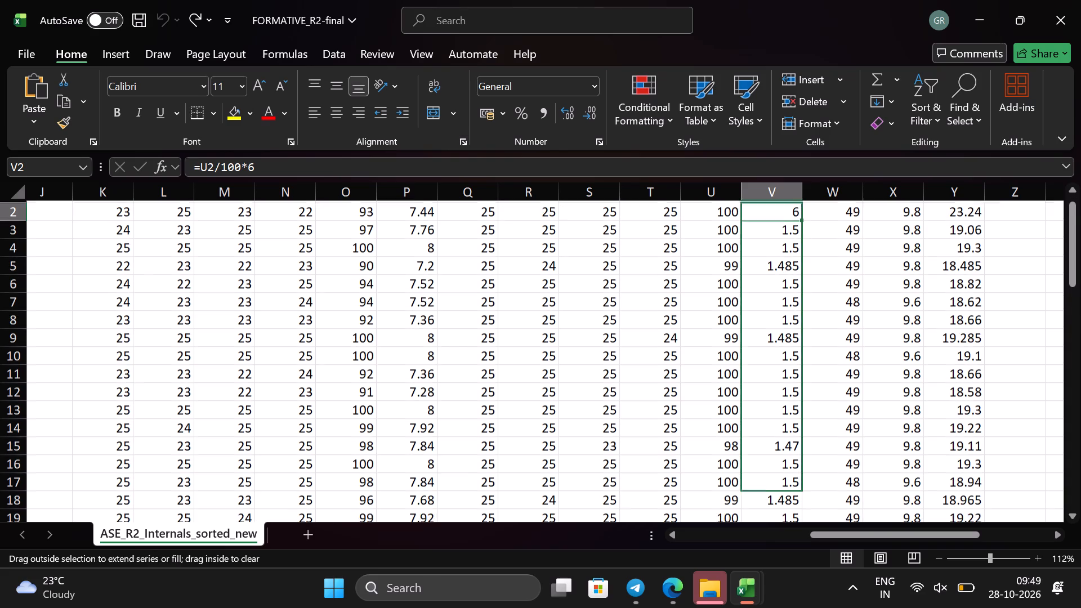
left_click_drag(825, 539, 821, 574)
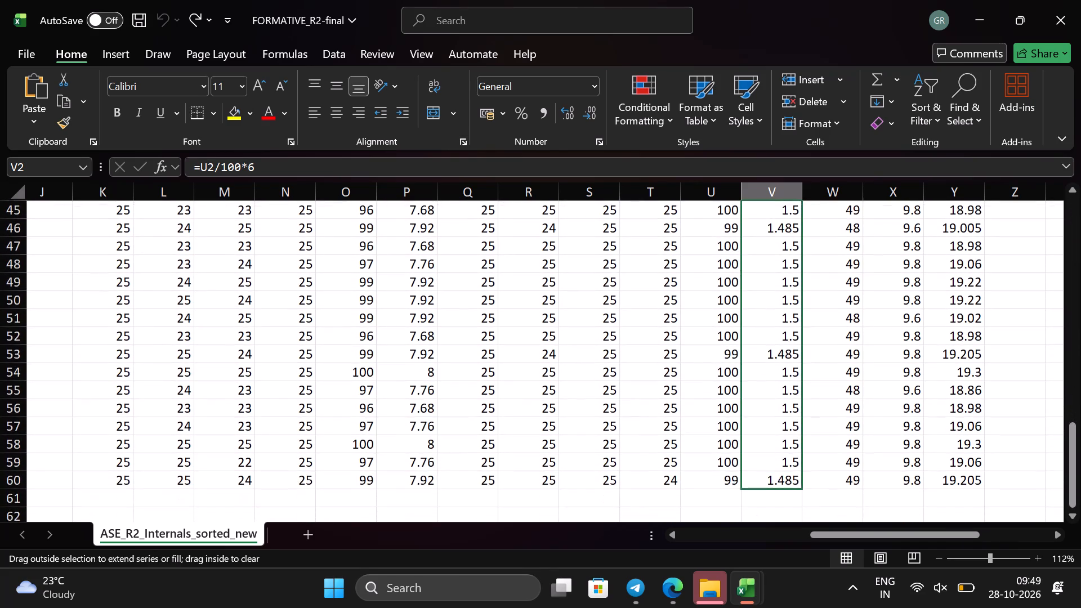
left_click_drag(821, 574, 797, 470)
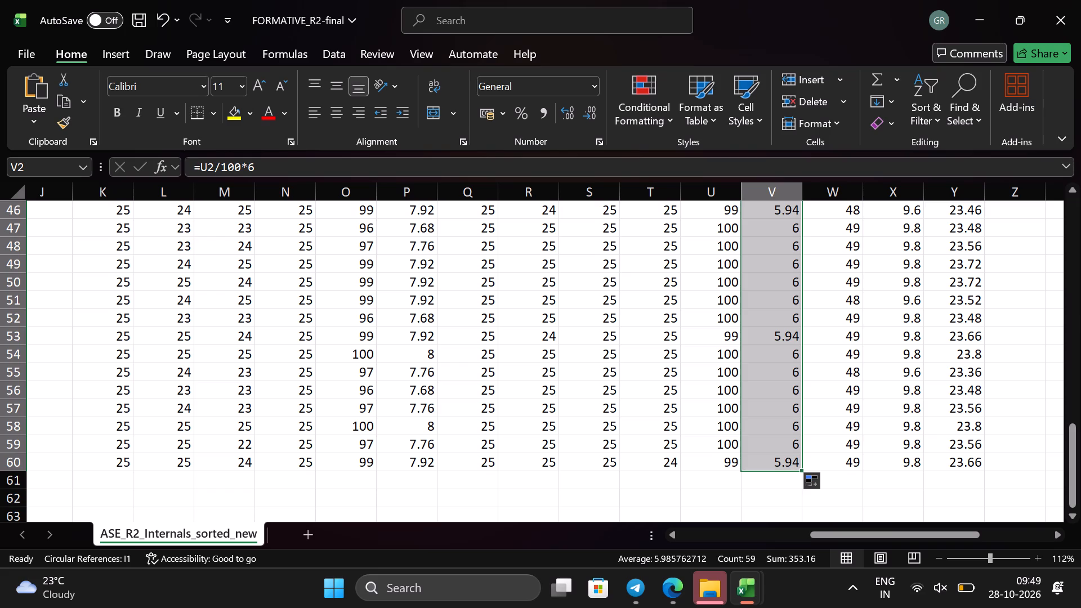
left_click(814, 439)
Check the X2 formula and review the weightage and Total weightage columns for all student rows through row 60.
scroll(814, 439, "up", 13)
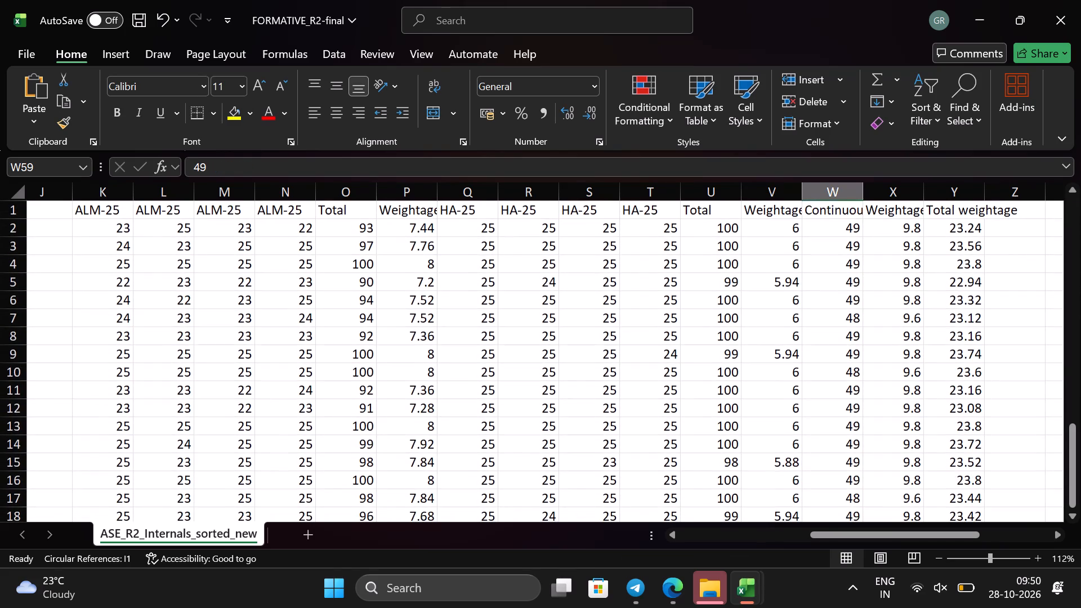
left_click(917, 231)
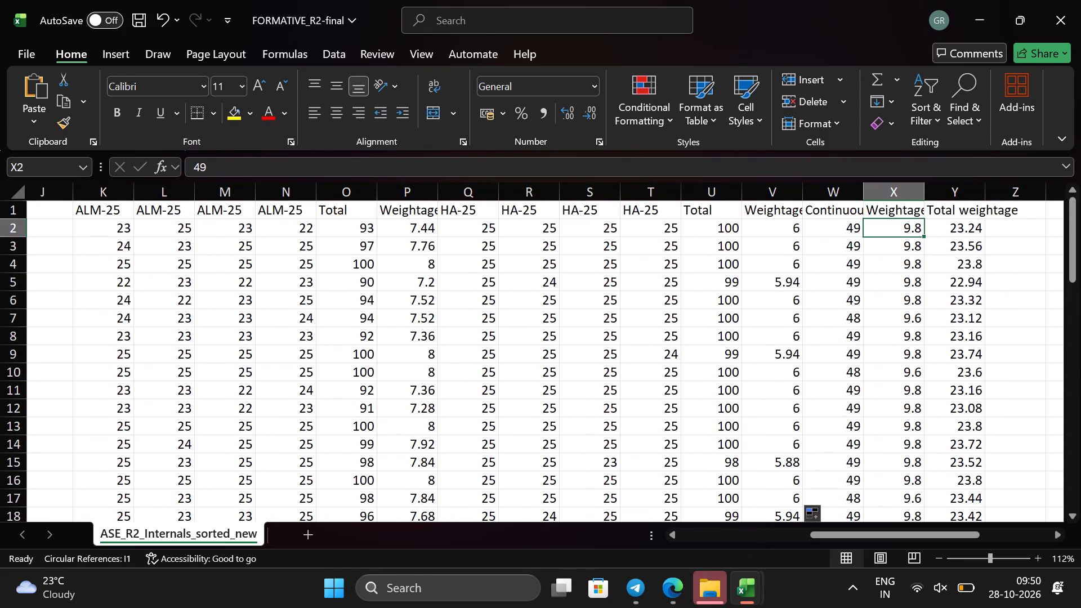
scroll(917, 231, "down", 2)
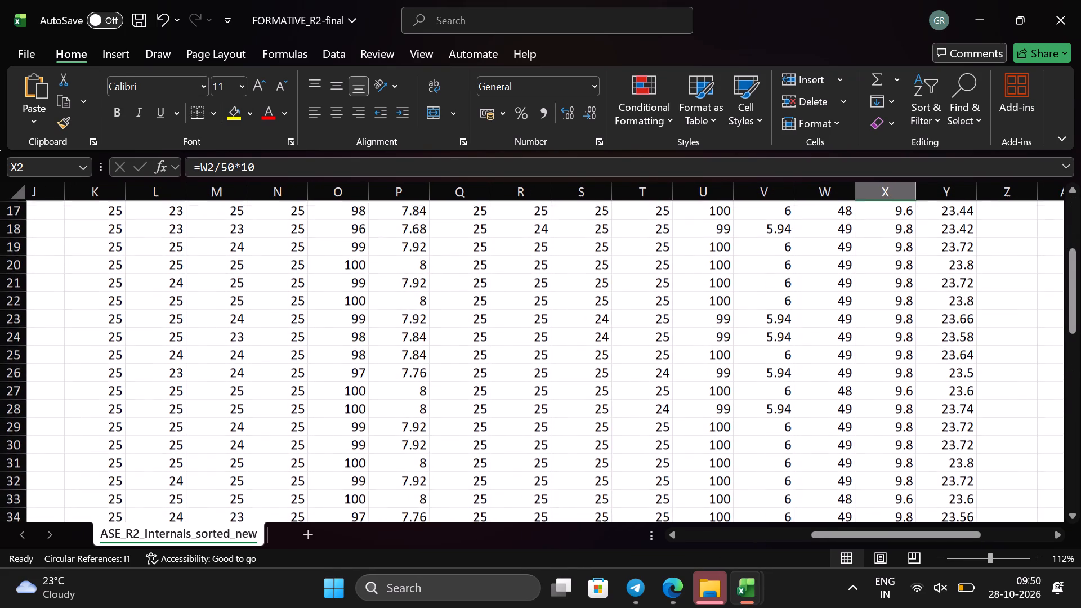
scroll(917, 231, "down", 3)
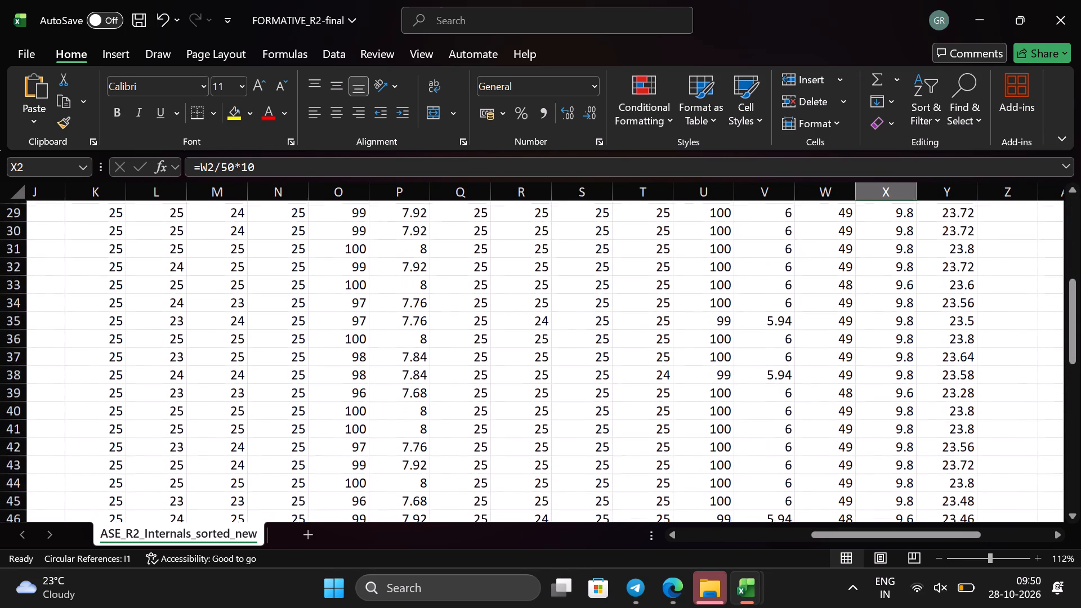
scroll(917, 231, "down", 4)
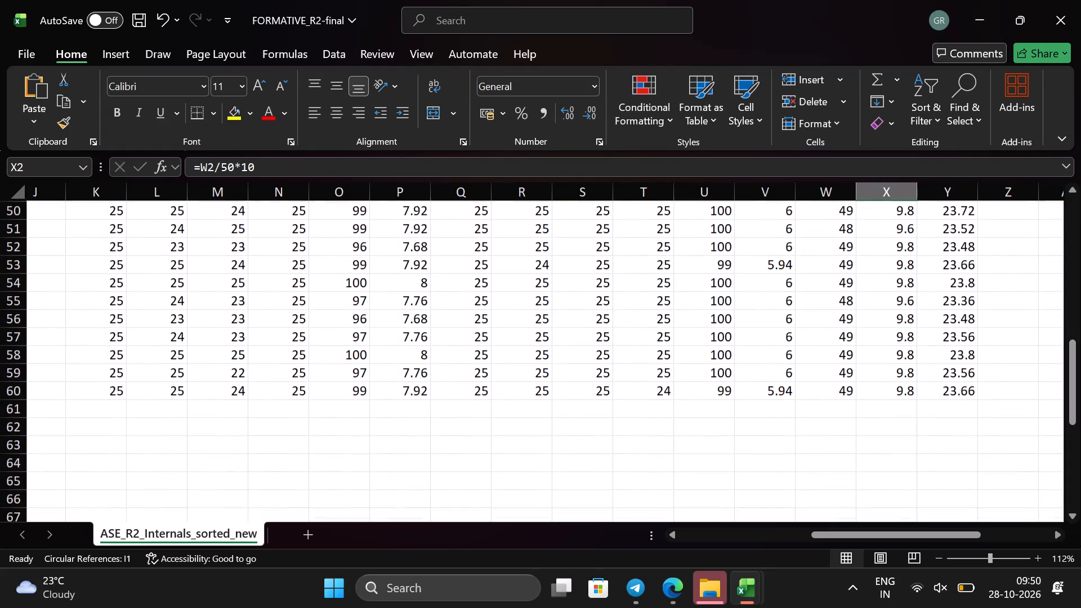
scroll(917, 231, "up", 5)
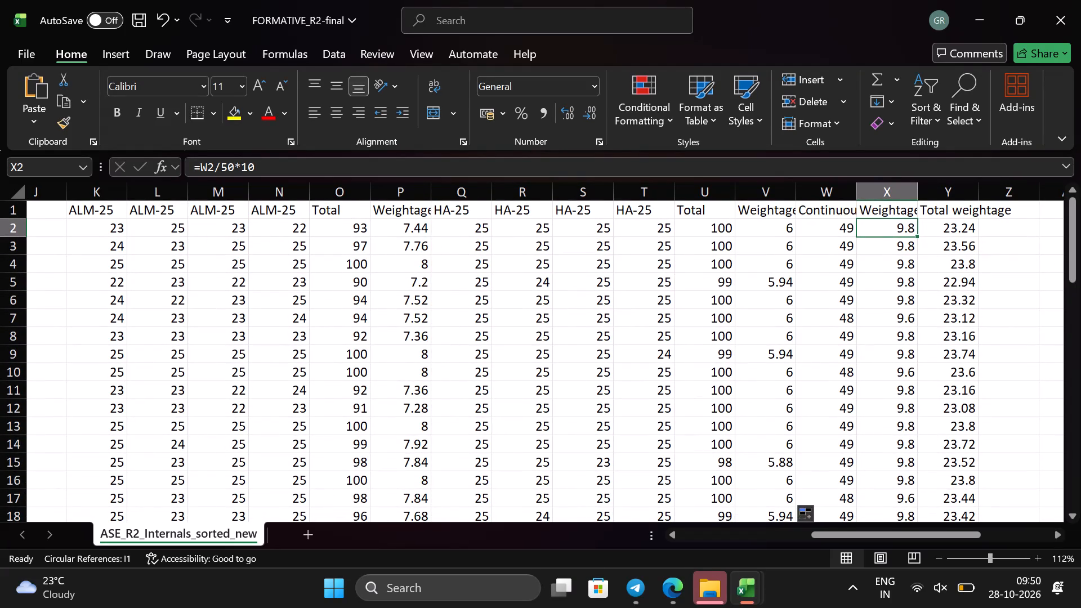
scroll(917, 231, "down", 3)
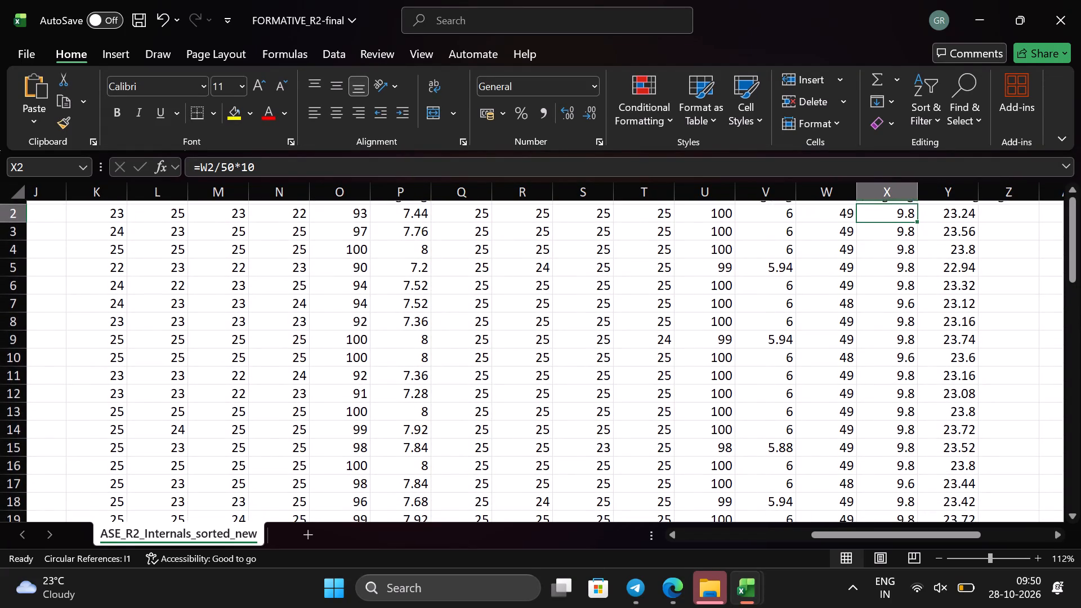
scroll(917, 231, "down", 1)
scroll(917, 231, "up", 8)
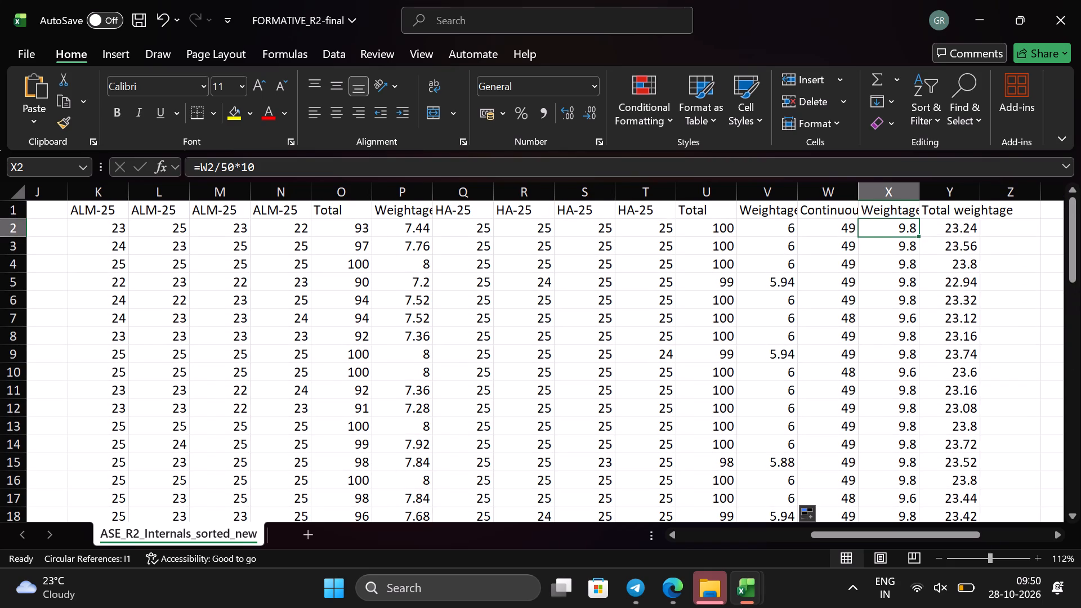
scroll(939, 324, "down", 3)
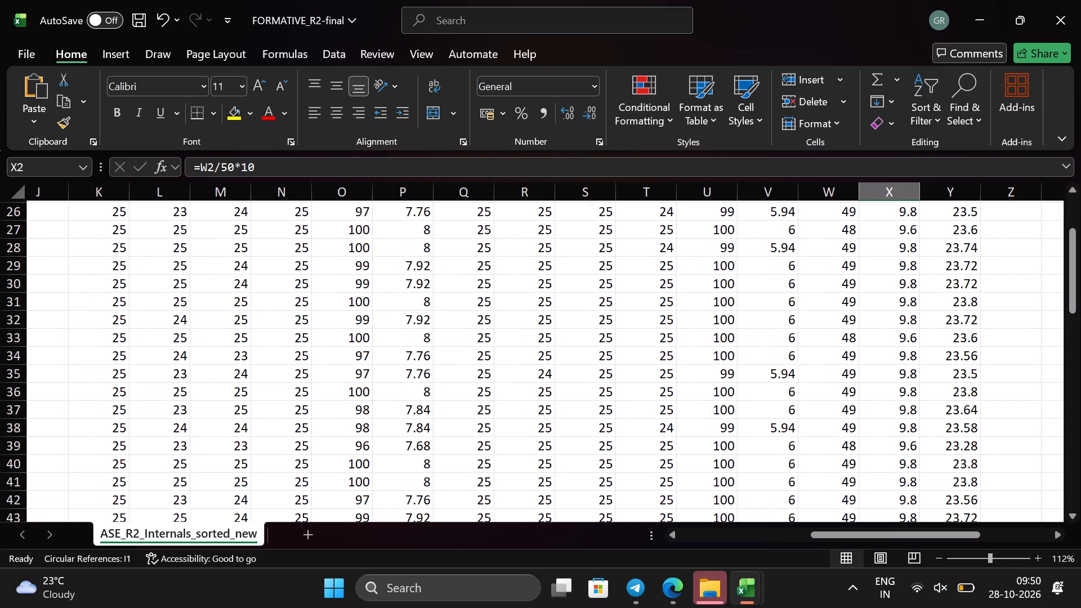
scroll(939, 324, "up", 8)
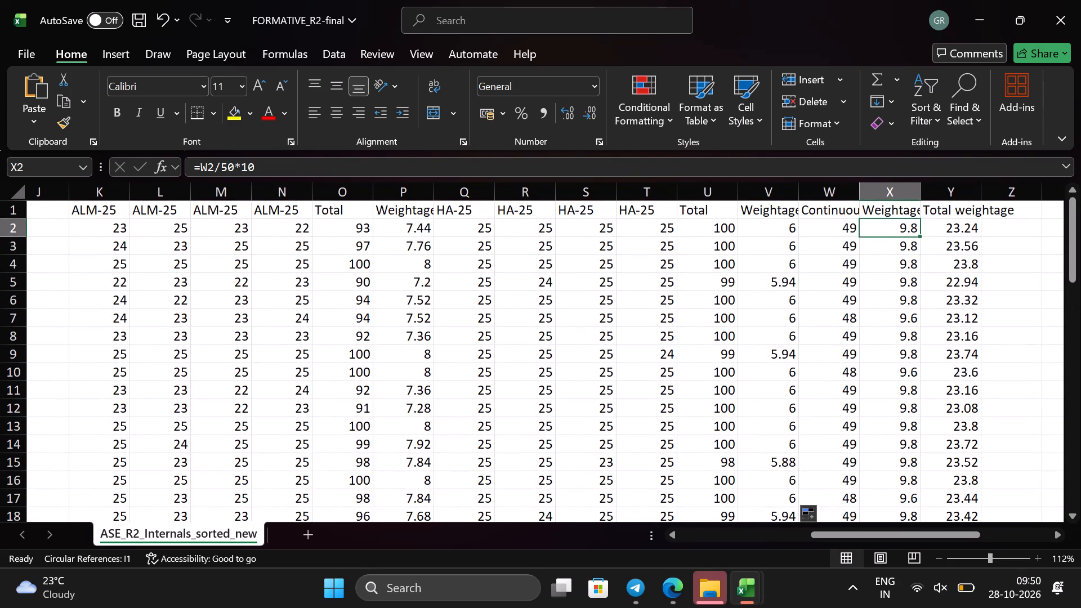
scroll(939, 324, "down", 4)
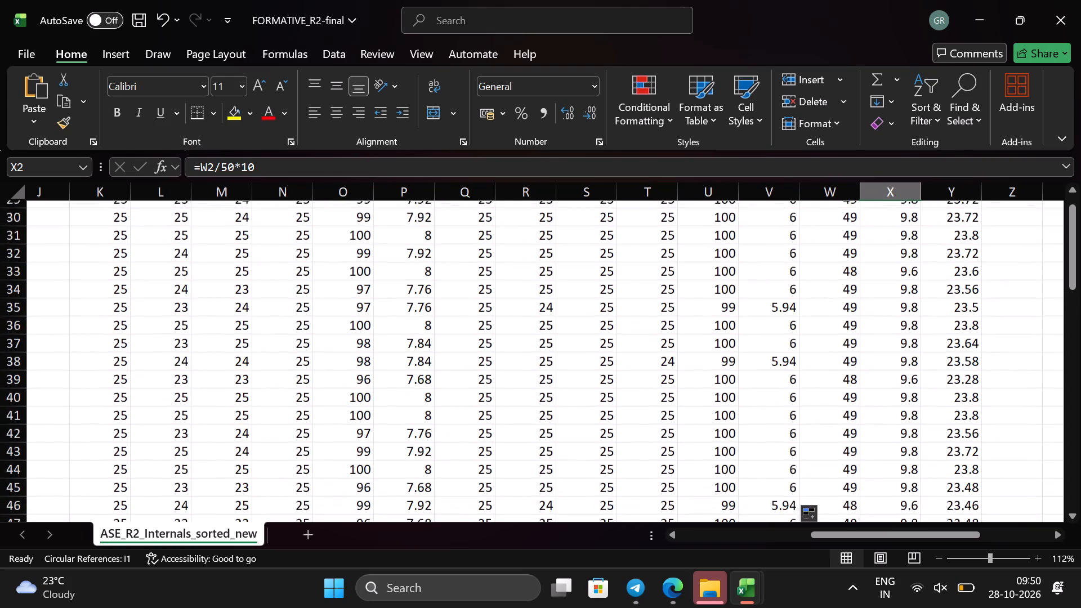
scroll(939, 324, "down", 1)
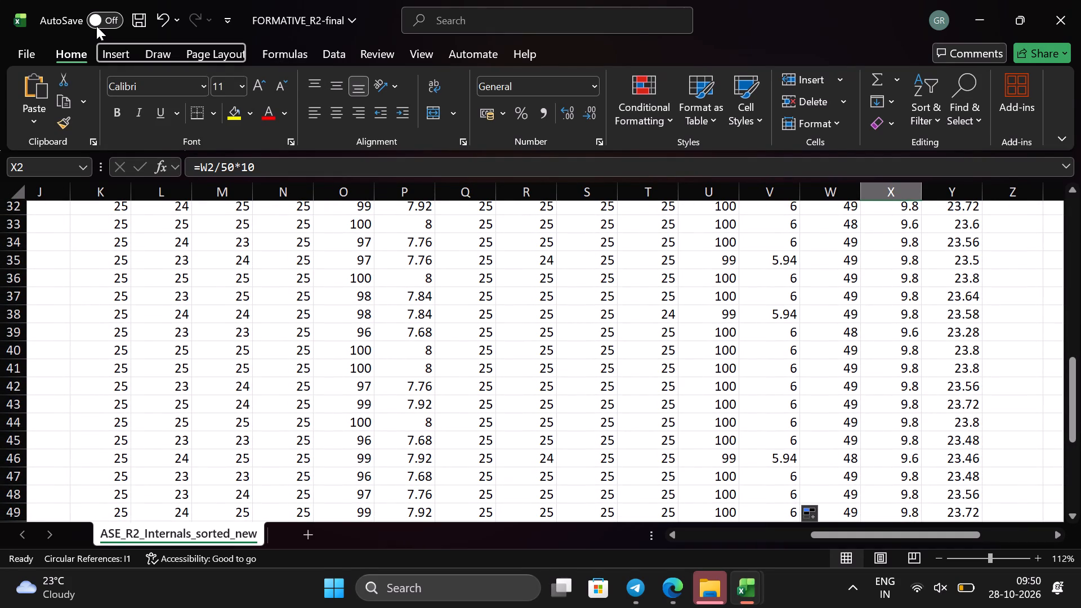
Replace the section in F2, the first student row, with A-3.
scroll(303, 266, "right", 5)
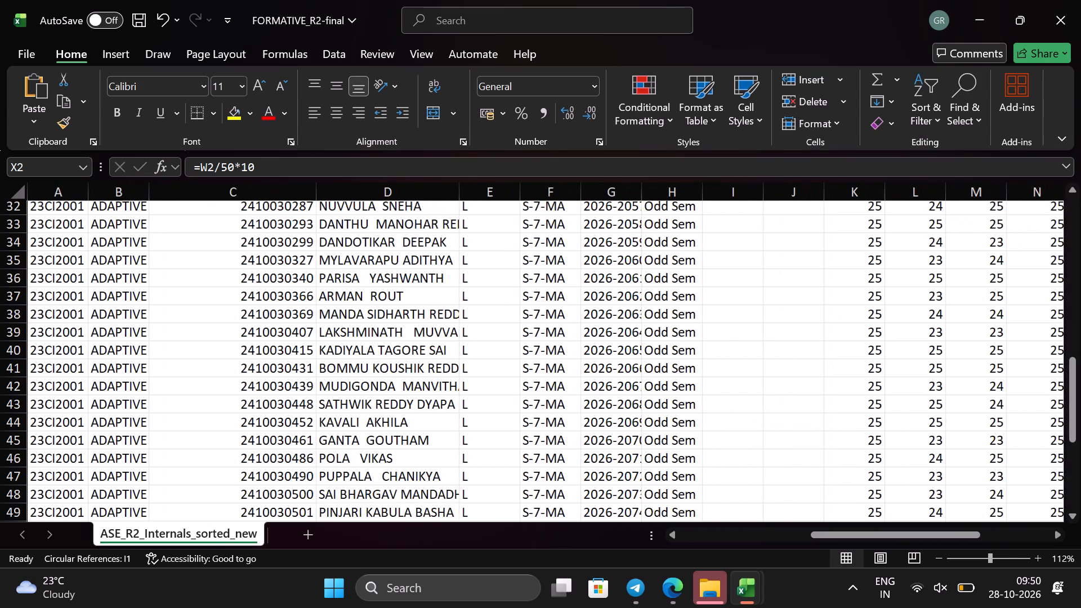
scroll(303, 266, "up", 7)
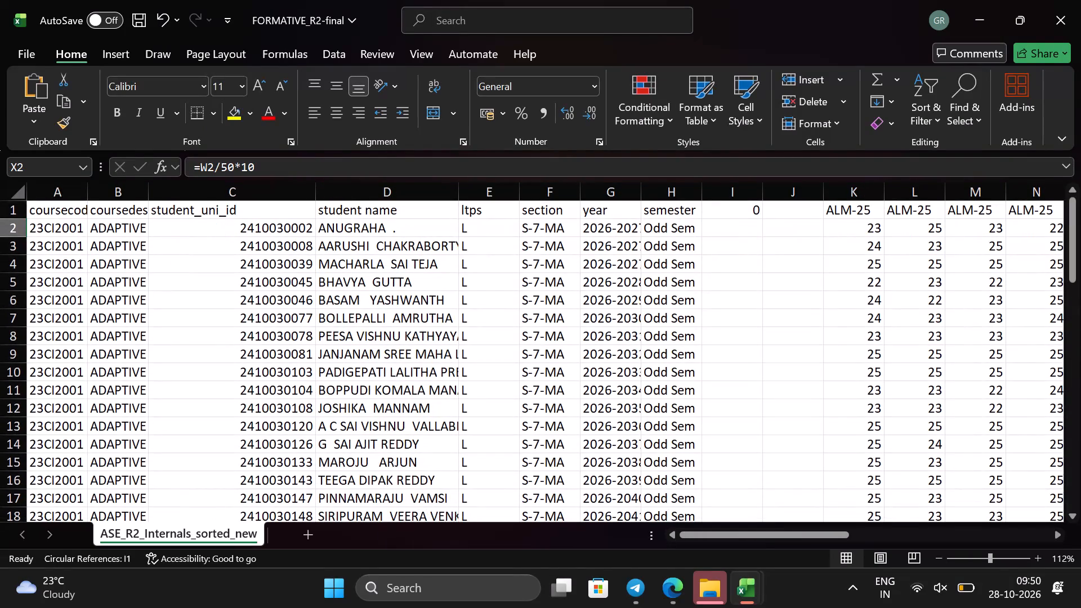
left_click_drag(528, 227, 534, 607)
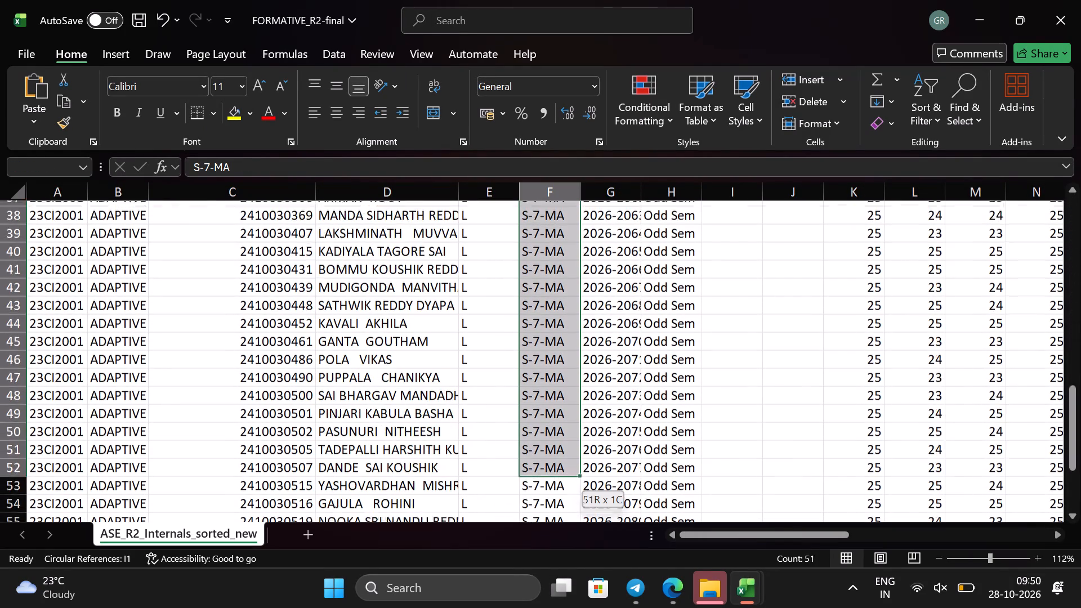
left_click_drag(534, 607, 525, 535)
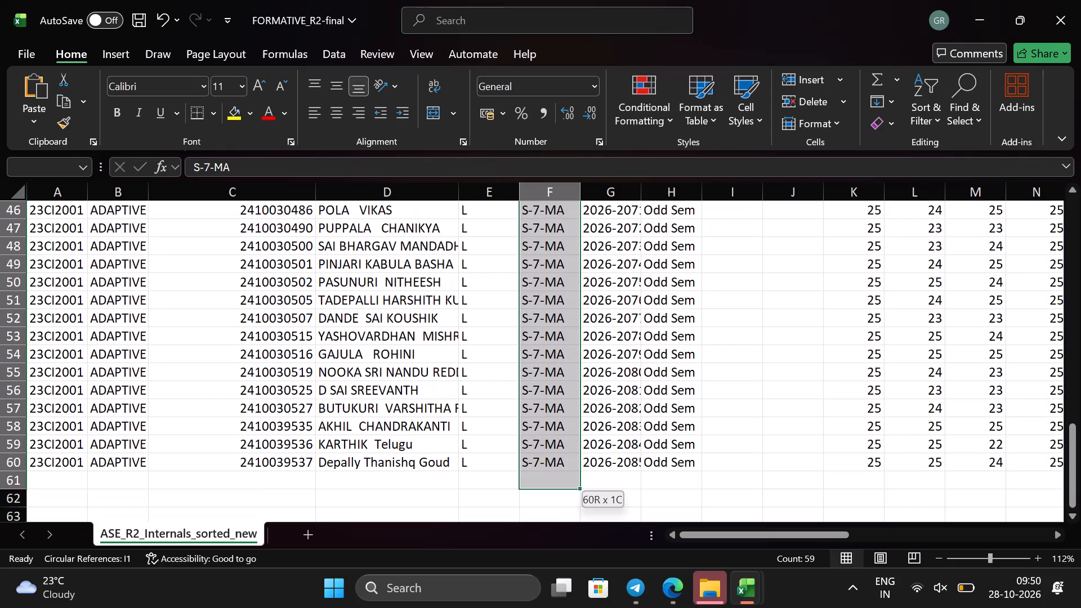
left_click_drag(525, 535, 529, 506)
left_click(604, 356)
scroll(530, 360, "up", 8)
left_click(544, 234)
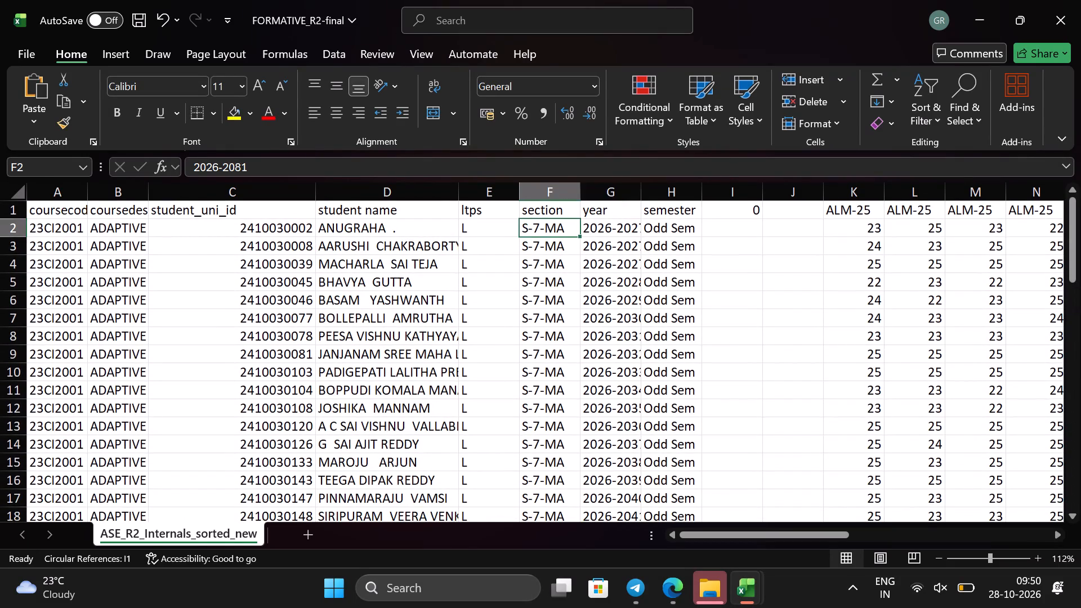
key("BackSpace")
type("A-3")
left_click(568, 261)
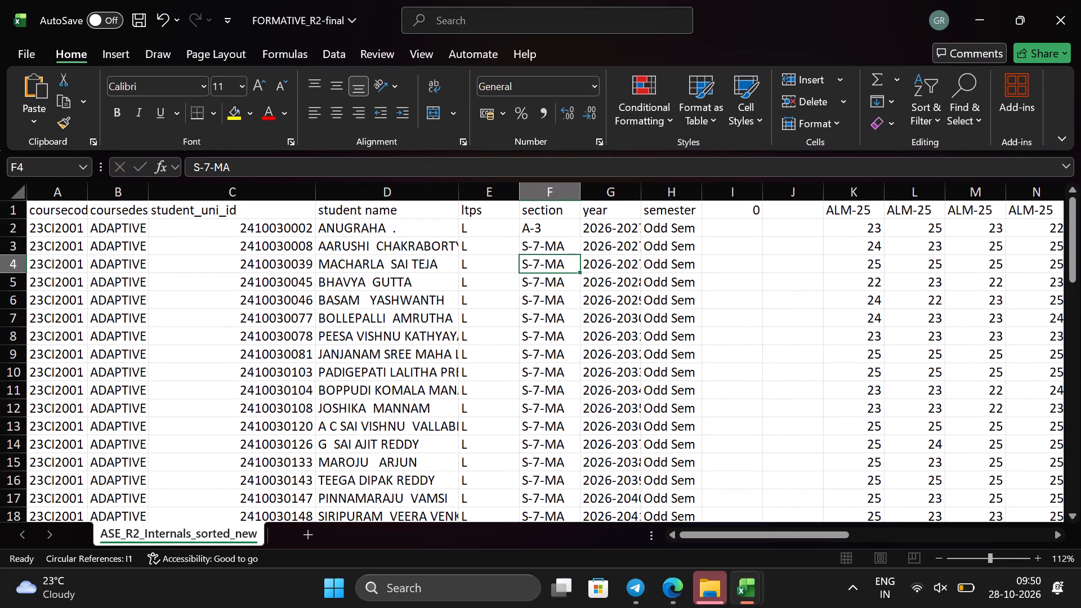
Fill the F2 section value down column F to row 60.
left_click(568, 232)
left_click_drag(579, 235, 575, 592)
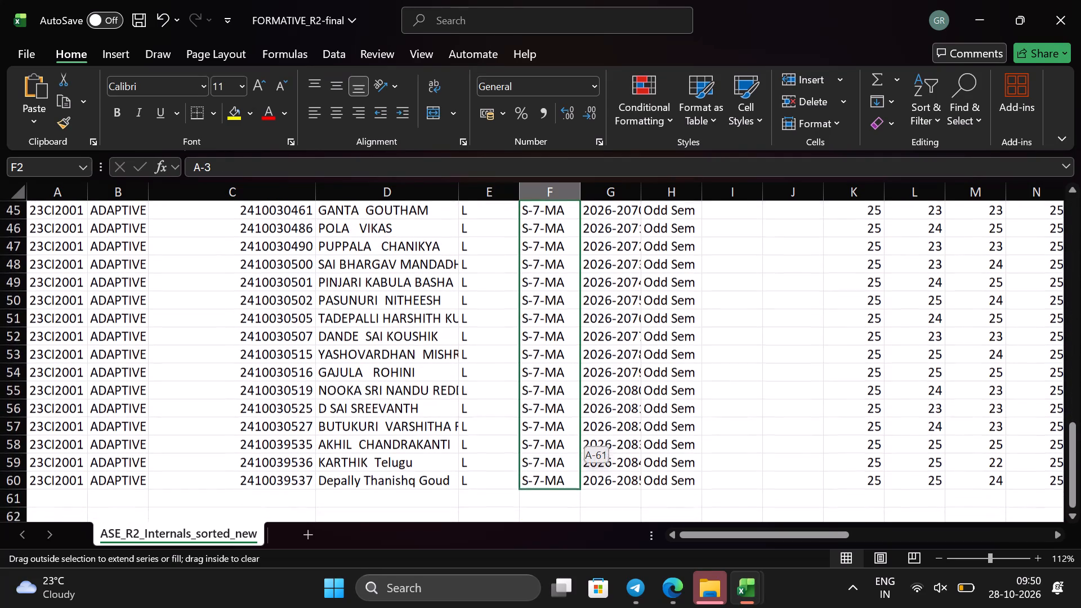
left_click_drag(575, 592, 558, 484)
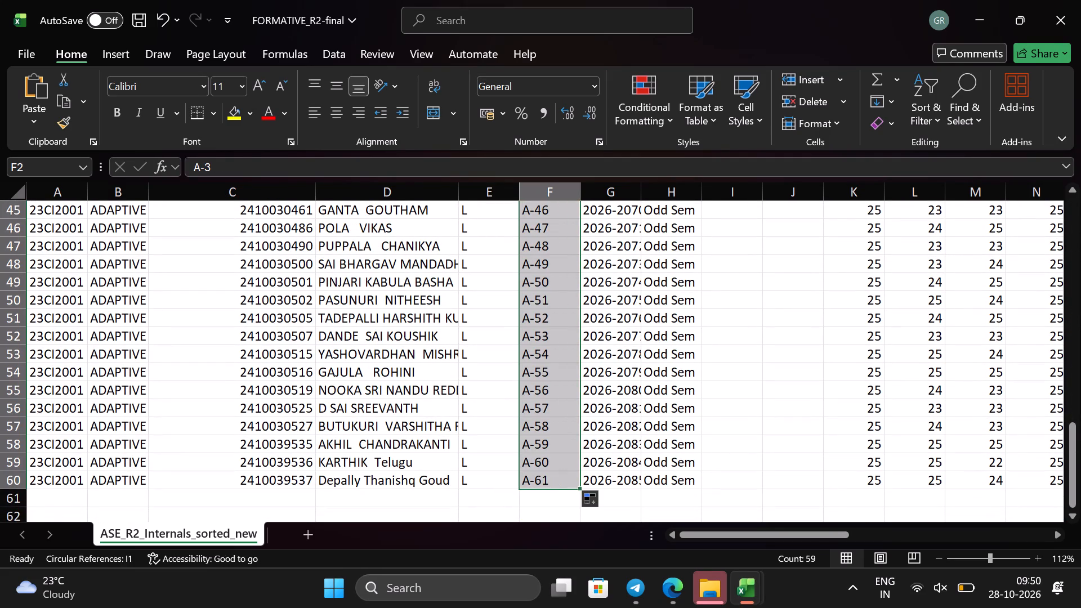
left_click(544, 413)
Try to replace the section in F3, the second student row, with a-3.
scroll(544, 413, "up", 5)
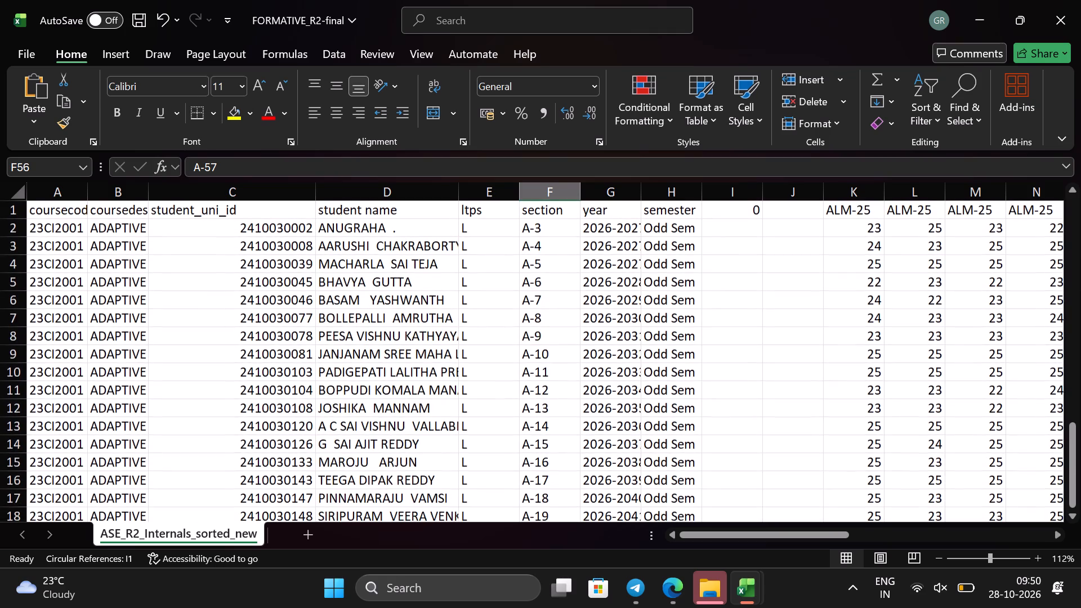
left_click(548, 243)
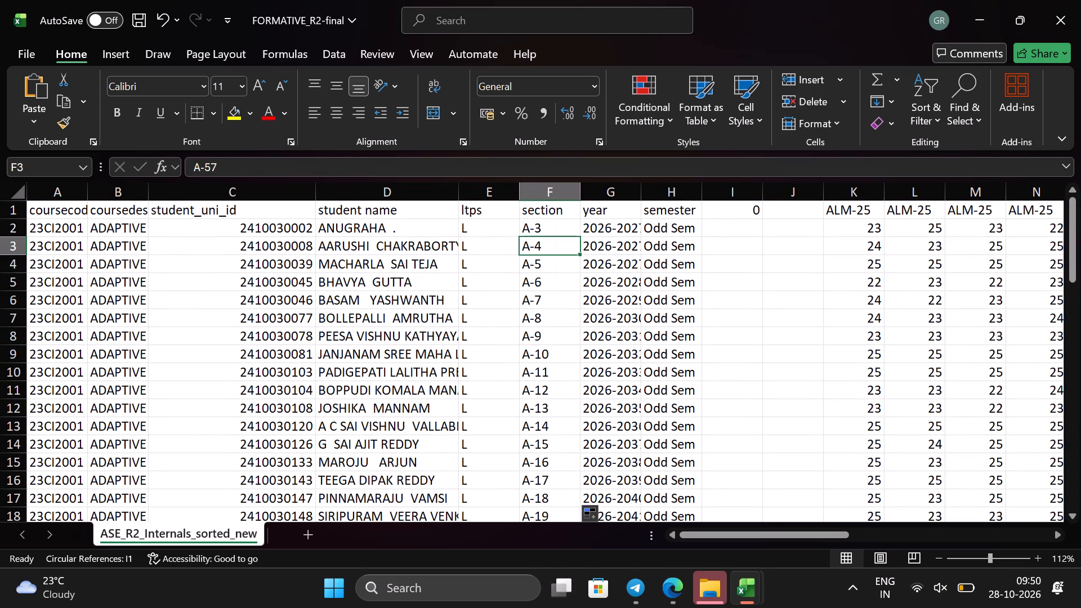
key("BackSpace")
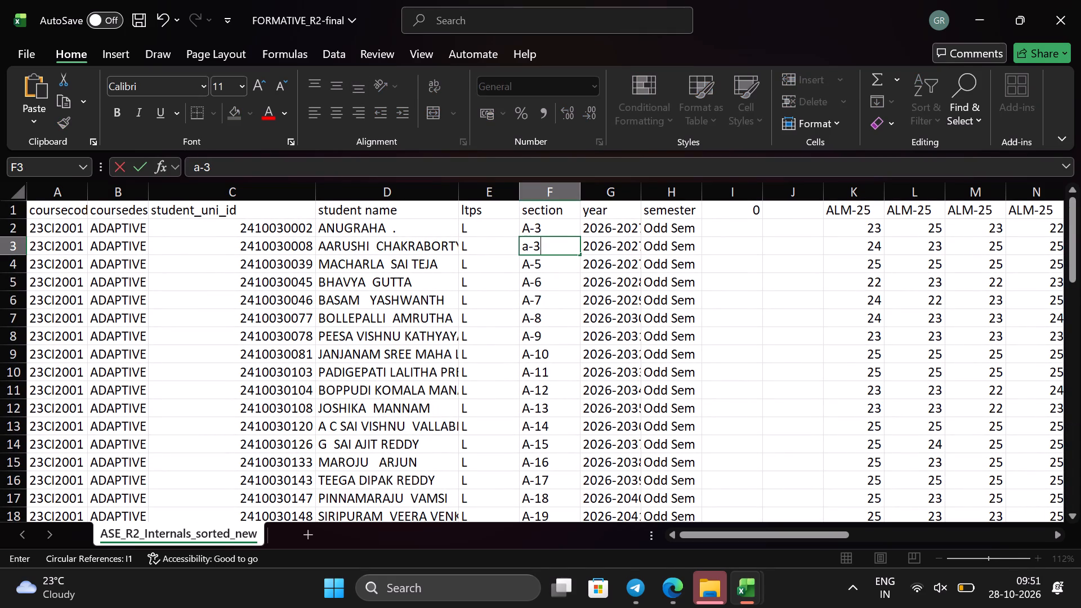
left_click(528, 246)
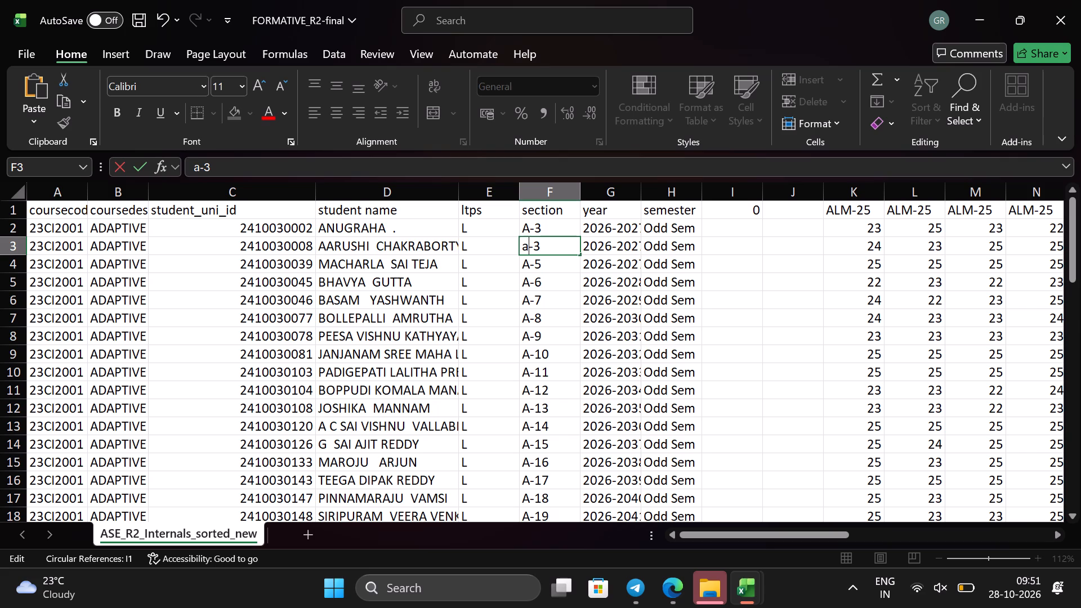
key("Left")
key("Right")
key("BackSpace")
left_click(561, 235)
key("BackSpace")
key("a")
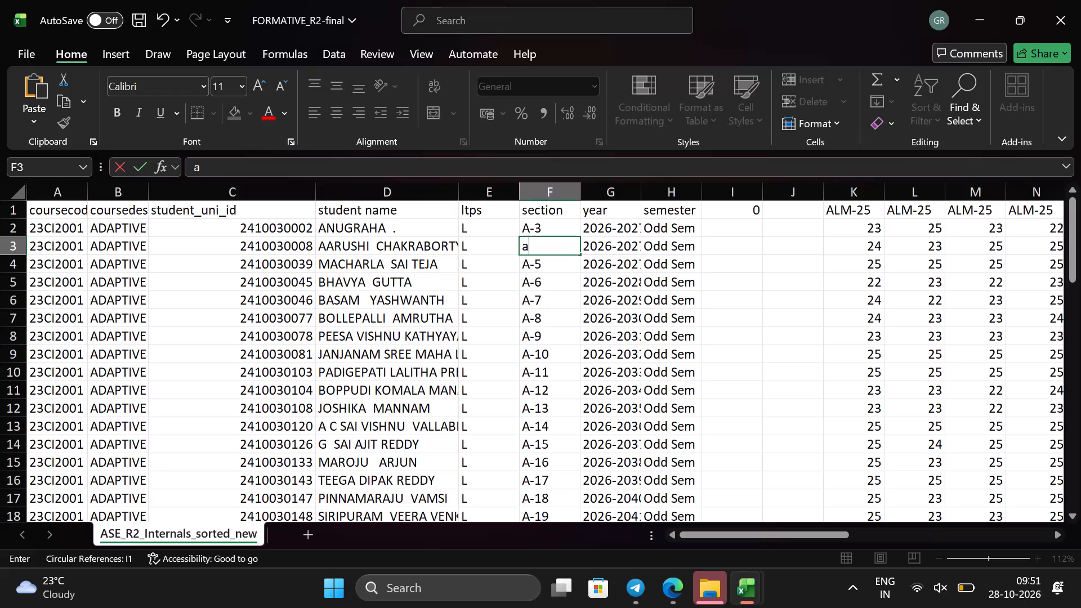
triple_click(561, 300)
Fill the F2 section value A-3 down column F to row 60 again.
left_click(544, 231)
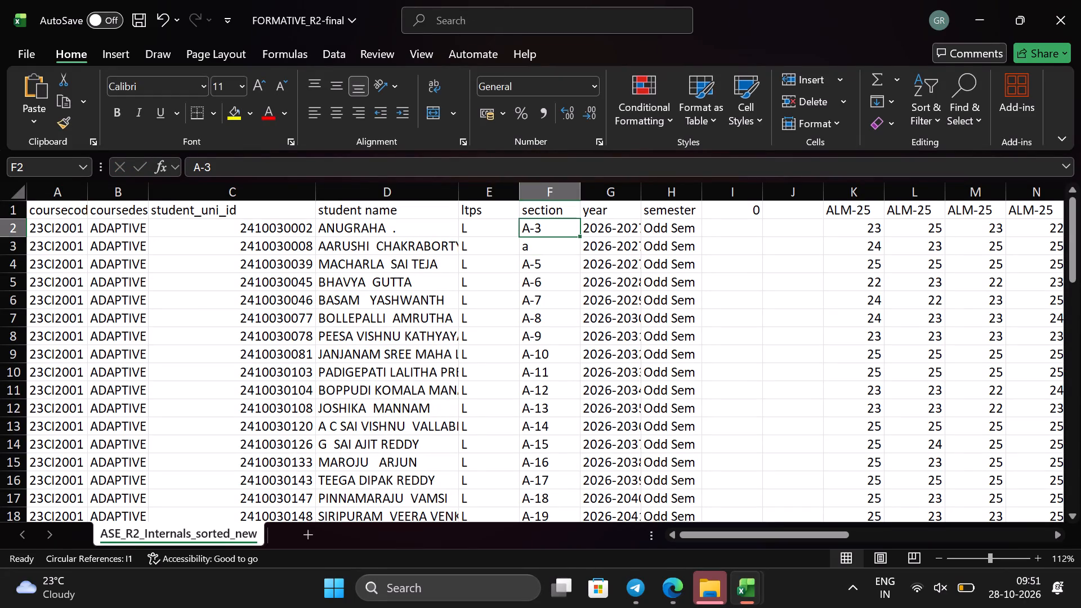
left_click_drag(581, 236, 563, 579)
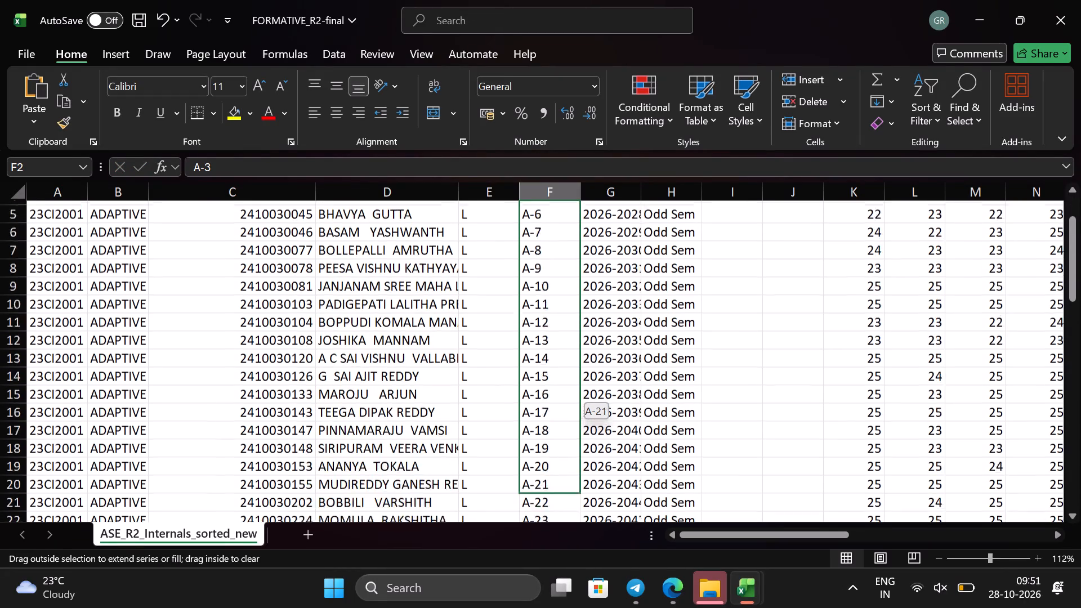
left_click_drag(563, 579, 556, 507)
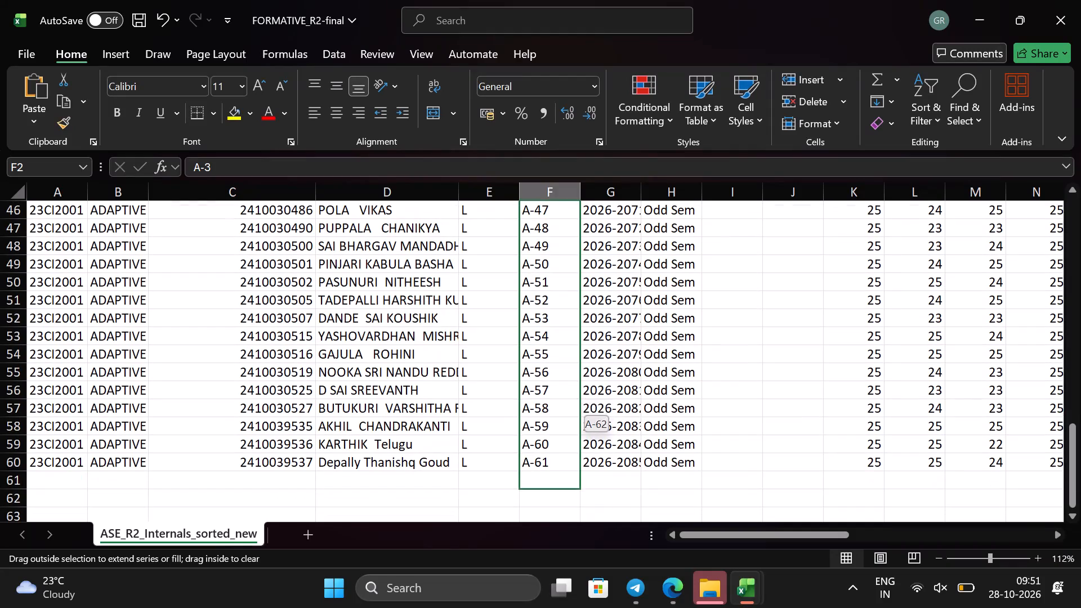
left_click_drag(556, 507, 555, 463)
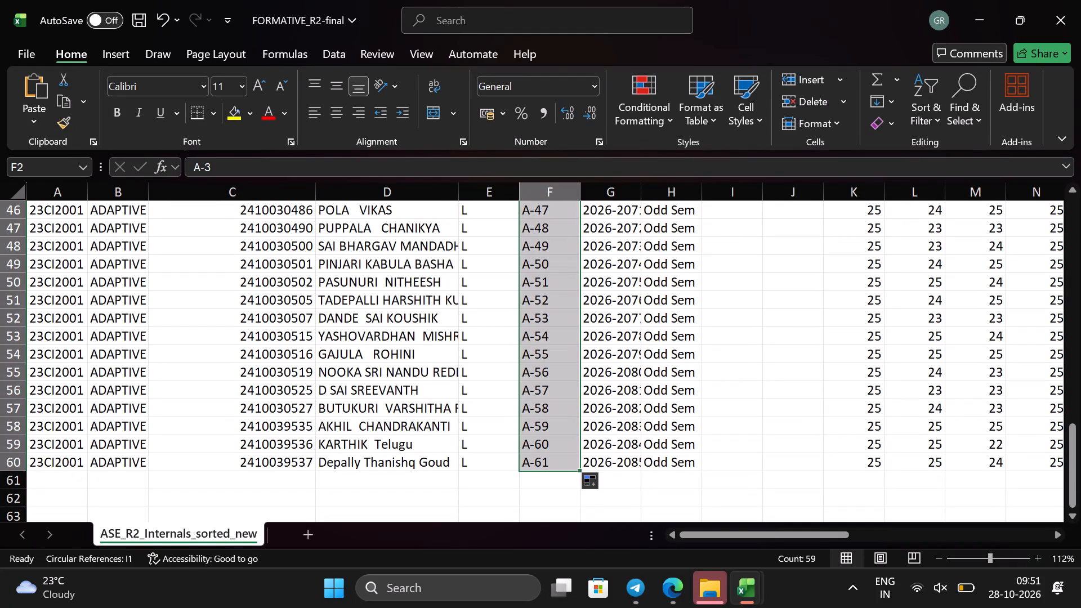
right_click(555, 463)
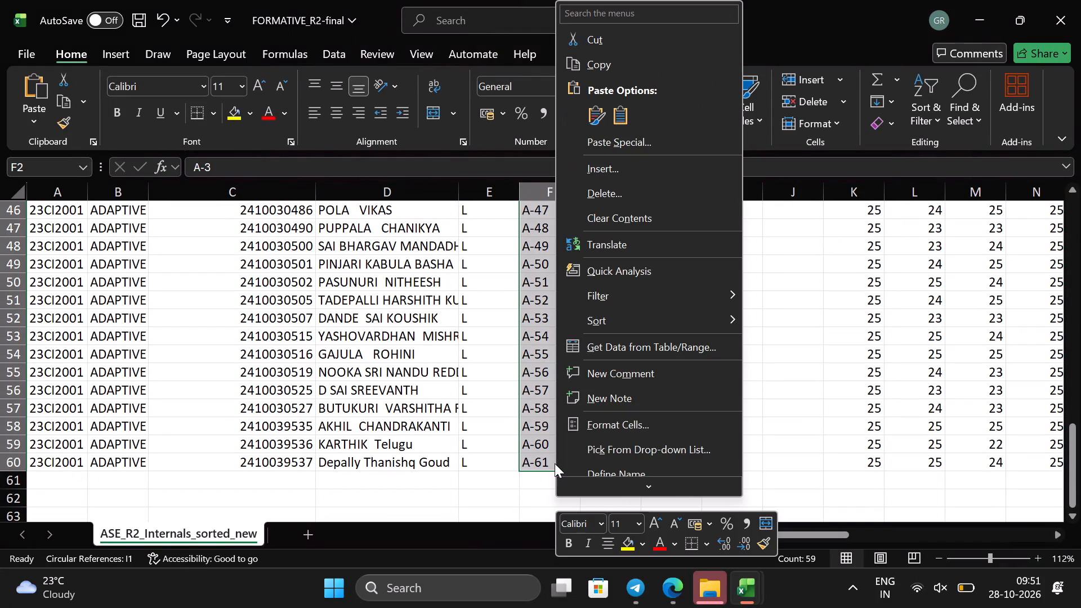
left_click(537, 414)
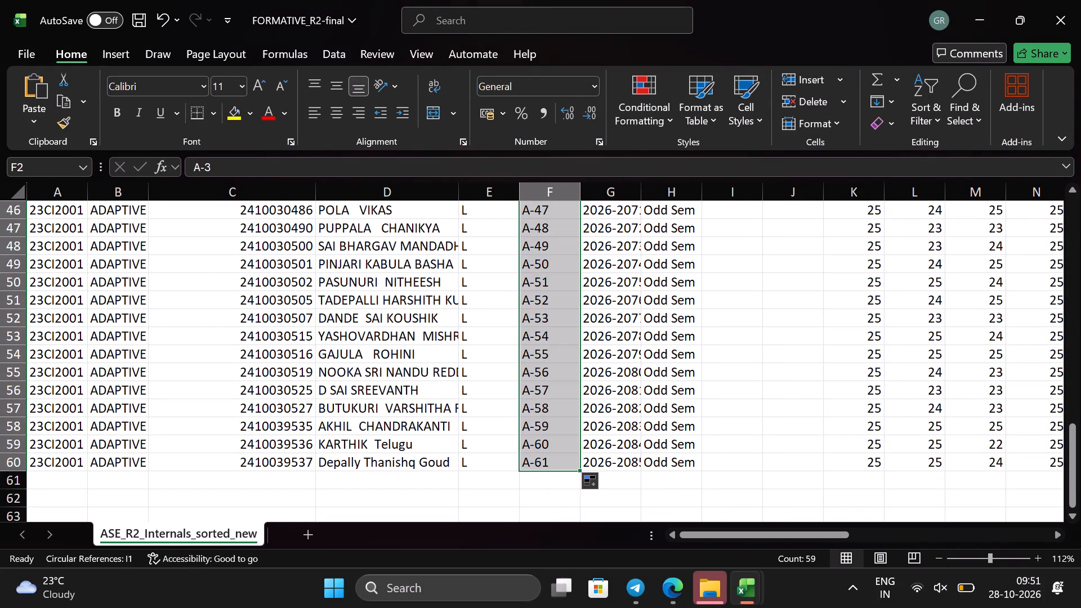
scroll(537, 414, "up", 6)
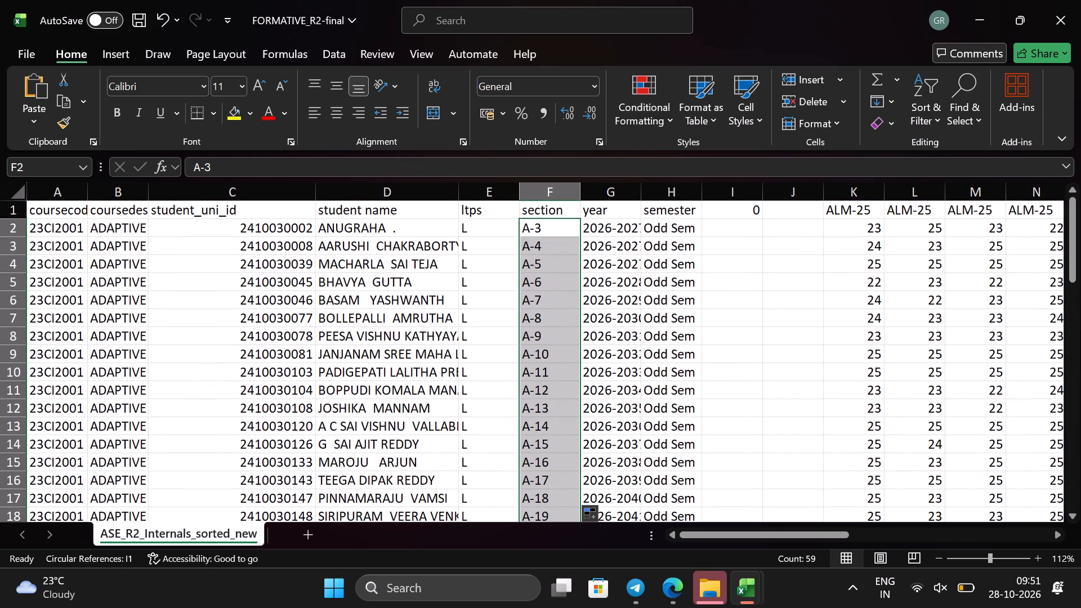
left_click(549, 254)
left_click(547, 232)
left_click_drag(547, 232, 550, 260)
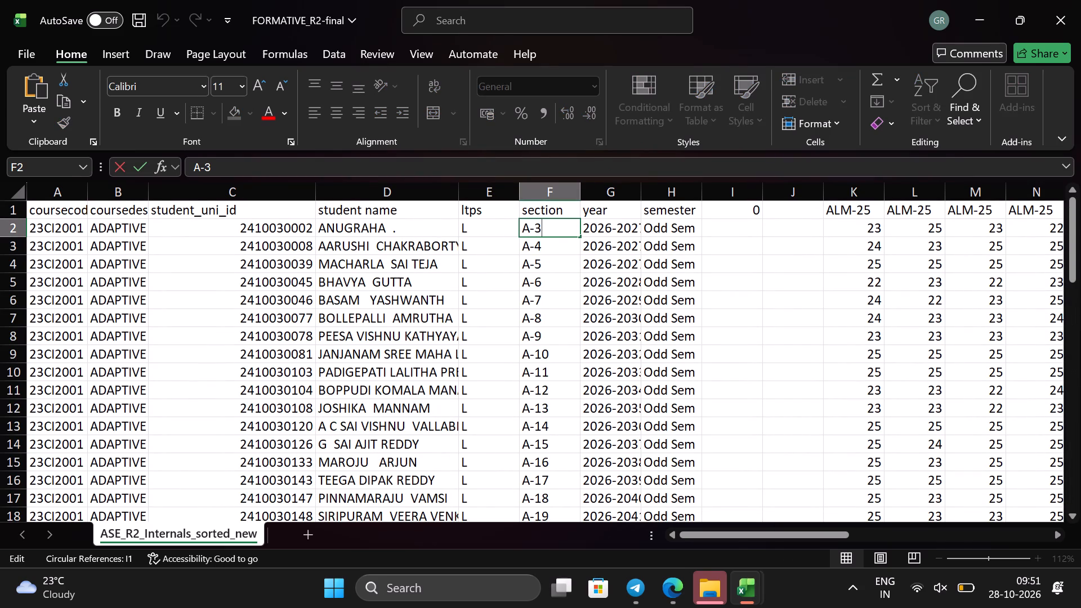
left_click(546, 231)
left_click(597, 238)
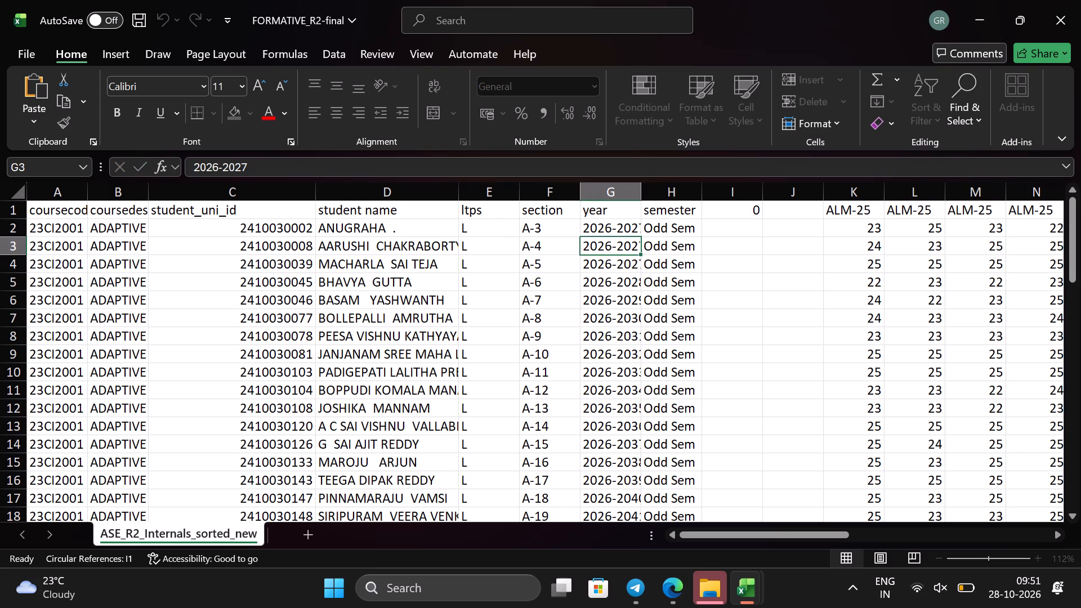
Define the workbook-scoped name A_3 for the section cells F2 to F60.
left_click_drag(565, 229, 575, 547)
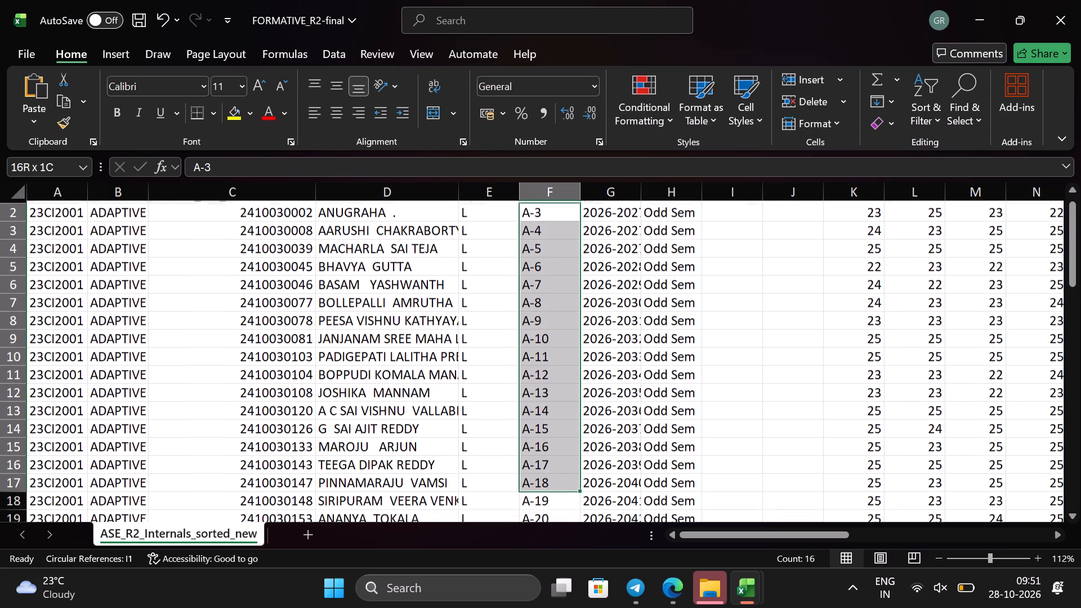
left_click_drag(575, 547, 575, 551)
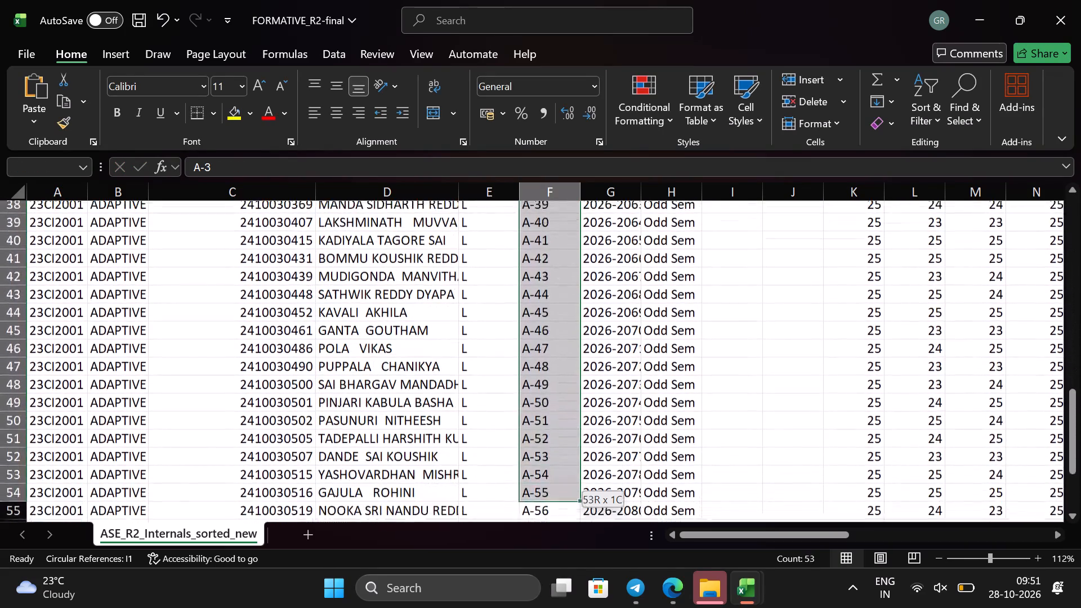
left_click_drag(575, 551, 551, 477)
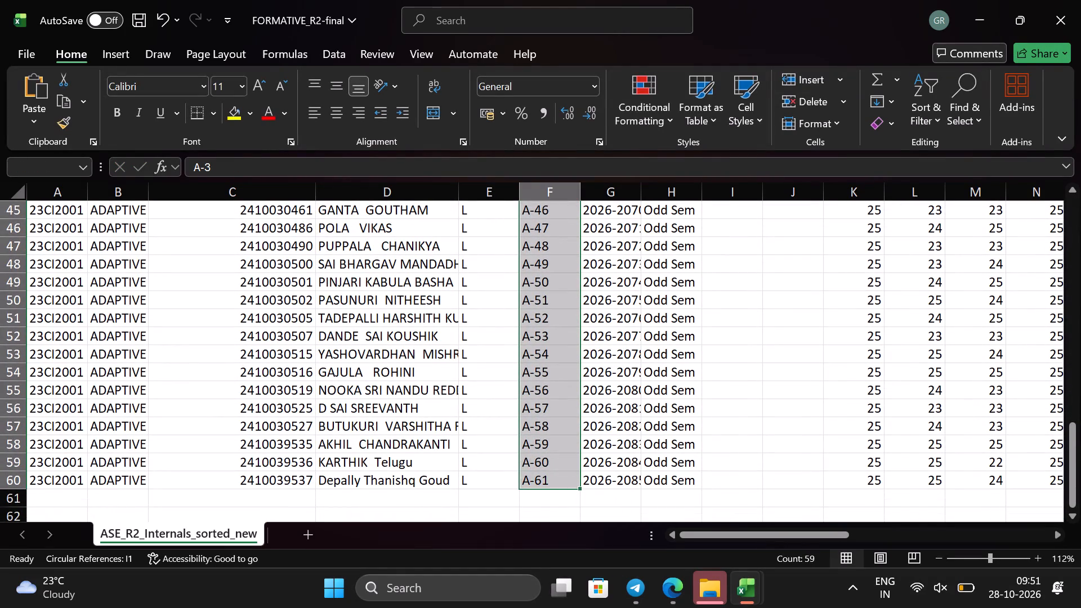
right_click(551, 477)
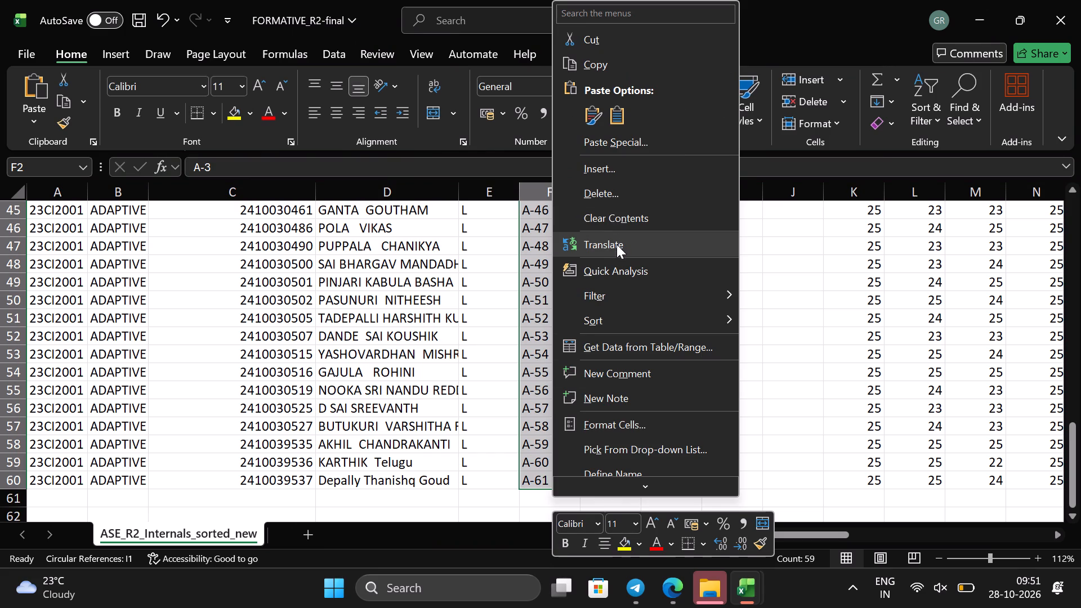
scroll(606, 339, "down", 2)
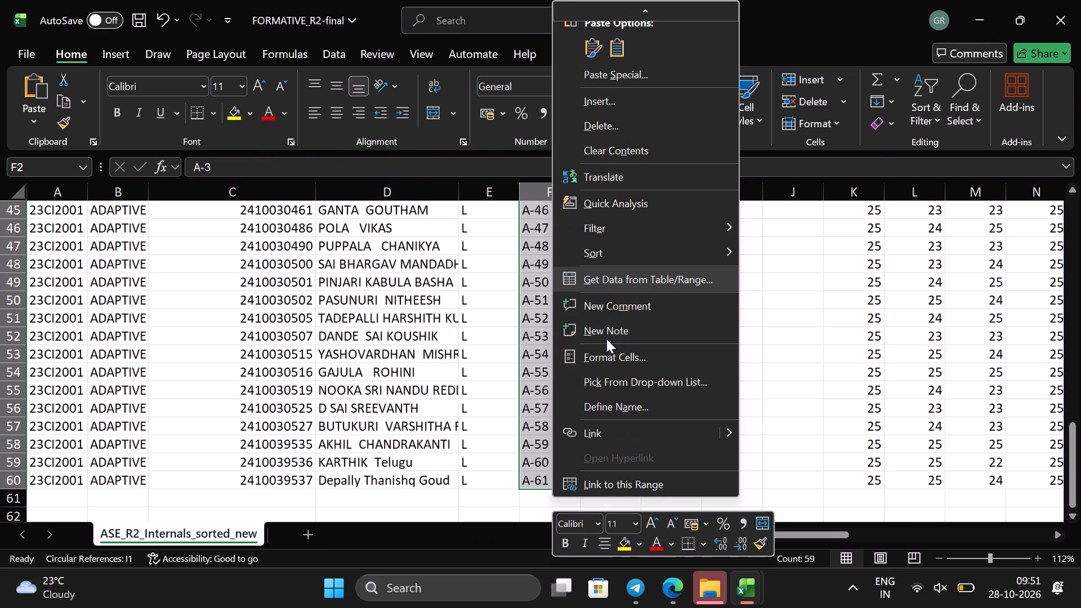
left_click(624, 403)
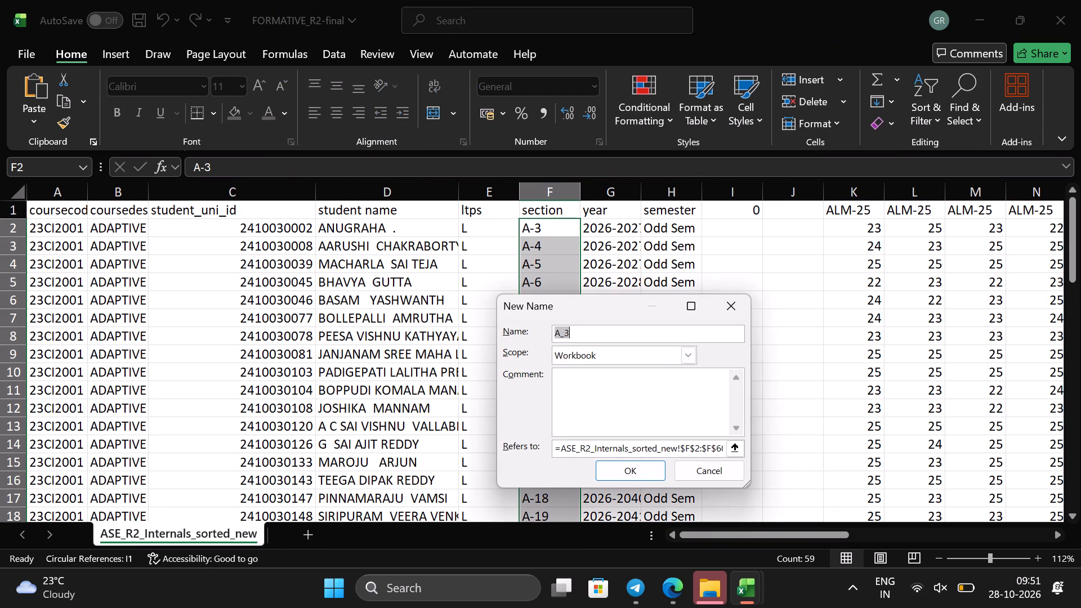
left_click(643, 471)
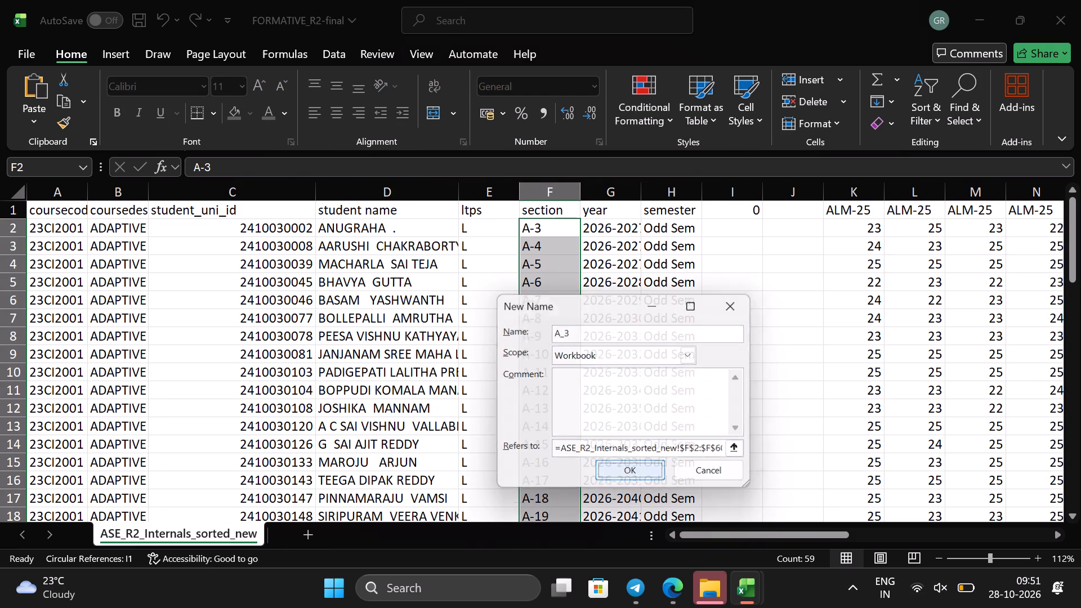
Replace the section in F3 with the clipboard content AA2/50*10.
left_click(543, 253)
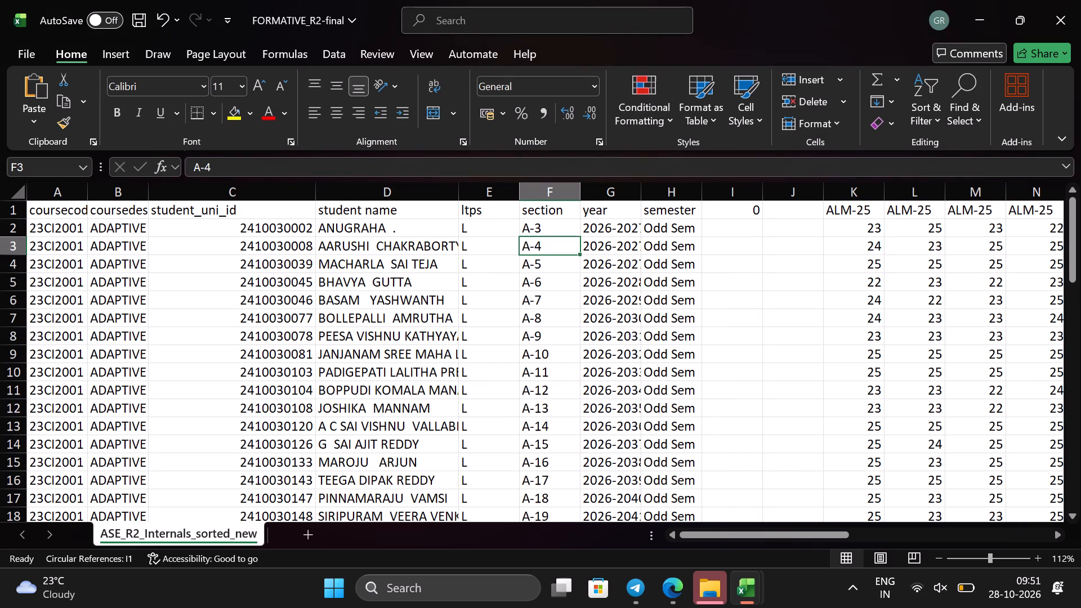
key("BackSpace")
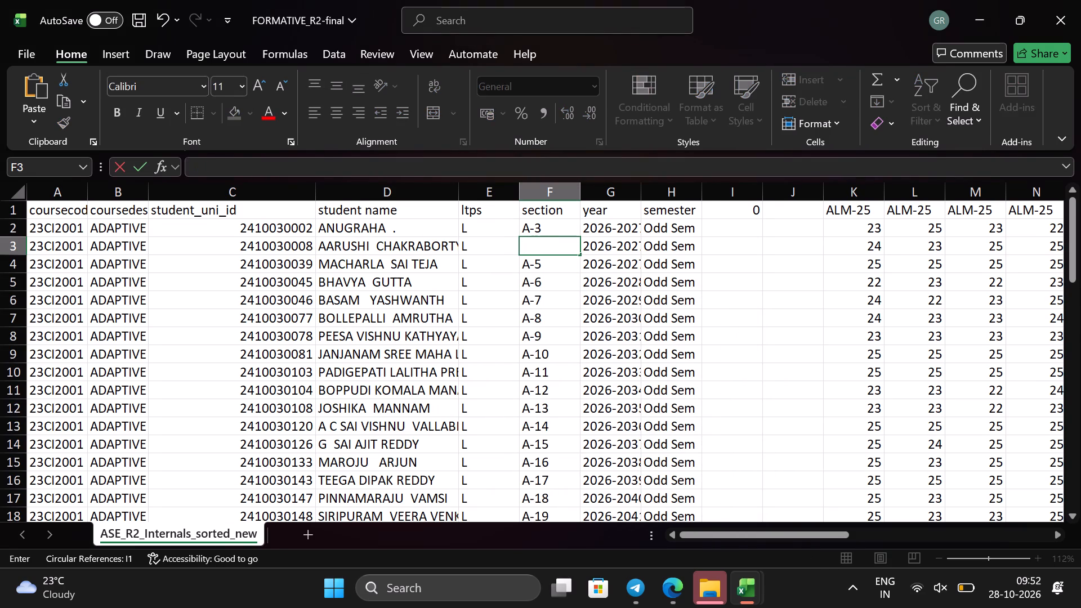
key("ctrl+v")
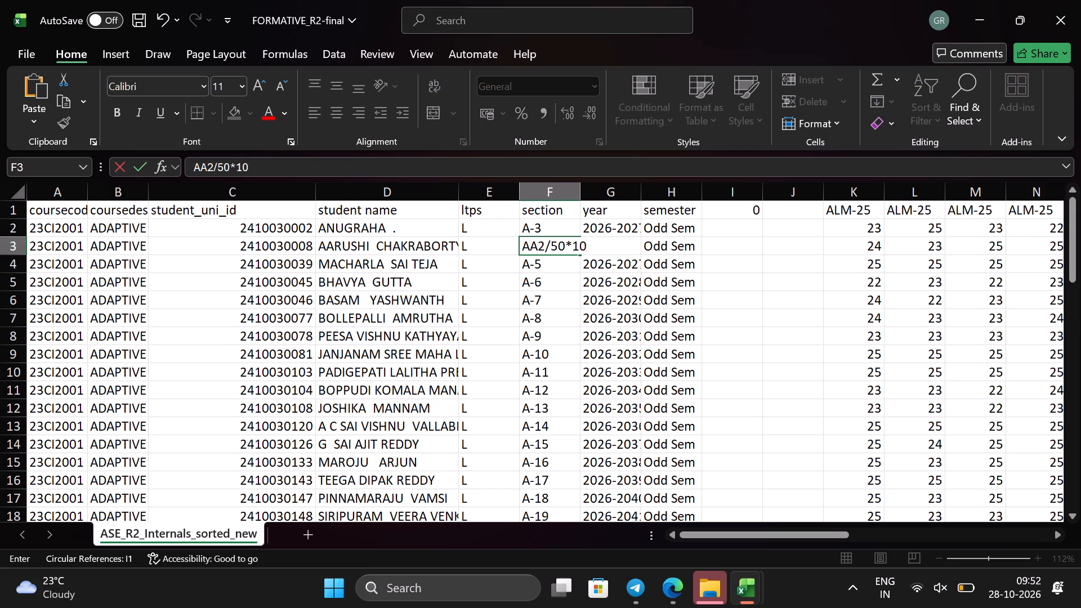
Copy the section A-3 from F2 and paste it as values only into all section cells from F2 to F60.
left_click(543, 228)
key("ctrl+a")
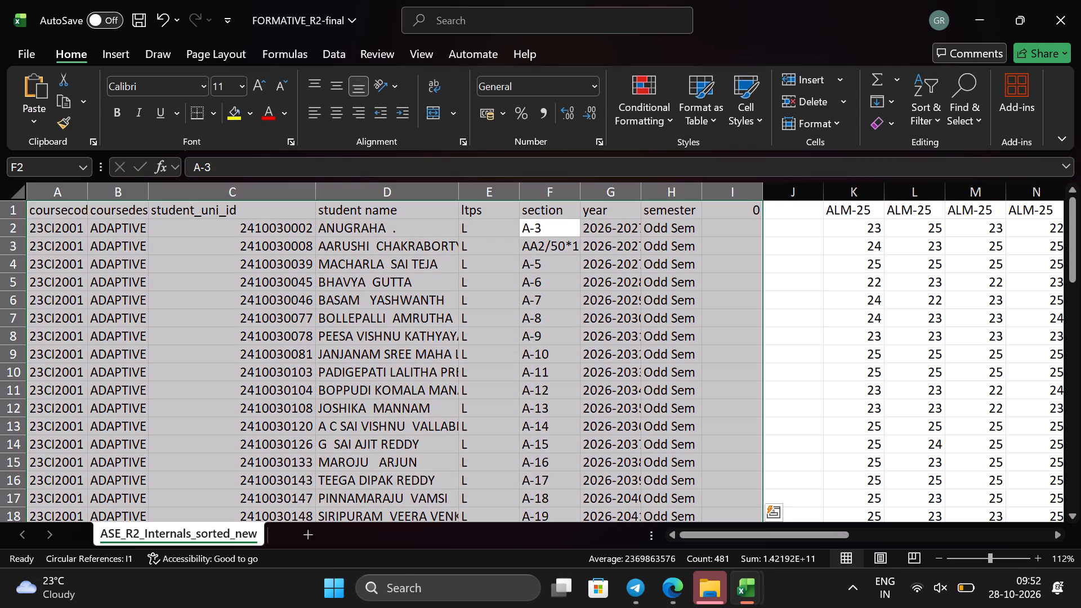
left_click(543, 228)
left_click(543, 228)
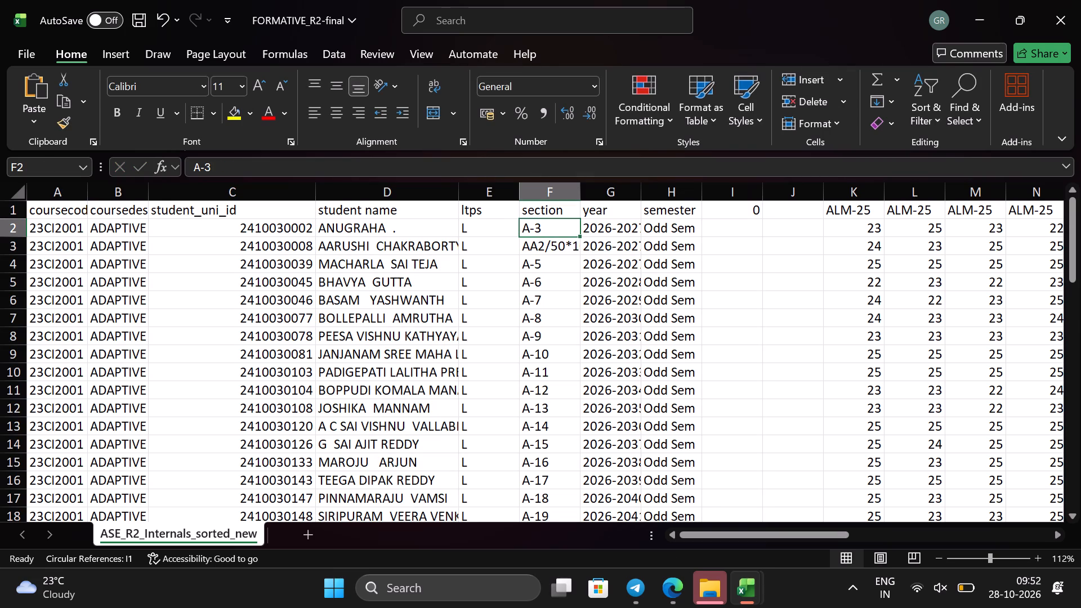
left_click_drag(545, 229, 528, 229)
right_click(528, 229)
left_click(570, 135)
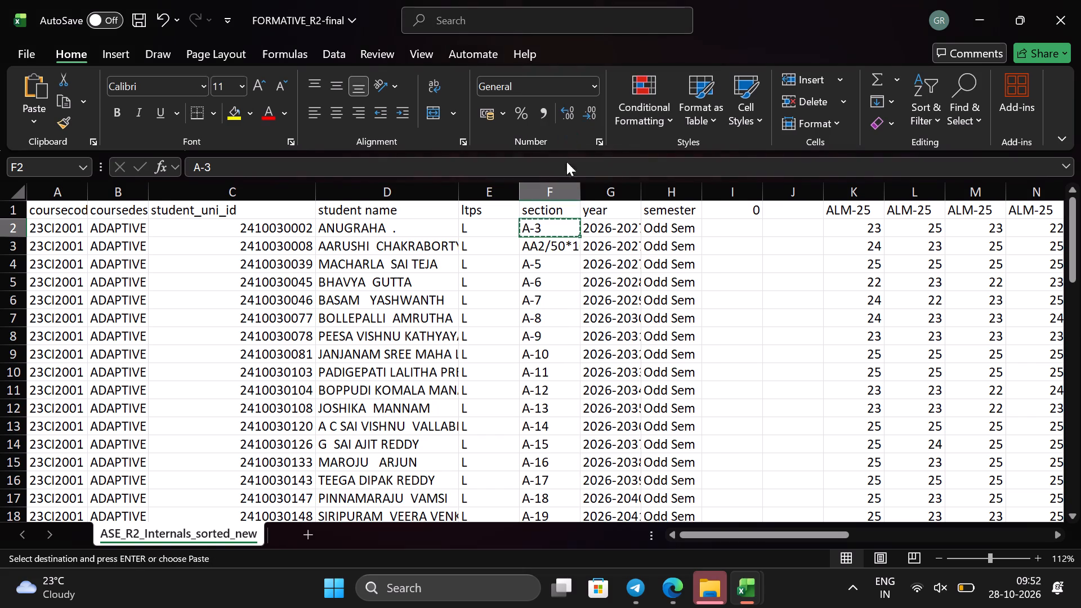
left_click(536, 247)
left_click_drag(536, 247, 553, 606)
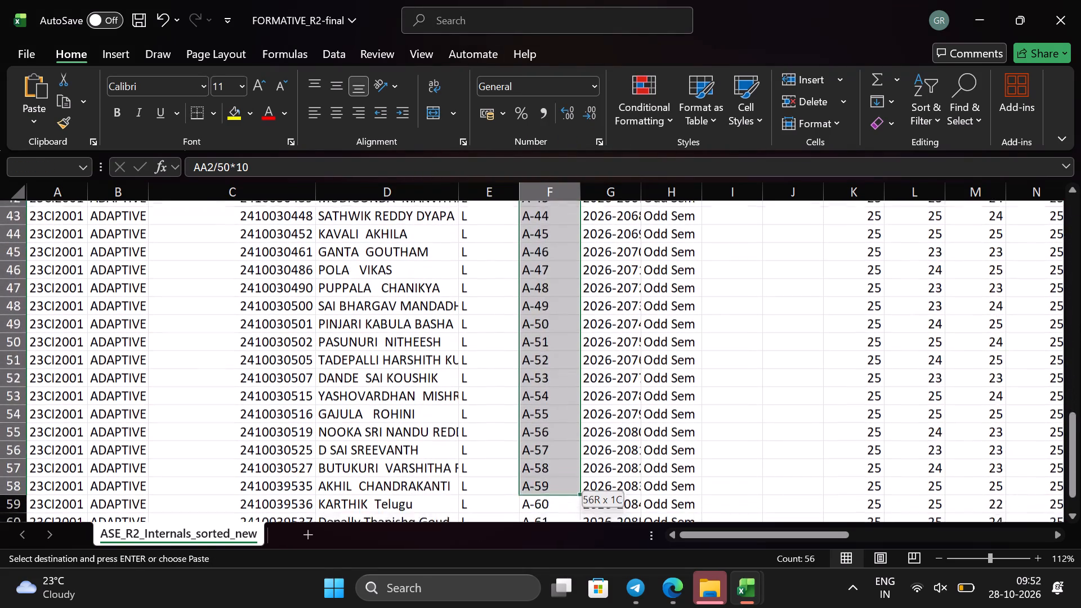
left_click_drag(553, 606, 547, 454)
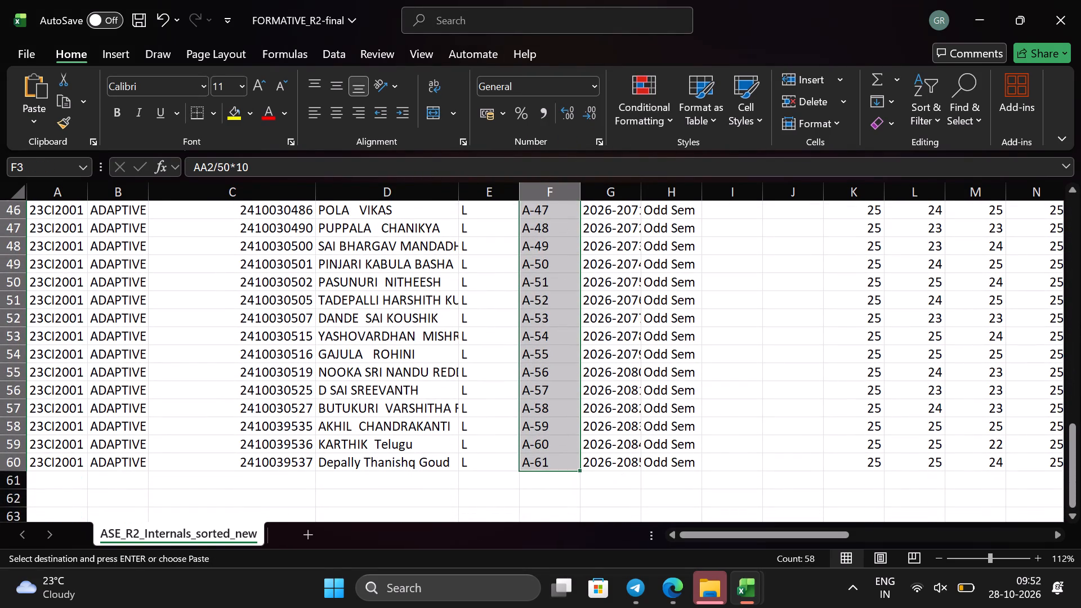
left_click(547, 454)
scroll(547, 454, "up", 6)
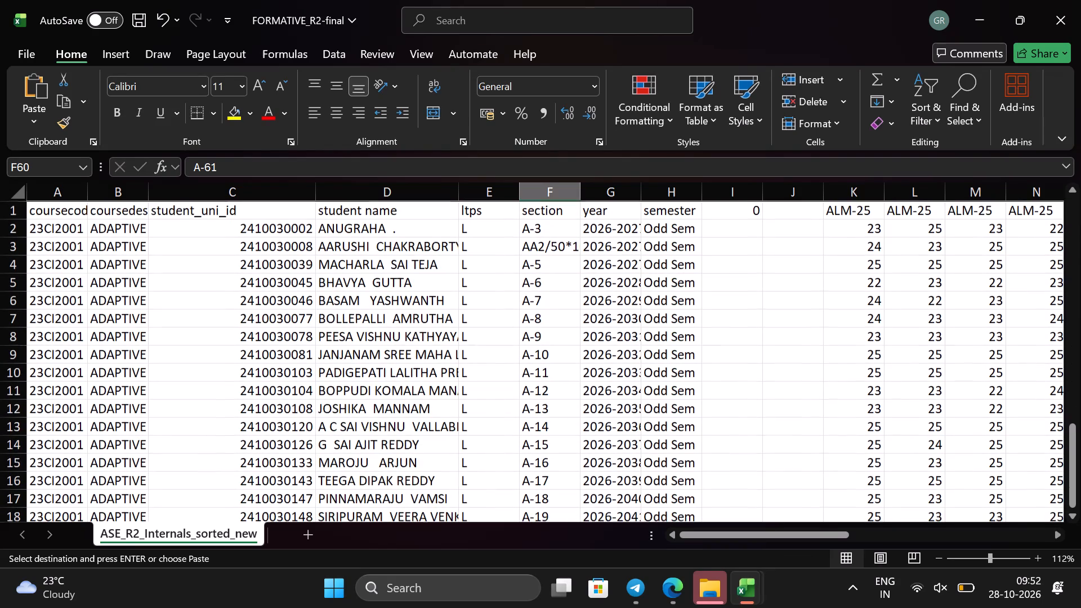
left_click_drag(542, 231, 540, 537)
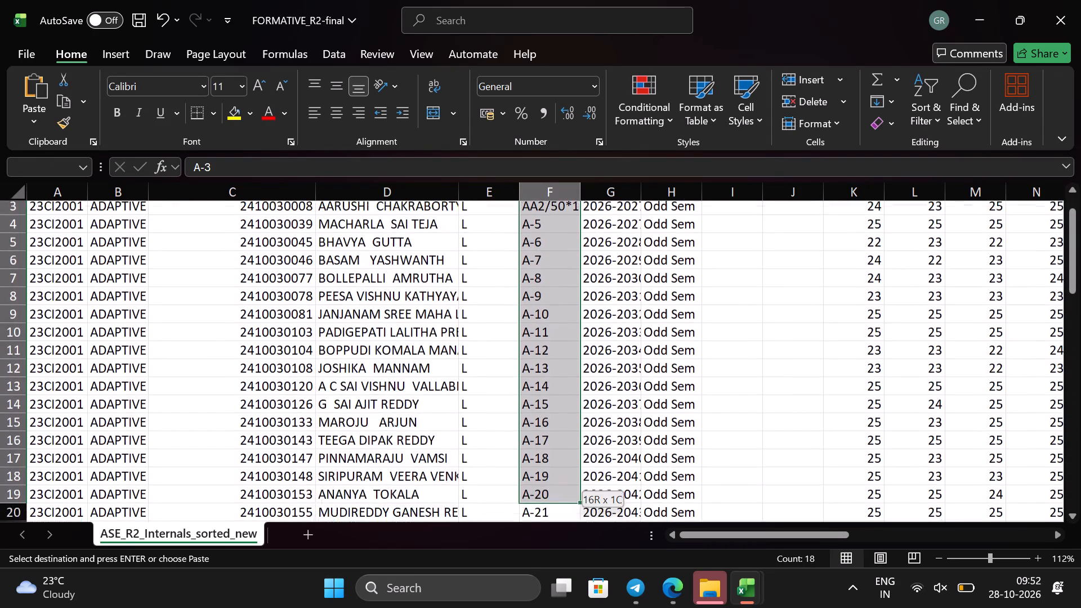
left_click_drag(540, 537, 543, 517)
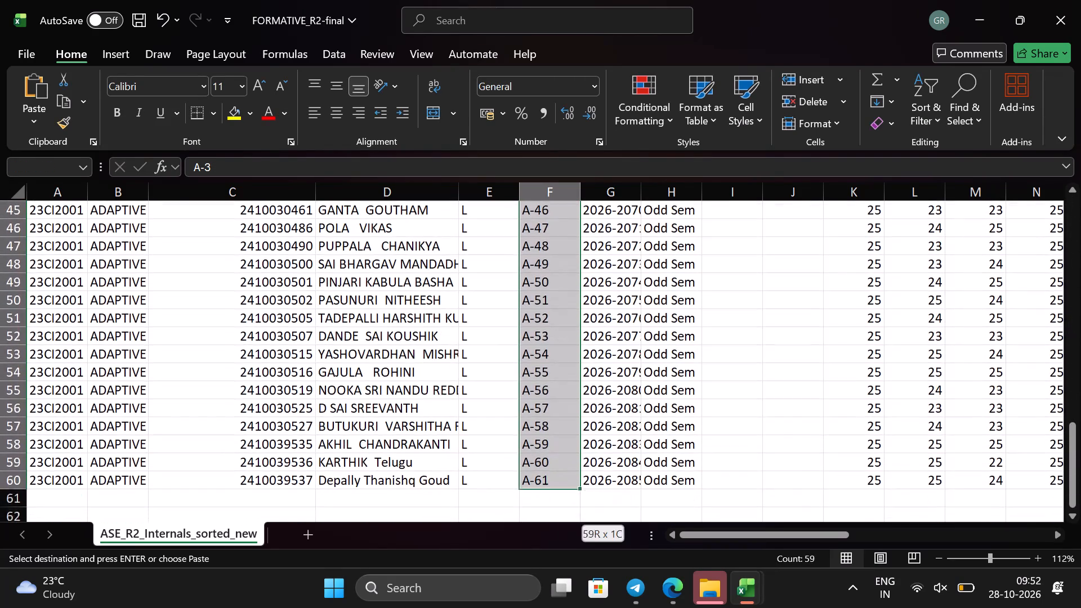
left_click_drag(543, 517, 547, 479)
right_click(547, 479)
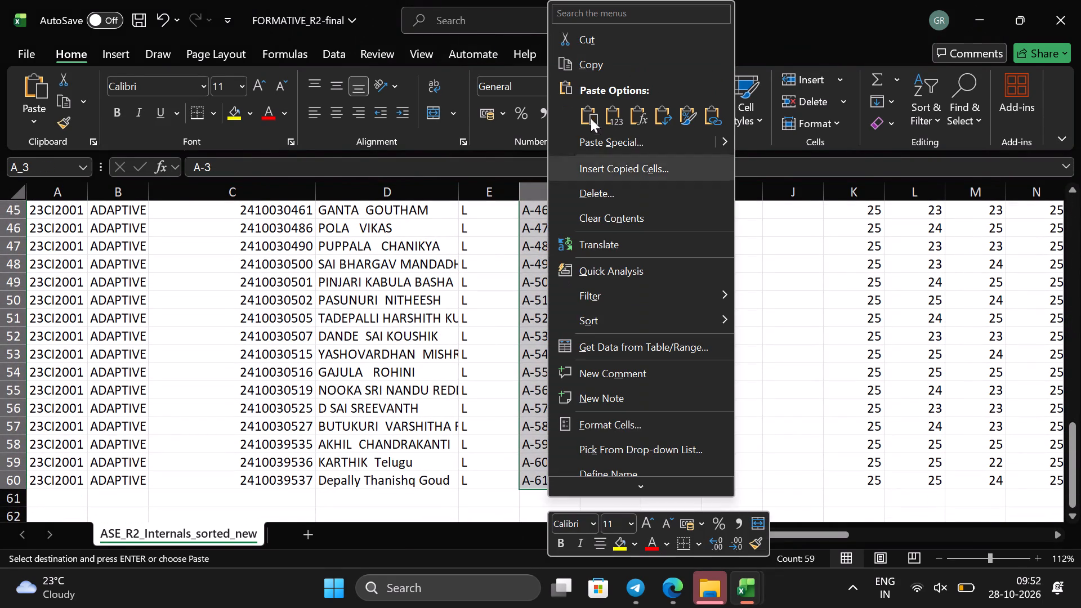
left_click(596, 144)
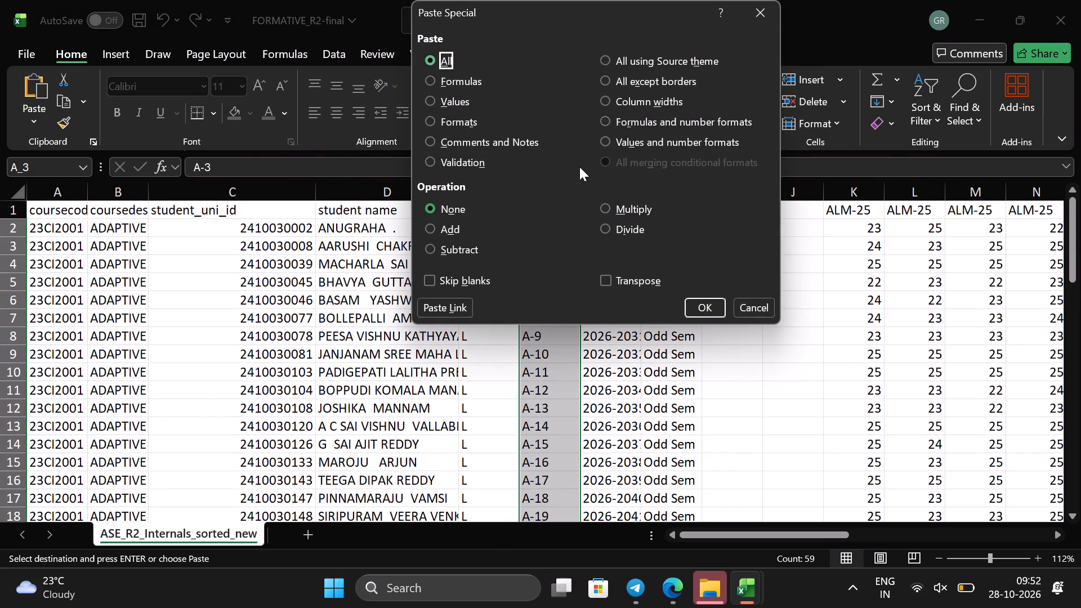
left_click(453, 105)
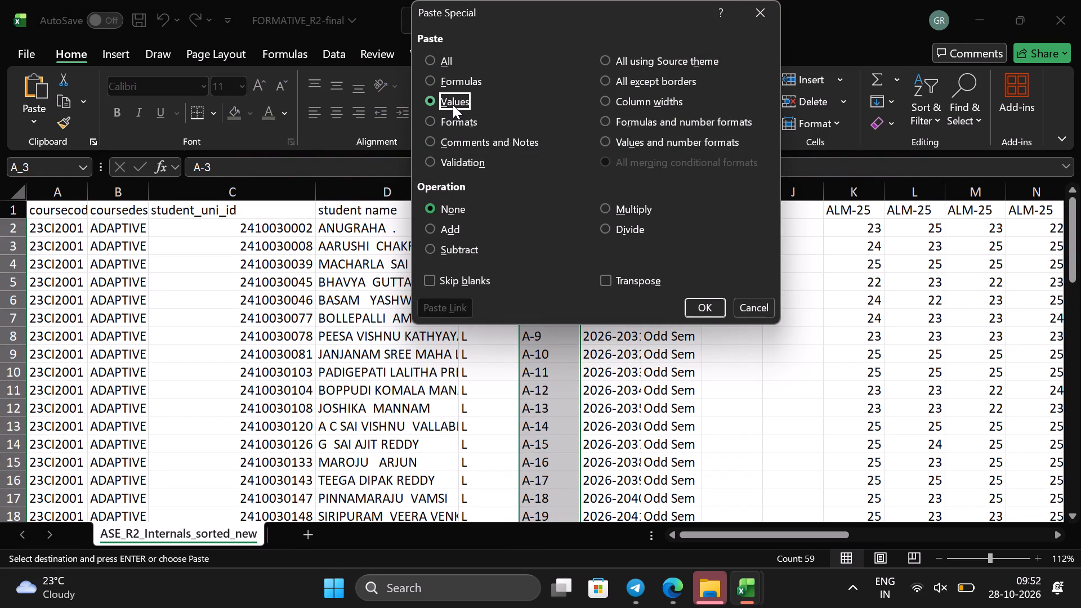
left_click(711, 297)
left_click(711, 305)
left_click(578, 284)
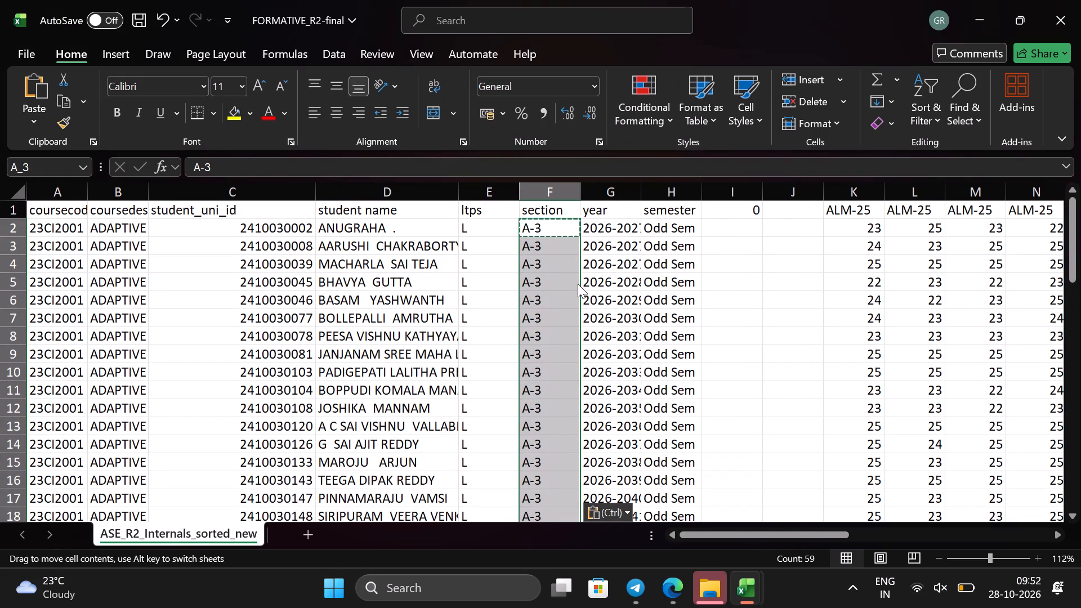
Copy the year 2026-2027 from G2 and paste it as values only into all year cells from G2 to G60.
left_click(614, 230)
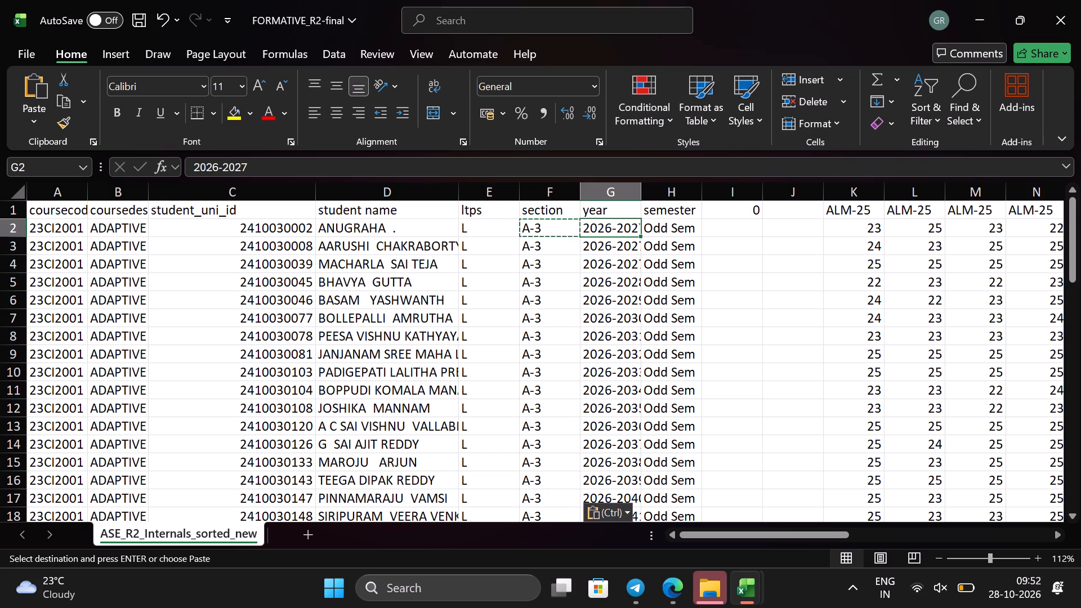
right_click(614, 230)
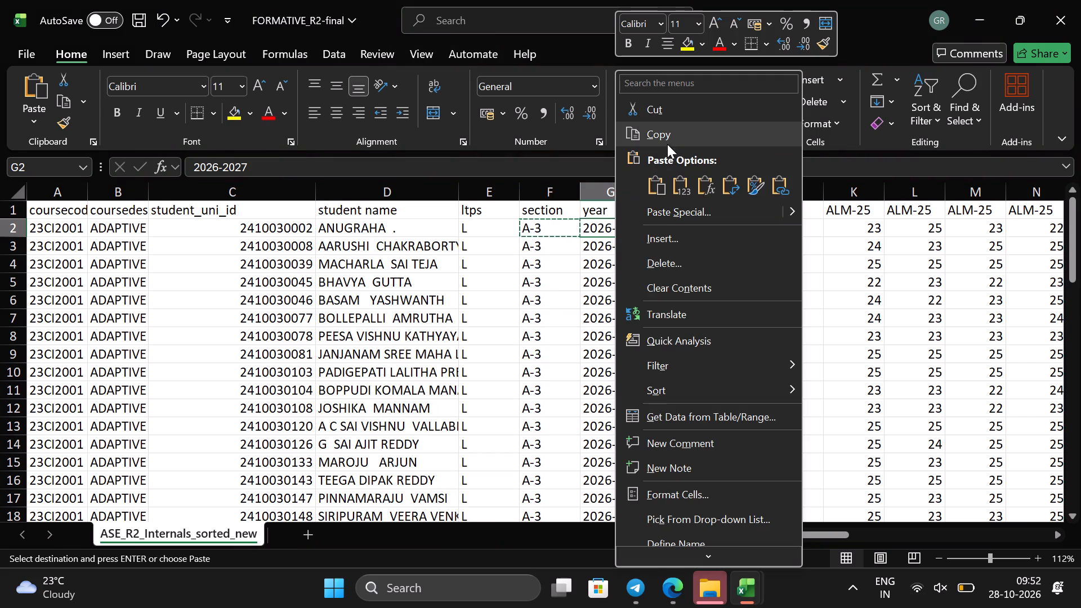
left_click(669, 140)
left_click_drag(609, 230, 626, 607)
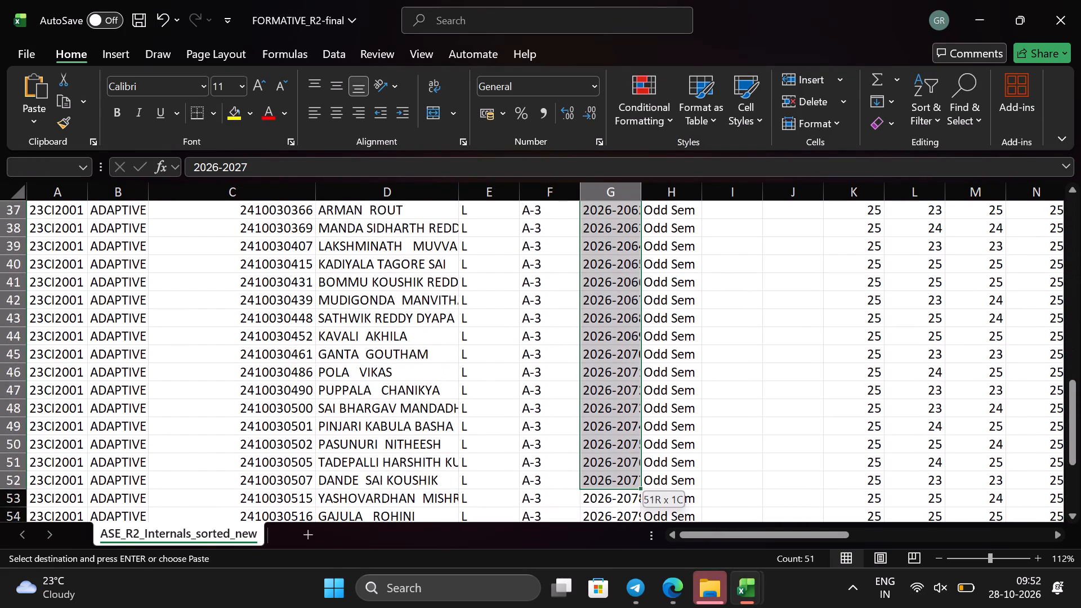
left_click_drag(626, 607, 628, 479)
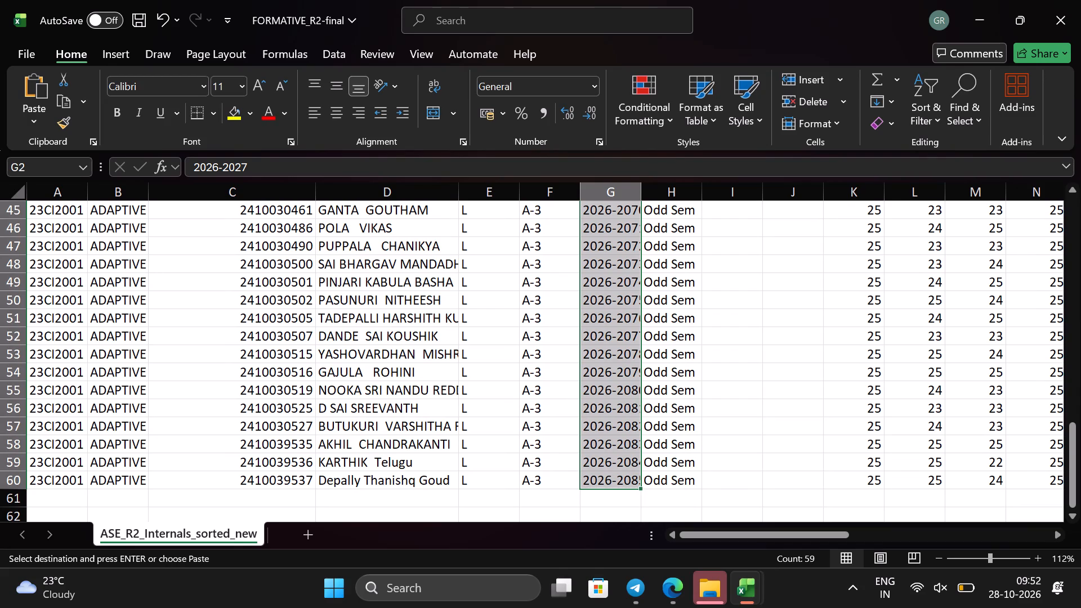
right_click(628, 479)
left_click(673, 144)
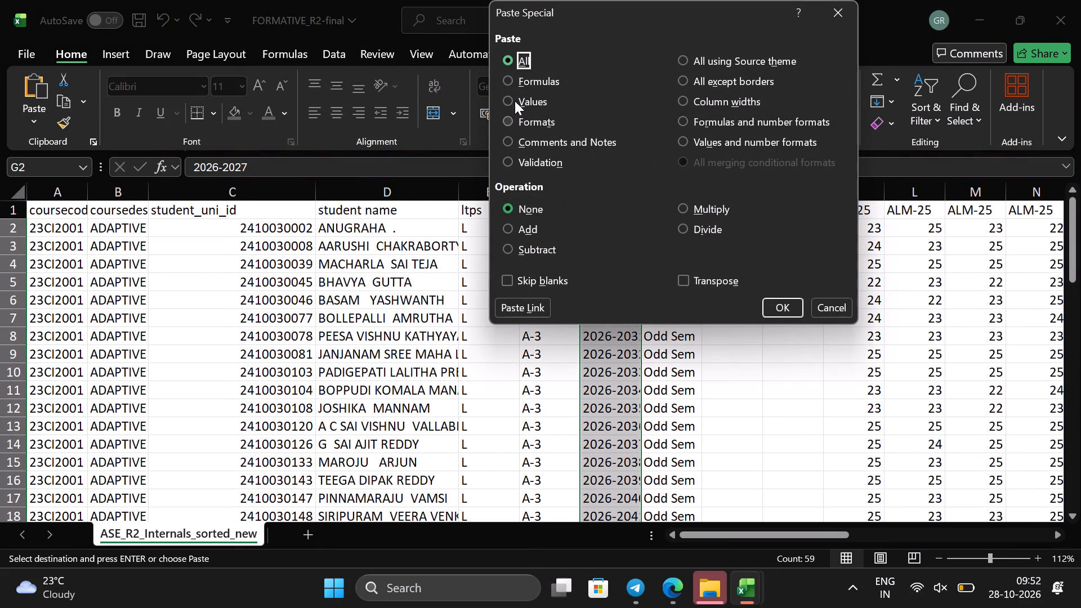
left_click(515, 101)
left_click(793, 313)
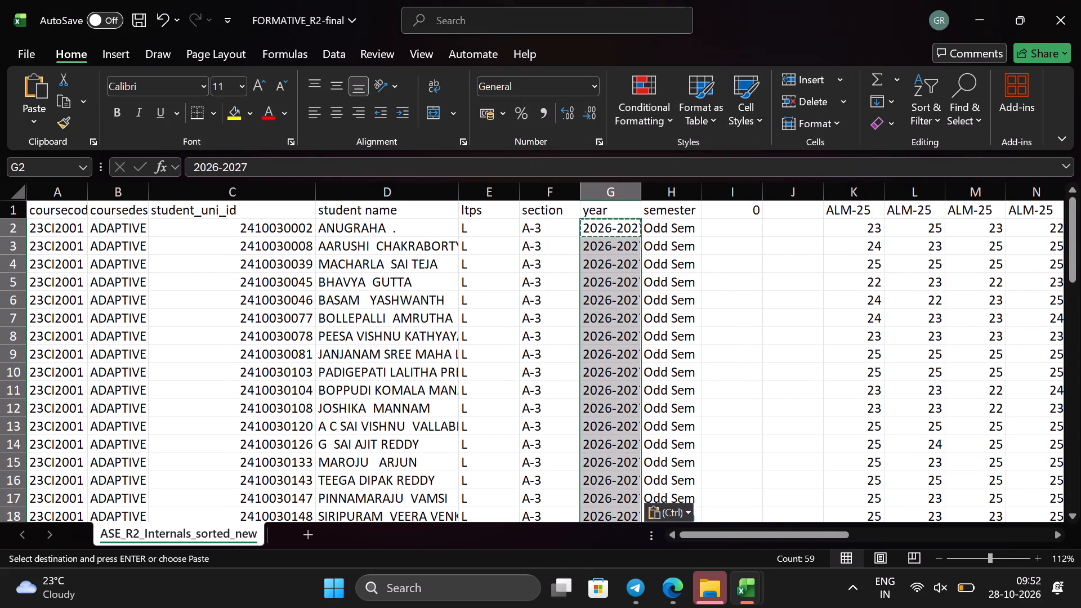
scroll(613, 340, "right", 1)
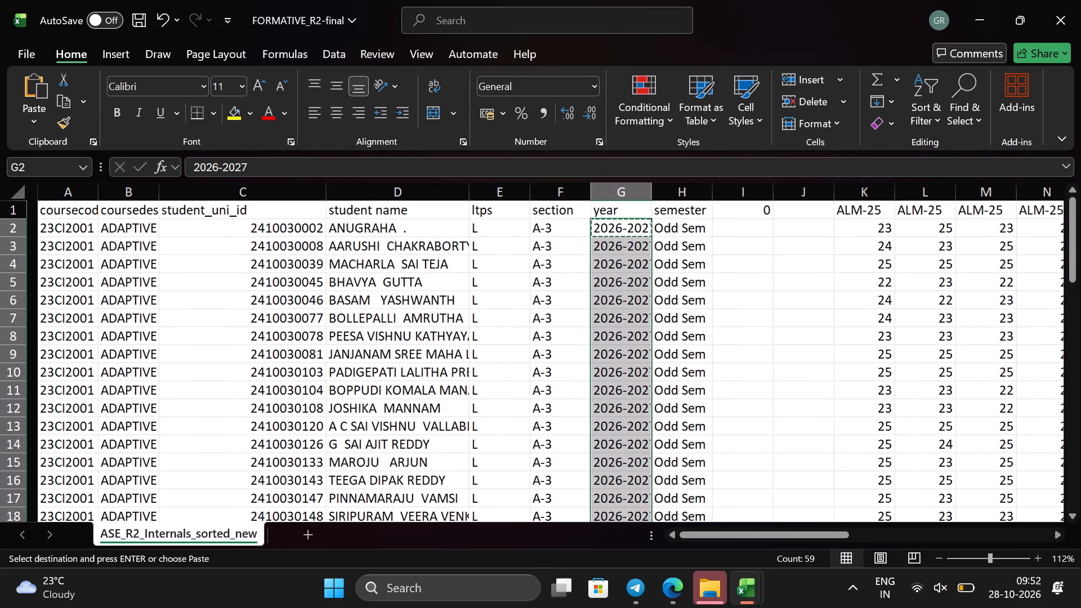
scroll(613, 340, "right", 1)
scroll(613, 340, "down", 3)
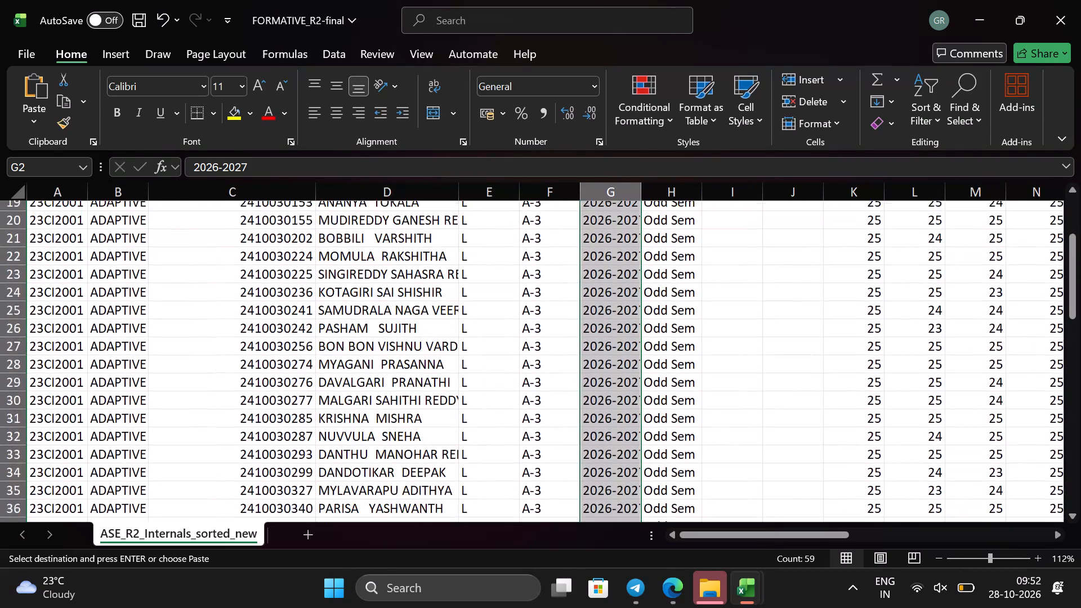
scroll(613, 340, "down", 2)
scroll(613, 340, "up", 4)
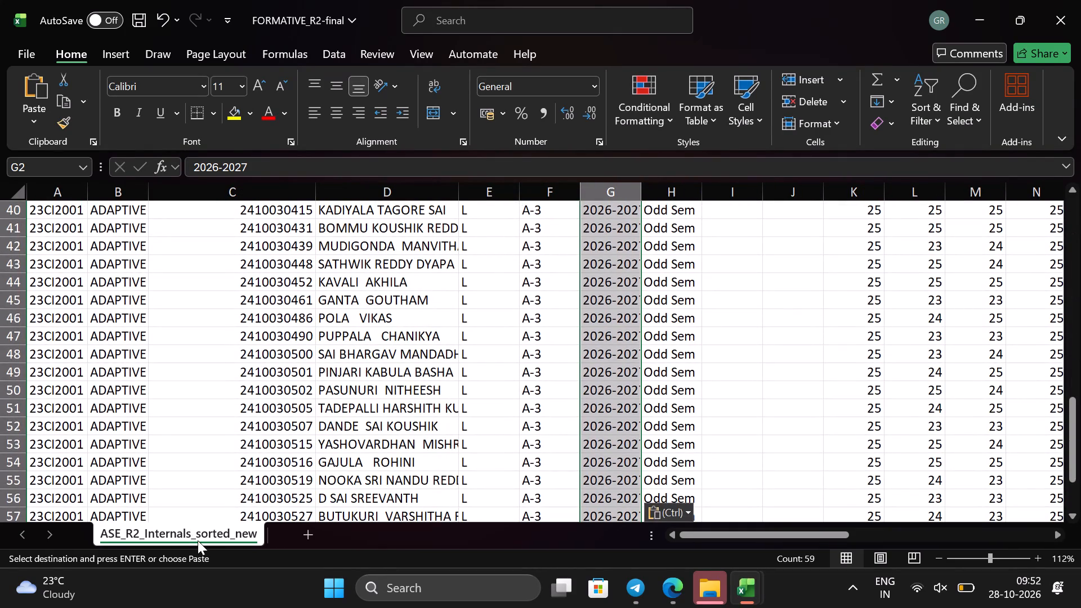
Rename the sheet ASE_R2_Internals_sorted_new as ASE-A-3-Internal-Formative.
right_click(200, 539)
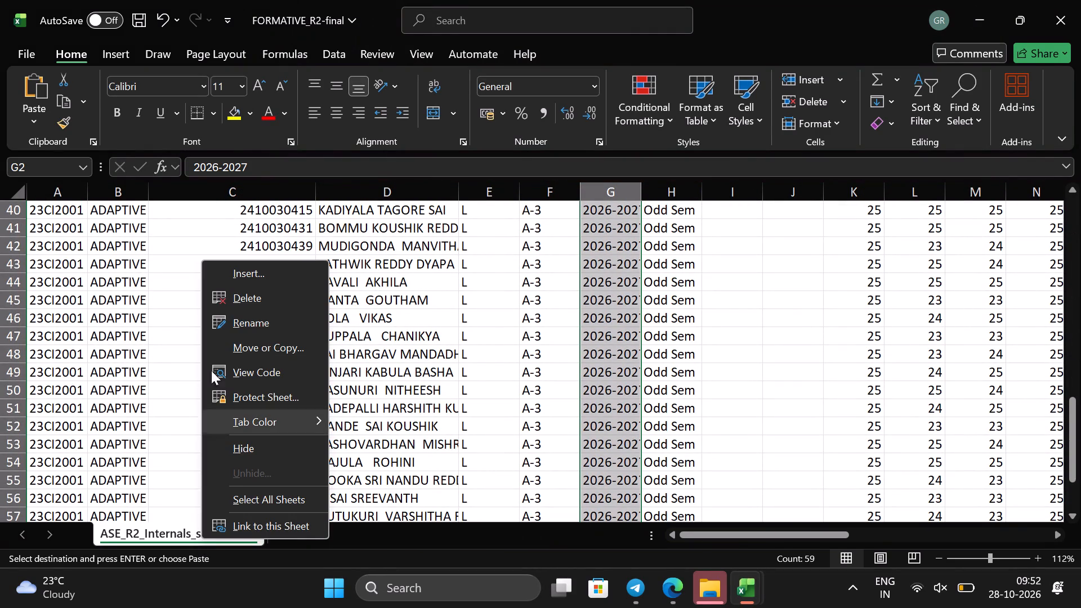
left_click(242, 323)
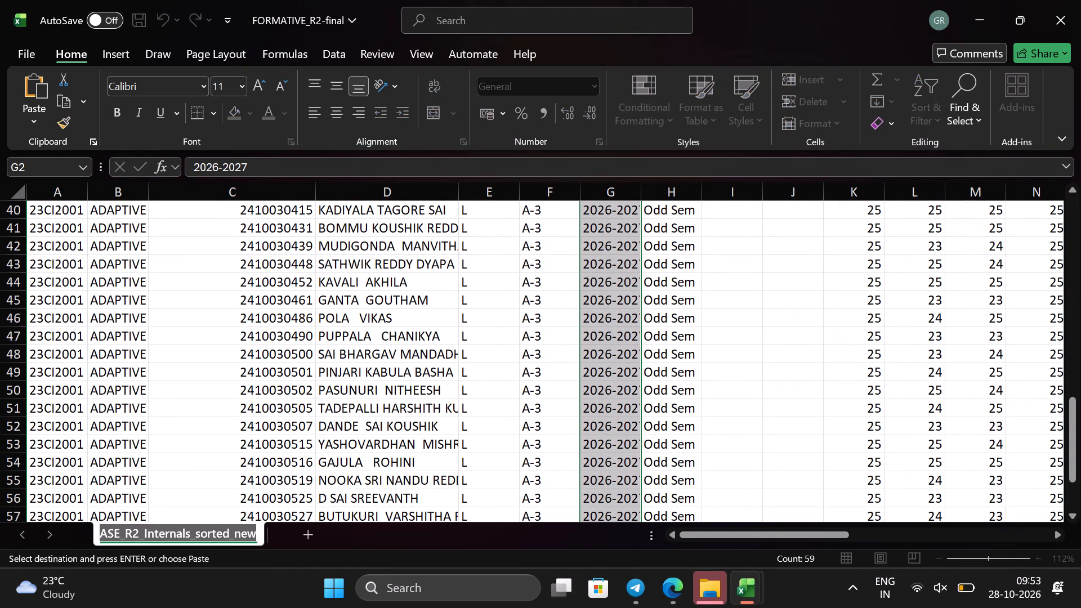
key("BackSpace")
key("a")
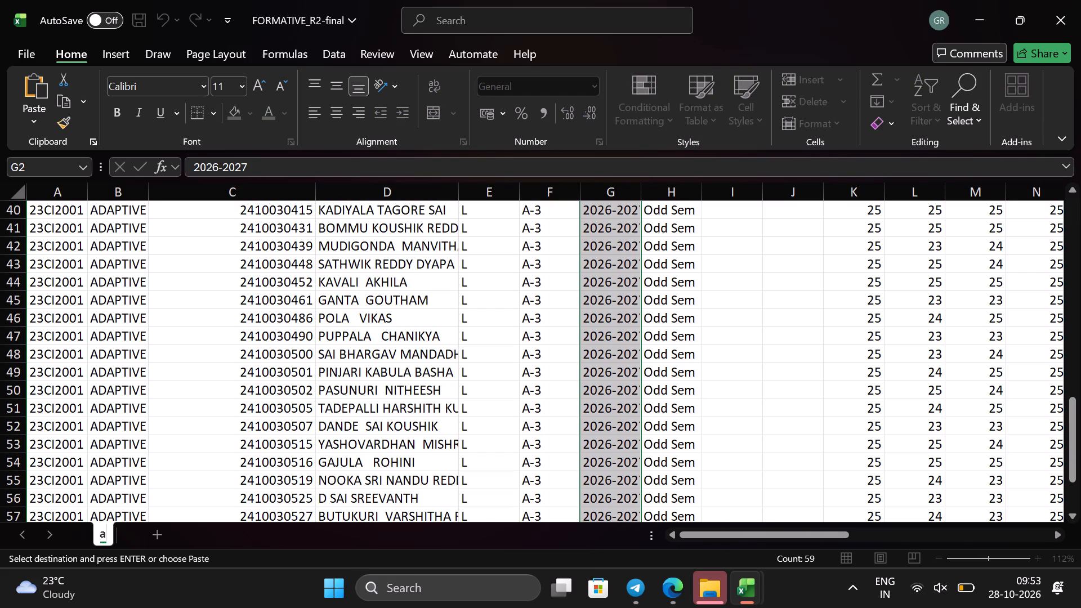
key("BackSpace")
type("ASE")
key("minus")
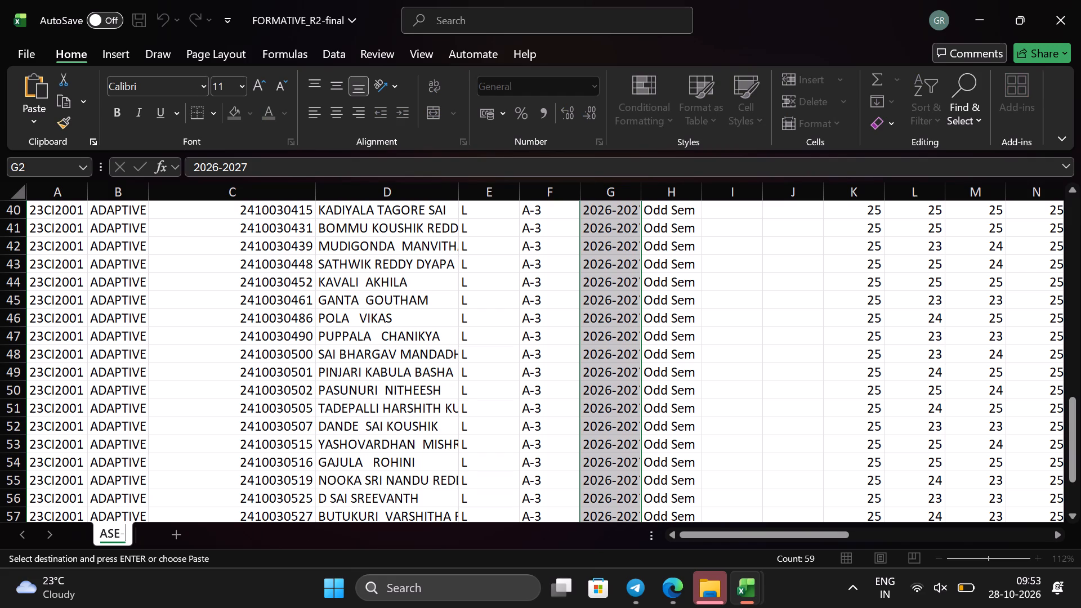
type("A-3")
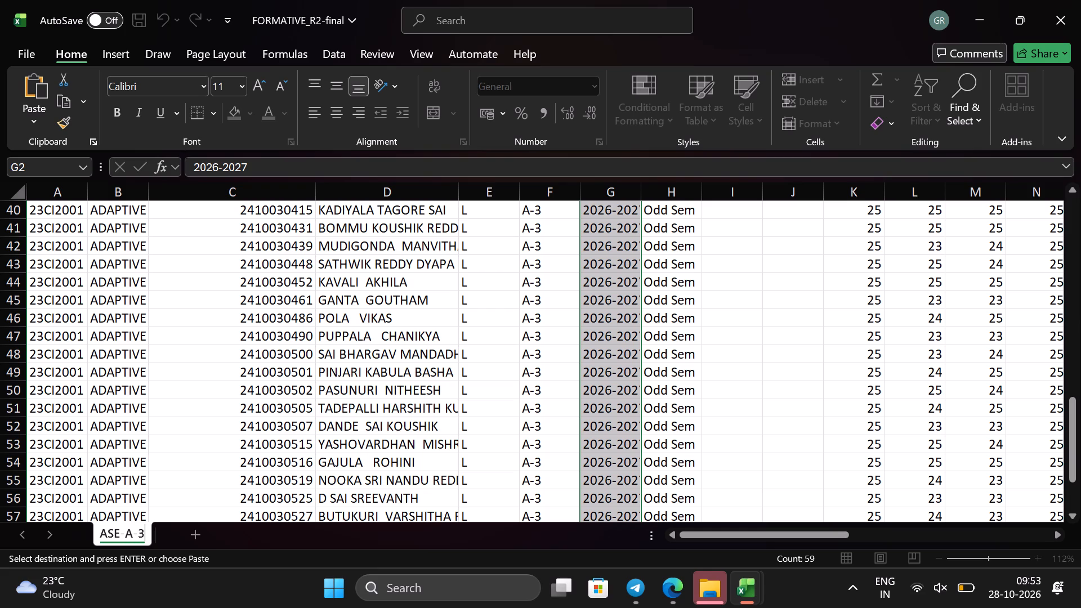
key("minus")
key("BackSpace")
type("nternal")
key("minus")
key("f")
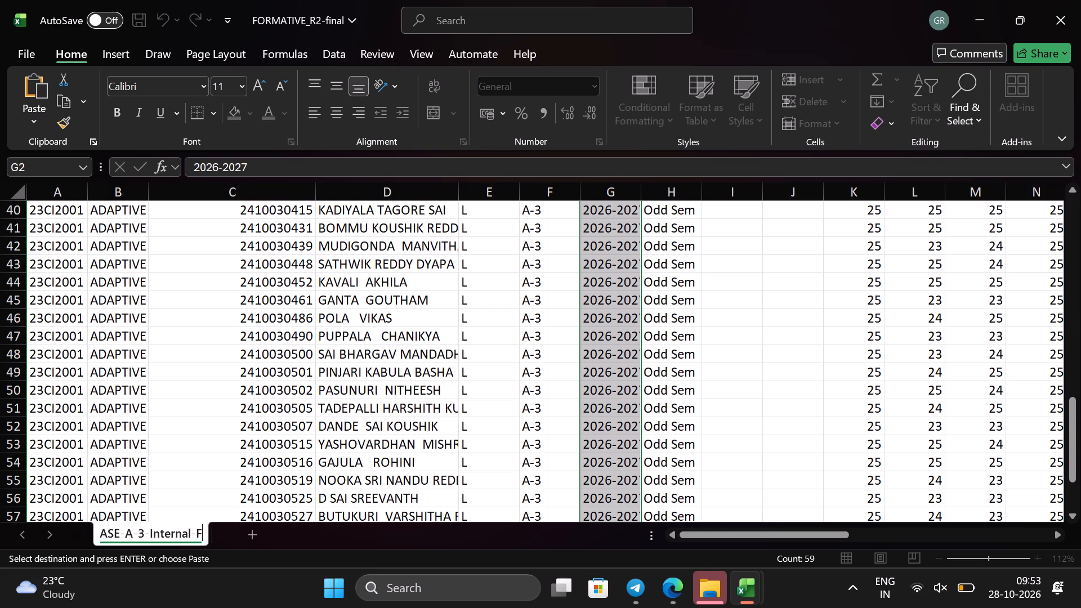
key("o")
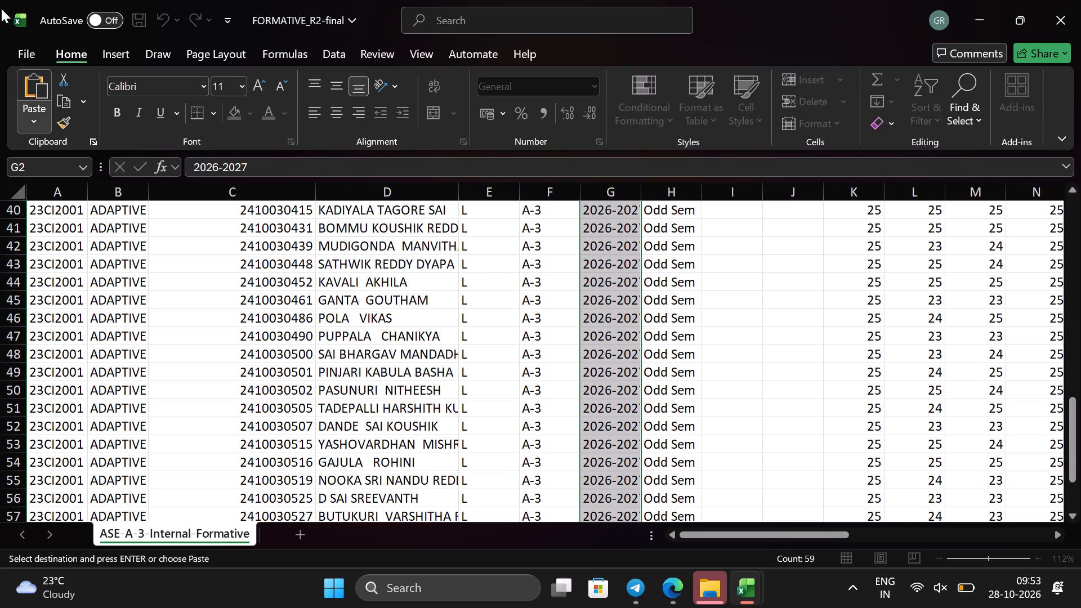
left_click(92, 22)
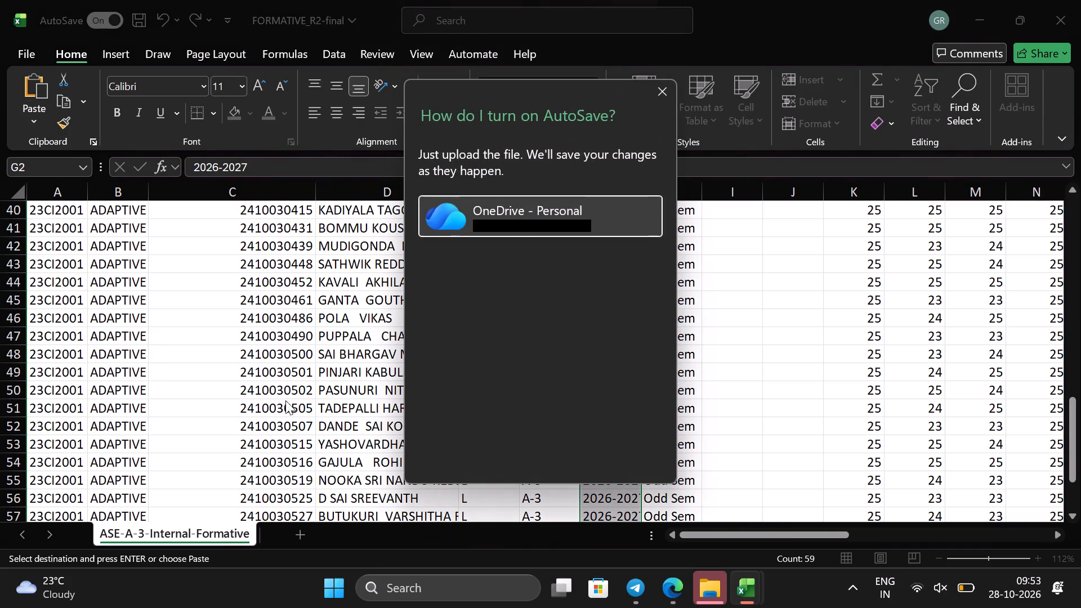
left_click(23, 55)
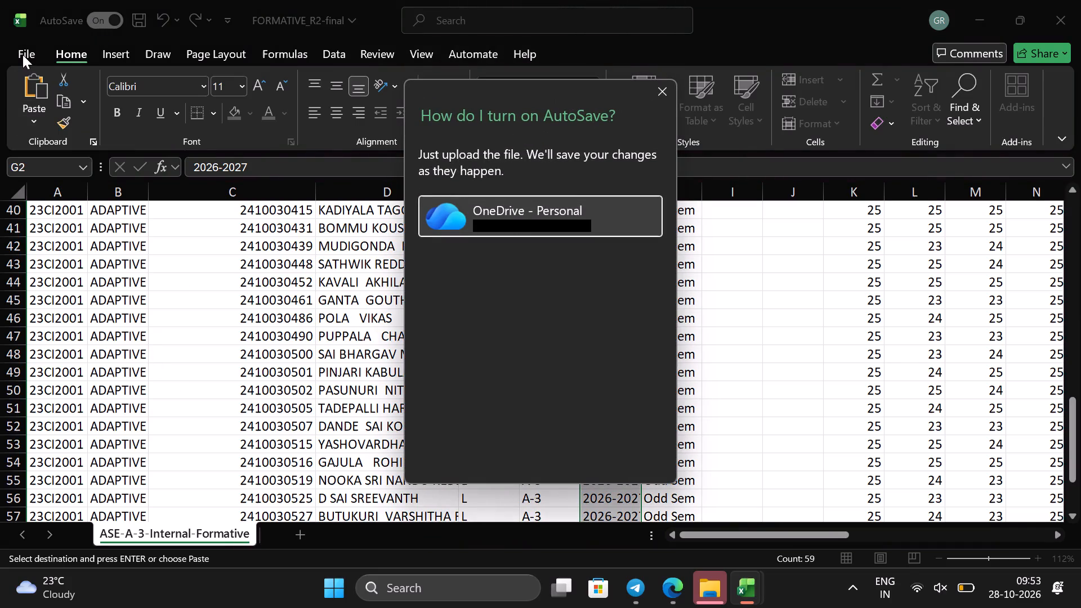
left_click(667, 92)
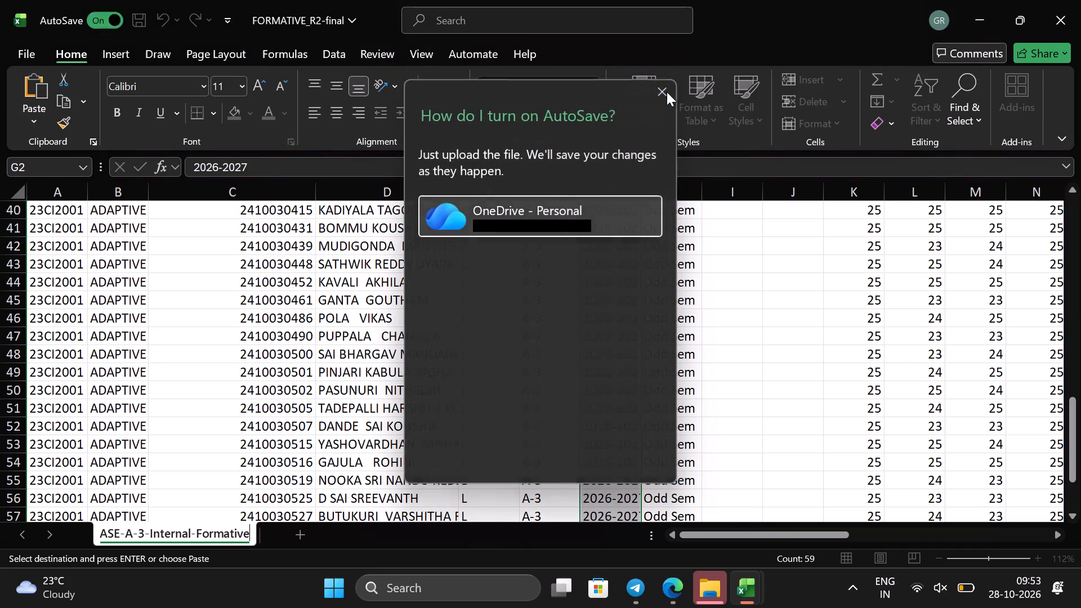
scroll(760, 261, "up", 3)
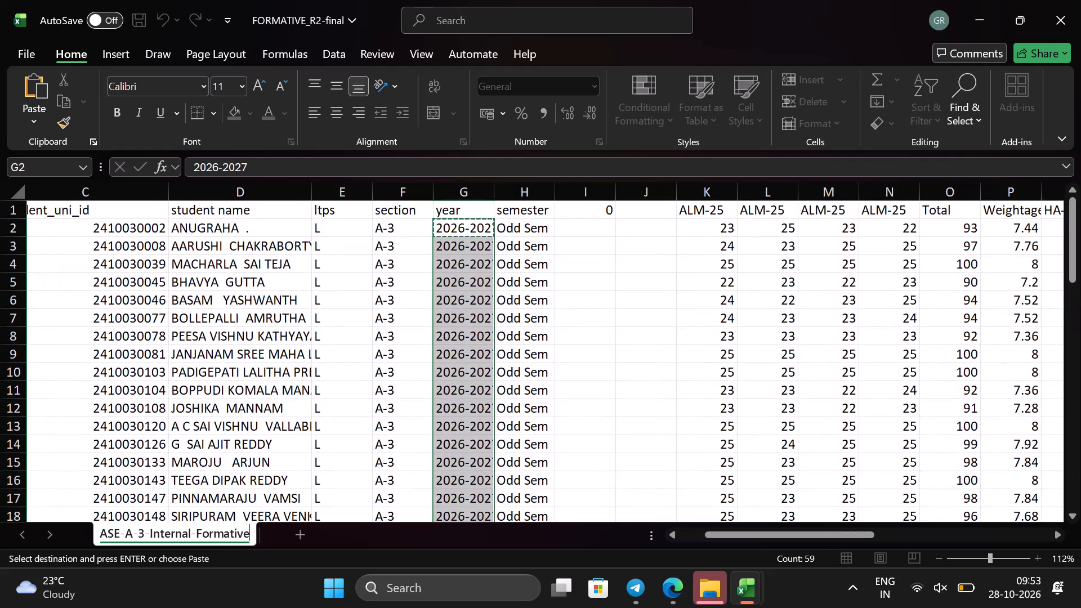
Delete the cells I1 to J60 between the semester and first ALM-25 columns, shifting the remaining cells left.
scroll(586, 214, "left", 1)
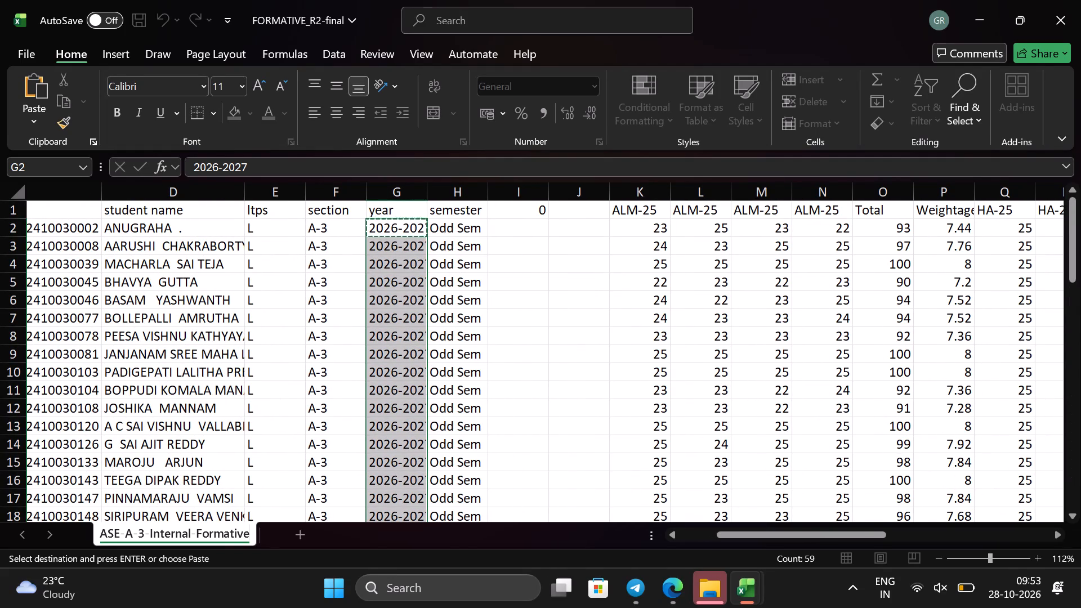
left_click_drag(521, 212, 606, 321)
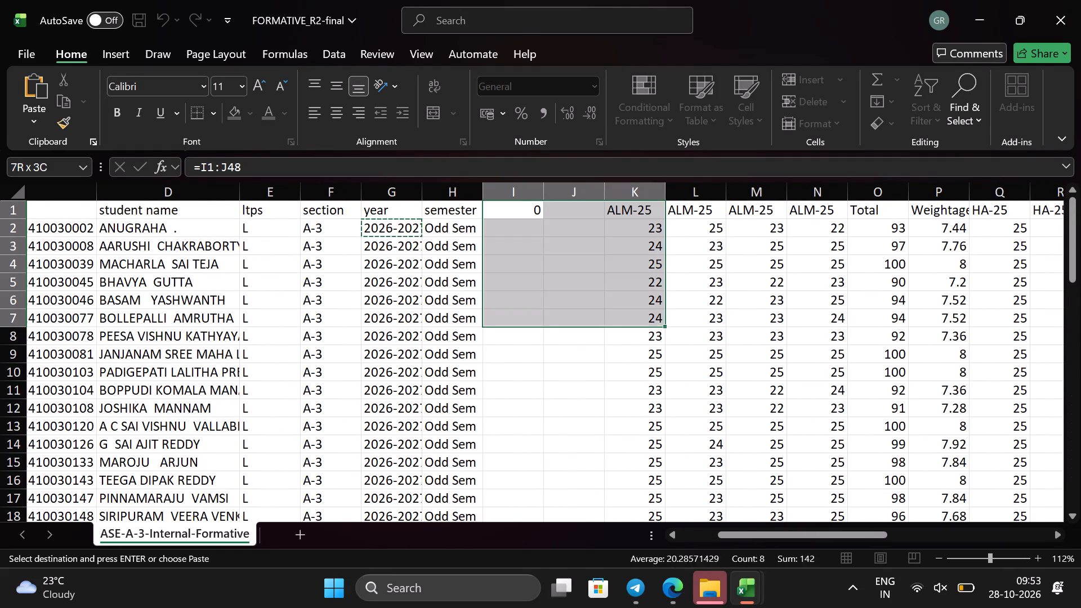
left_click_drag(606, 321, 598, 607)
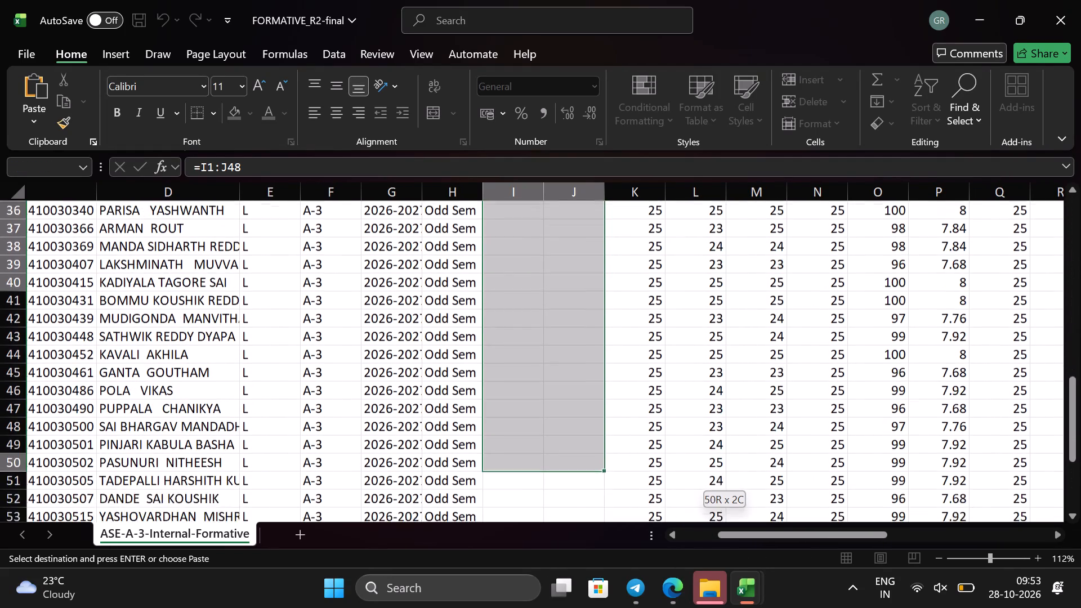
left_click_drag(598, 607, 585, 455)
right_click(585, 455)
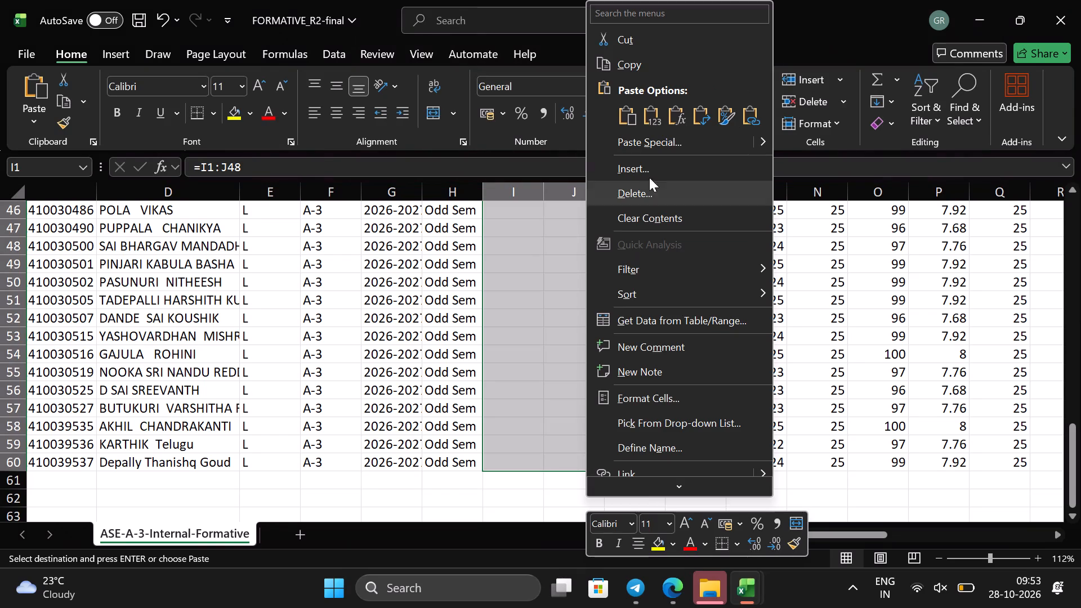
left_click(640, 196)
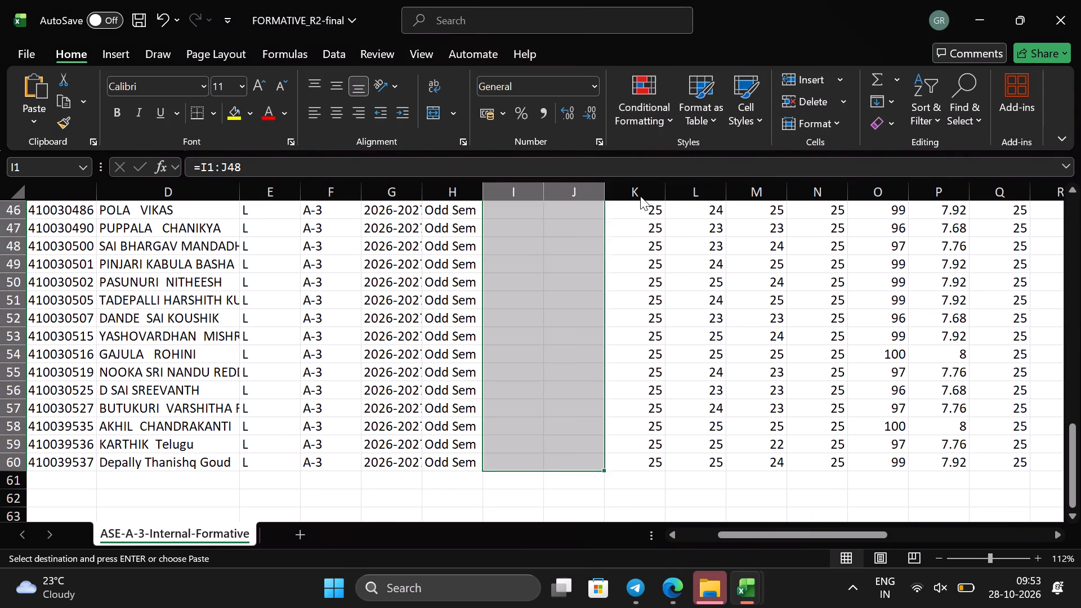
left_click(610, 265)
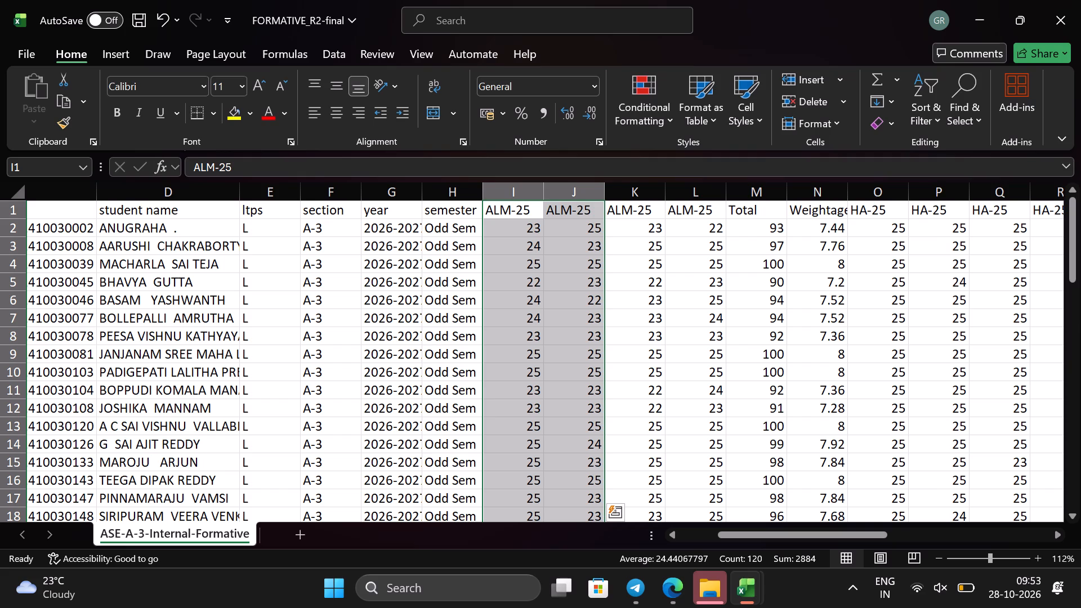
left_click(638, 266)
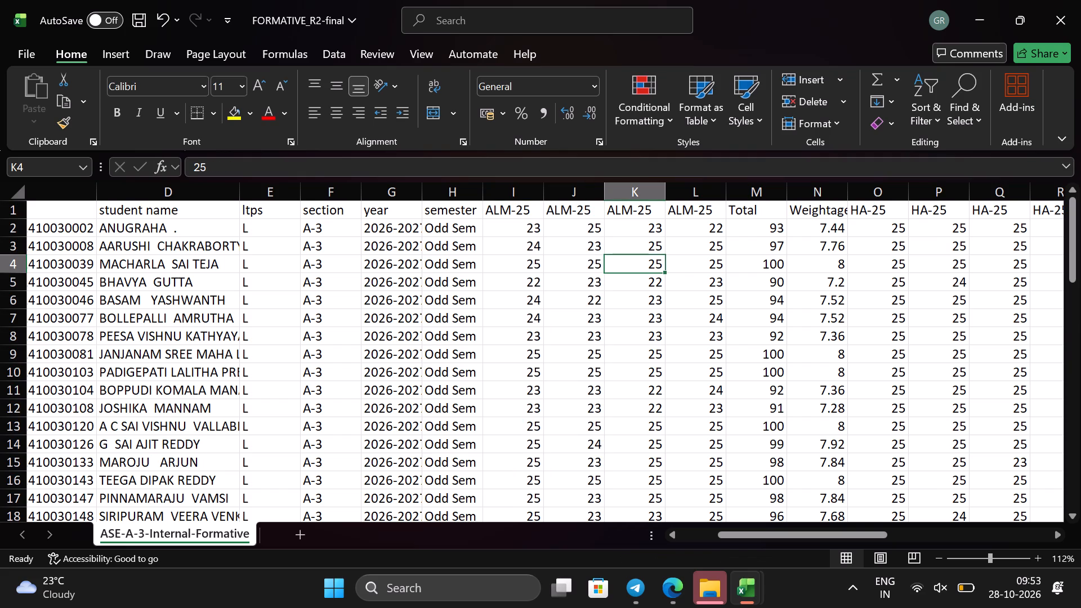
Replace the first ALM header in I1 with ALM-1(25).
left_click(518, 215)
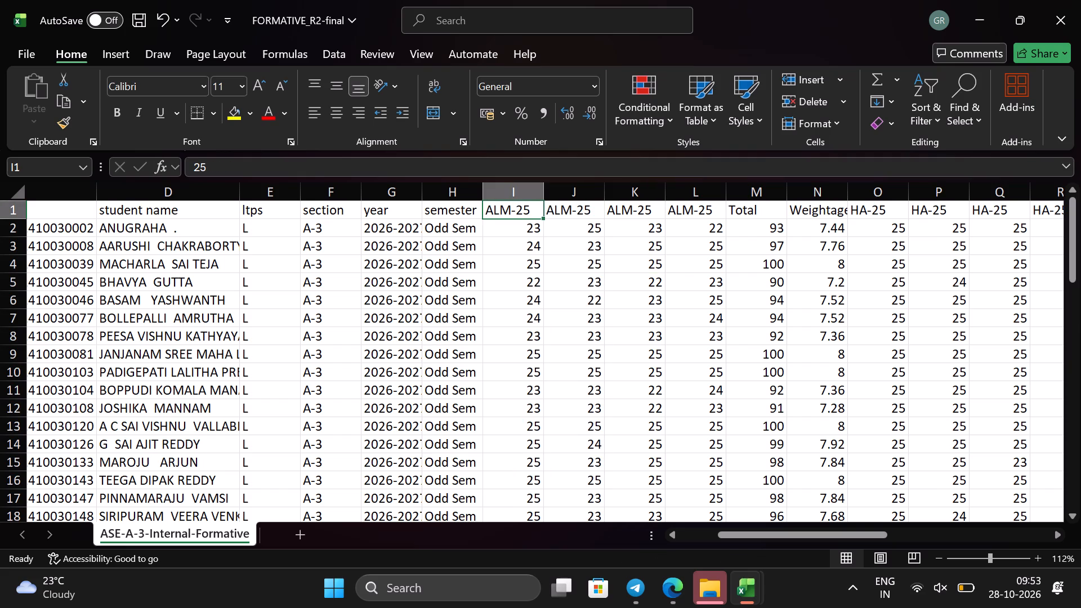
key("BackSpace")
key("a")
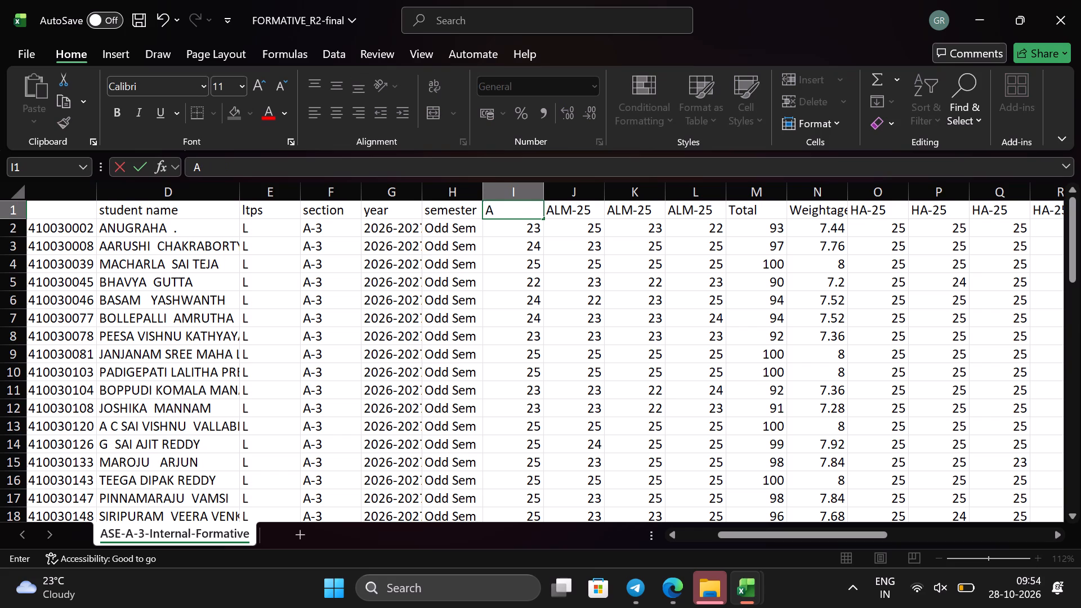
type("LM")
type("-1(25")
key("shift+parenright")
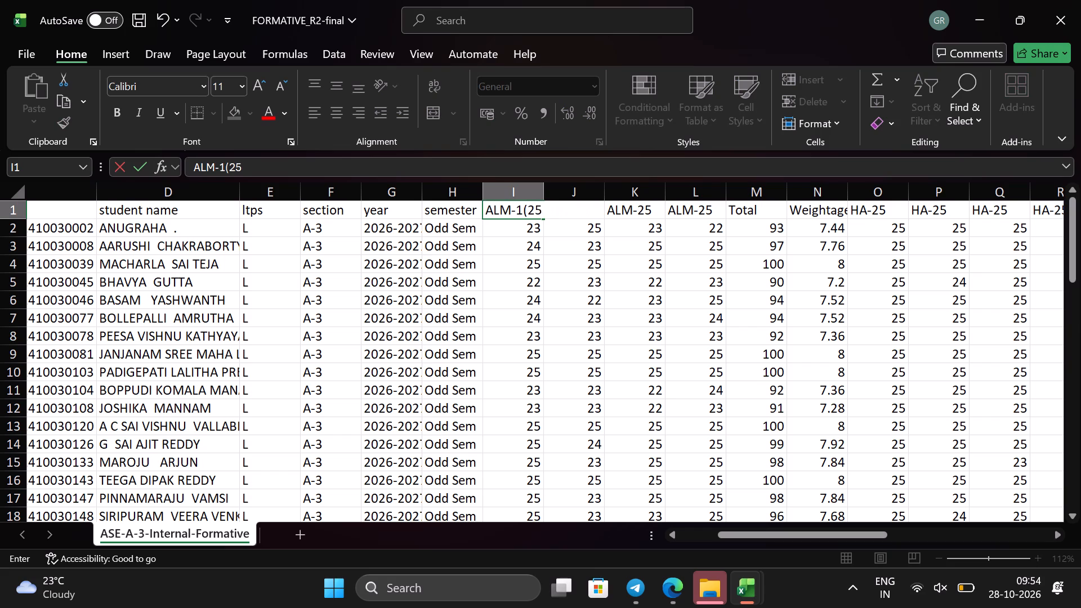
left_click(567, 219)
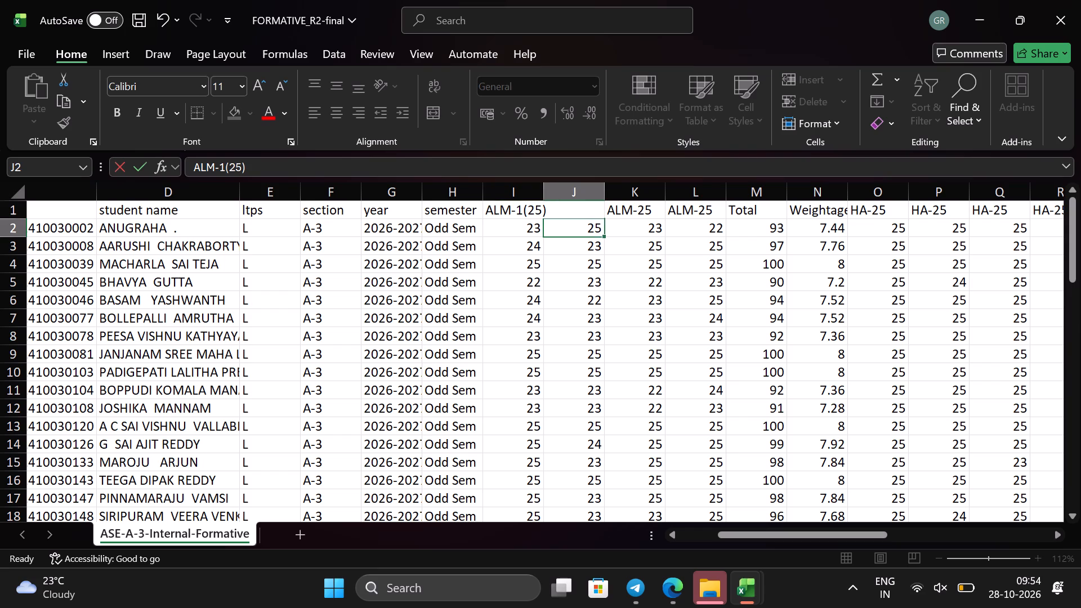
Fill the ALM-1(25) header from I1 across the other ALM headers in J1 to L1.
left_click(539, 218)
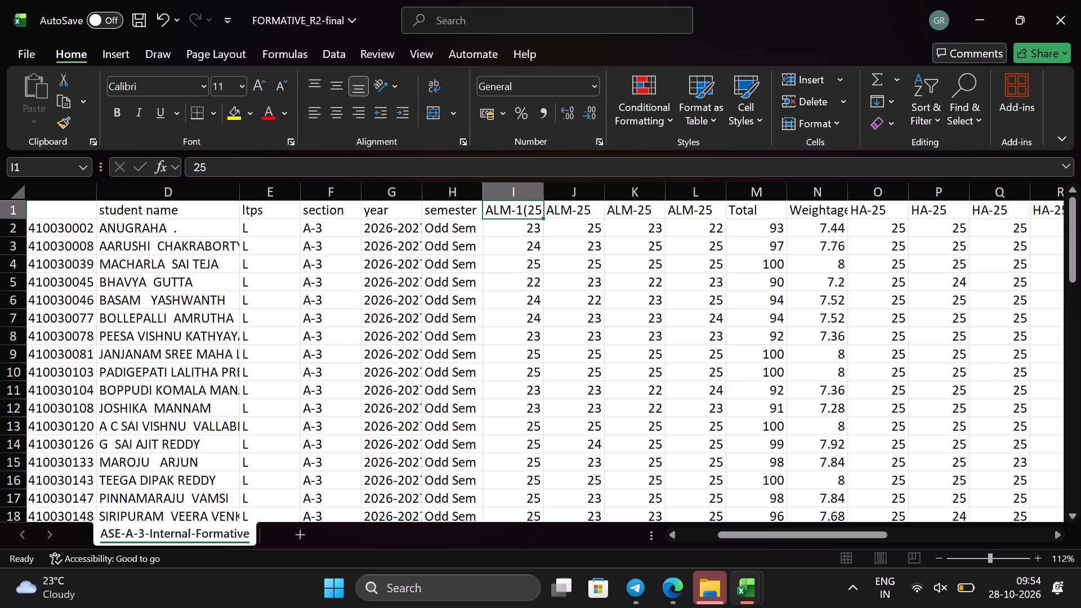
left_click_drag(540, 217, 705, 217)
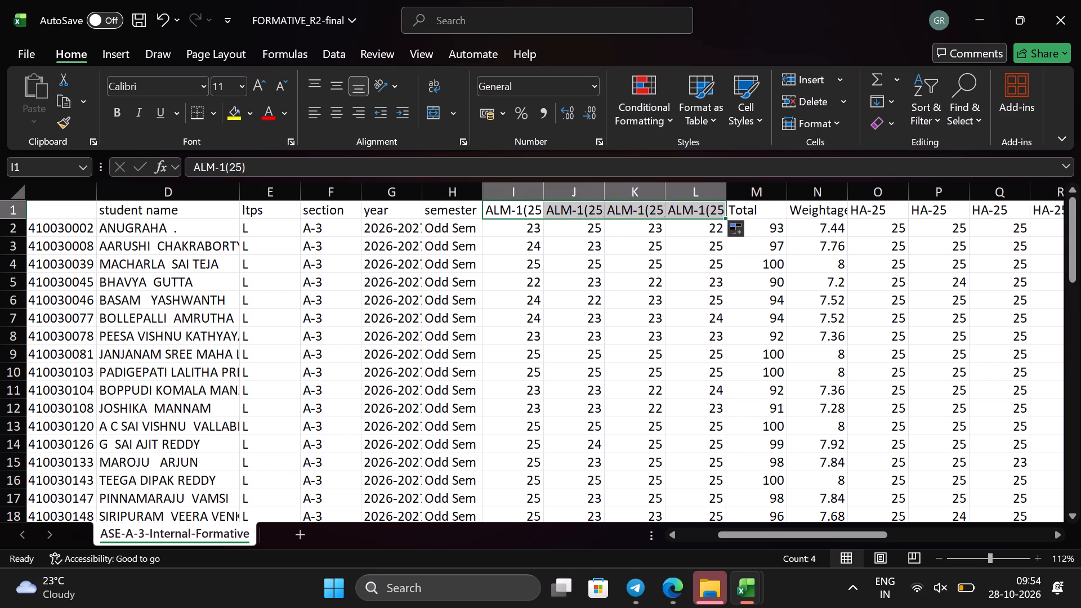
Replace the second ALM header in J1 with ALM-2(25).
left_click(591, 213)
left_click(582, 213)
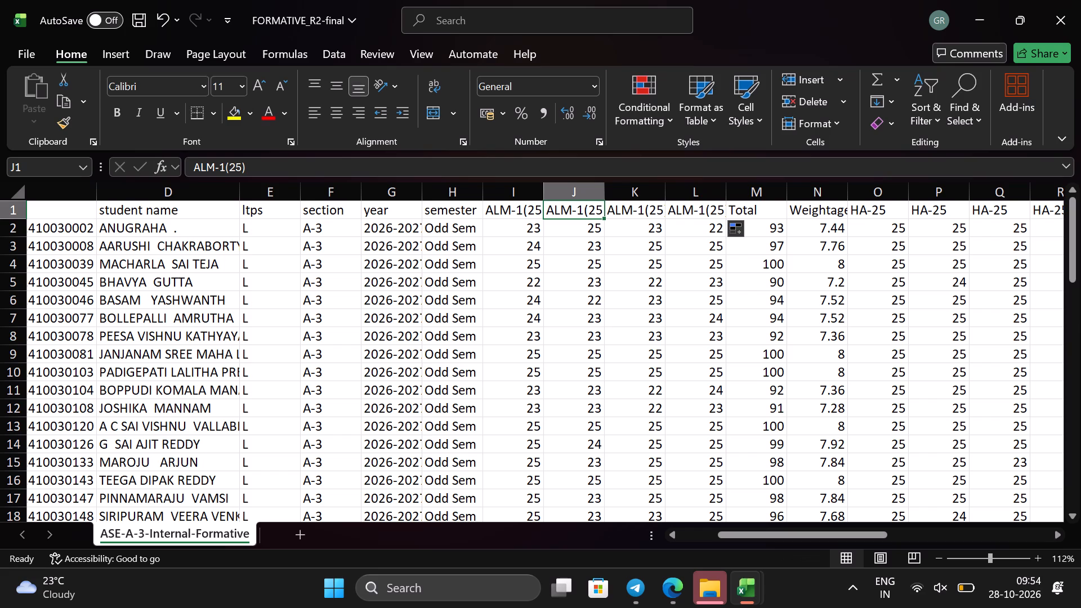
key("BackSpace")
key("a")
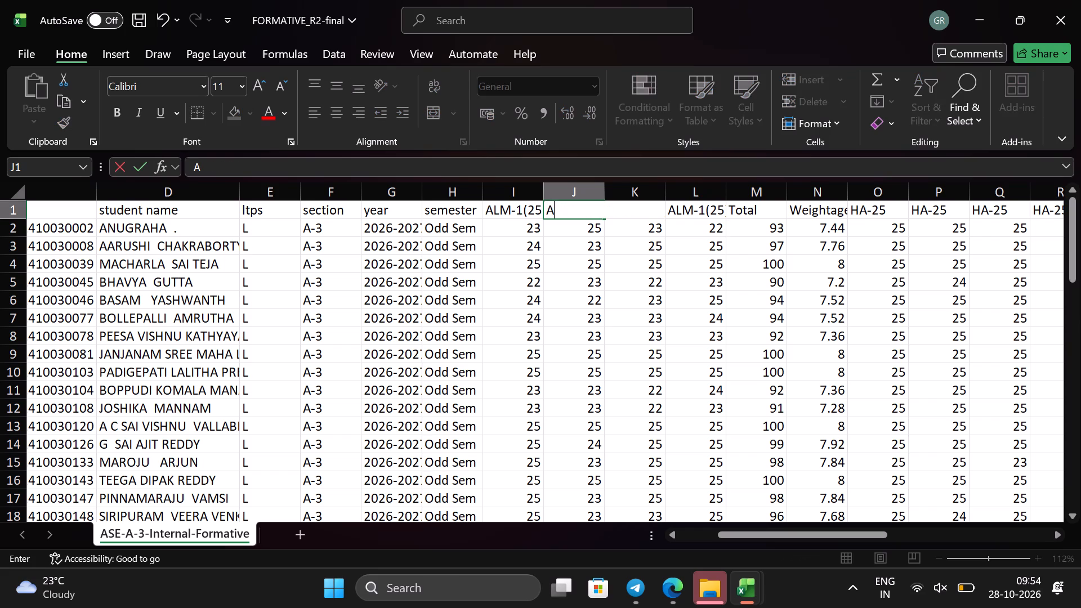
type("LM-2")
key("shift+parenleft")
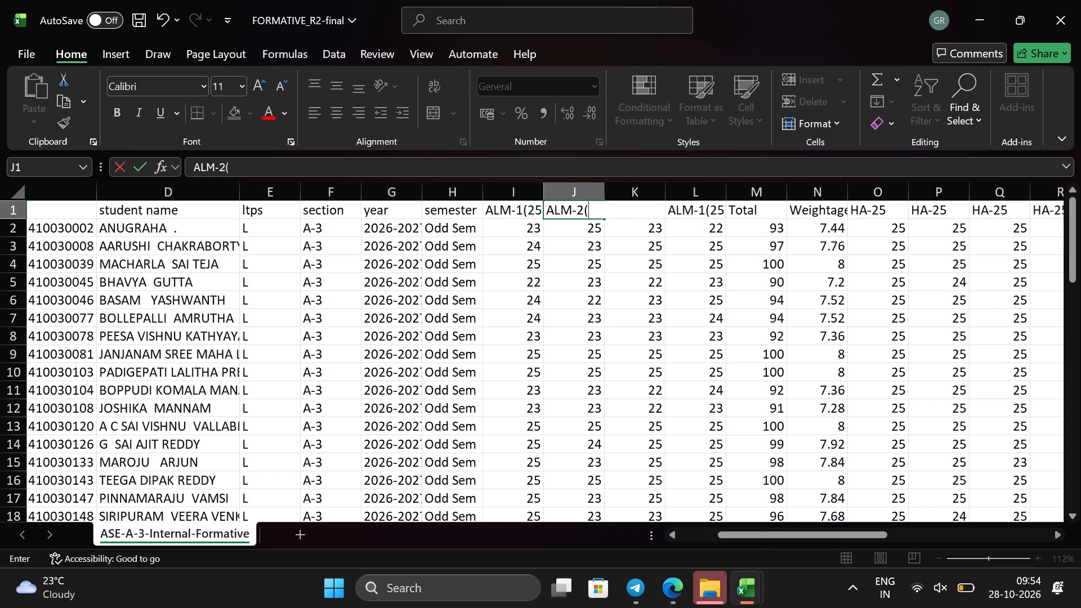
type("25")
key("shift+parenright")
left_click(624, 211)
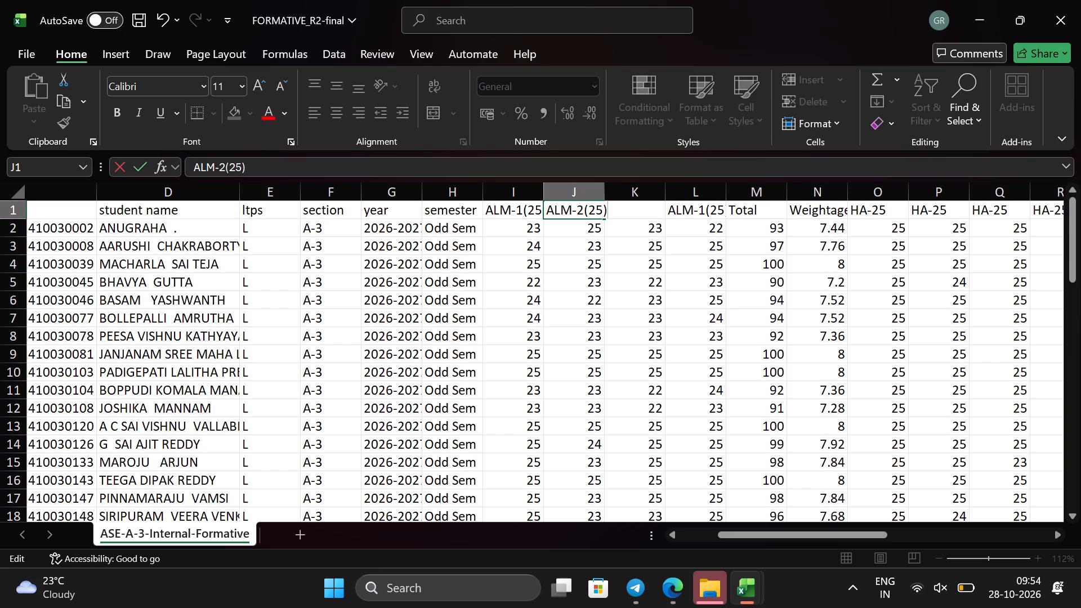
left_click(636, 217)
left_click(699, 196)
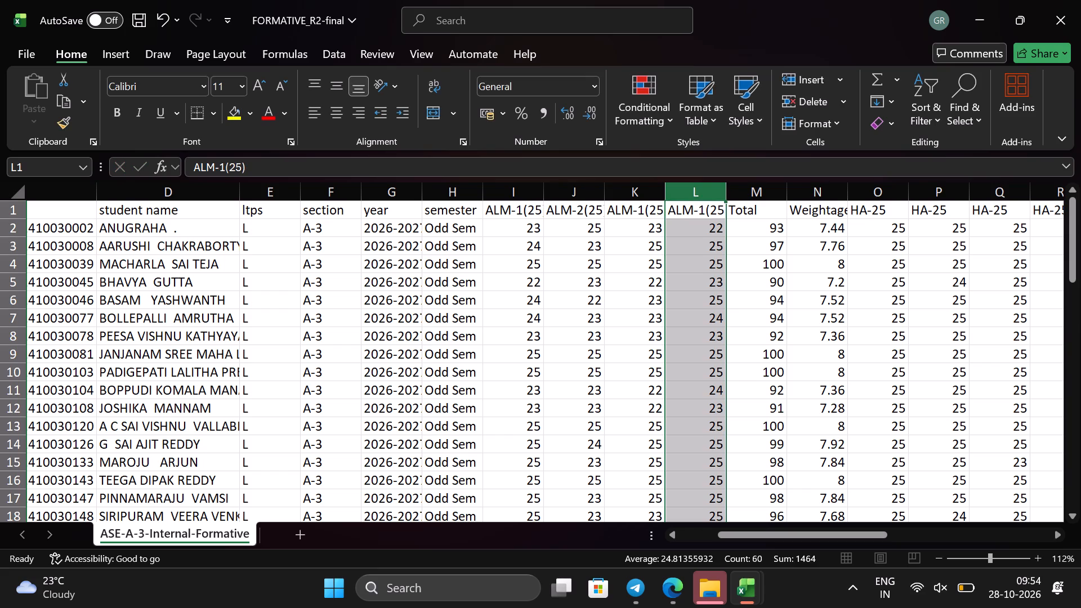
Replace the third ALM header in K1 with ALM-3(25).
left_click(635, 211)
key("BackSpace")
type("ALM")
type("-3")
type("(25")
key("shift+parenright")
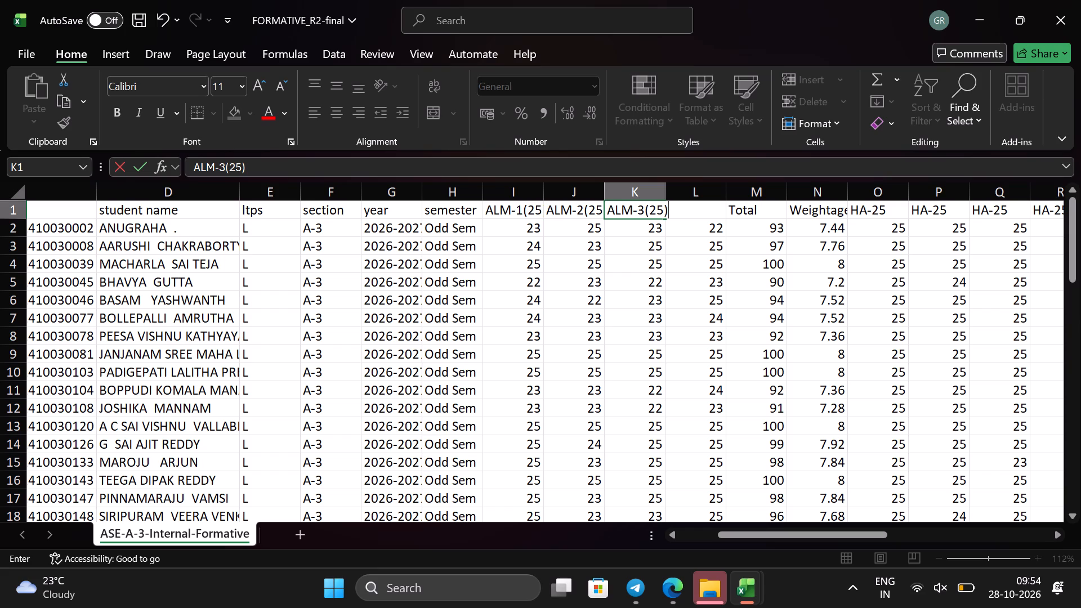
left_click(695, 208)
left_click(687, 223)
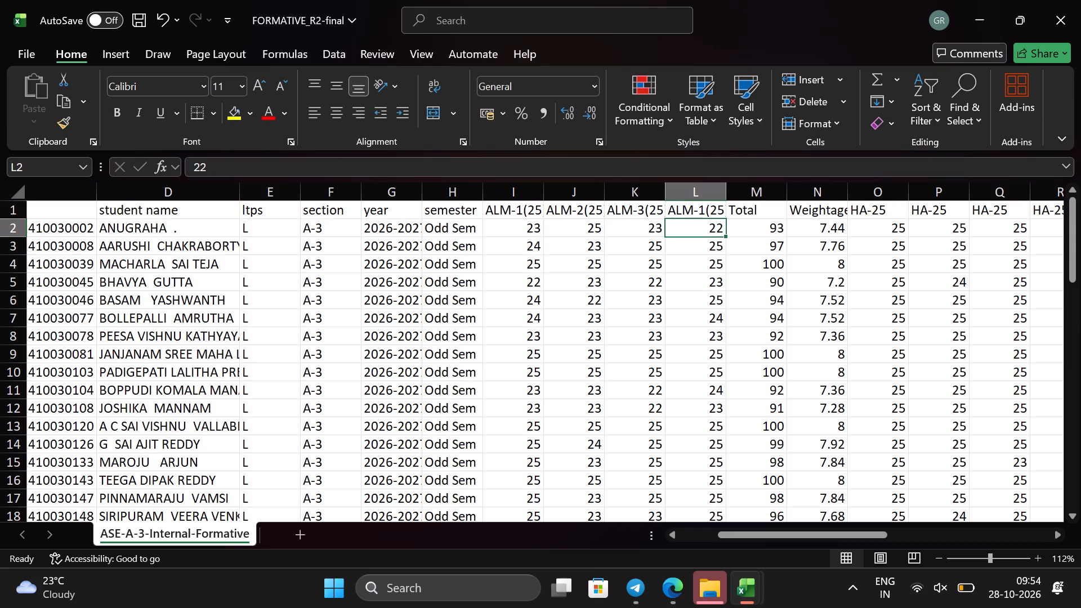
Replace the fourth ALM header in L1 with ALM-4(25).
left_click(694, 209)
key("BackSpace")
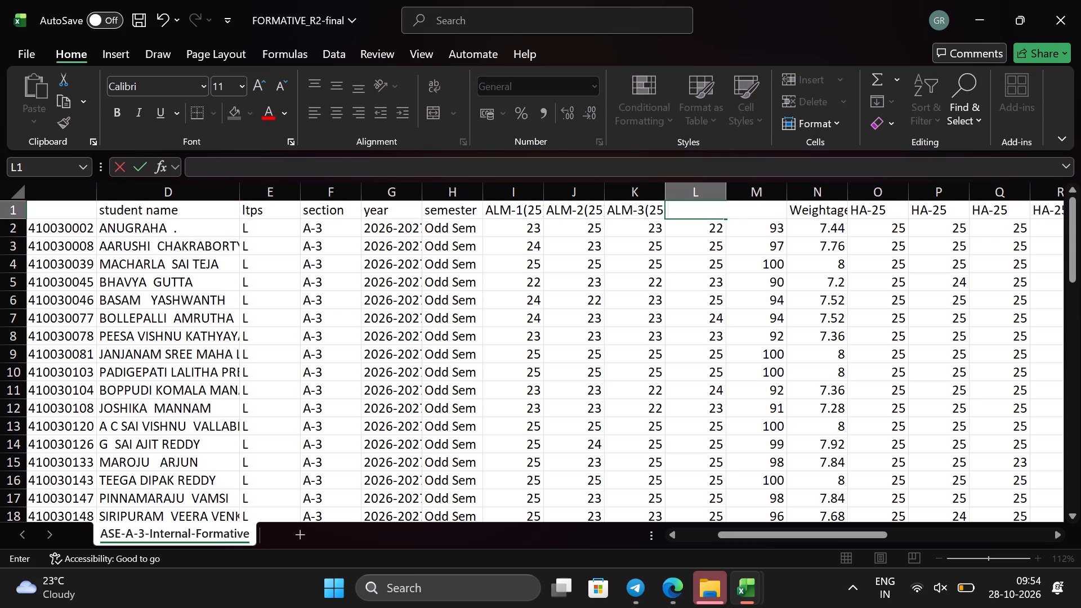
type("a;lm")
key("BackSpace")
key("BackSpace")
key("BackSpace")
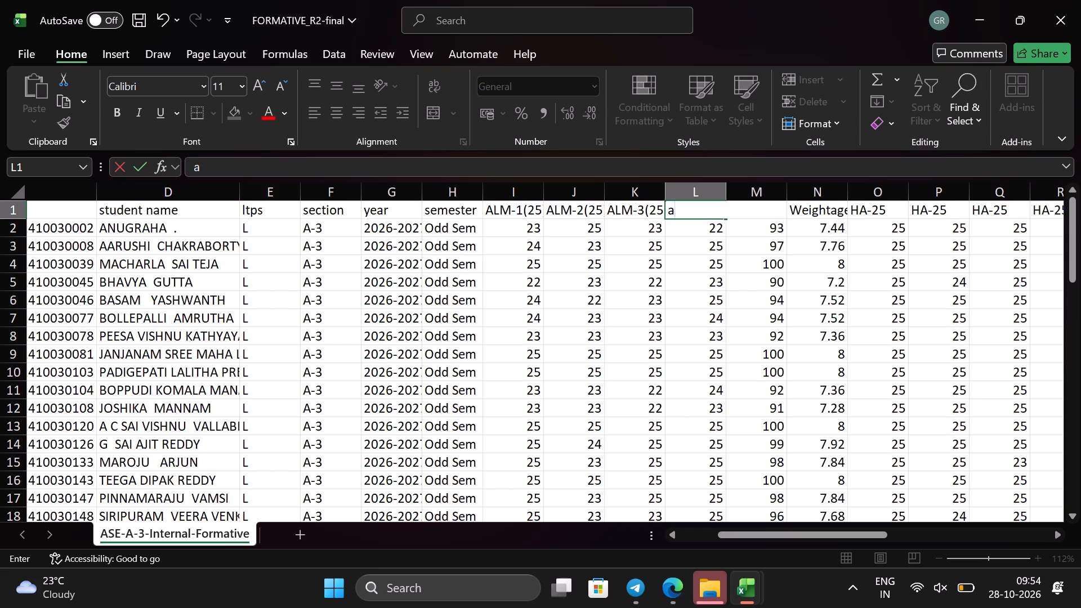
key("BackSpace")
type("ALM-")
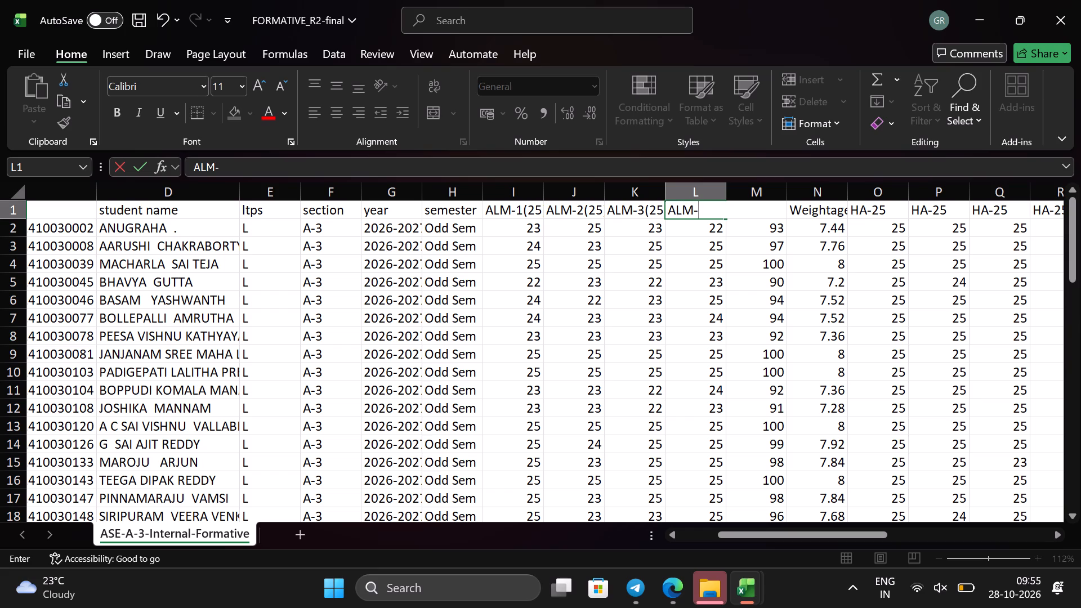
key("4")
type("(25")
key("shift+parenright")
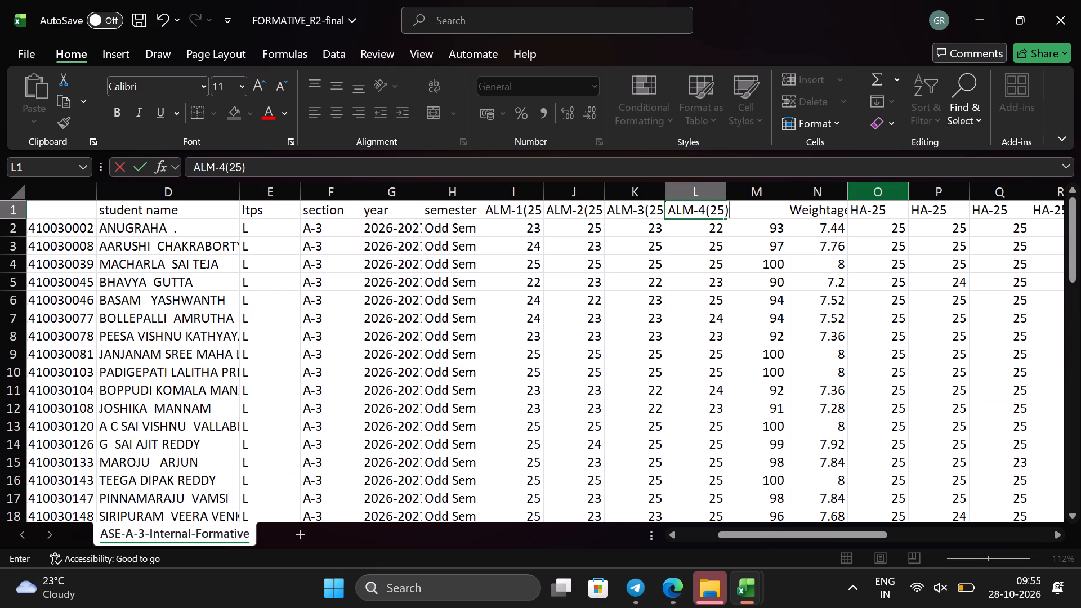
Replace the first HA header in O1 with HA-1(25).
left_click(870, 216)
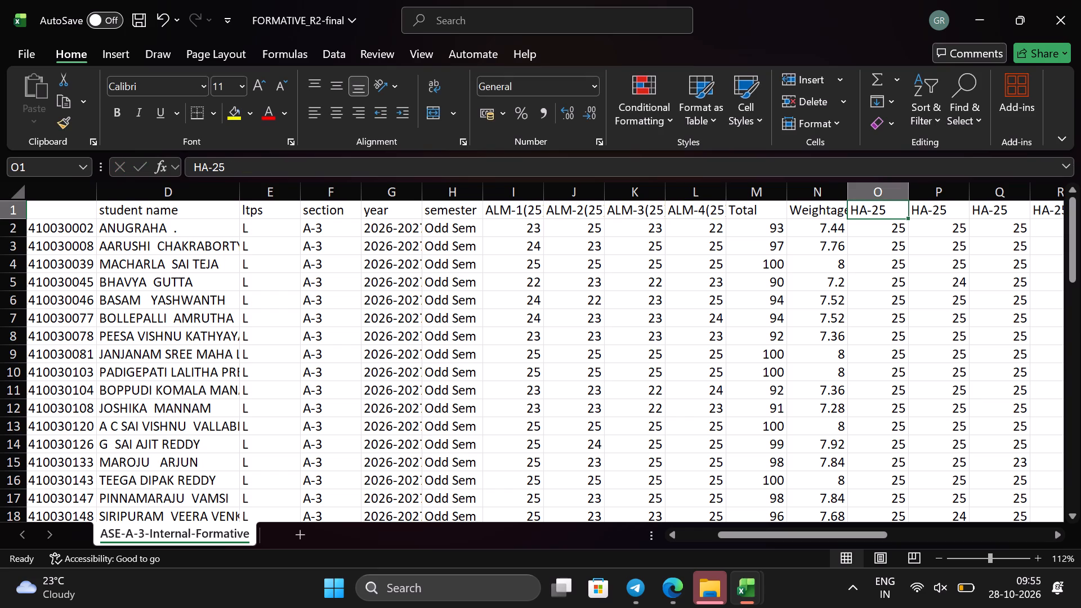
right_click(870, 216)
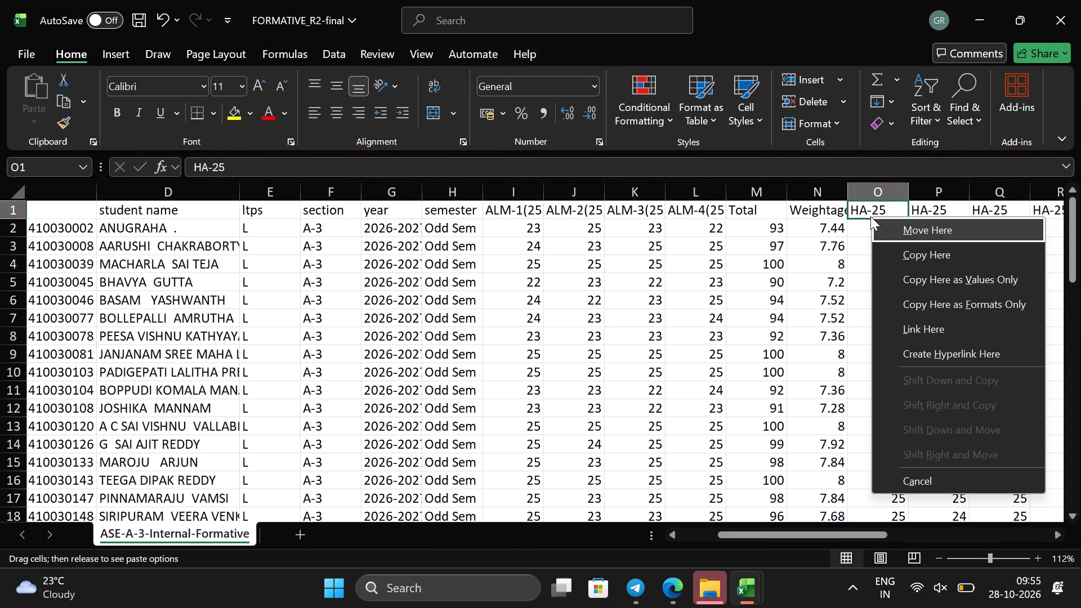
left_click(860, 209)
key("BackSpace")
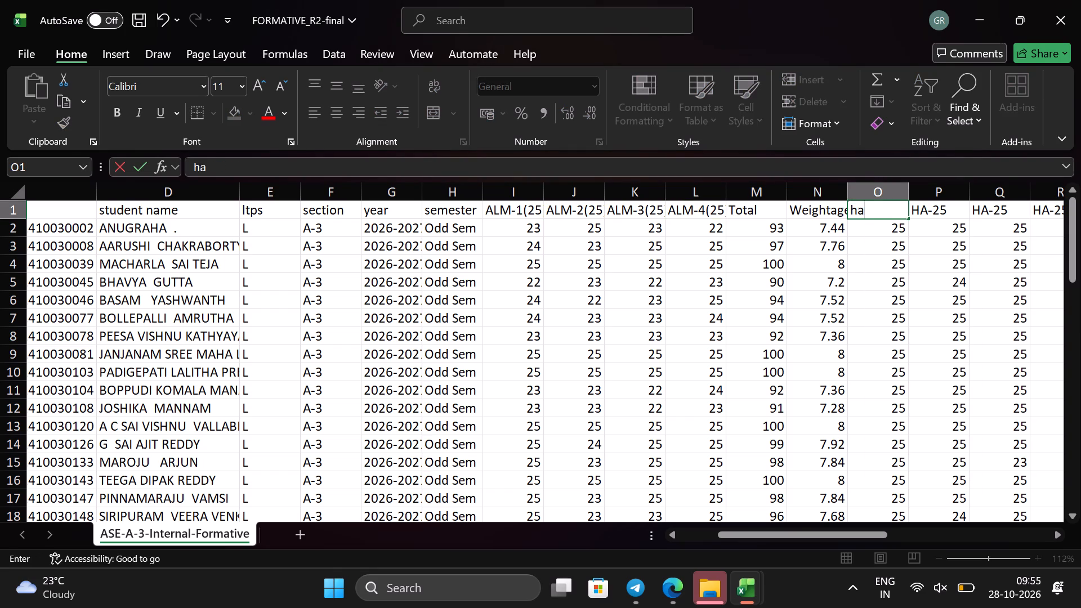
key("BackSpace")
key("BackSpace")
type("HA-1")
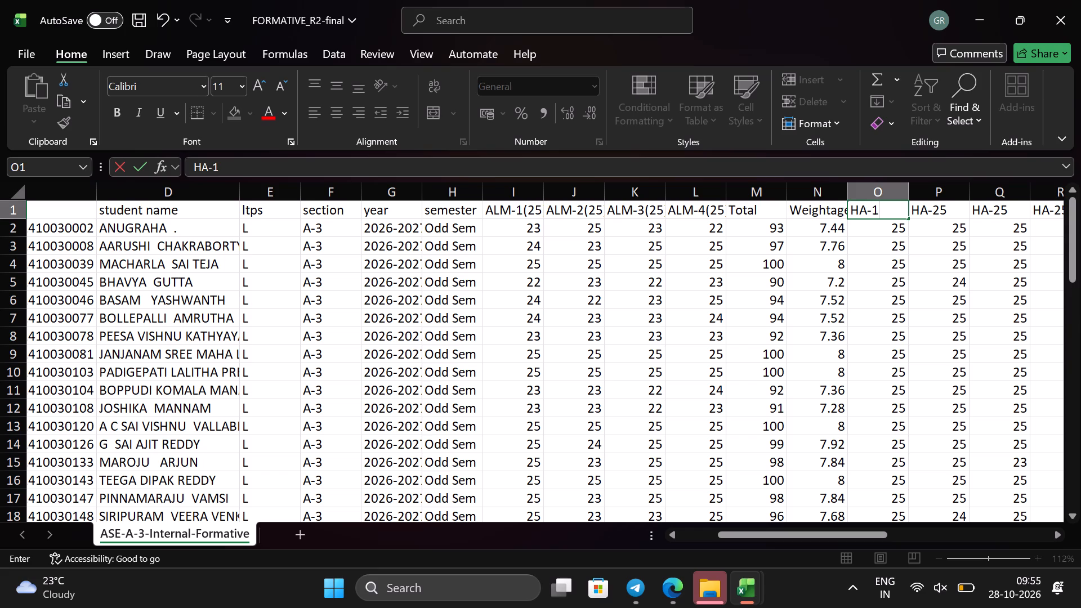
type("(25")
key("shift+parenright")
Fill the HA-1(25) header from O1 across the other HA headers in P1 to R1.
left_click_drag(909, 217, 1009, 221)
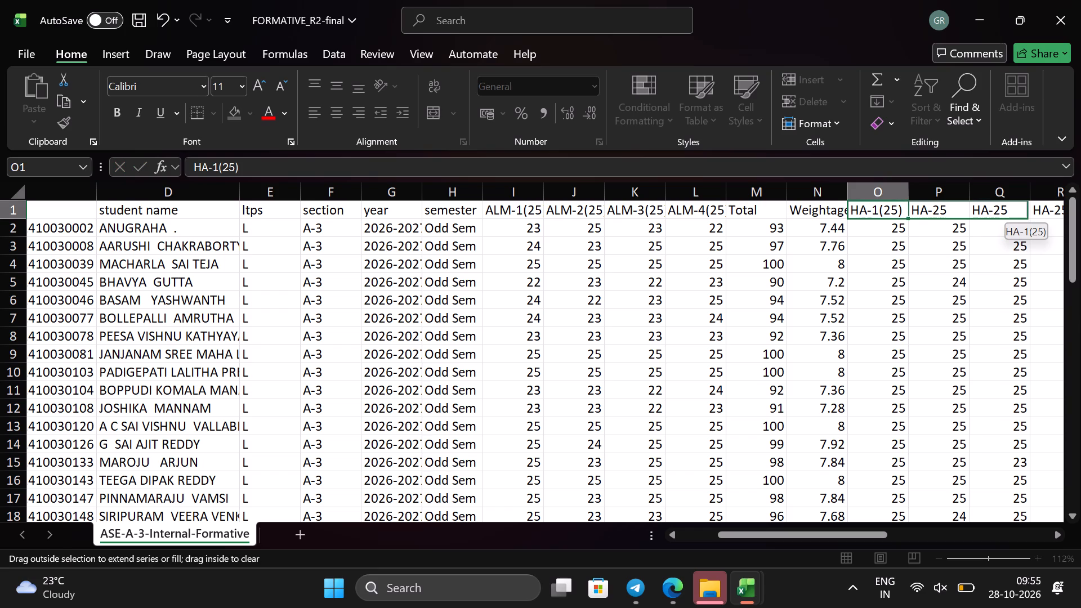
left_click_drag(1009, 221, 986, 214)
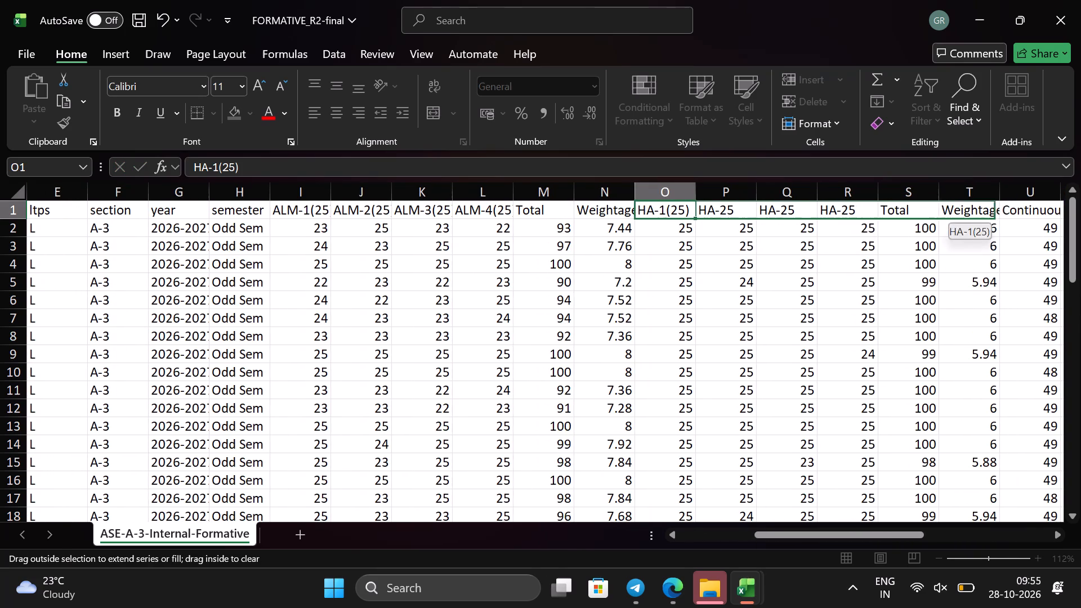
left_click_drag(986, 214, 872, 221)
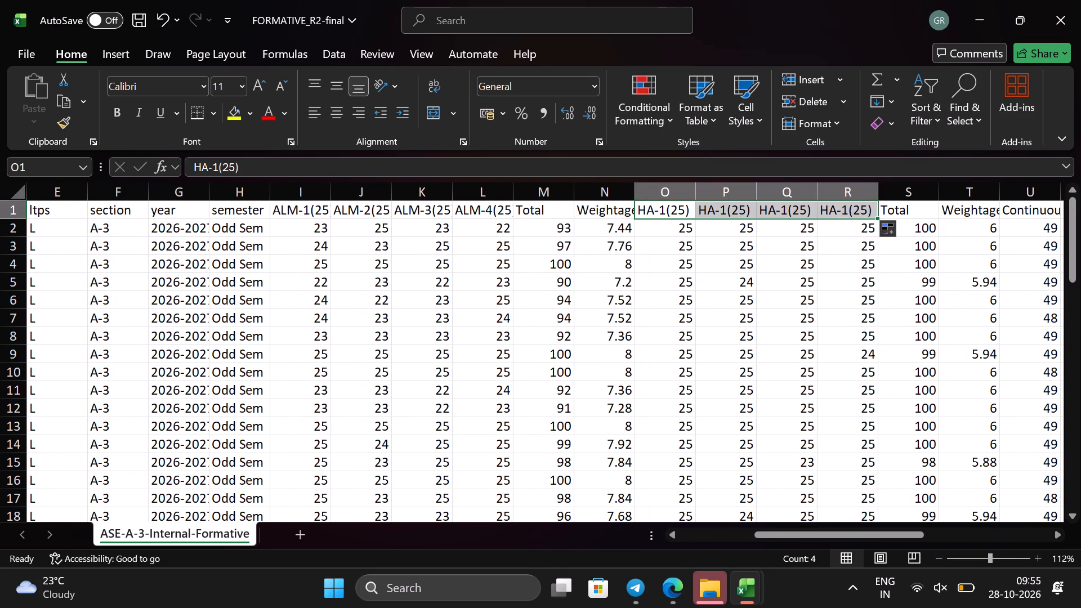
Change the fourth HA header in R1 to HA-4(25).
left_click(842, 209)
double_click(842, 209)
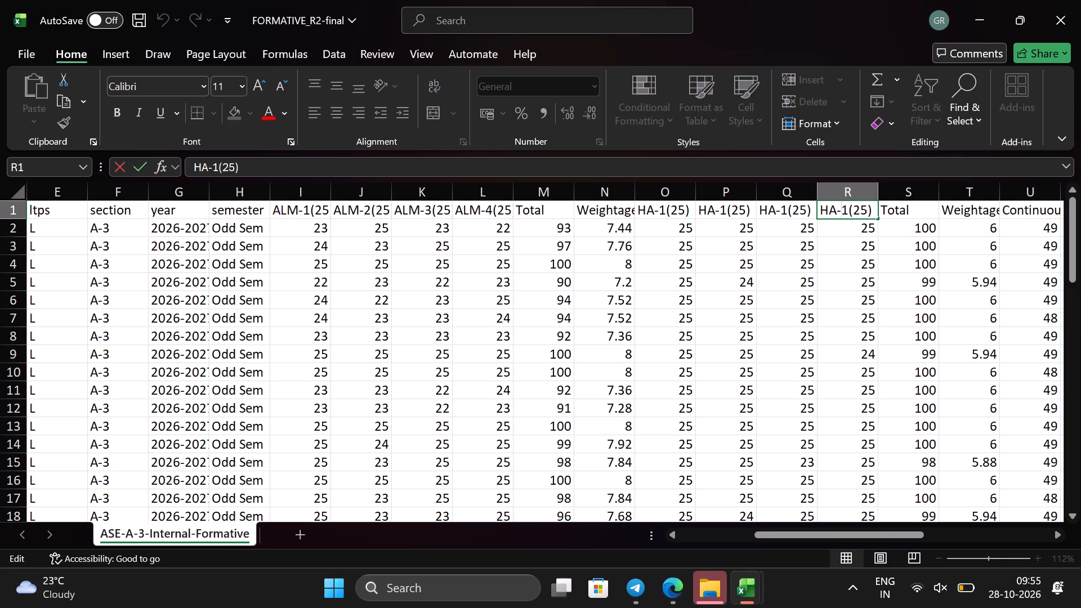
key("Right")
key("BackSpace")
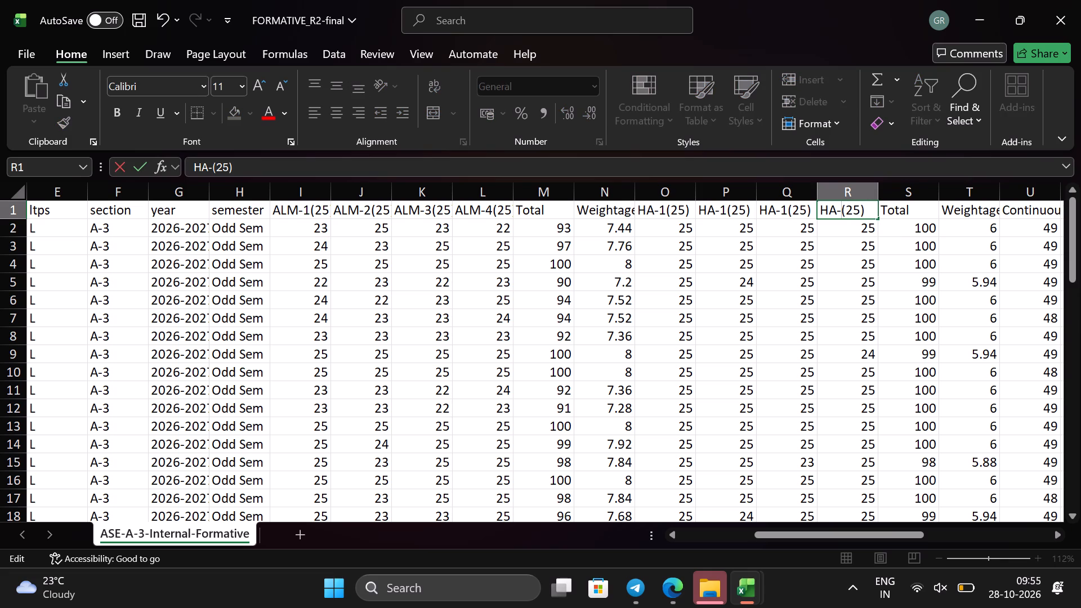
key("4")
key("Left")
key("Left")
key("Left")
key("Left")
key("Left")
key("Left")
Change the third HA header in Q1 to HA-3(25).
triple_click(798, 213)
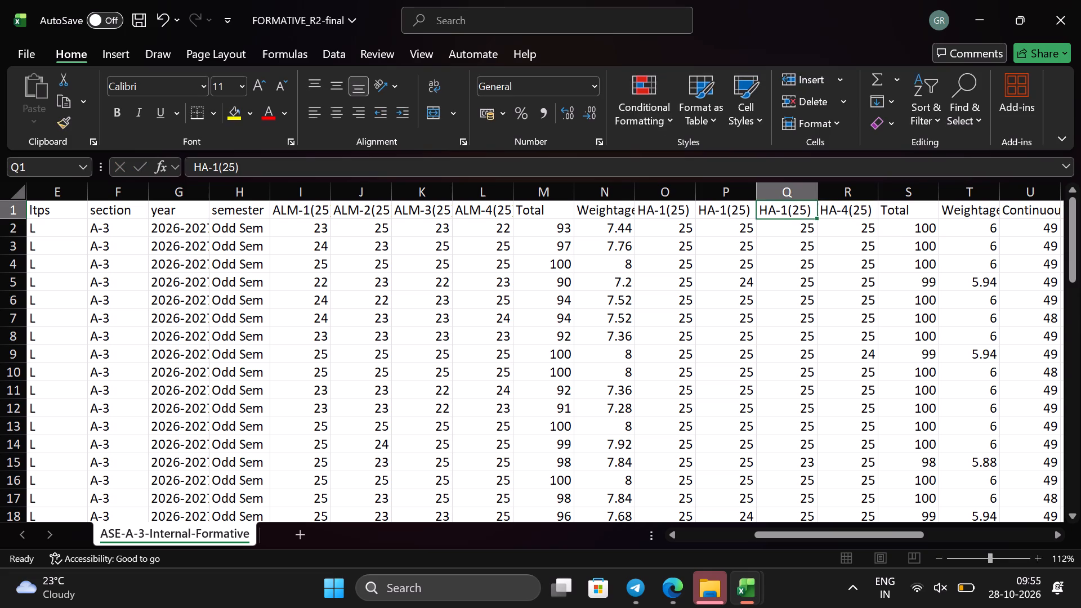
key("Left")
key("Left")
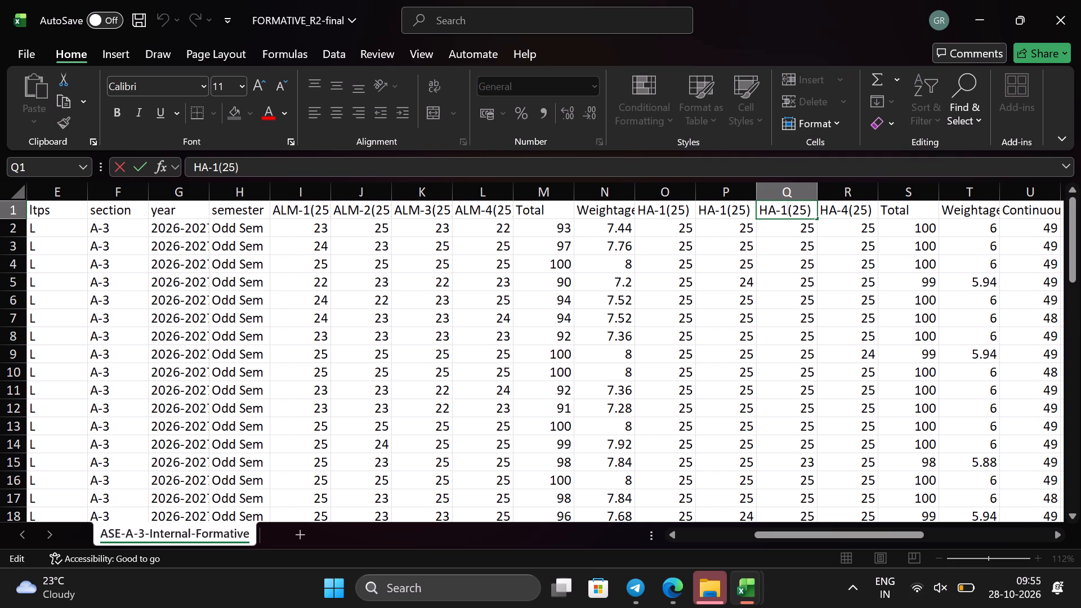
key("BackSpace")
key("3")
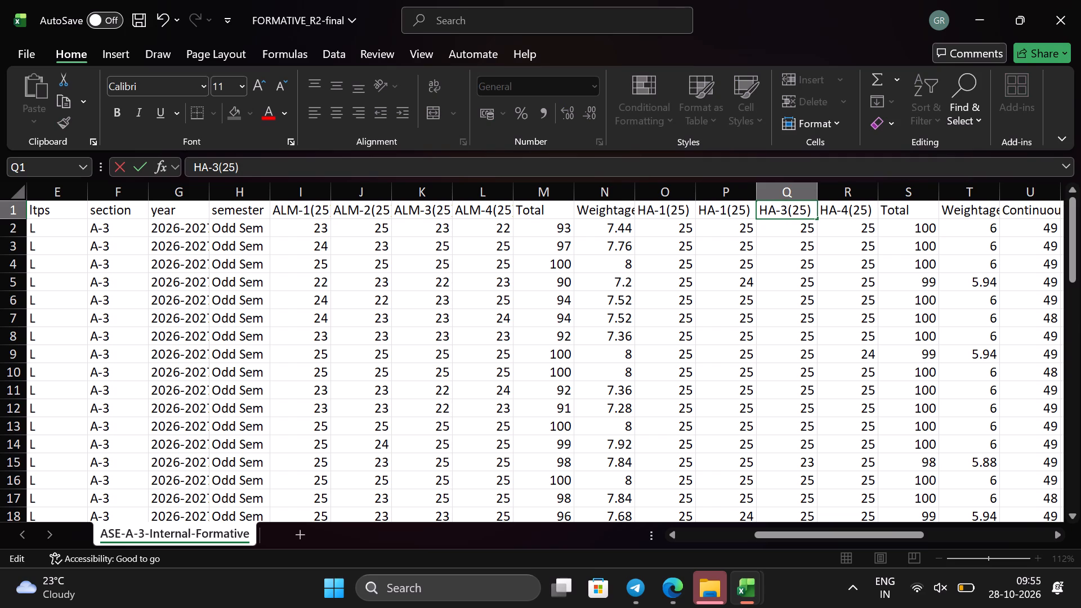
Change the second HA header in P1 to HA-2(25).
triple_click(743, 217)
scroll(743, 217, "up", 7)
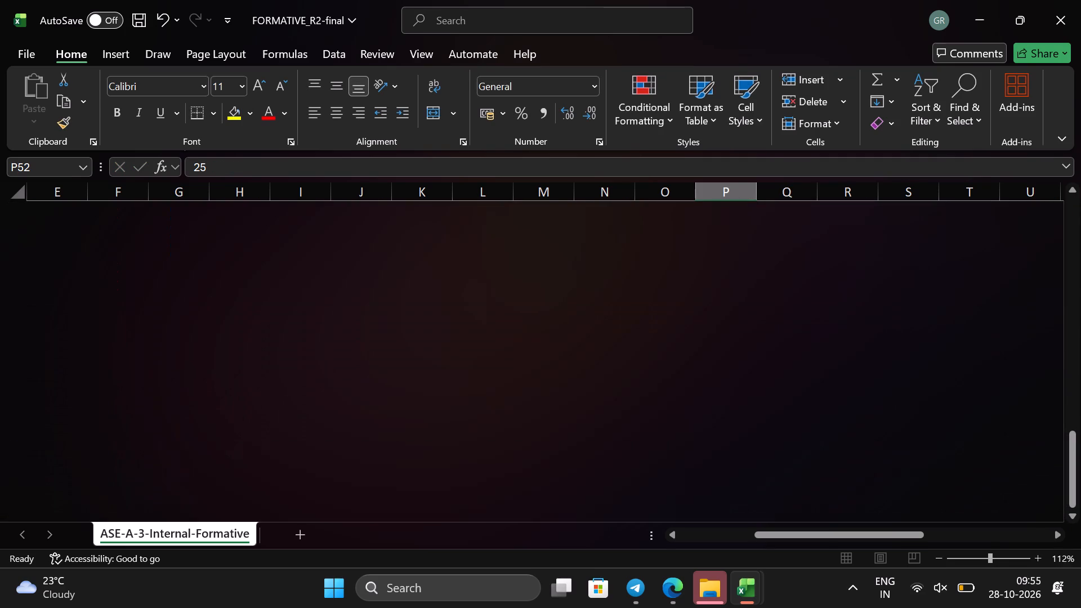
scroll(721, 361, "down", 7)
scroll(721, 361, "up", 5)
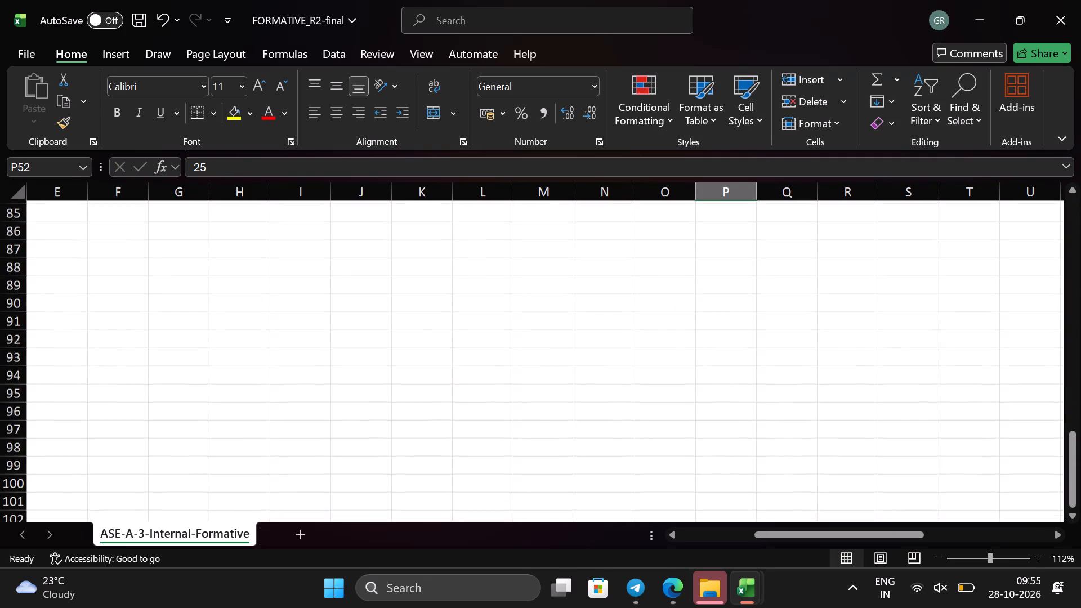
scroll(721, 361, "up", 10)
double_click(731, 210)
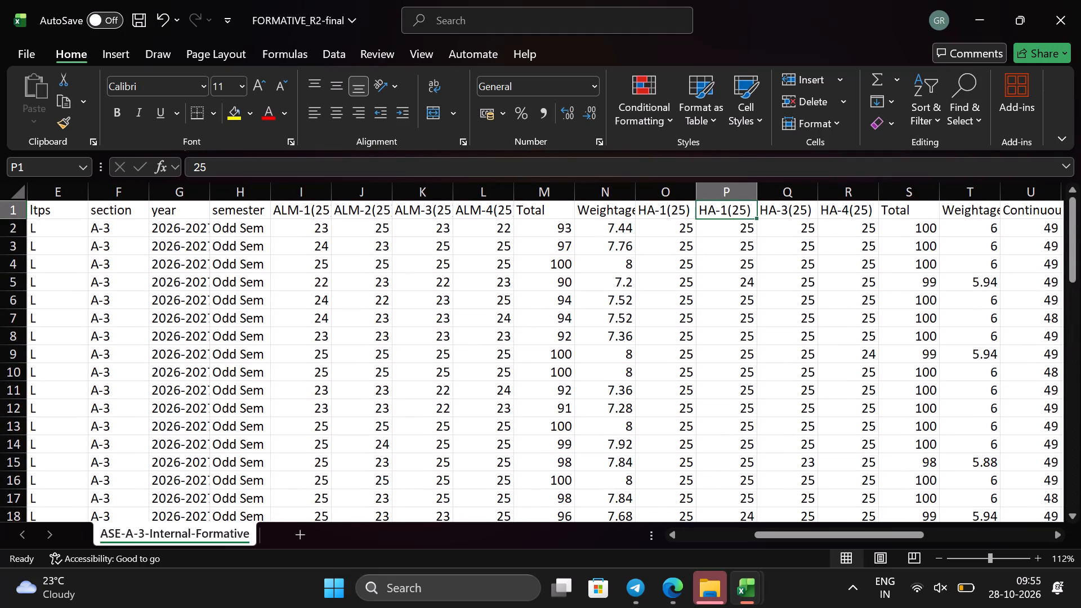
key("Left")
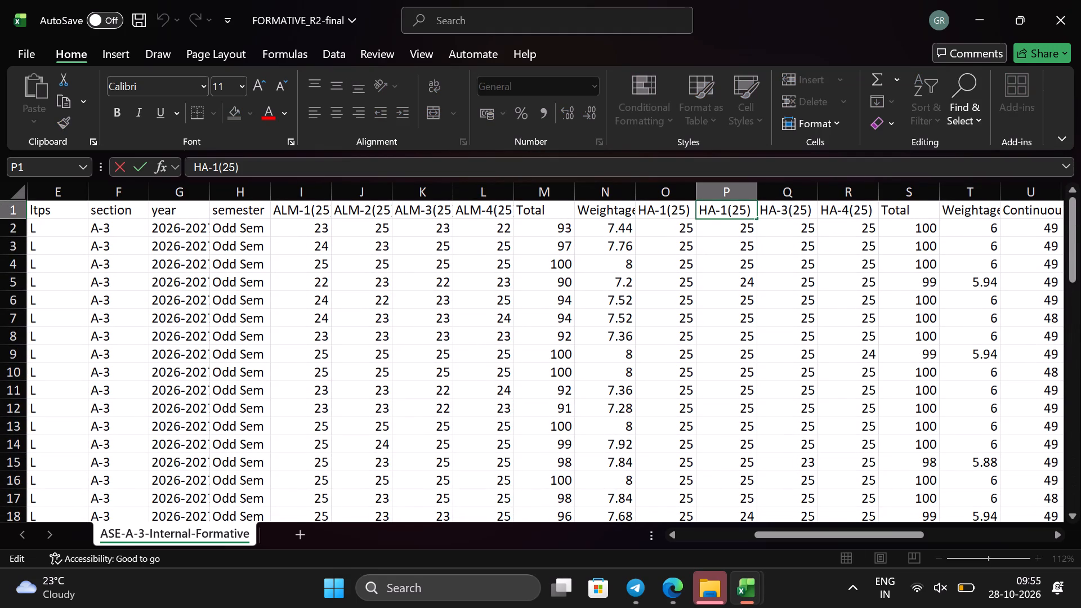
key("BackSpace")
key("2")
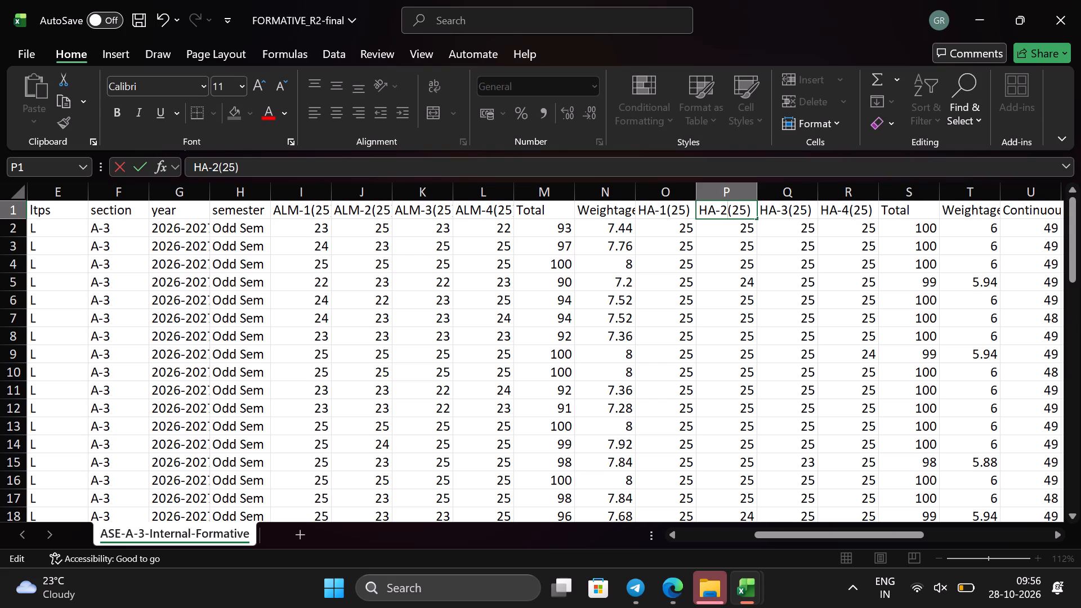
Review the sheet's headers and the students' ALM and HA marks, totals and weightages across all columns and down the rows.
scroll(727, 210, "left", 2)
scroll(810, 278, "left", 2)
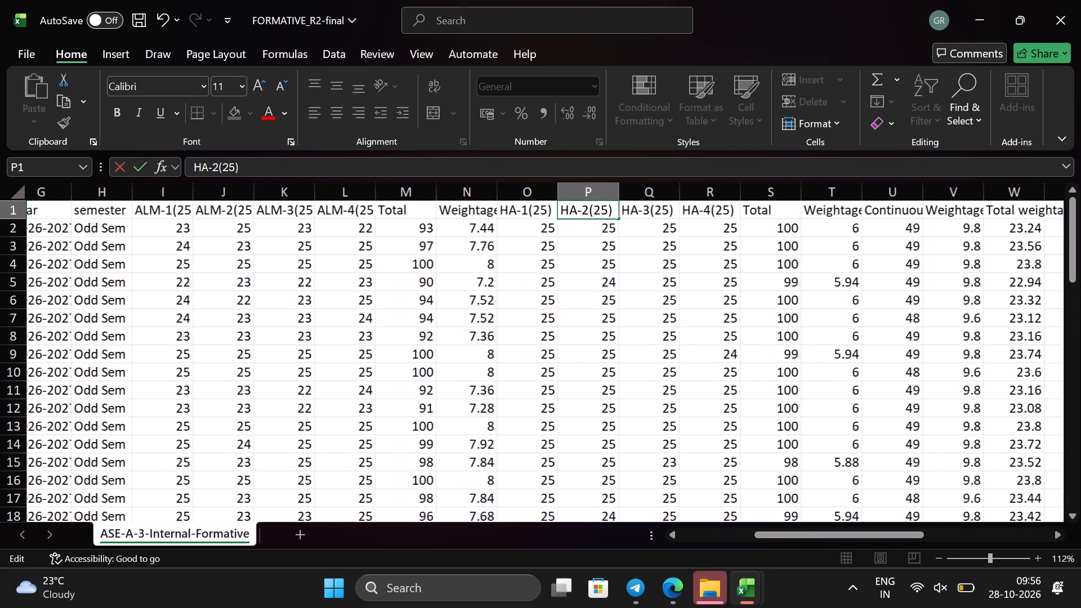
scroll(810, 278, "left", 1)
scroll(810, 278, "right", 3)
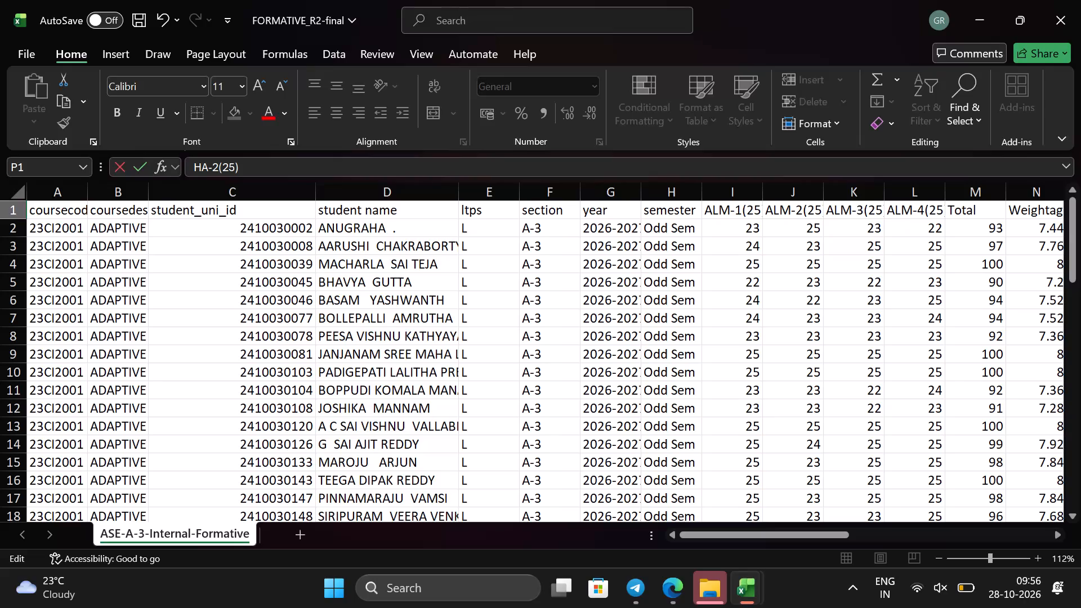
scroll(495, 355, "right", 1)
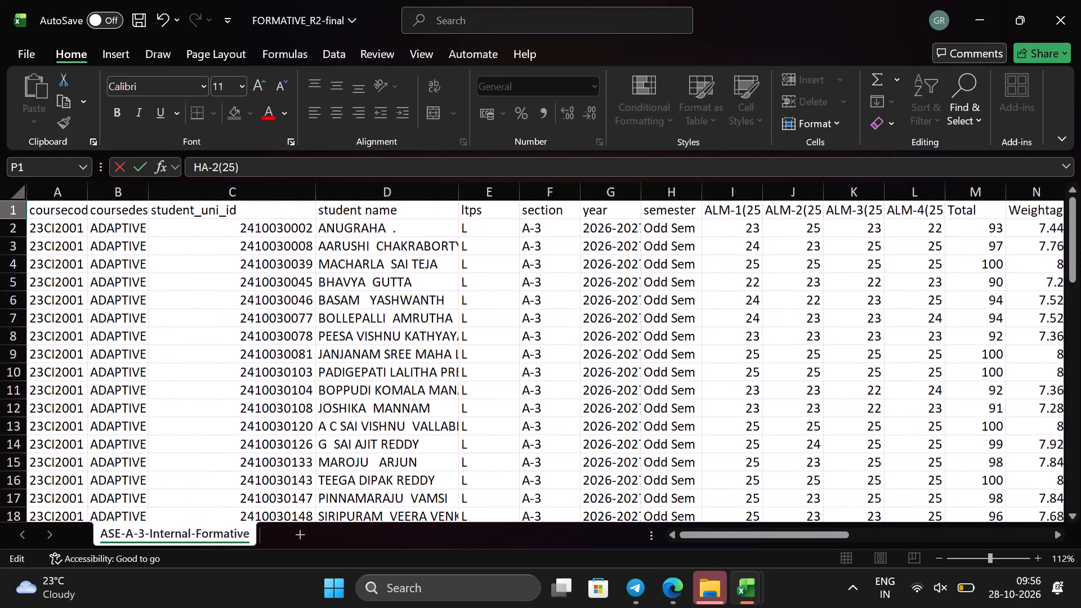
scroll(495, 355, "left", 4)
scroll(495, 355, "right", 1)
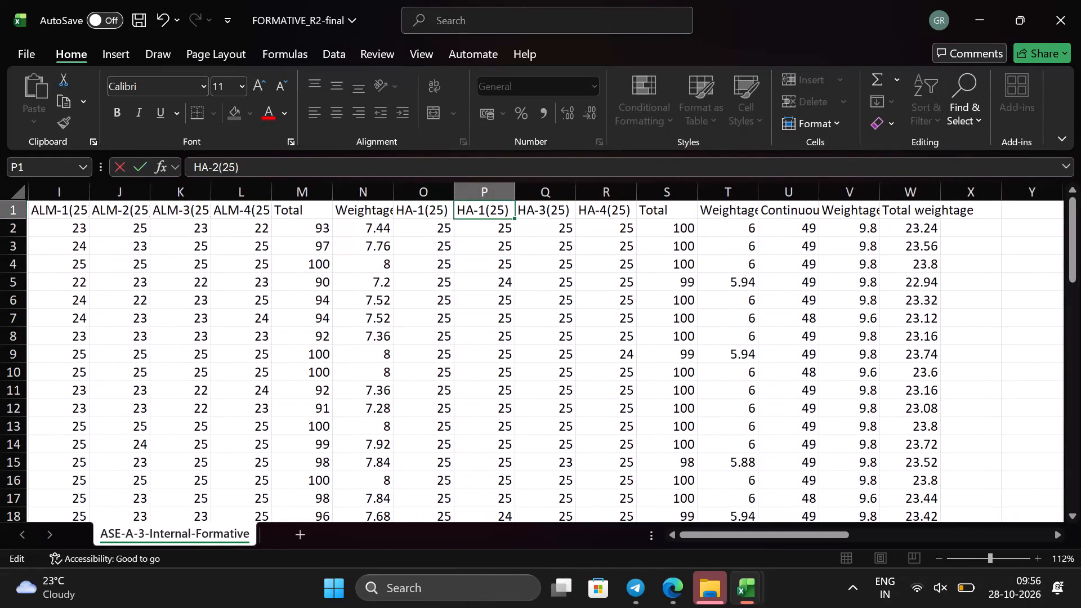
scroll(495, 355, "right", 1)
scroll(495, 355, "down", 1)
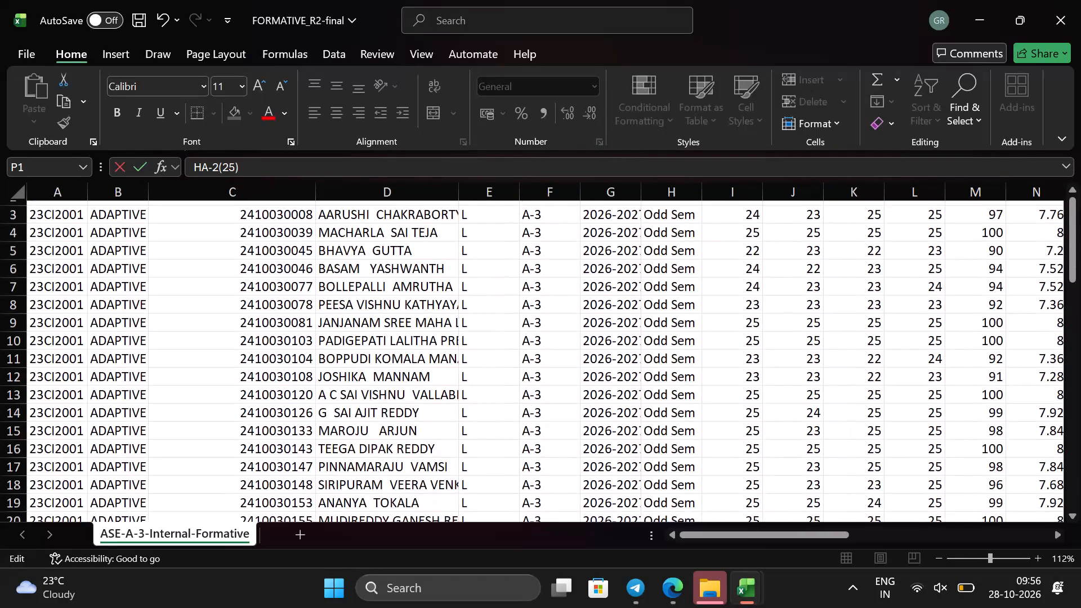
scroll(495, 355, "down", 1)
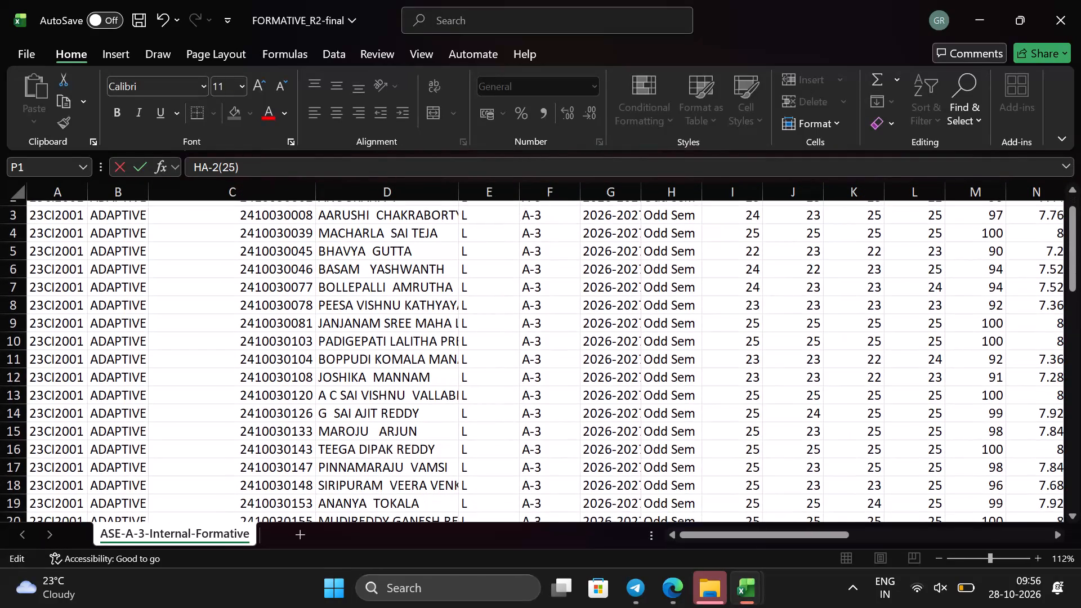
scroll(495, 355, "down", 2)
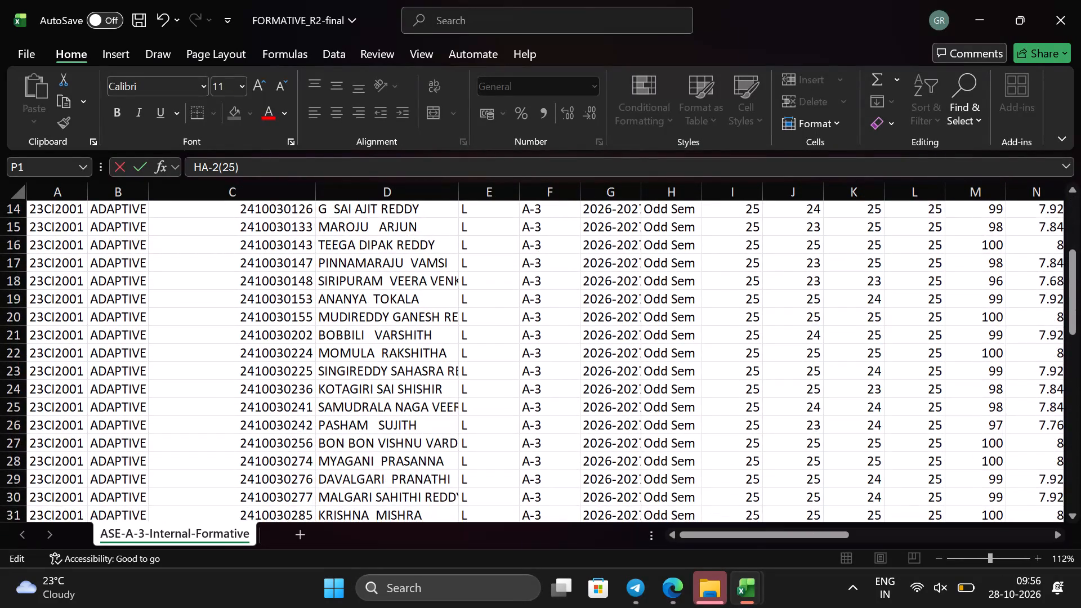
scroll(495, 355, "down", 4)
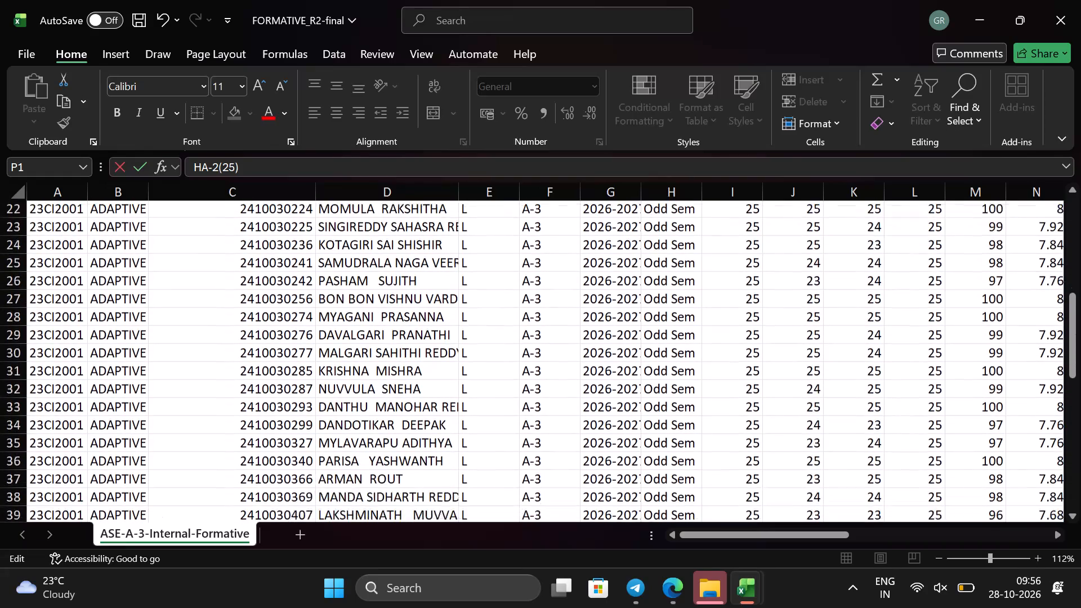
scroll(495, 355, "up", 1)
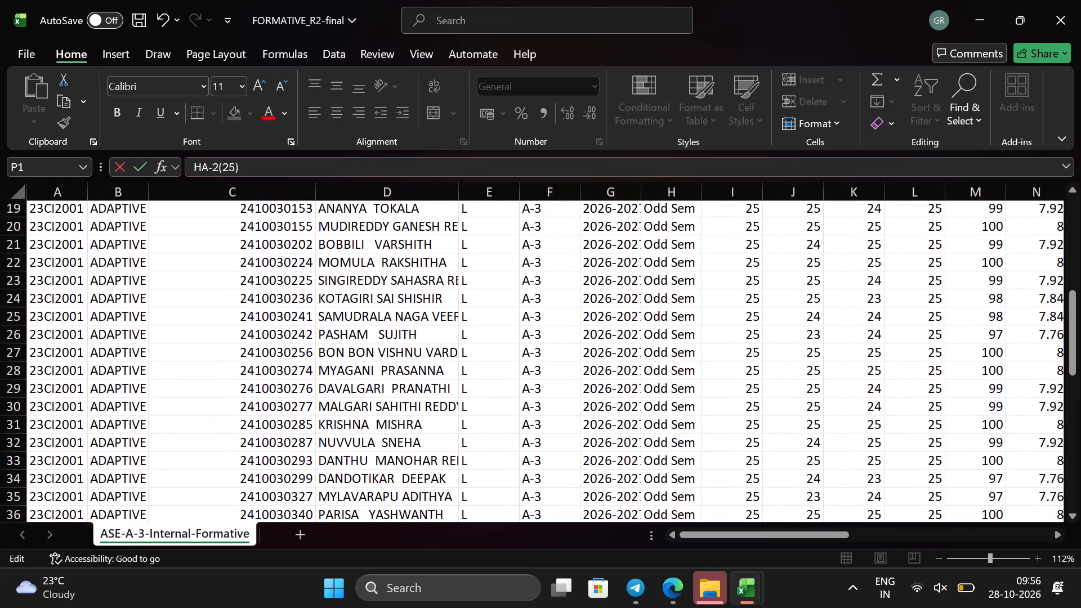
scroll(418, 431, "left", 2)
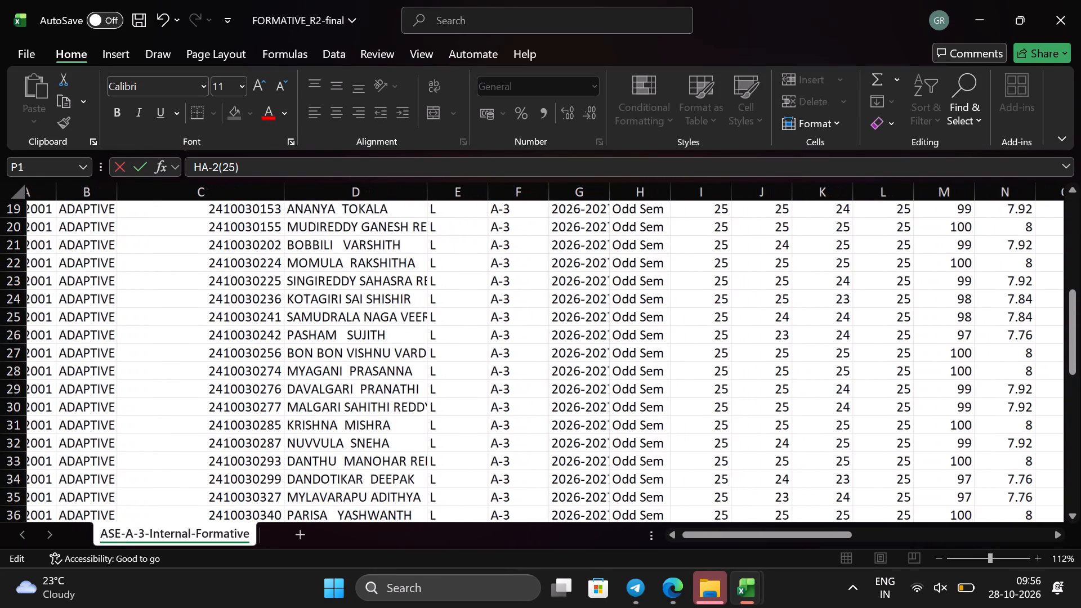
scroll(416, 430, "left", 2)
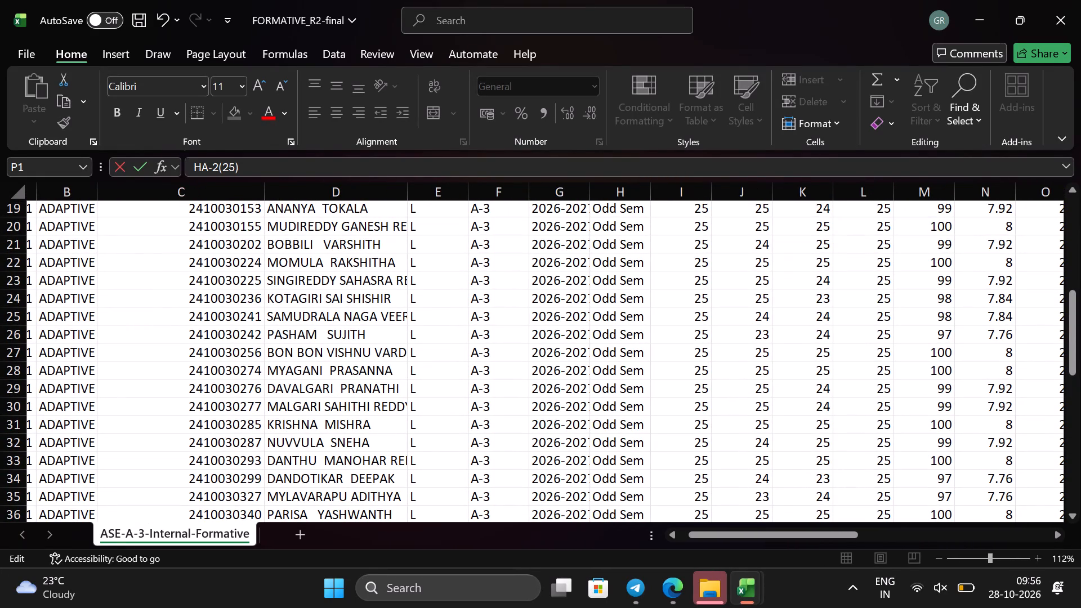
scroll(884, 365, "left", 3)
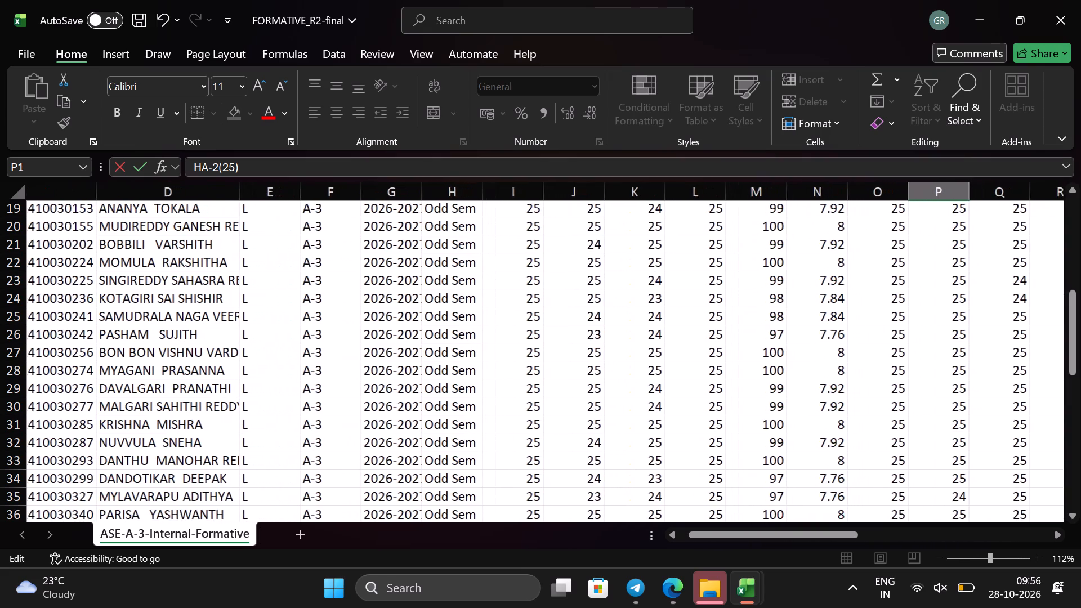
scroll(884, 365, "left", 3)
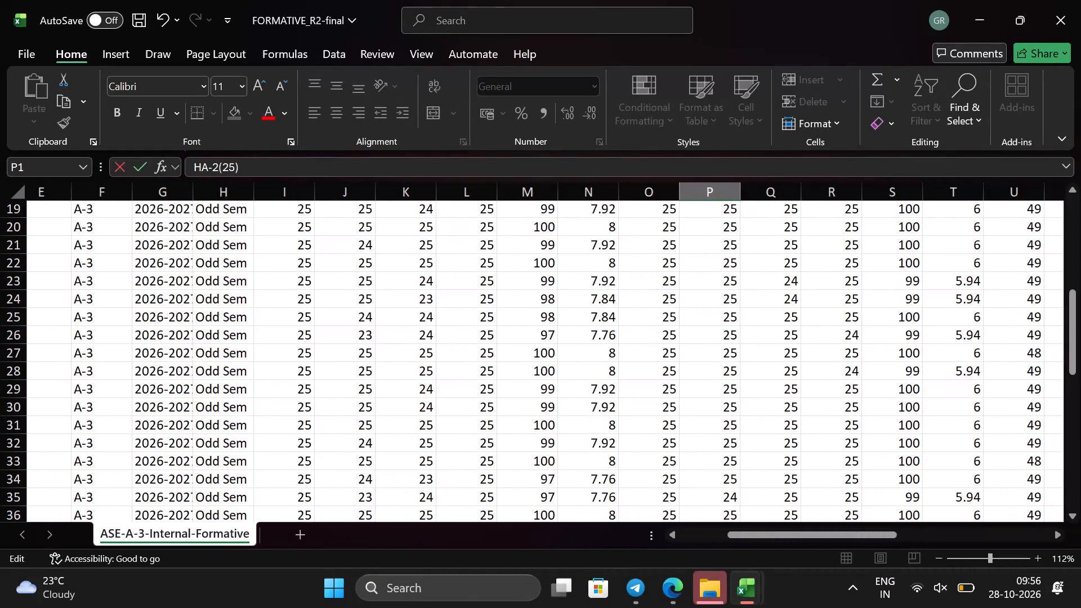
scroll(884, 365, "left", 1)
Change the HA-4 mark in R28 to 25.
left_click(847, 375)
key("BackSpace")
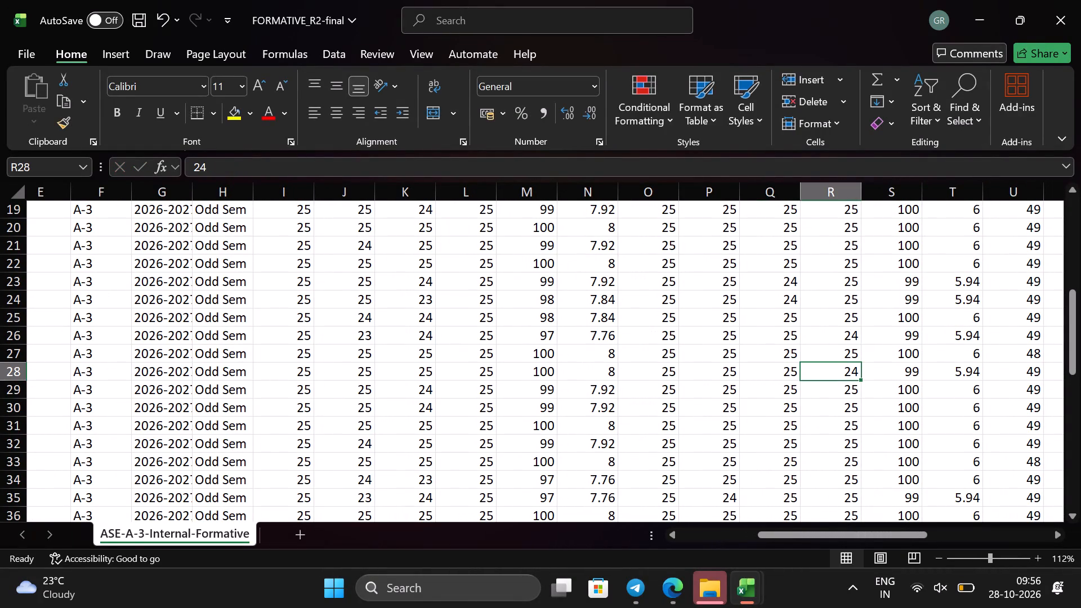
type("25")
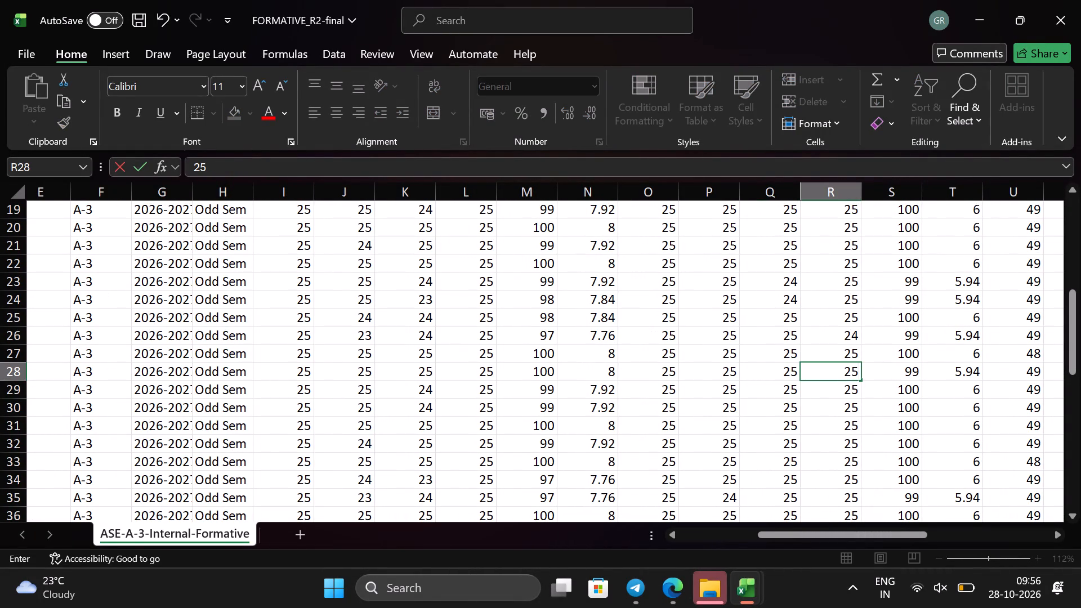
scroll(847, 375, "left", 1)
left_click(902, 374)
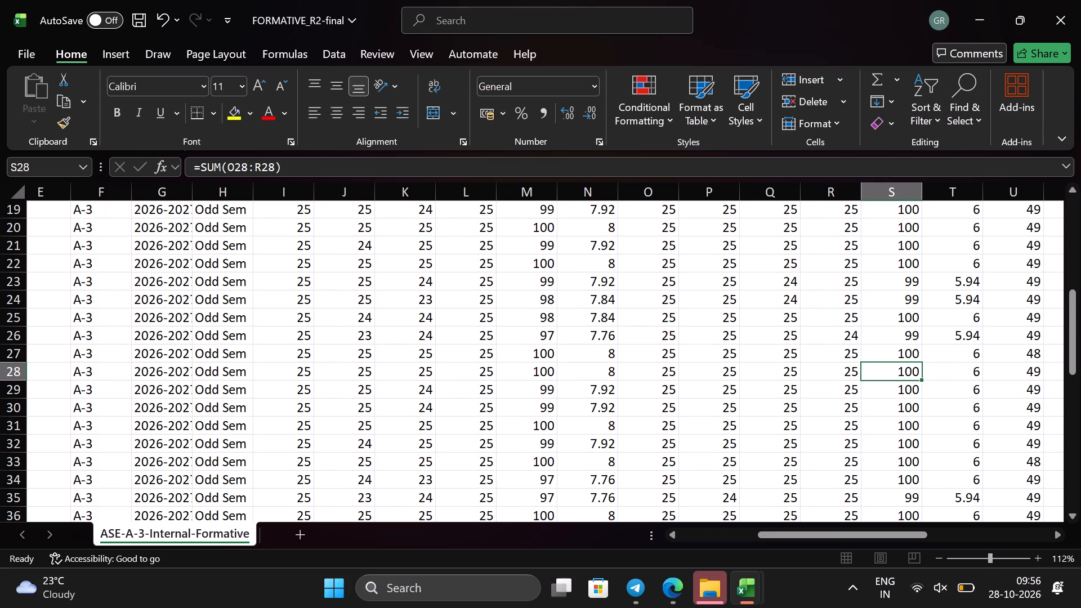
Review the students' ALM and HA marks, totals and weightages across the columns and down to the last student row.
scroll(902, 374, "left", 3)
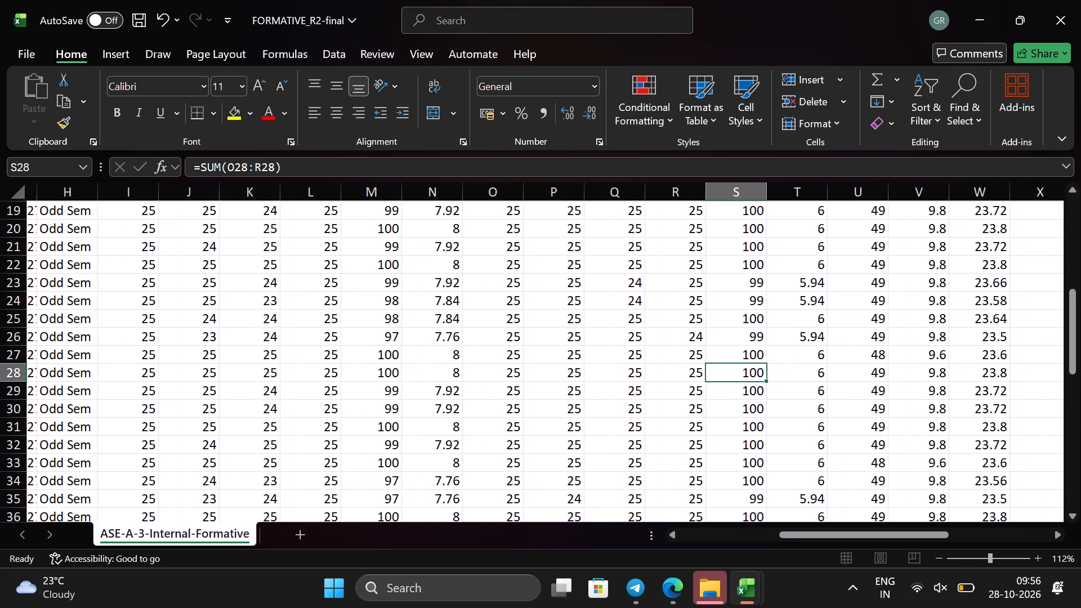
scroll(902, 374, "left", 1)
scroll(902, 374, "right", 3)
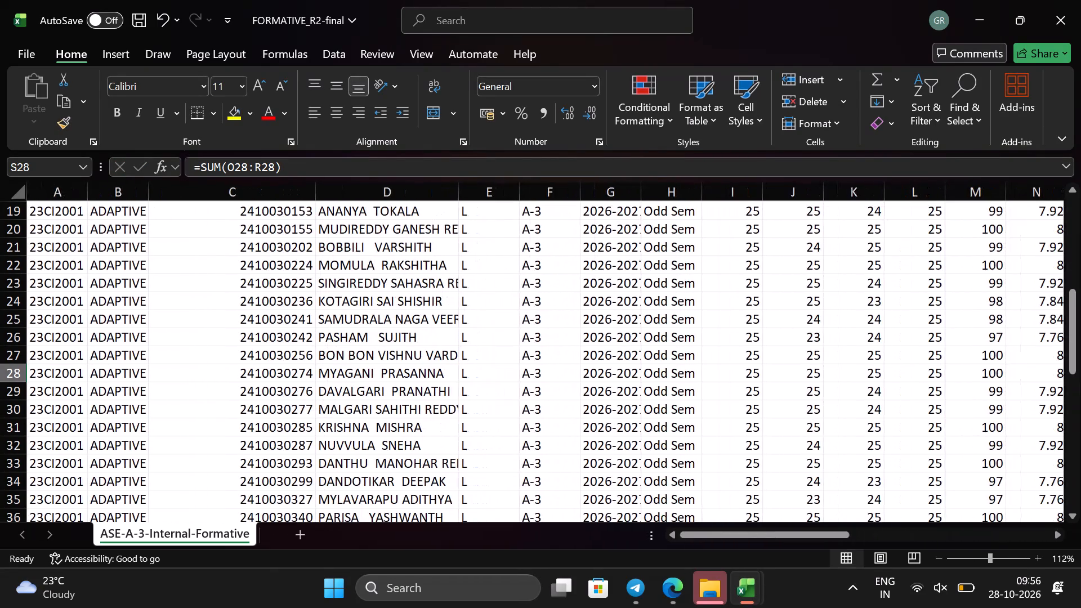
scroll(362, 390, "down", 1)
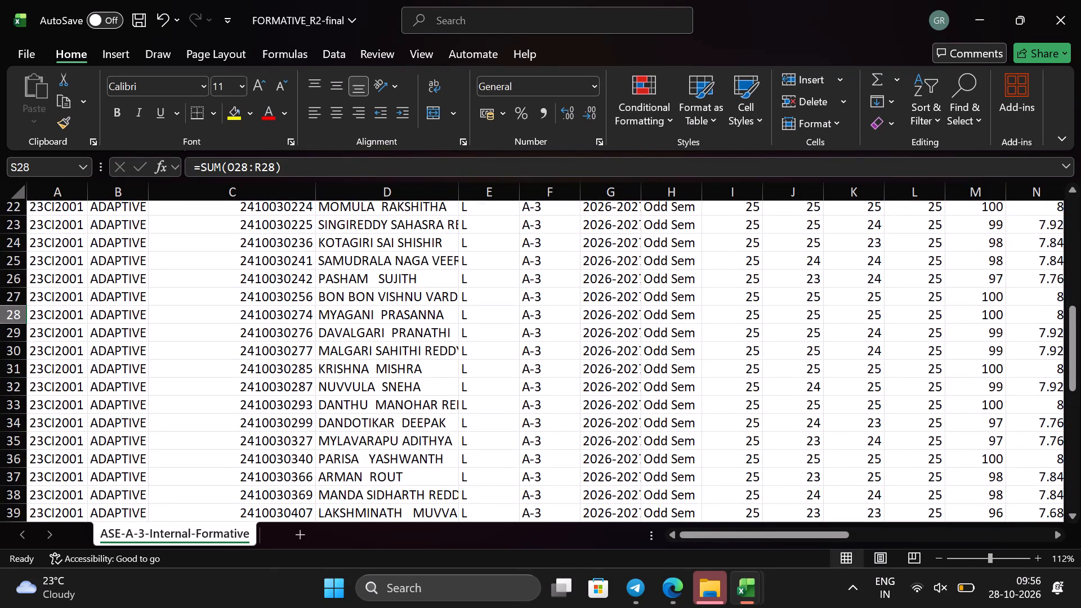
scroll(362, 390, "down", 4)
scroll(362, 390, "up", 1)
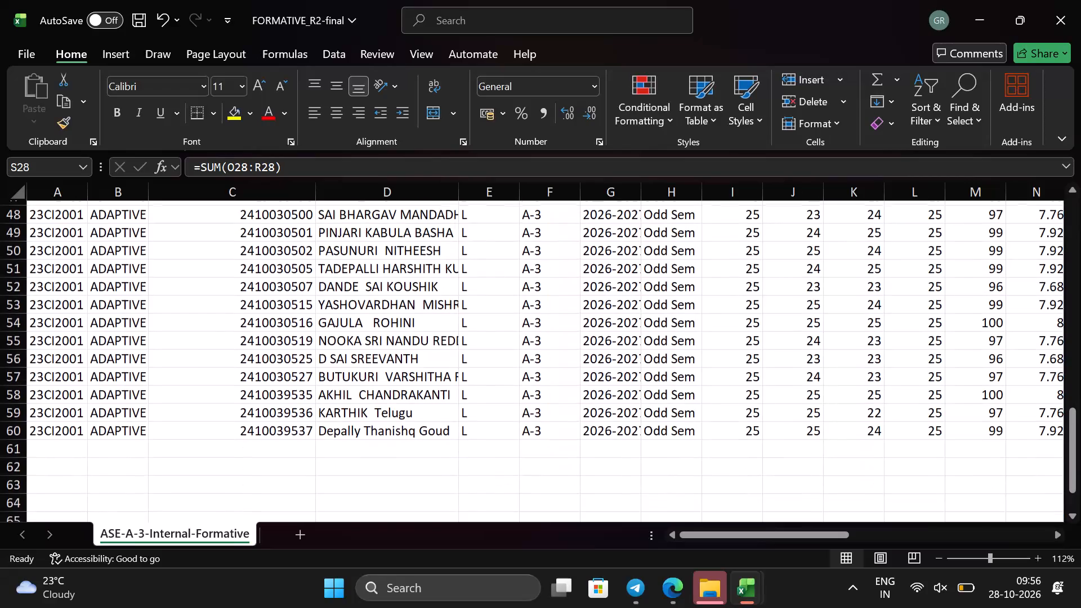
scroll(601, 333, "left", 3)
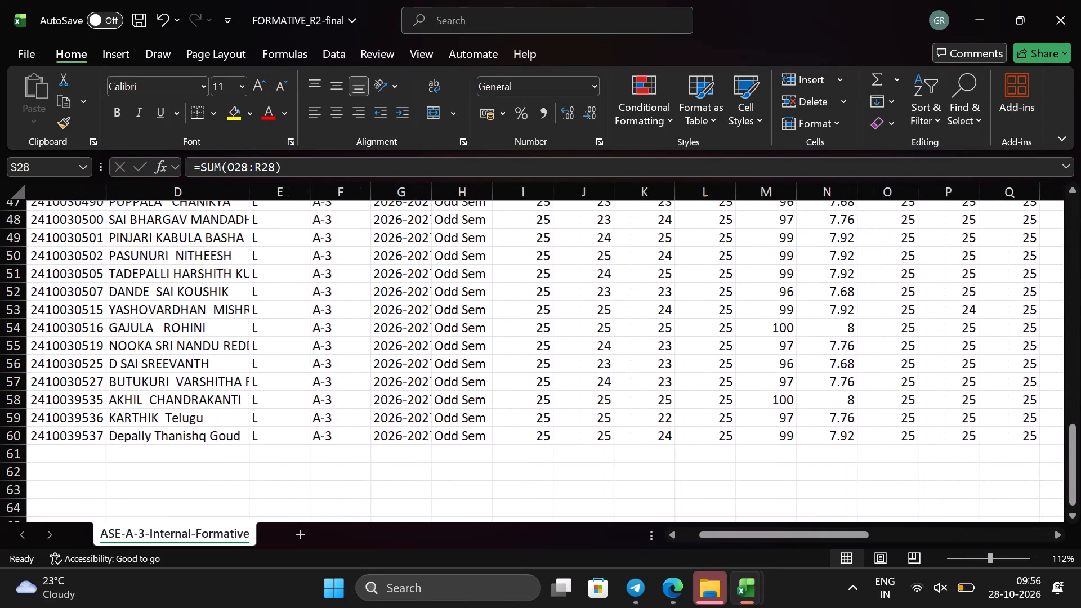
scroll(601, 333, "left", 5)
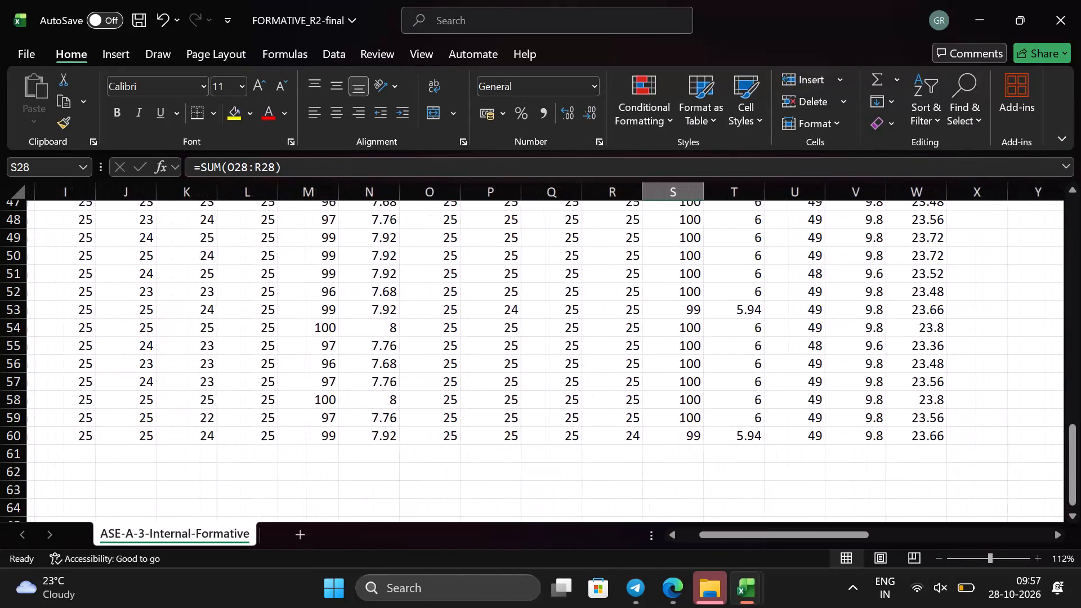
scroll(601, 333, "left", 1)
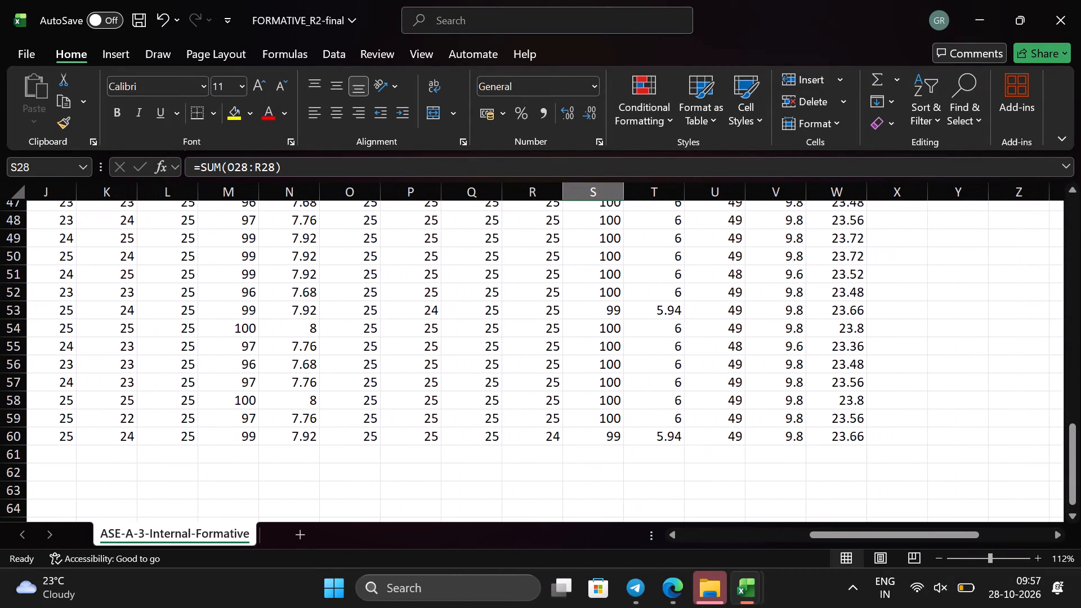
Review the ALM and HA marks, totals and weightages from the header row across to the total weightage column.
scroll(601, 333, "up", 16)
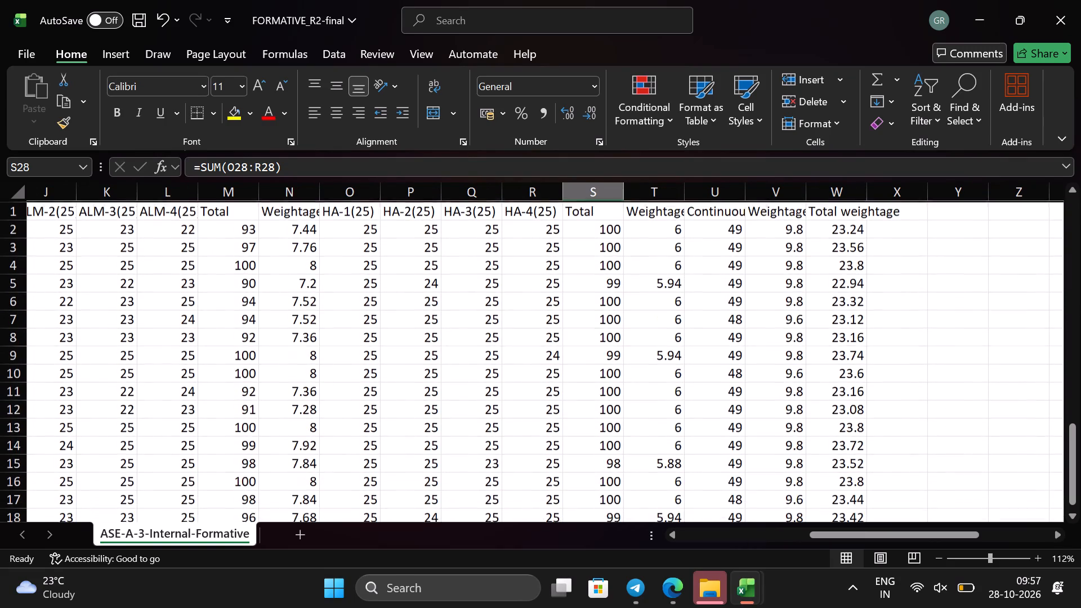
scroll(601, 333, "left", 8)
scroll(601, 333, "right", 7)
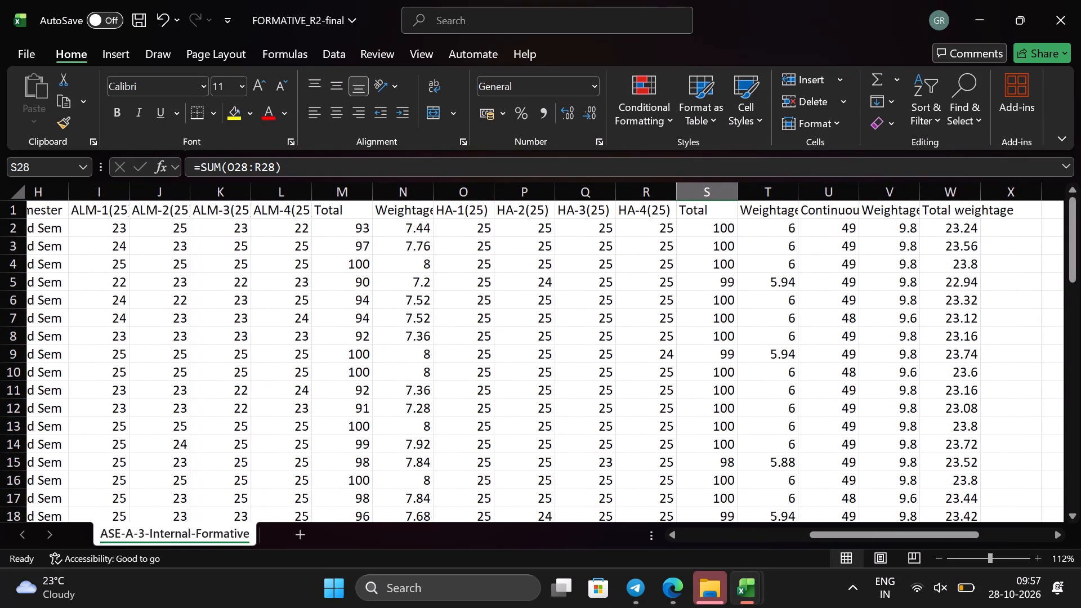
scroll(601, 333, "right", 1)
scroll(601, 333, "down", 1)
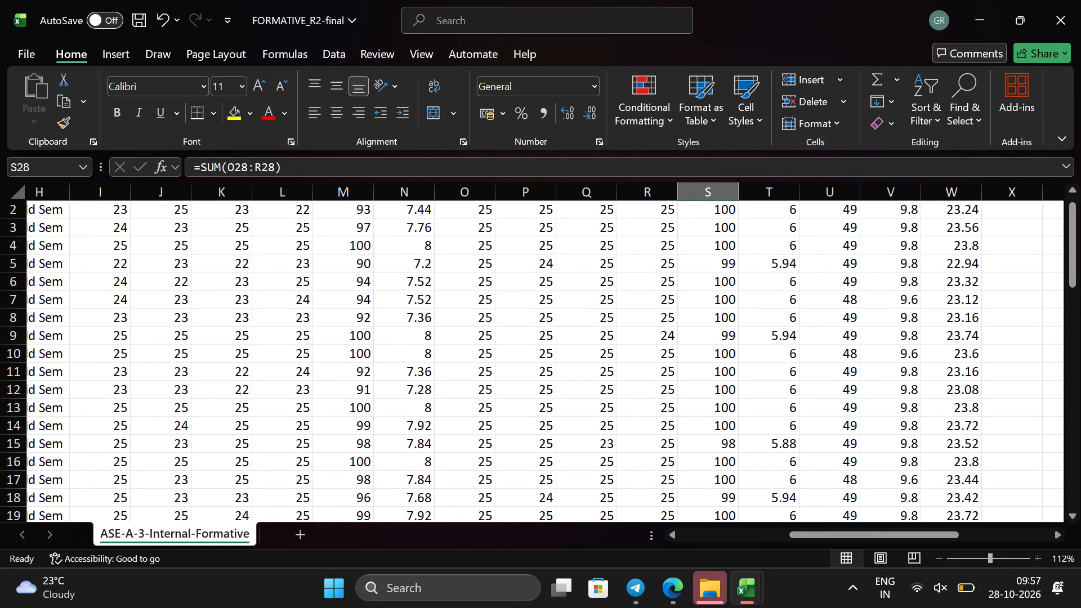
Save a copy of the workbook as ASE-A-3 Internal Formative in the Telegram Desktop folder, in Excel Workbook format.
left_click(30, 56)
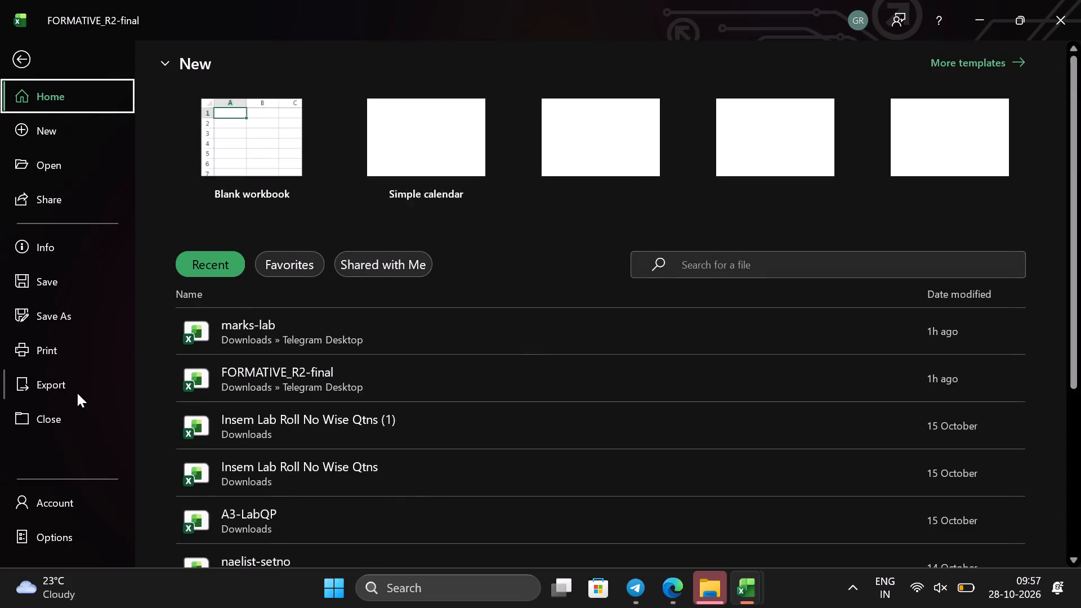
left_click(62, 316)
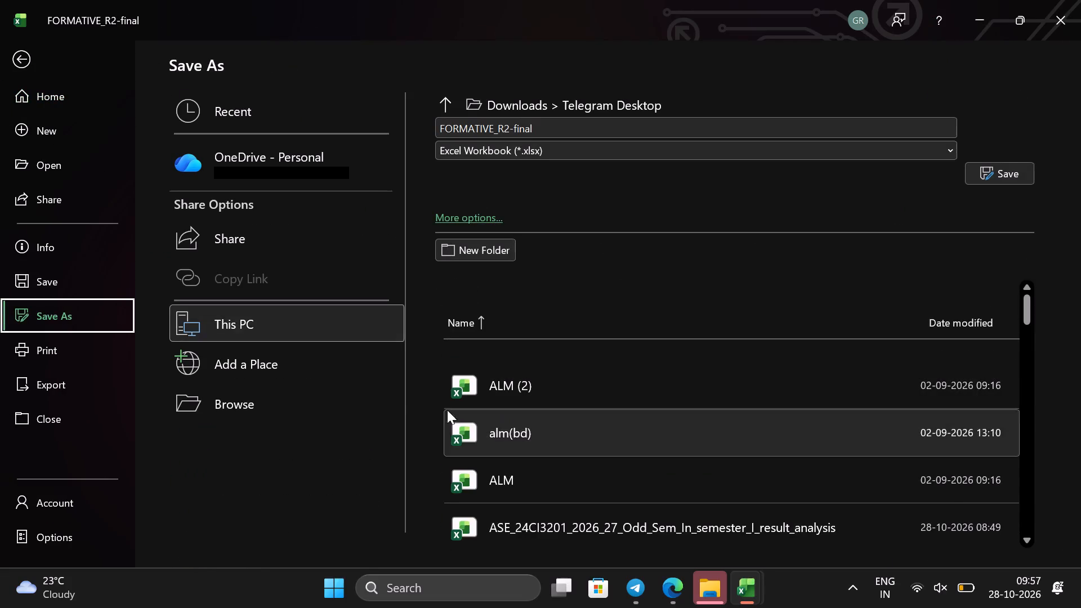
left_click(260, 396)
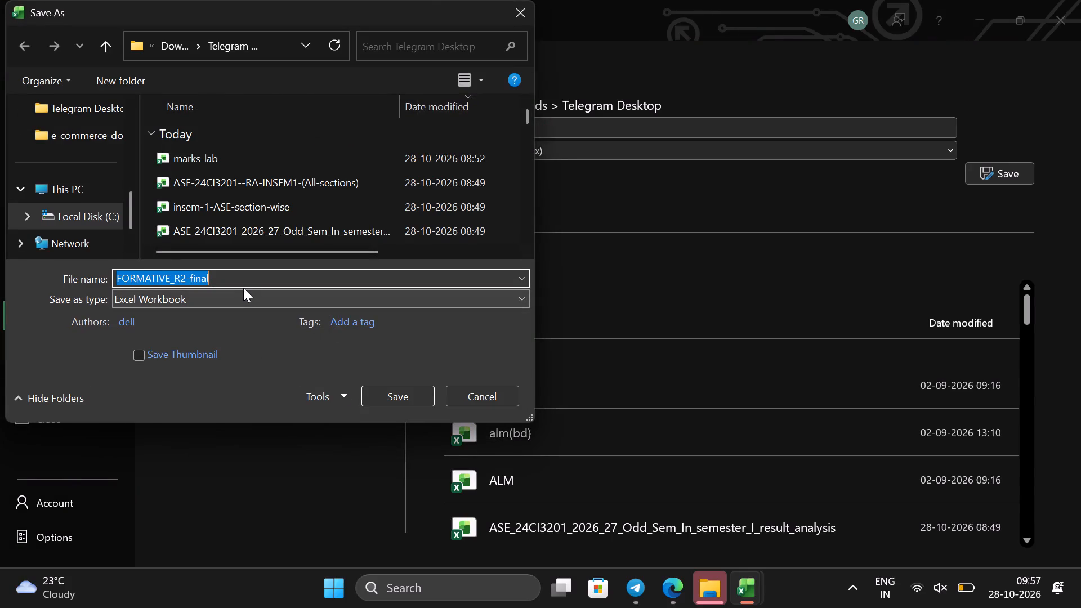
key("BackSpace")
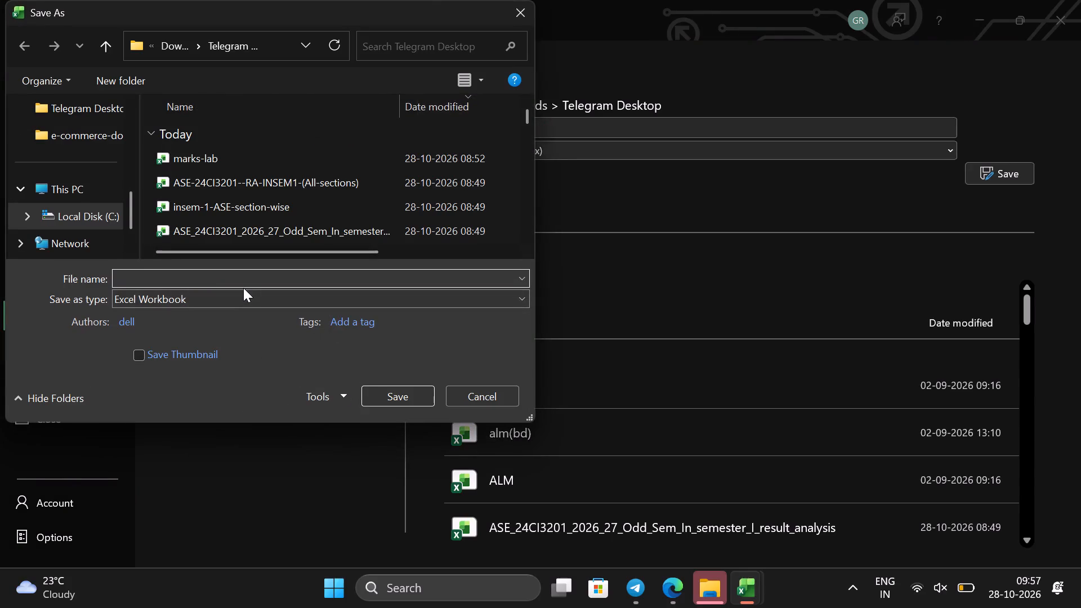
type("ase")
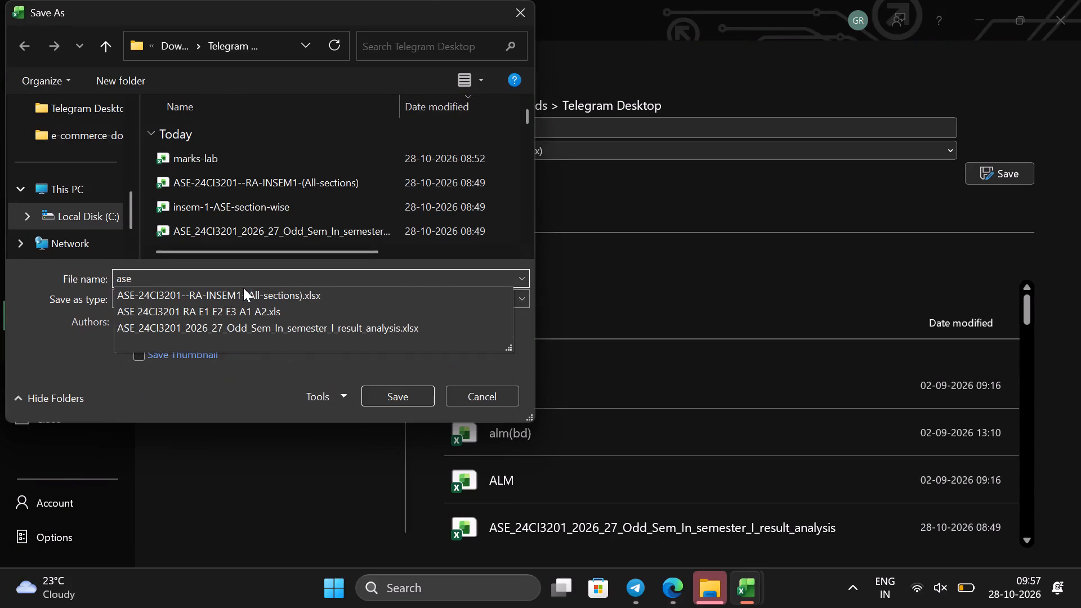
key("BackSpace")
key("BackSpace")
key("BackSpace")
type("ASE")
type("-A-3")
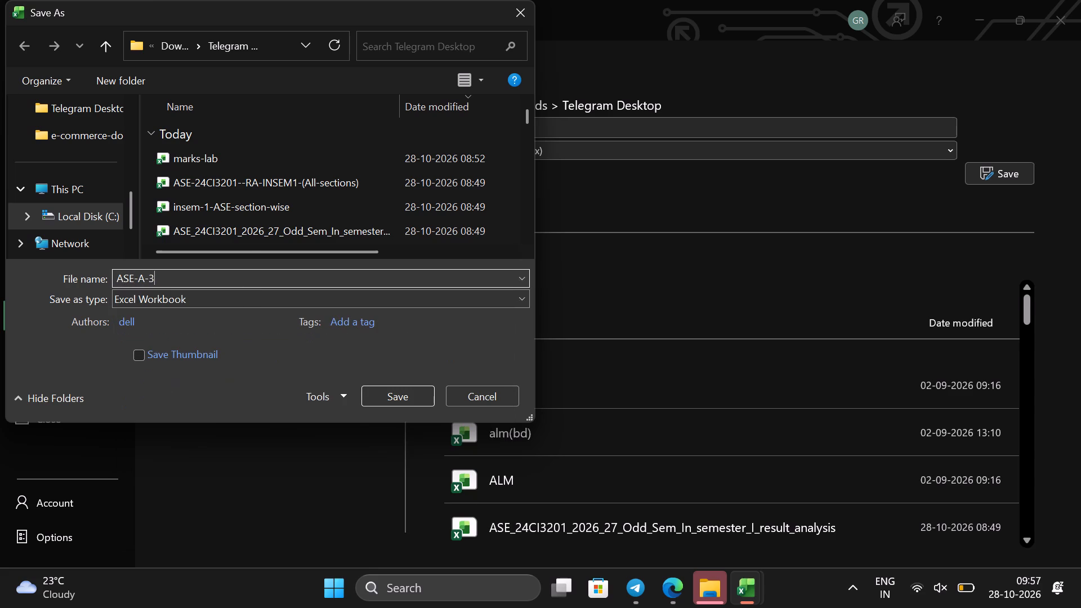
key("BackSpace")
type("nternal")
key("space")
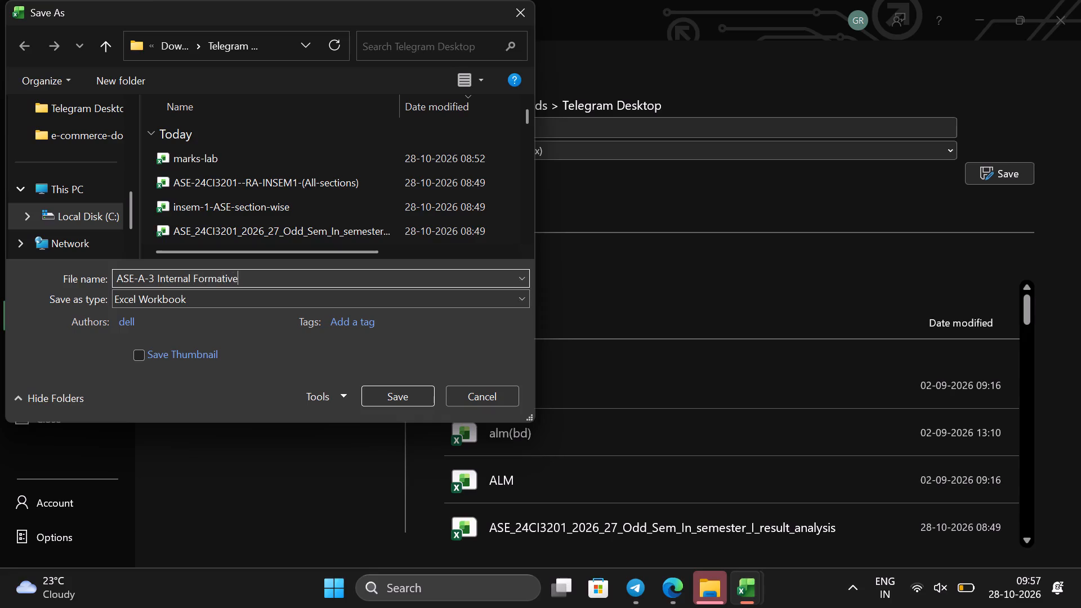
left_click(391, 397)
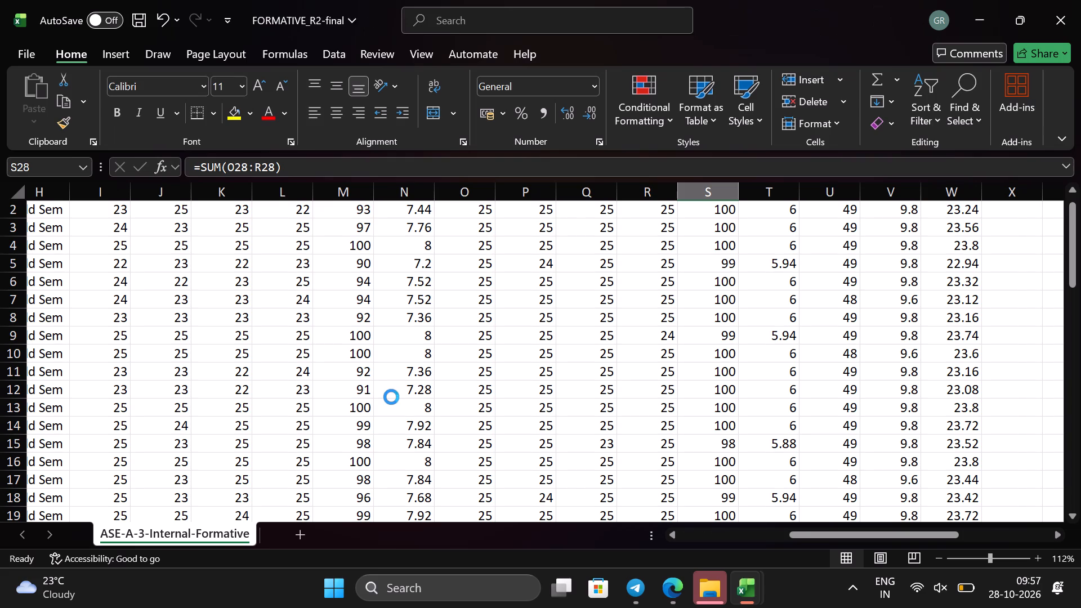
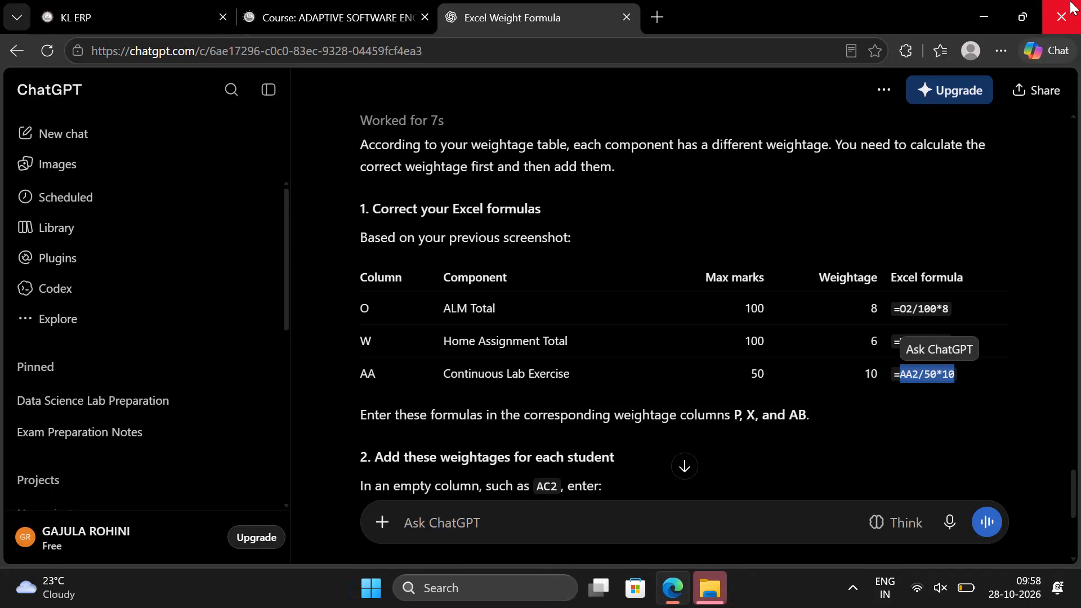
Close the web browser, the file explorer and the remaining open window, leaving only the desktop.
key("alt+F4")
key("alt+F4")
key("alt+F4")
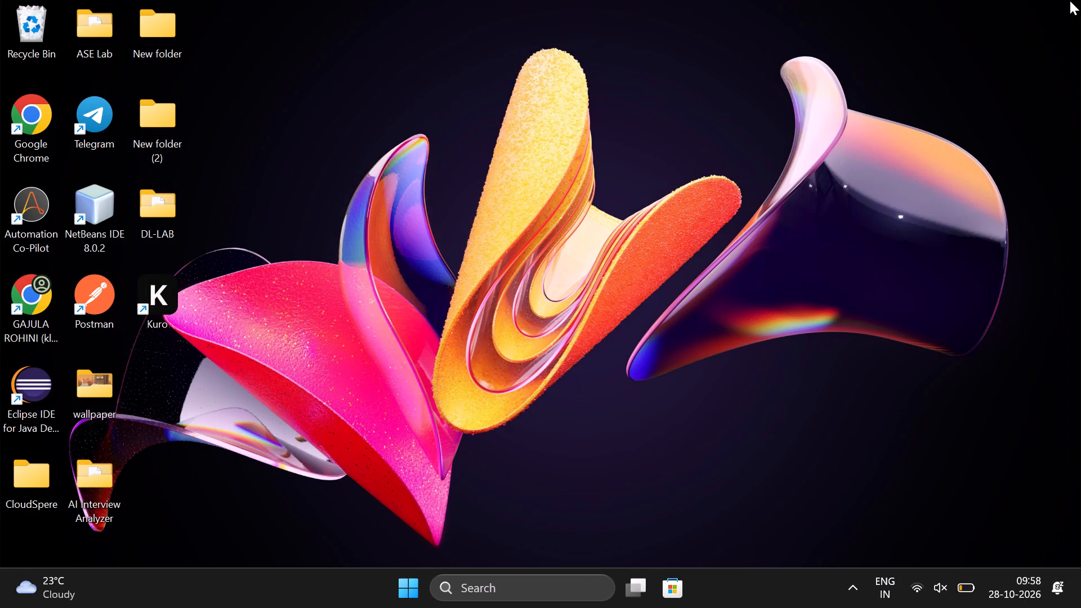
Shut down the computer from the Windows desktop.
key("alt+F4")
key("Return")
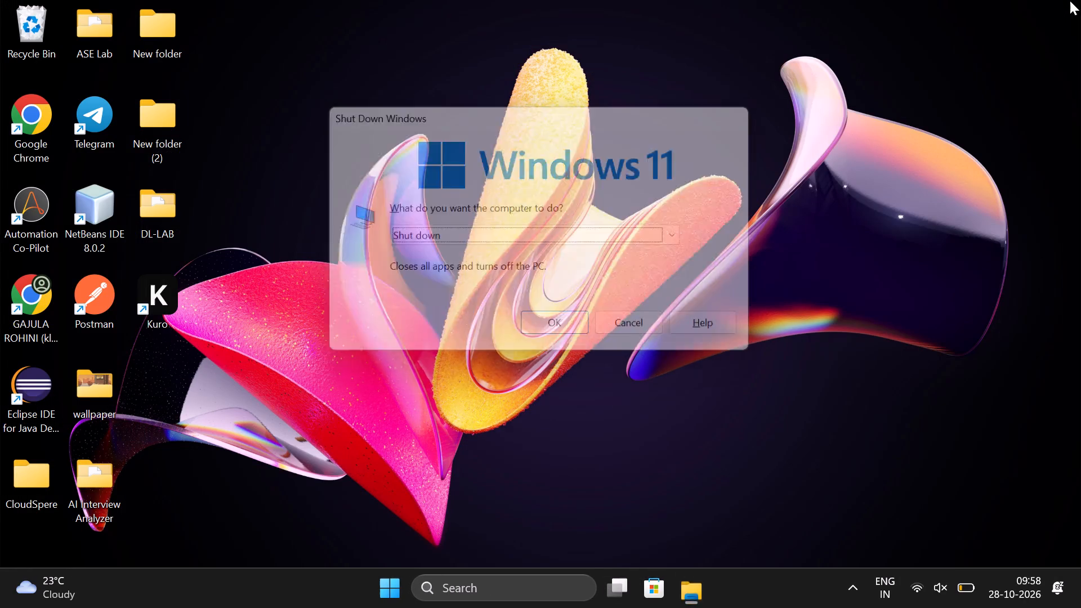